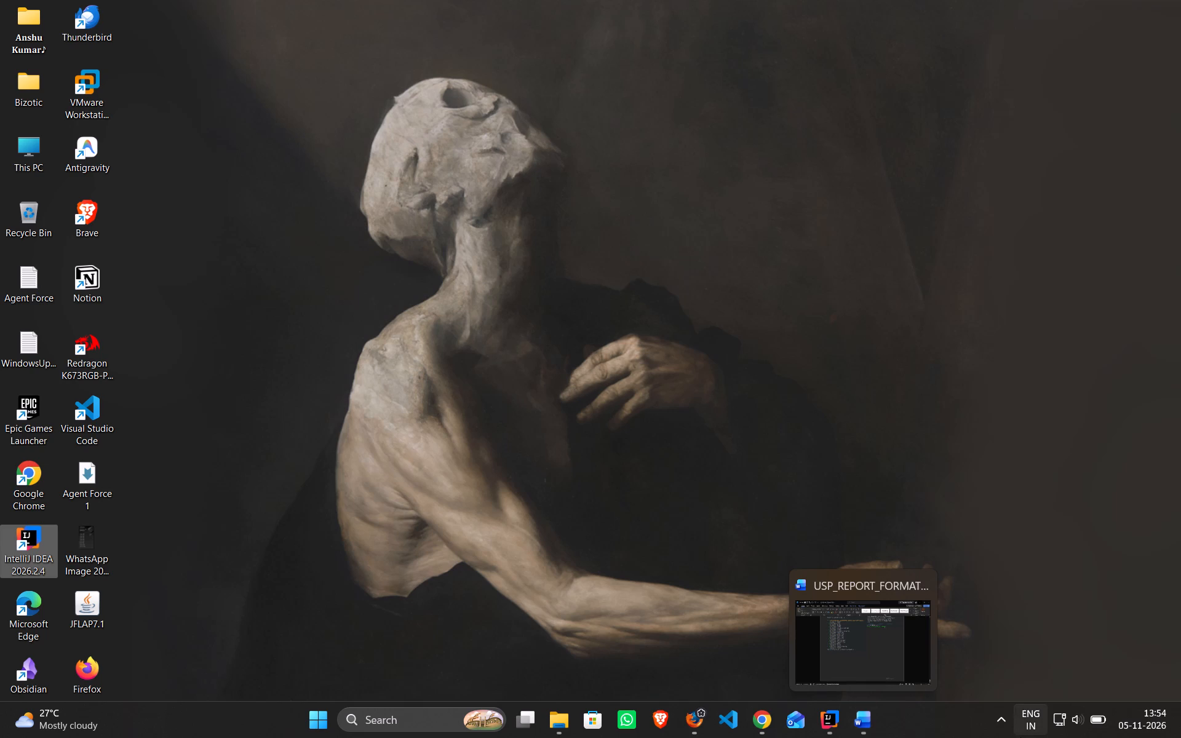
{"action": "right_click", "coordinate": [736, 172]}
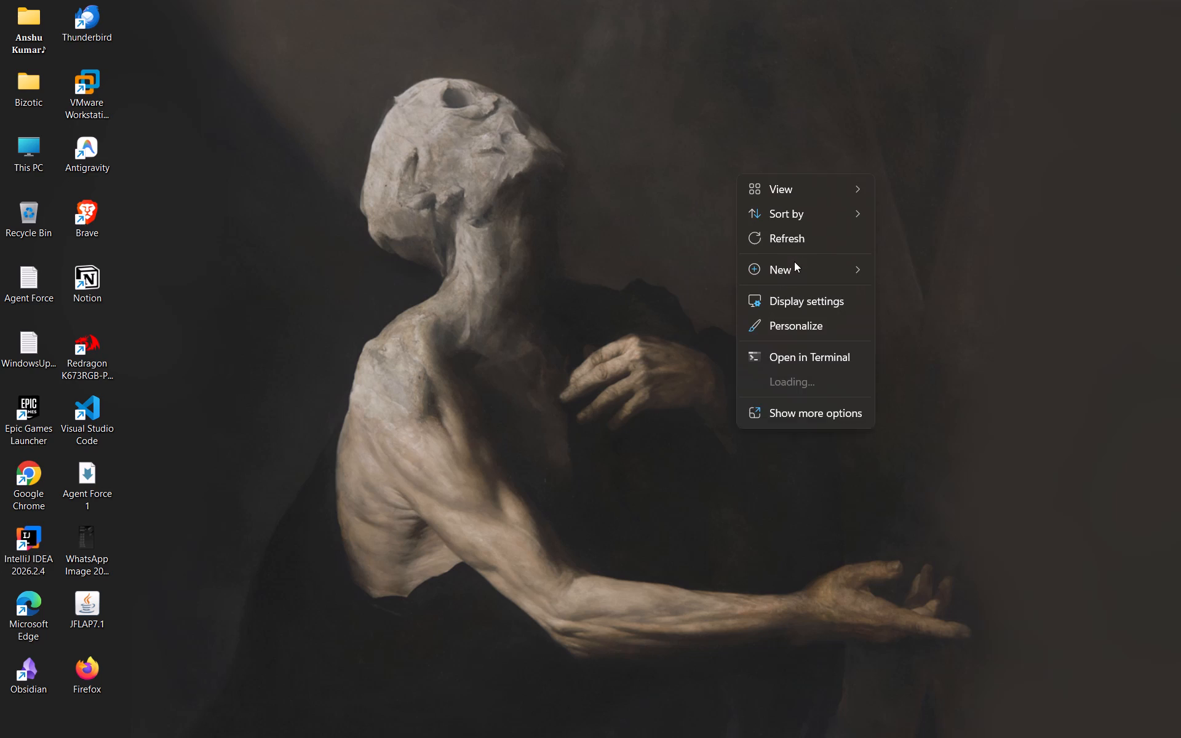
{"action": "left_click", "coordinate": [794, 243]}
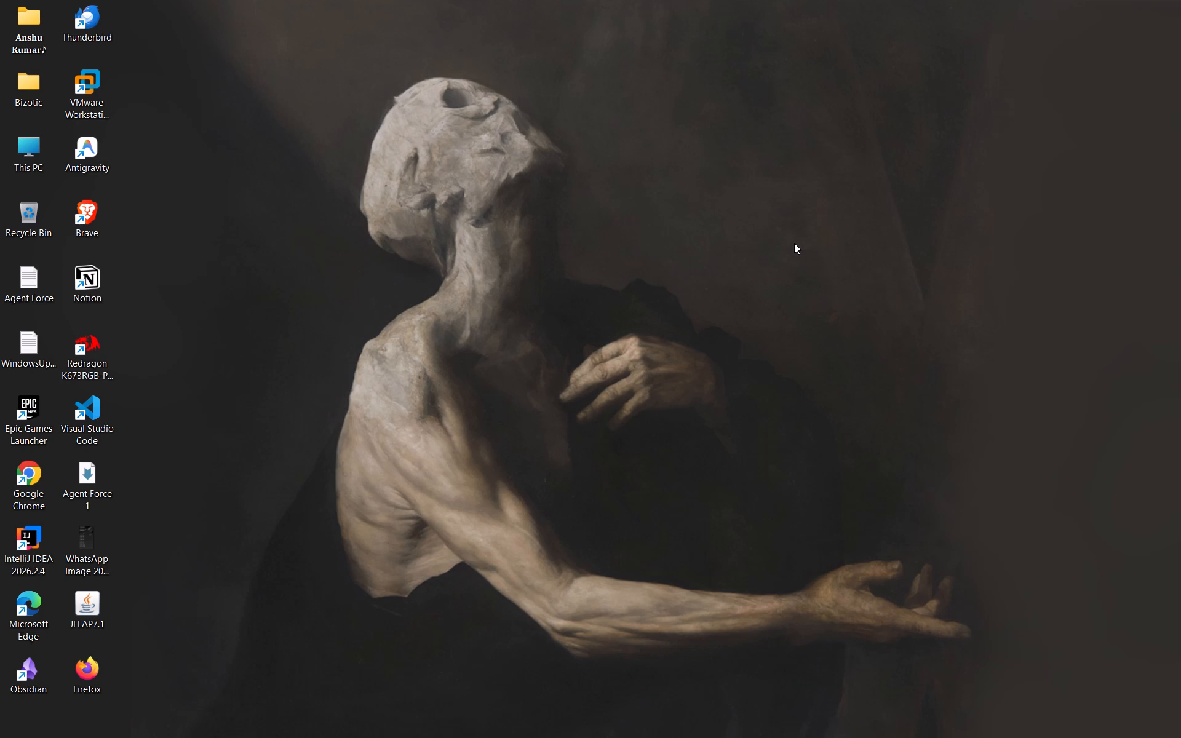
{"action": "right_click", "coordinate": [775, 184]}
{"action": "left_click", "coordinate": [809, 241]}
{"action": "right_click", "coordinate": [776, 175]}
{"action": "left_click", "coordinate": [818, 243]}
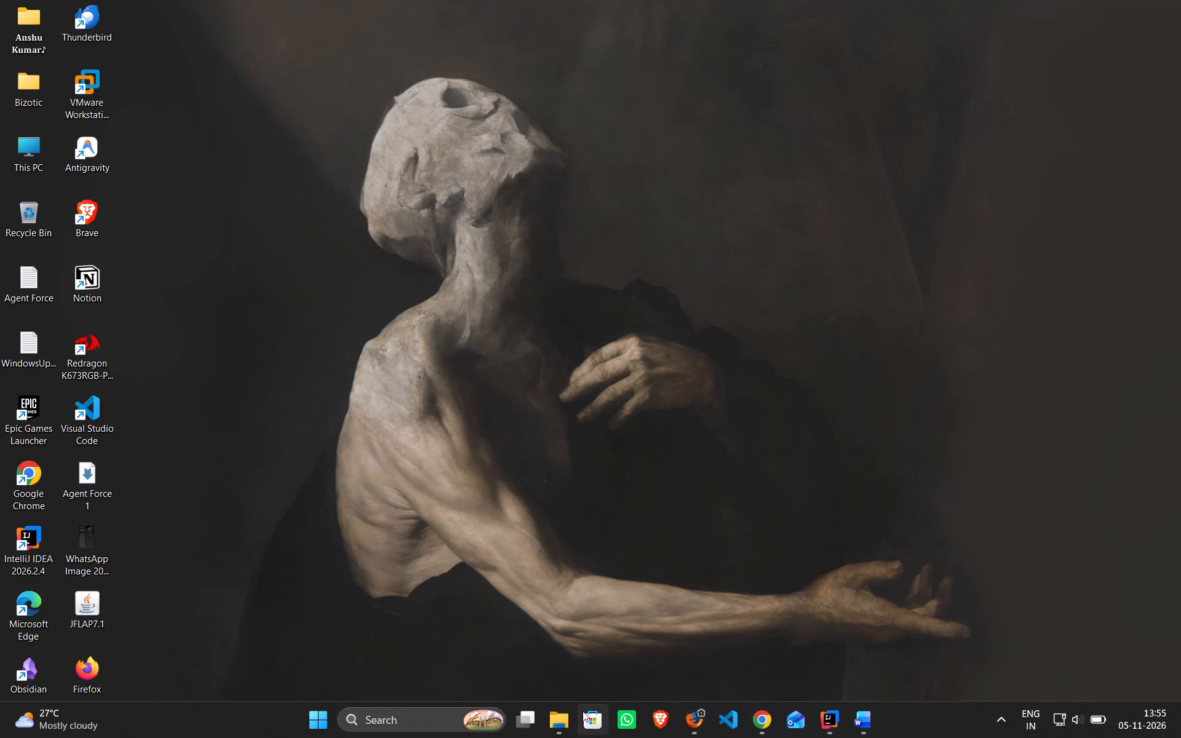
Open the USP_REPORT_FORMAT_2026 Word document from the Downloads folder.
{"action": "left_click", "coordinate": [559, 716]}
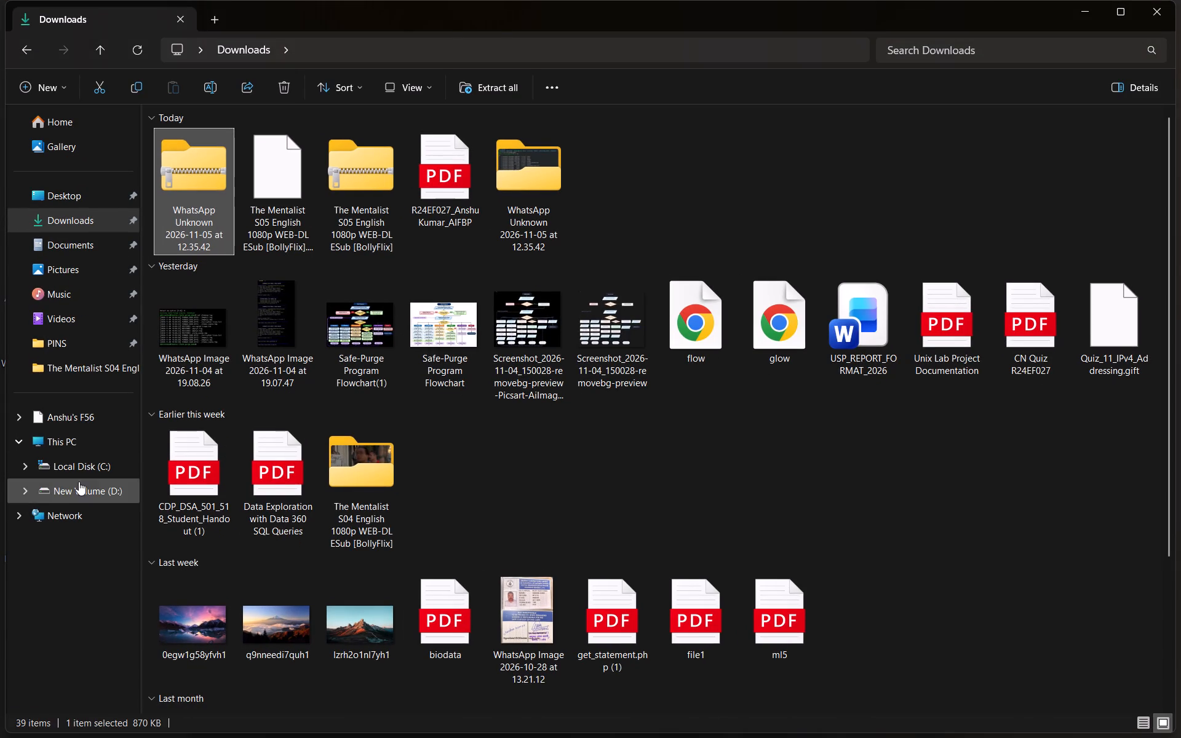
{"action": "left_click", "coordinate": [93, 219]}
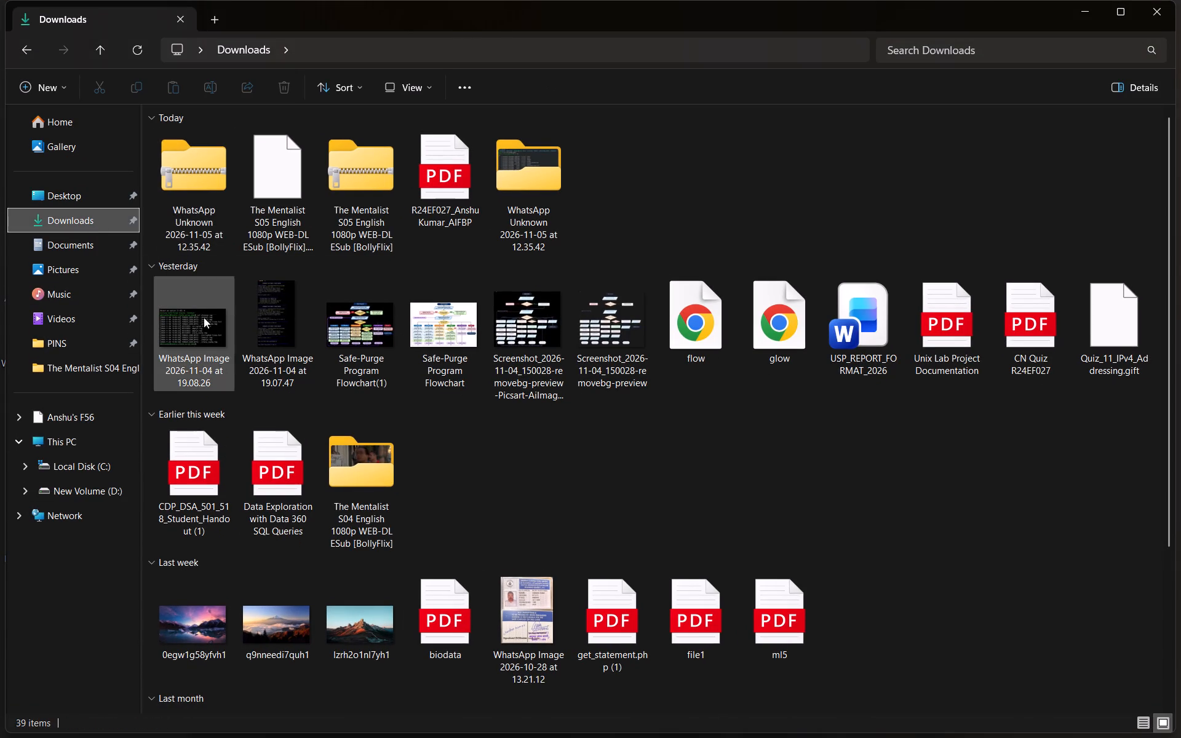
{"action": "double_click", "coordinate": [856, 323]}
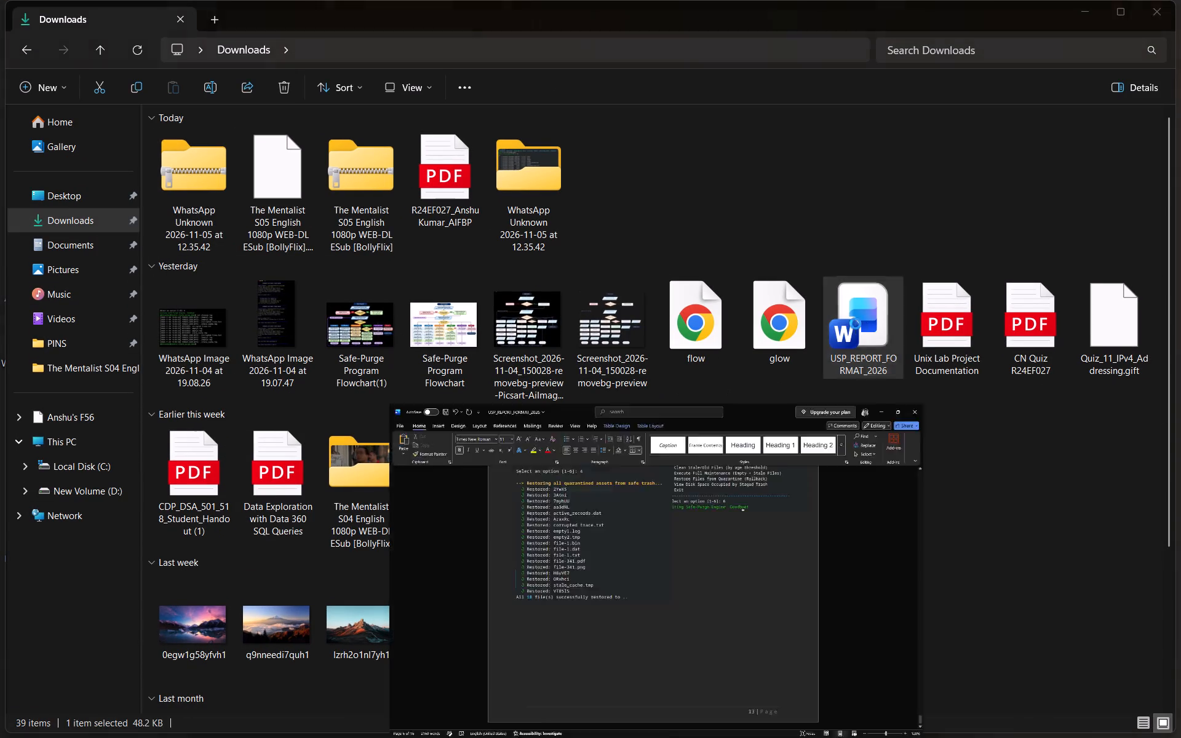
Copy the "Result" and "Conclusion & Future Work" entries from the Table of Contents list in the report format.
{"action": "scroll", "coordinate": [760, 366], "scroll_direction": "down", "scroll_amount": 17}
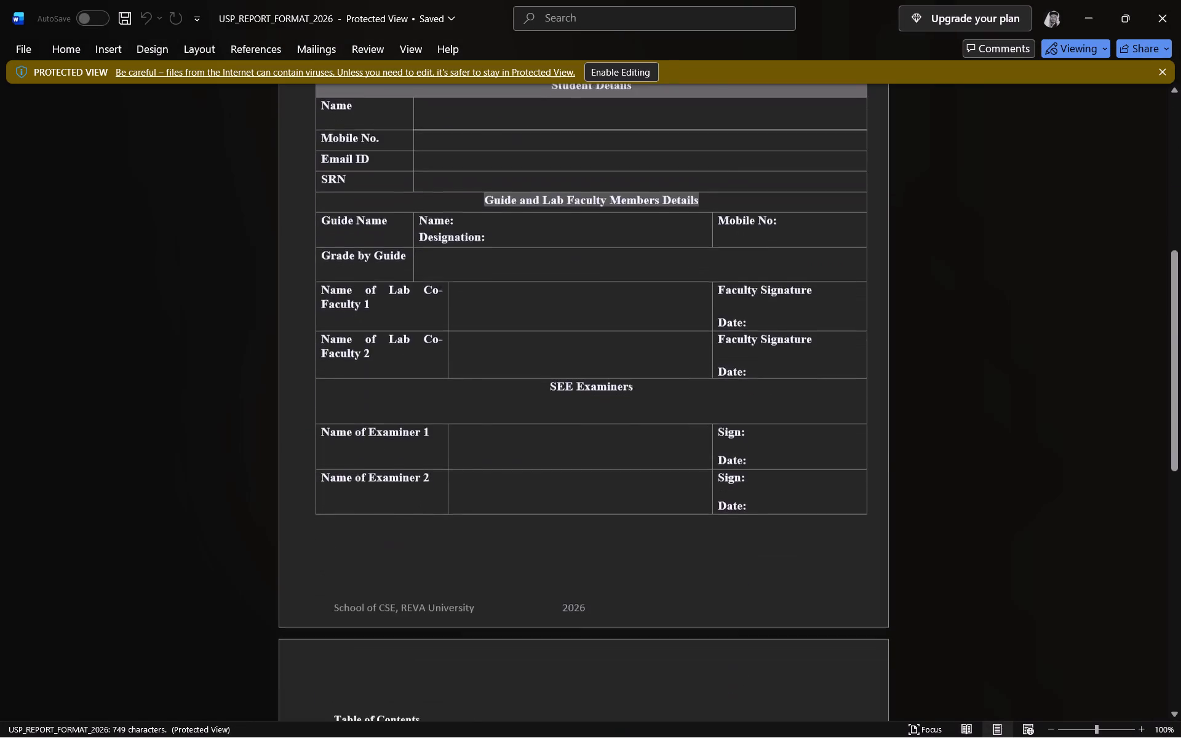
{"action": "scroll", "coordinate": [749, 373], "scroll_direction": "down", "scroll_amount": 9}
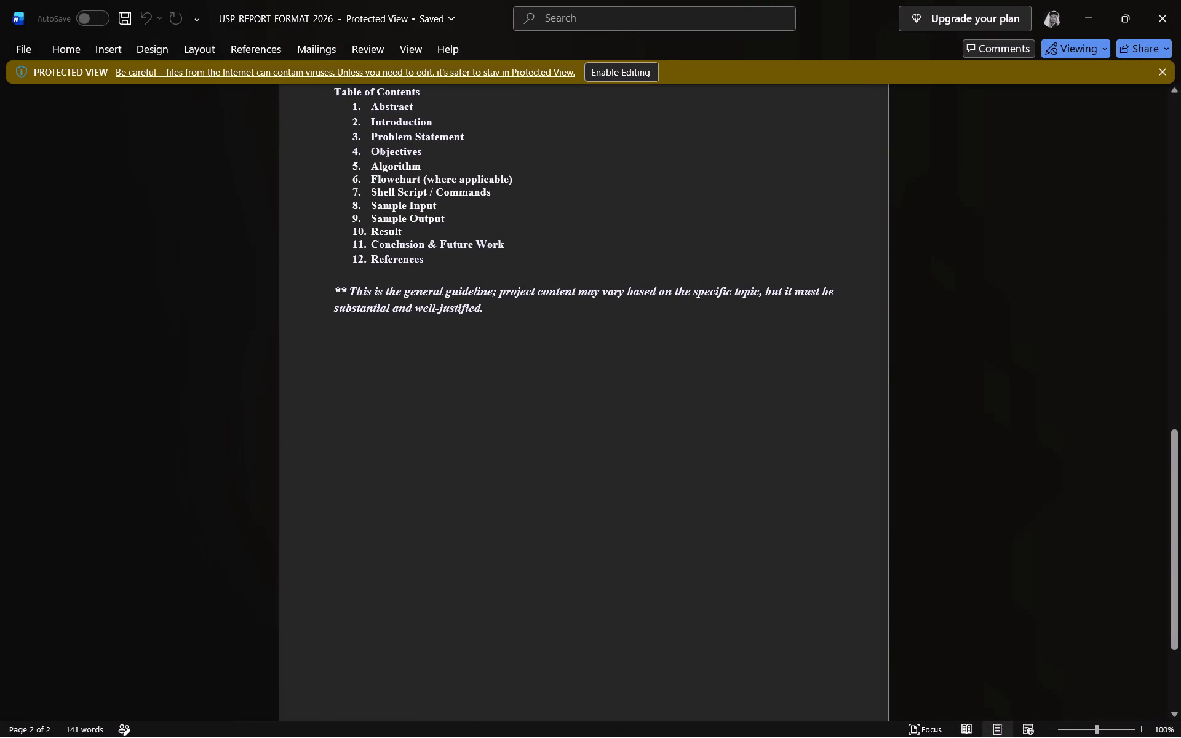
{"action": "left_click_drag", "start_coordinate": [372, 230], "coordinate": [501, 249]}
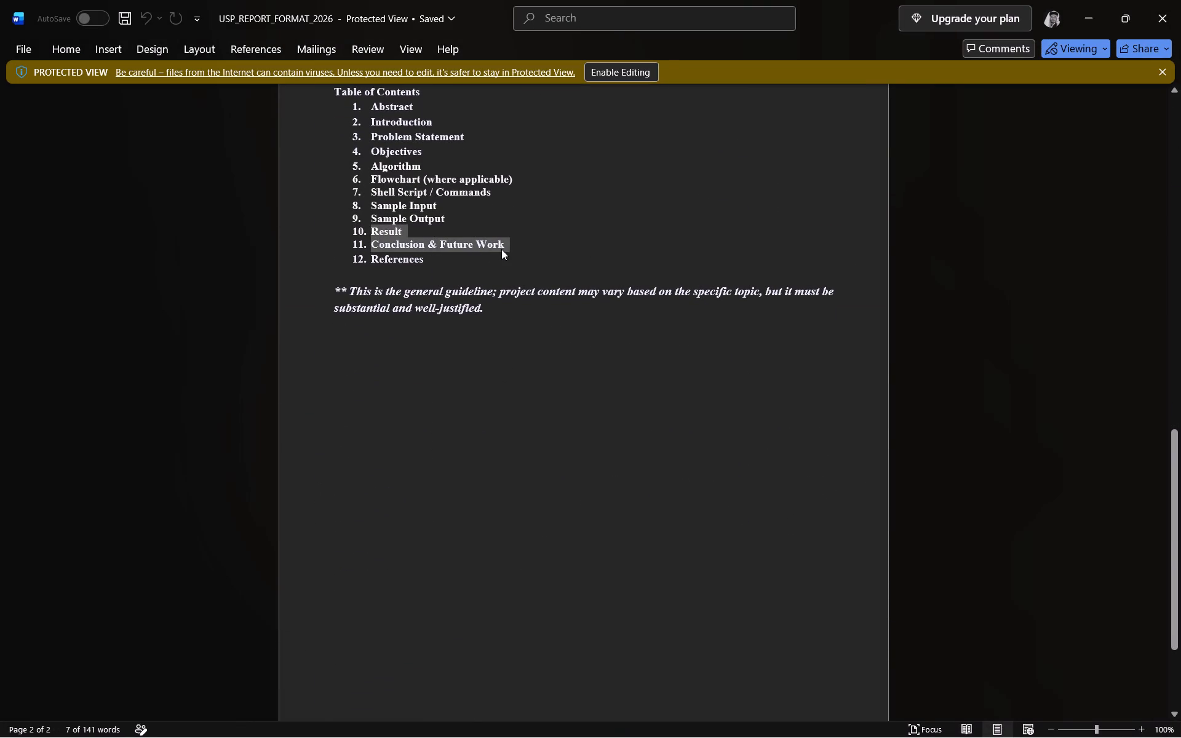
{"action": "key", "text": "ctrl+c"}
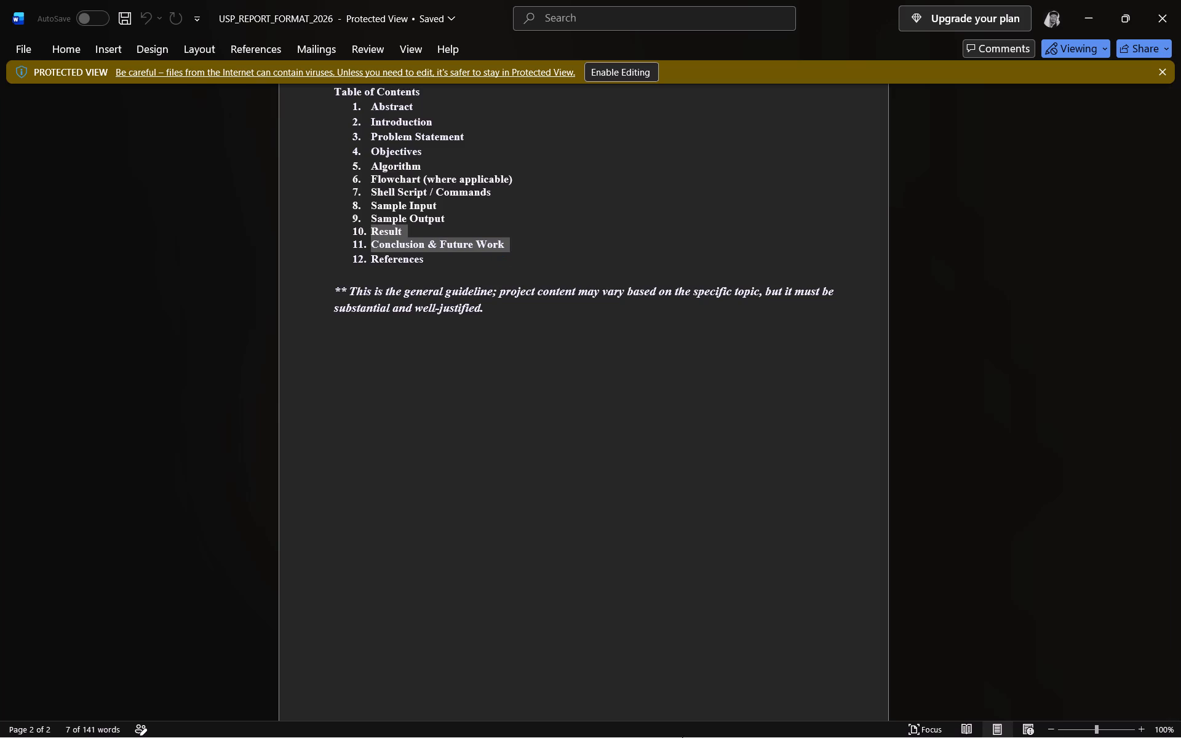
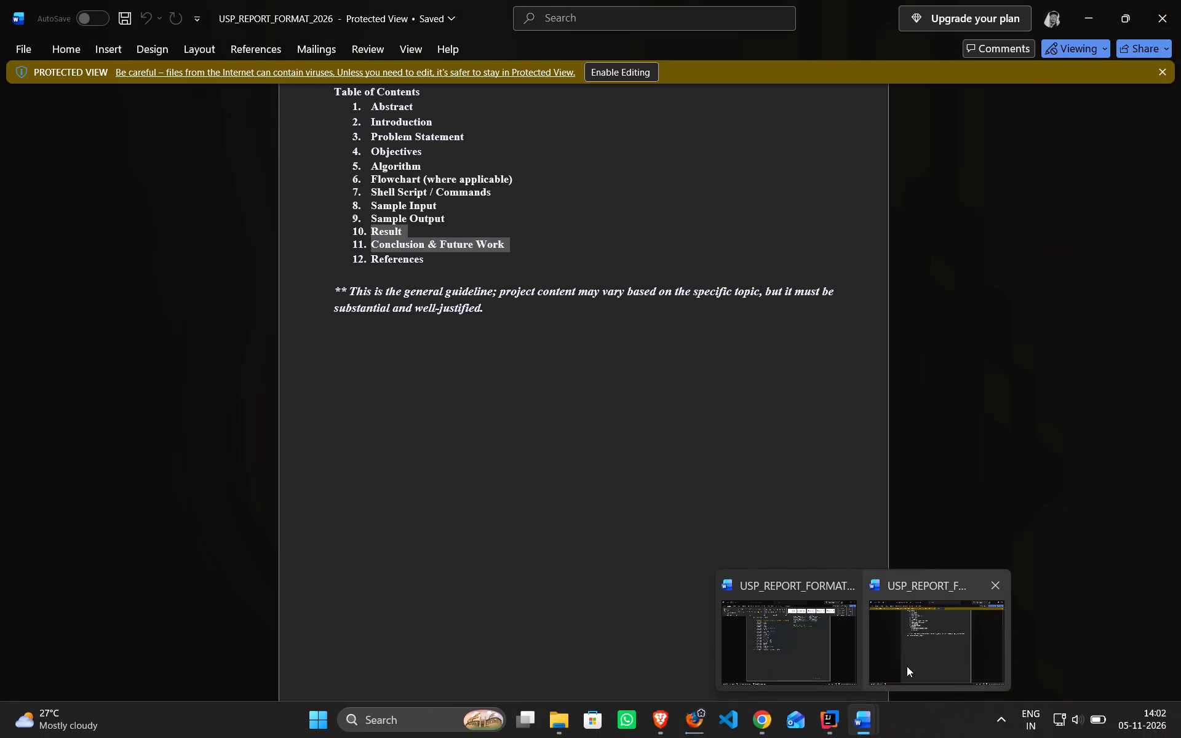
{"action": "left_click", "coordinate": [824, 654]}
{"action": "scroll", "coordinate": [509, 544], "scroll_direction": "down", "scroll_amount": 7}
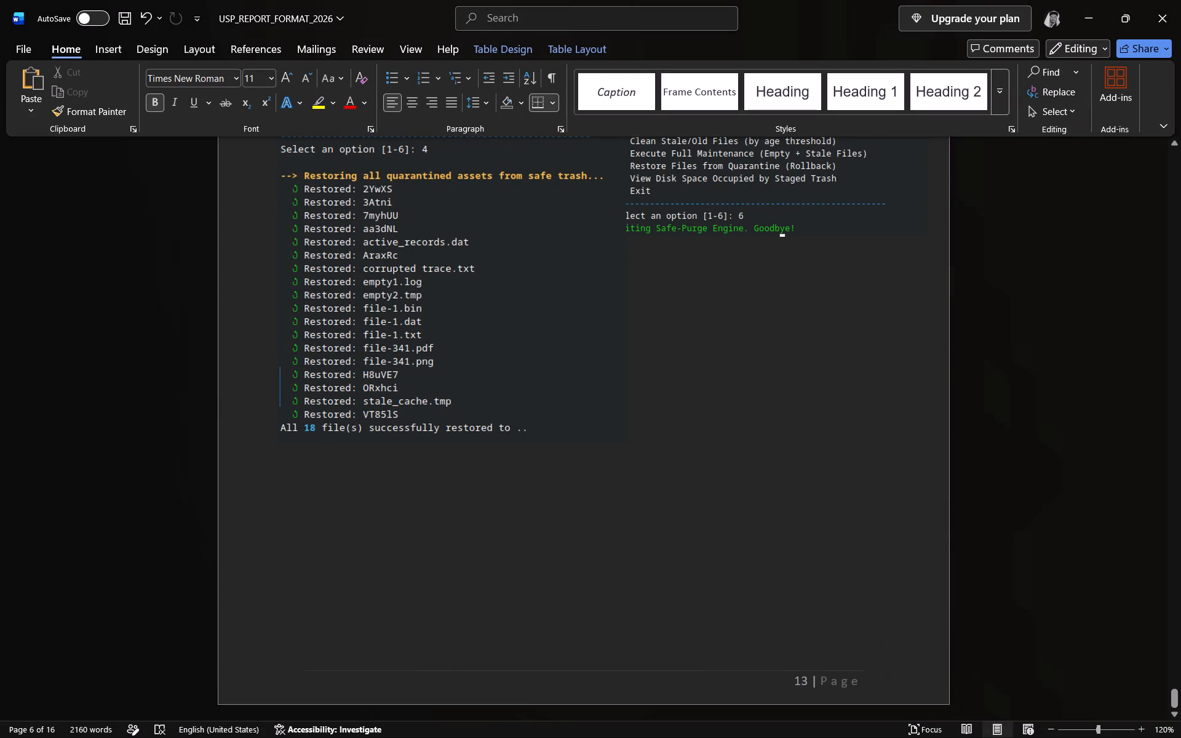
{"action": "scroll", "coordinate": [509, 544], "scroll_direction": "down", "scroll_amount": 6}
{"action": "left_click", "coordinate": [509, 544]}
{"action": "scroll", "coordinate": [524, 626], "scroll_direction": "down", "scroll_amount": 7}
{"action": "double_click", "coordinate": [514, 600]}
{"action": "key", "text": "Return"}
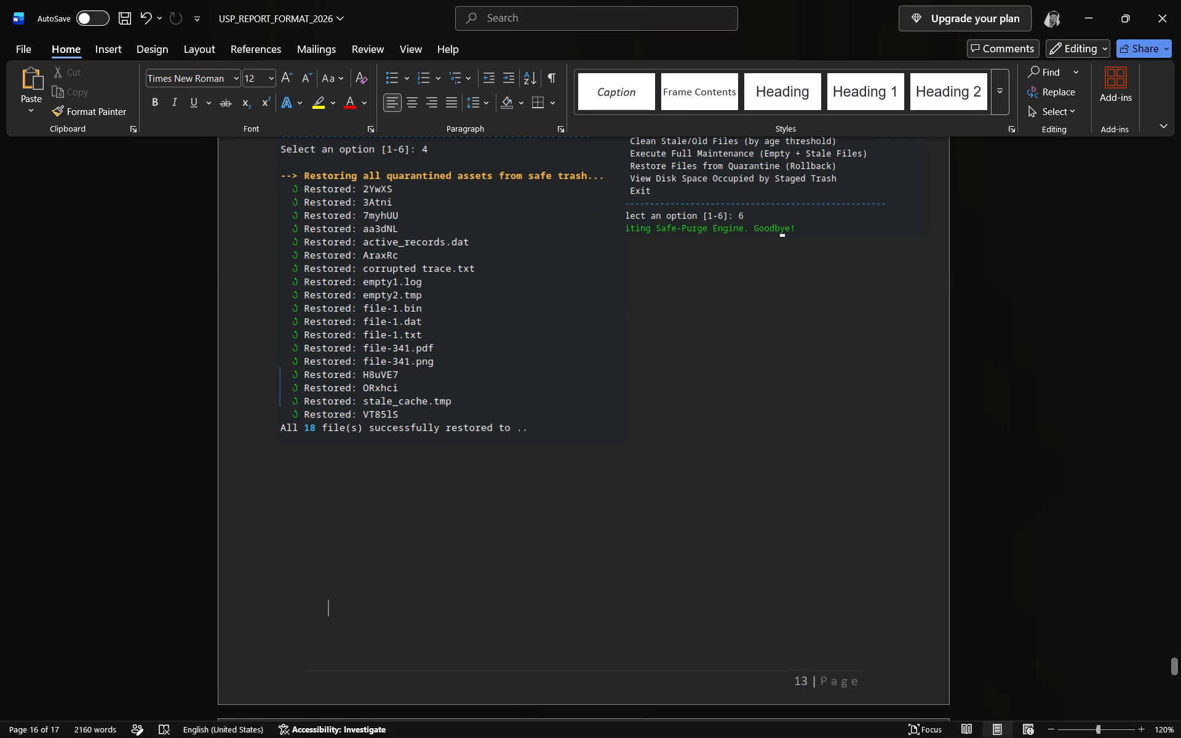
{"action": "key", "text": "Return"}
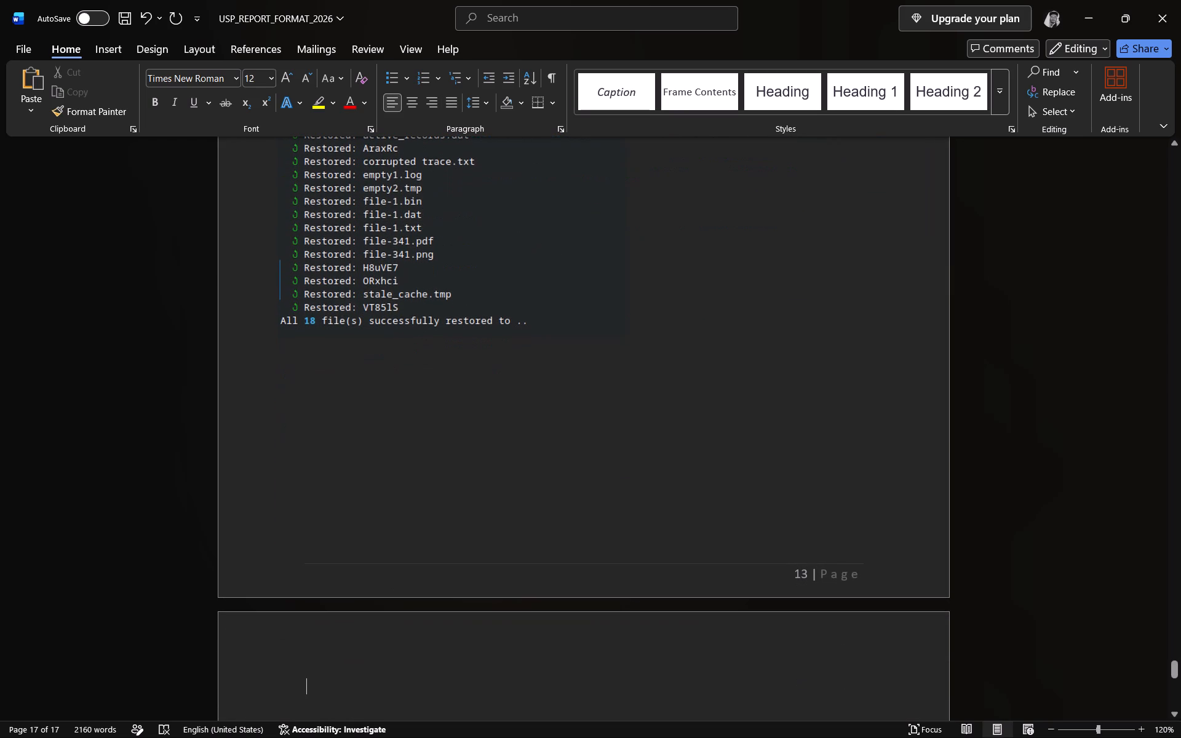
Review the report's layout from the contents table through the Introduction, Goals, Modules Identified and Flow-chart pages.
{"action": "scroll", "coordinate": [589, 498], "scroll_direction": "up", "scroll_amount": 20}
{"action": "scroll", "coordinate": [589, 498], "scroll_direction": "up", "scroll_amount": 17}
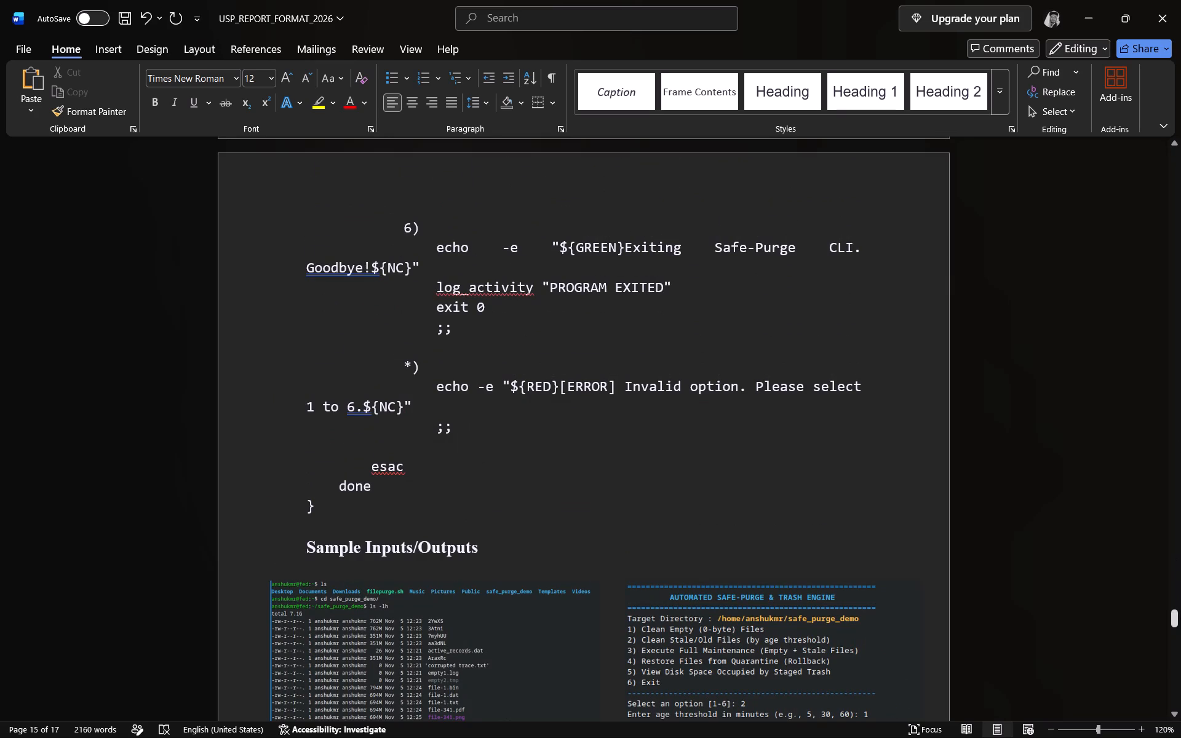
{"action": "left_click_drag", "start_coordinate": [1174, 617], "coordinate": [1108, 194]}
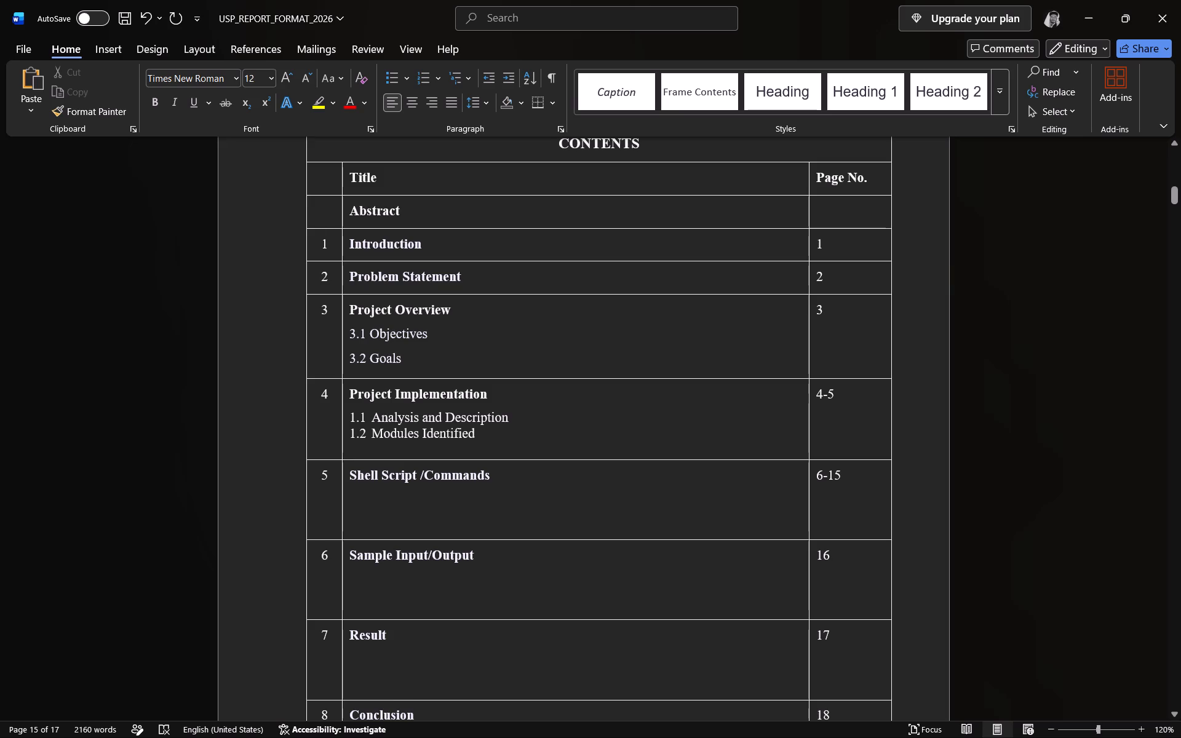
{"action": "scroll", "coordinate": [551, 584], "scroll_direction": "down", "scroll_amount": 5}
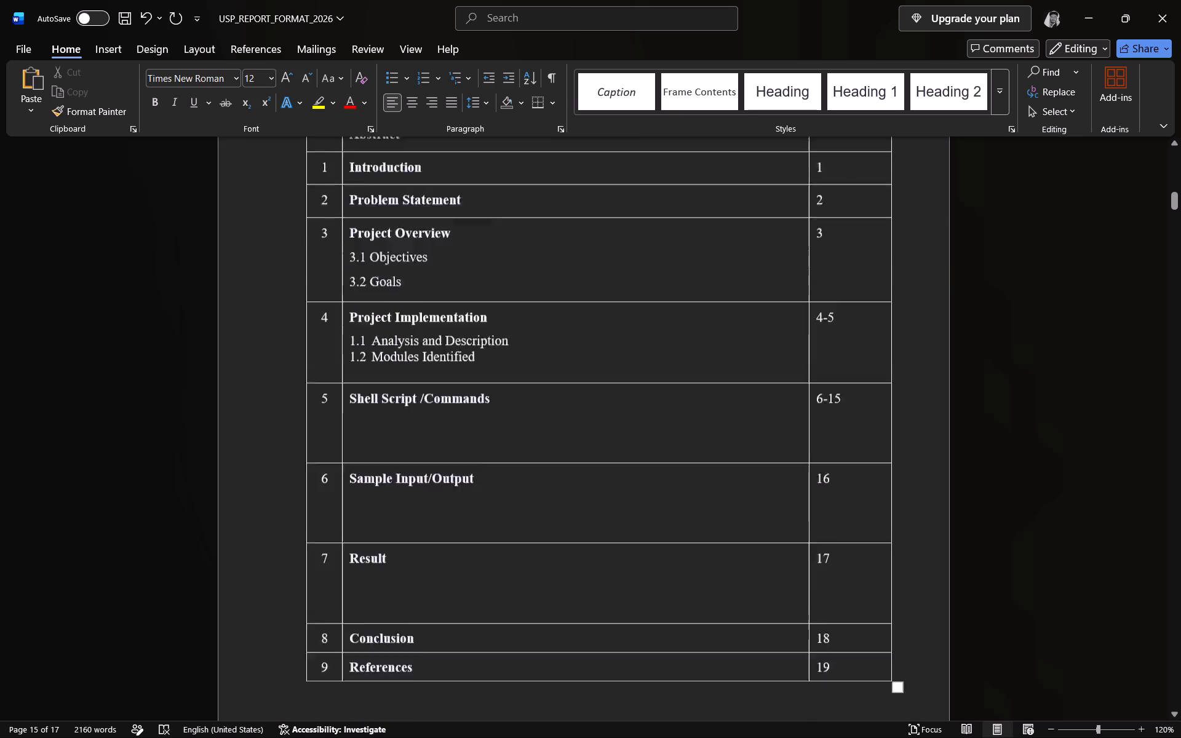
{"action": "scroll", "coordinate": [567, 584], "scroll_direction": "down", "scroll_amount": 11}
{"action": "scroll", "coordinate": [574, 579], "scroll_direction": "down", "scroll_amount": 20}
{"action": "scroll", "coordinate": [574, 579], "scroll_direction": "down", "scroll_amount": 10}
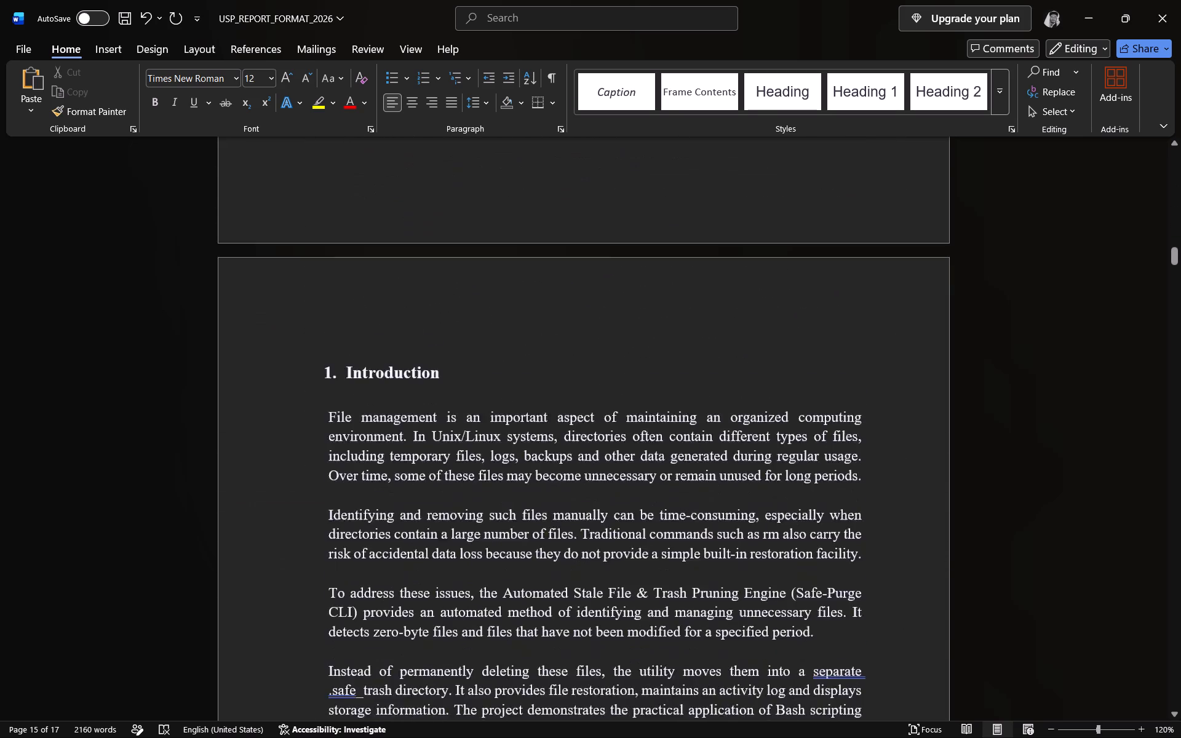
{"action": "scroll", "coordinate": [574, 579], "scroll_direction": "down", "scroll_amount": 20}
{"action": "scroll", "coordinate": [574, 579], "scroll_direction": "down", "scroll_amount": 14}
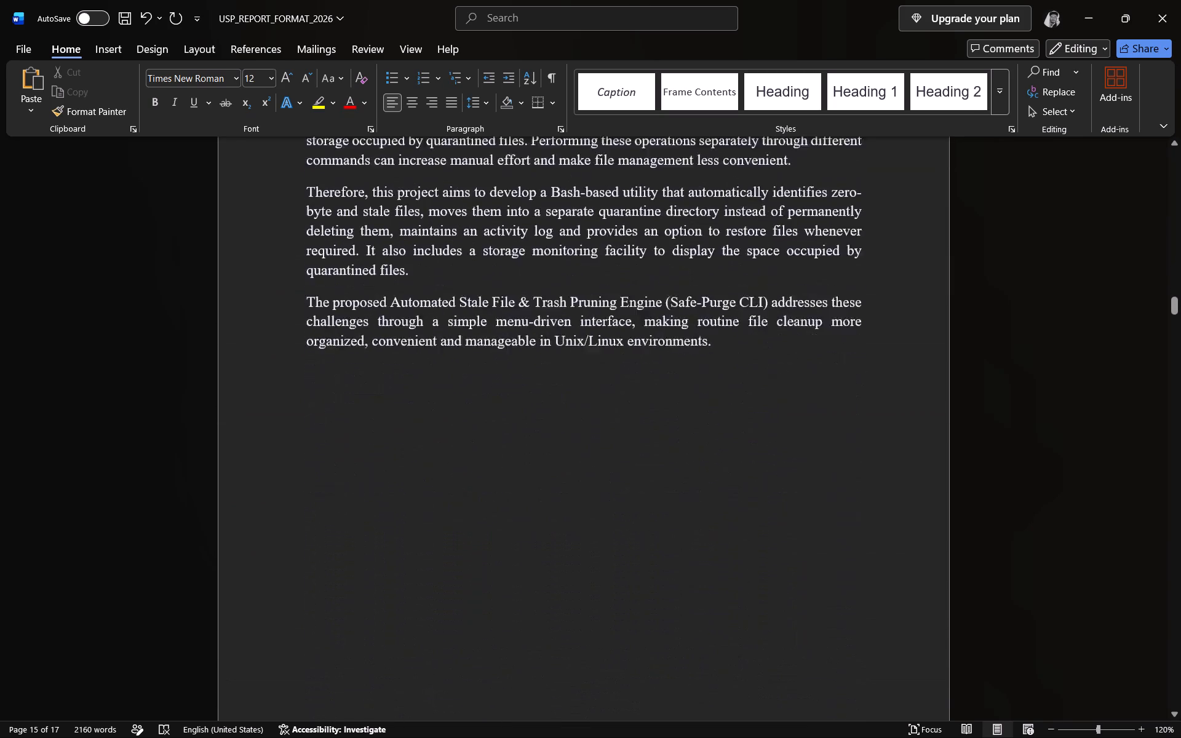
{"action": "scroll", "coordinate": [574, 579], "scroll_direction": "down", "scroll_amount": 15}
{"action": "scroll", "coordinate": [574, 579], "scroll_direction": "down", "scroll_amount": 6}
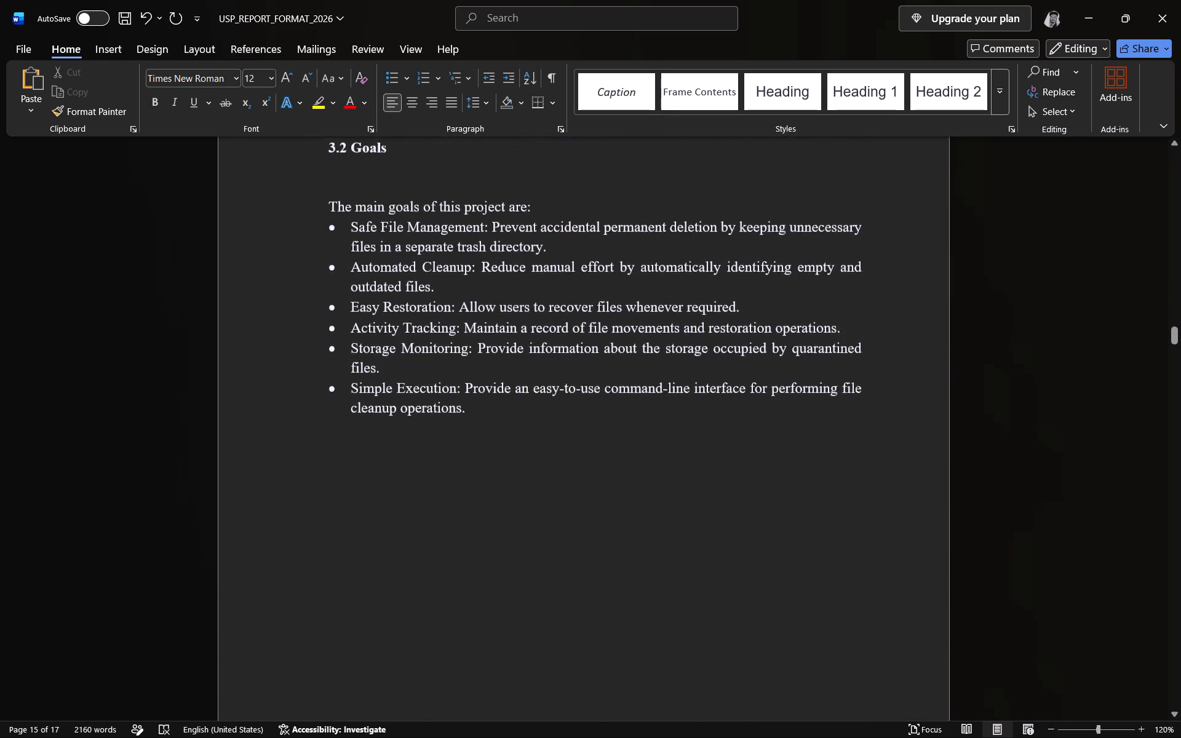
{"action": "scroll", "coordinate": [574, 579], "scroll_direction": "down", "scroll_amount": 13}
{"action": "scroll", "coordinate": [574, 579], "scroll_direction": "down", "scroll_amount": 20}
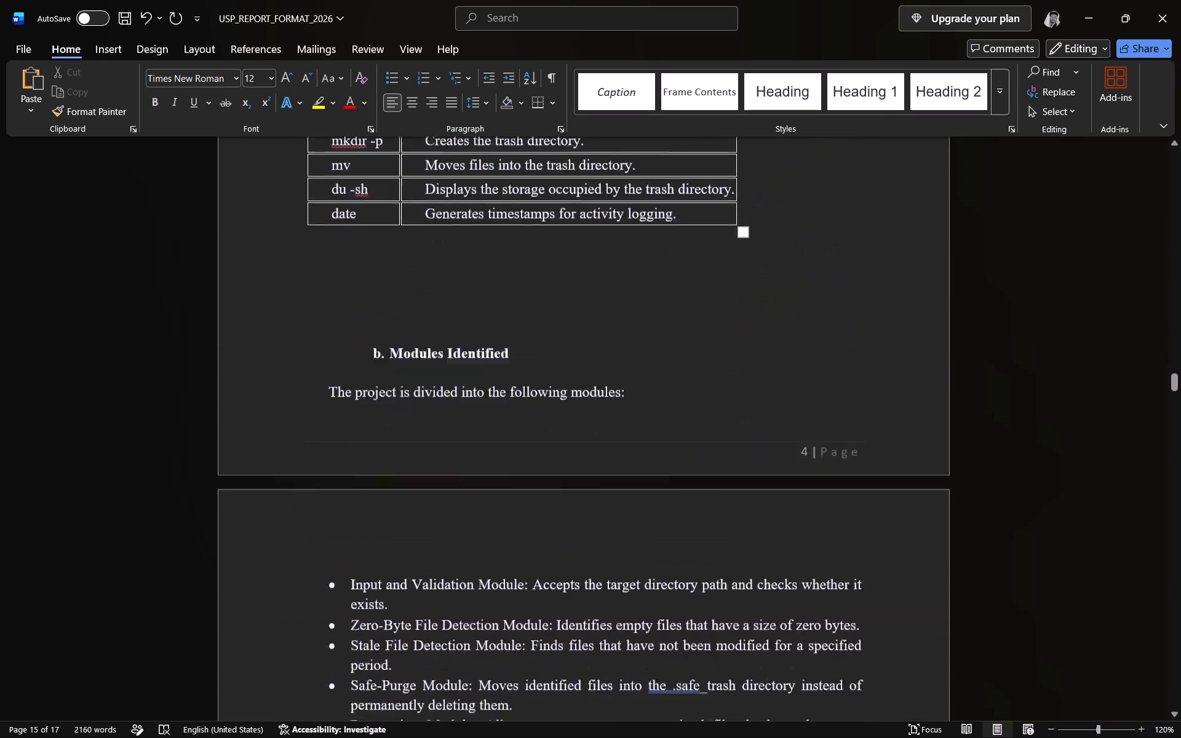
{"action": "scroll", "coordinate": [574, 579], "scroll_direction": "down", "scroll_amount": 14}
{"action": "scroll", "coordinate": [574, 579], "scroll_direction": "down", "scroll_amount": 15}
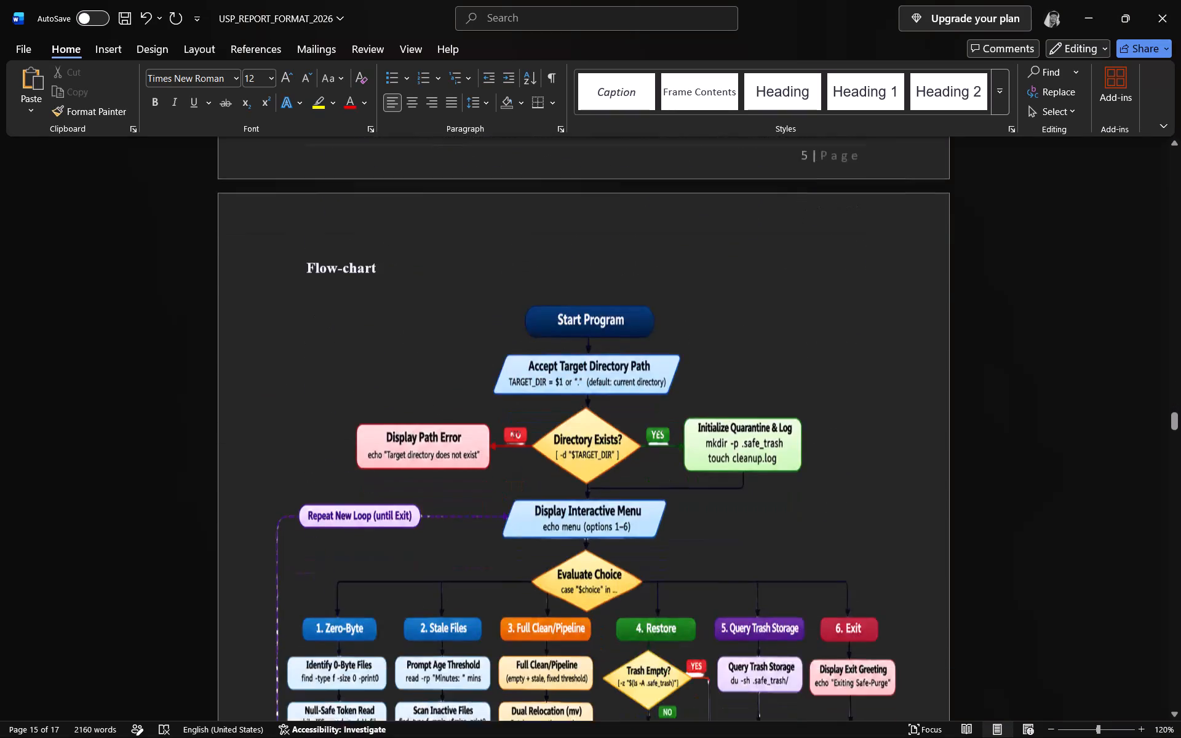
{"action": "scroll", "coordinate": [574, 579], "scroll_direction": "down", "scroll_amount": 13}
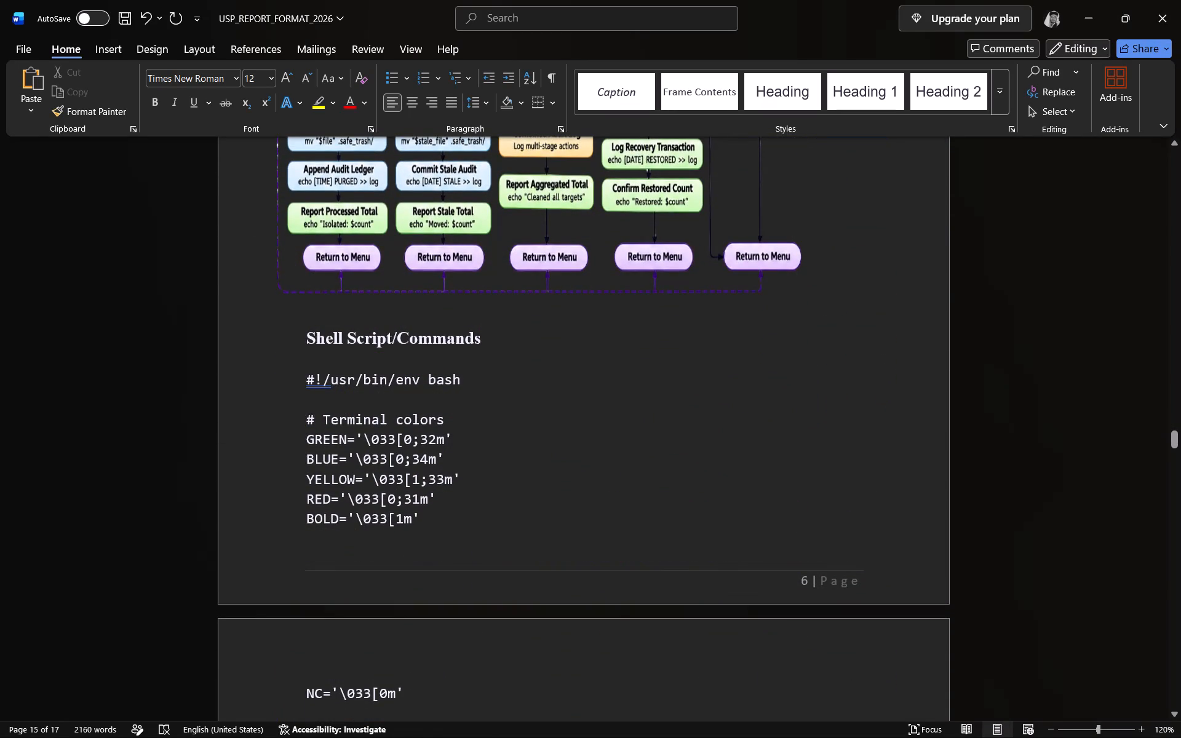
Insert blank lines before the Shell Script/Commands heading so that it starts on the page after the flow-chart.
{"action": "left_click", "coordinate": [301, 326]}
{"action": "key", "text": "Return"}
{"action": "key", "text": "Return"}
{"action": "key", "text": "Return"}
{"action": "key", "text": "Return"}
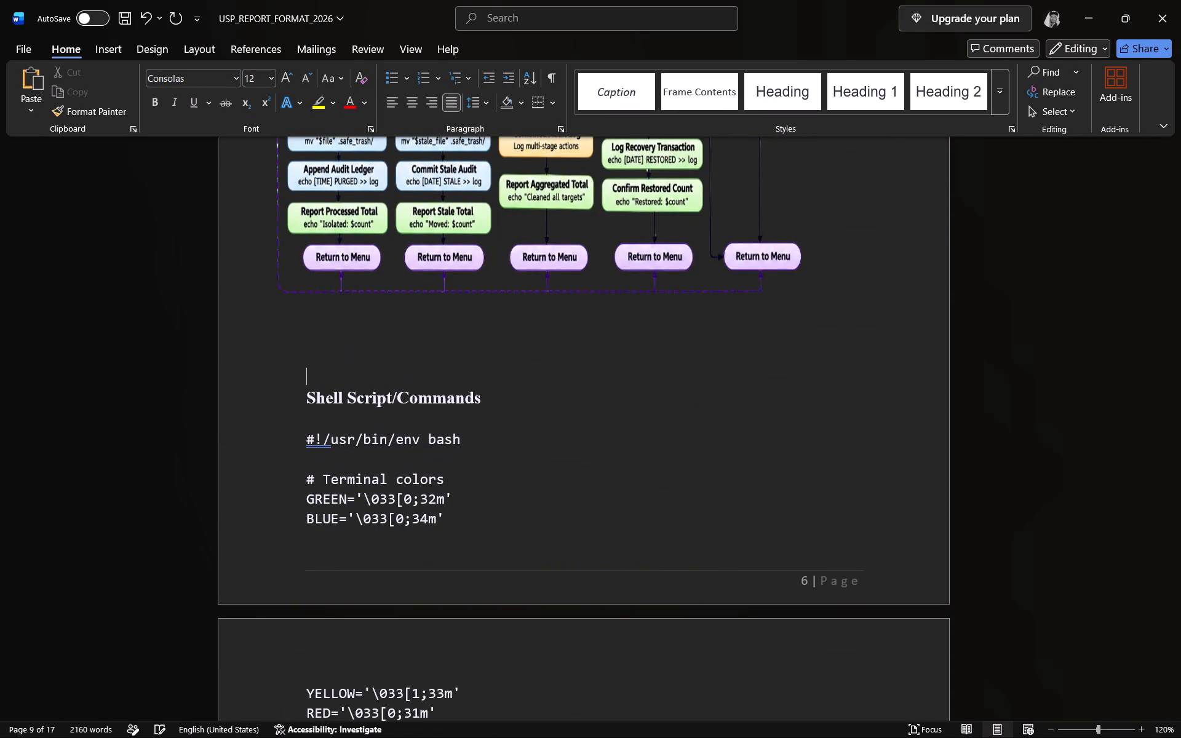
{"action": "key", "text": "Return"}
{"action": "key", "text": "Return"}
{"action": "key", "text": "Return"}
{"action": "key", "text": "Return"}
{"action": "key", "text": "Return"}
{"action": "key", "text": "Return"}
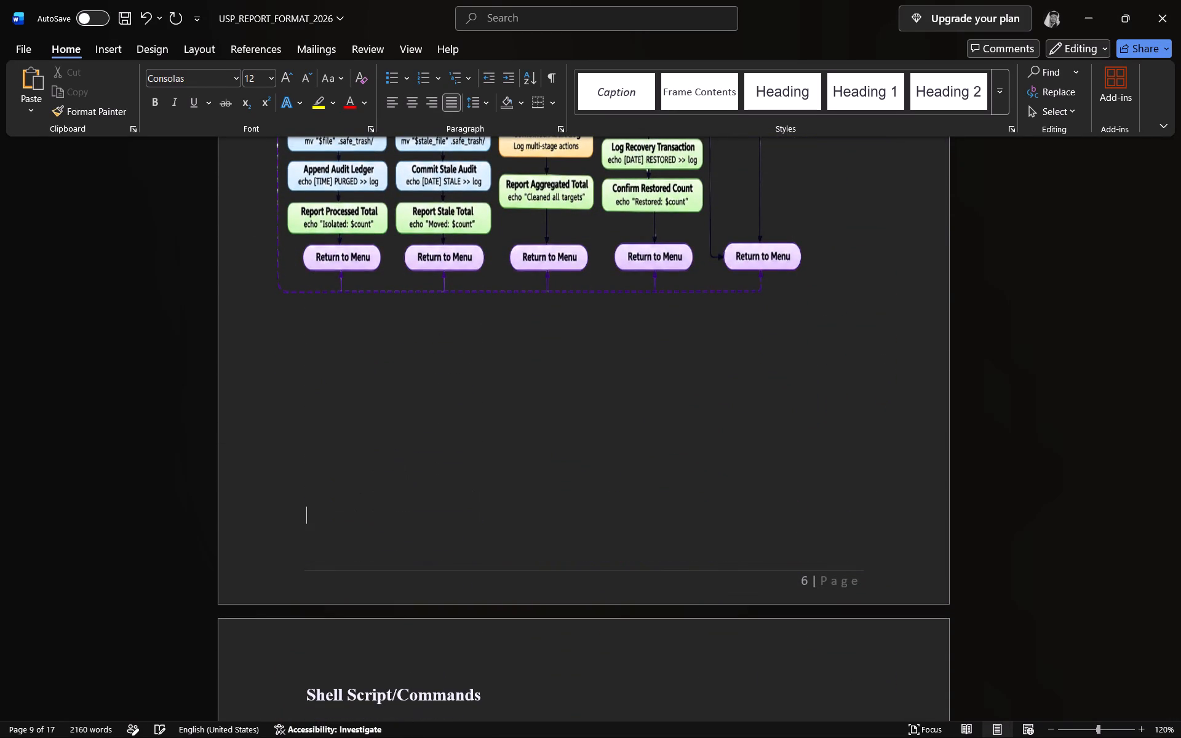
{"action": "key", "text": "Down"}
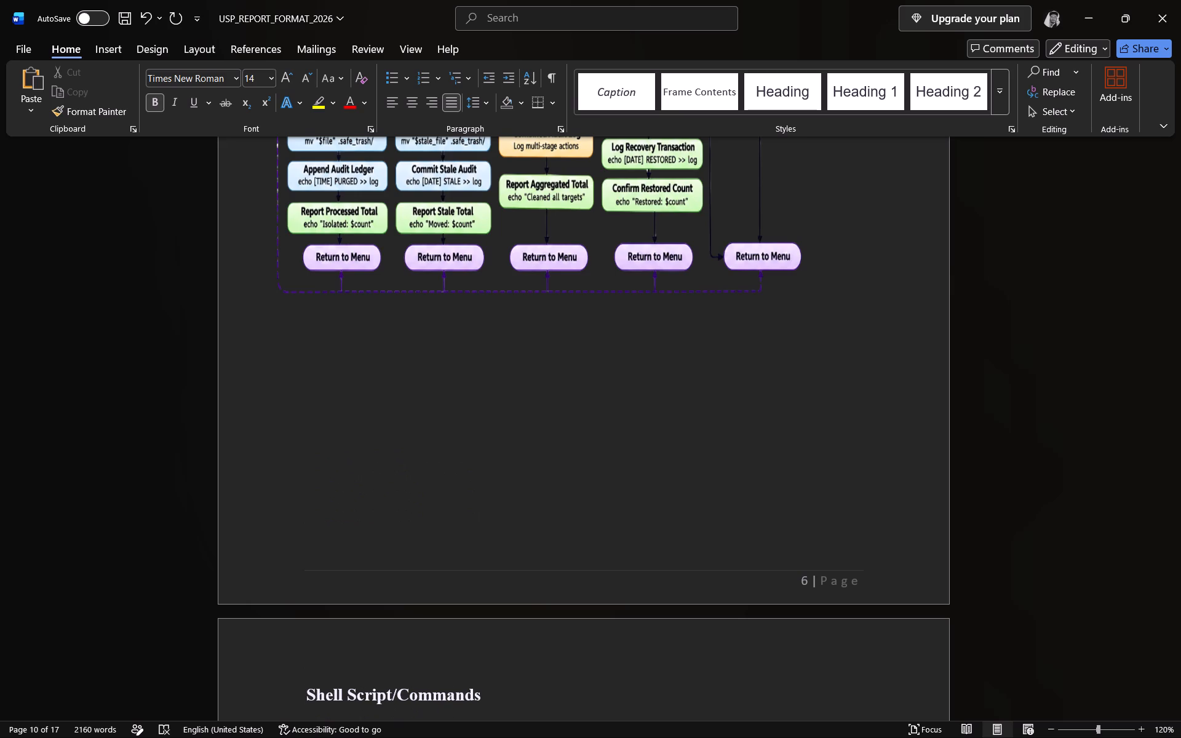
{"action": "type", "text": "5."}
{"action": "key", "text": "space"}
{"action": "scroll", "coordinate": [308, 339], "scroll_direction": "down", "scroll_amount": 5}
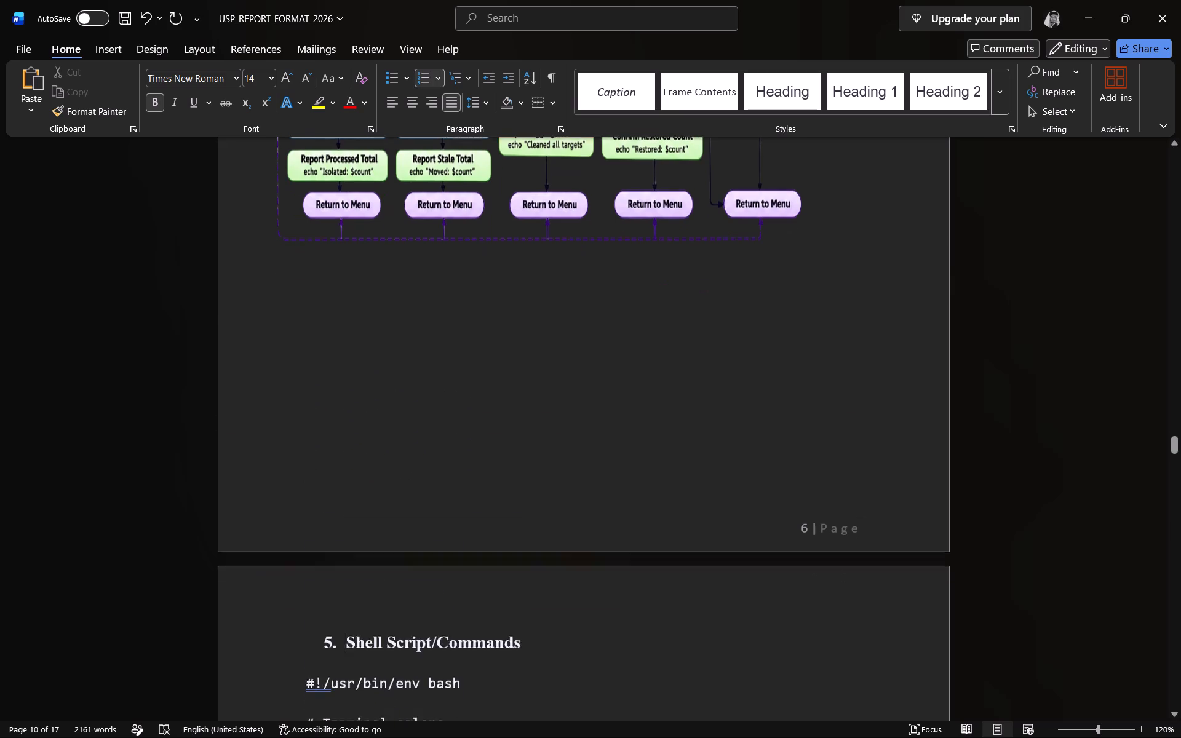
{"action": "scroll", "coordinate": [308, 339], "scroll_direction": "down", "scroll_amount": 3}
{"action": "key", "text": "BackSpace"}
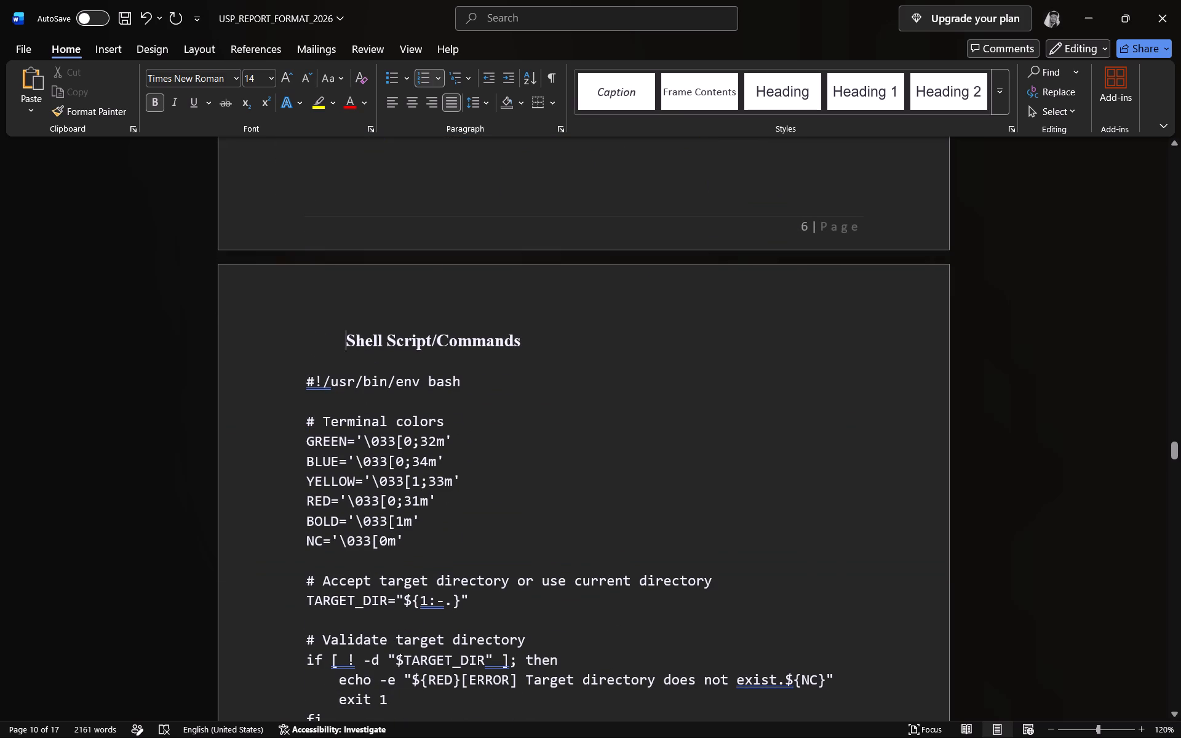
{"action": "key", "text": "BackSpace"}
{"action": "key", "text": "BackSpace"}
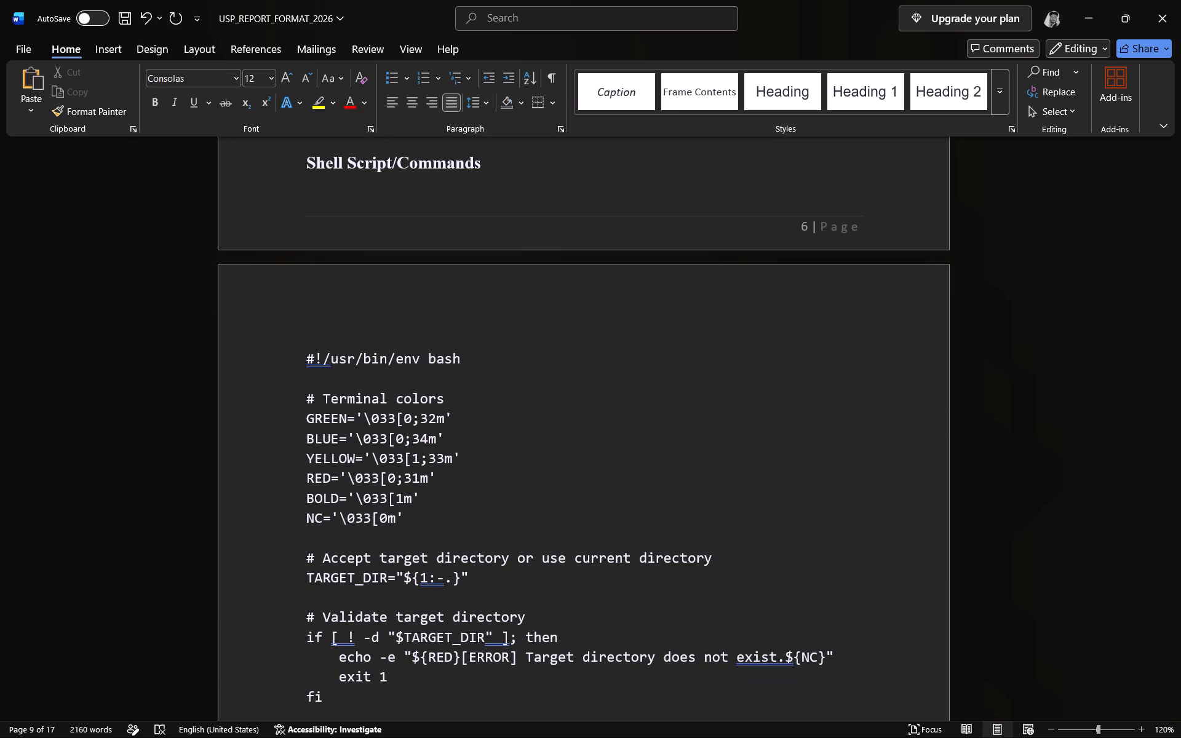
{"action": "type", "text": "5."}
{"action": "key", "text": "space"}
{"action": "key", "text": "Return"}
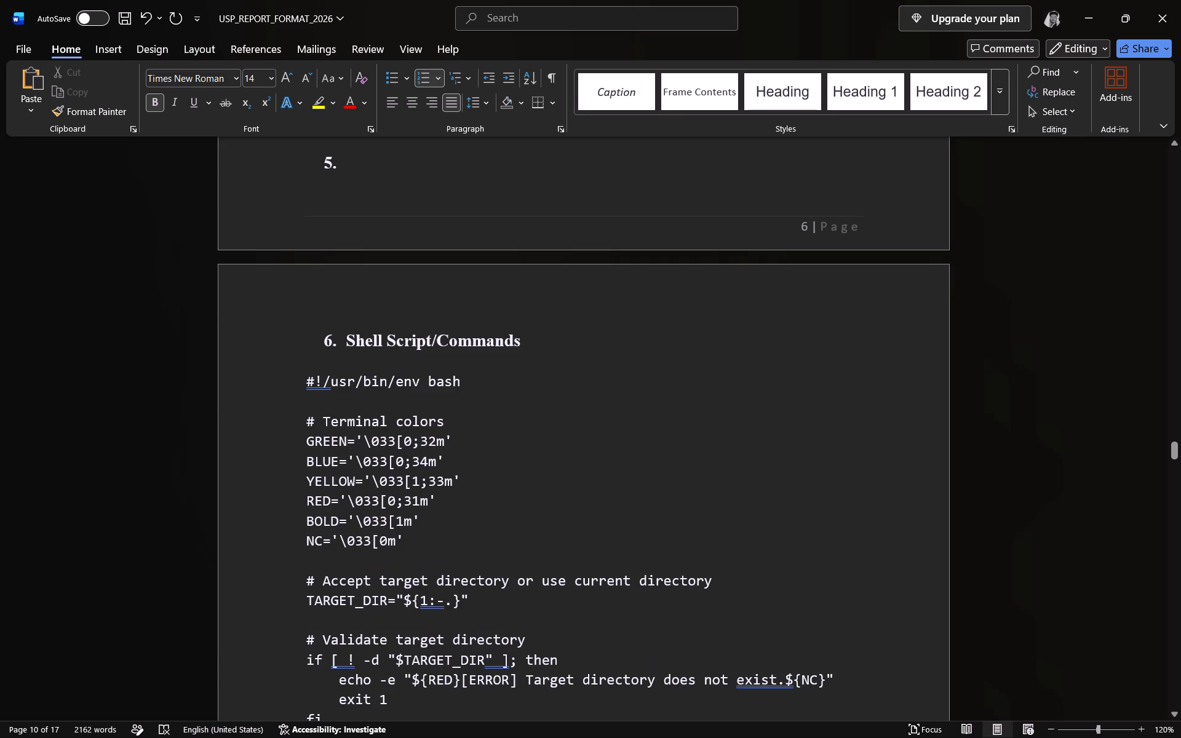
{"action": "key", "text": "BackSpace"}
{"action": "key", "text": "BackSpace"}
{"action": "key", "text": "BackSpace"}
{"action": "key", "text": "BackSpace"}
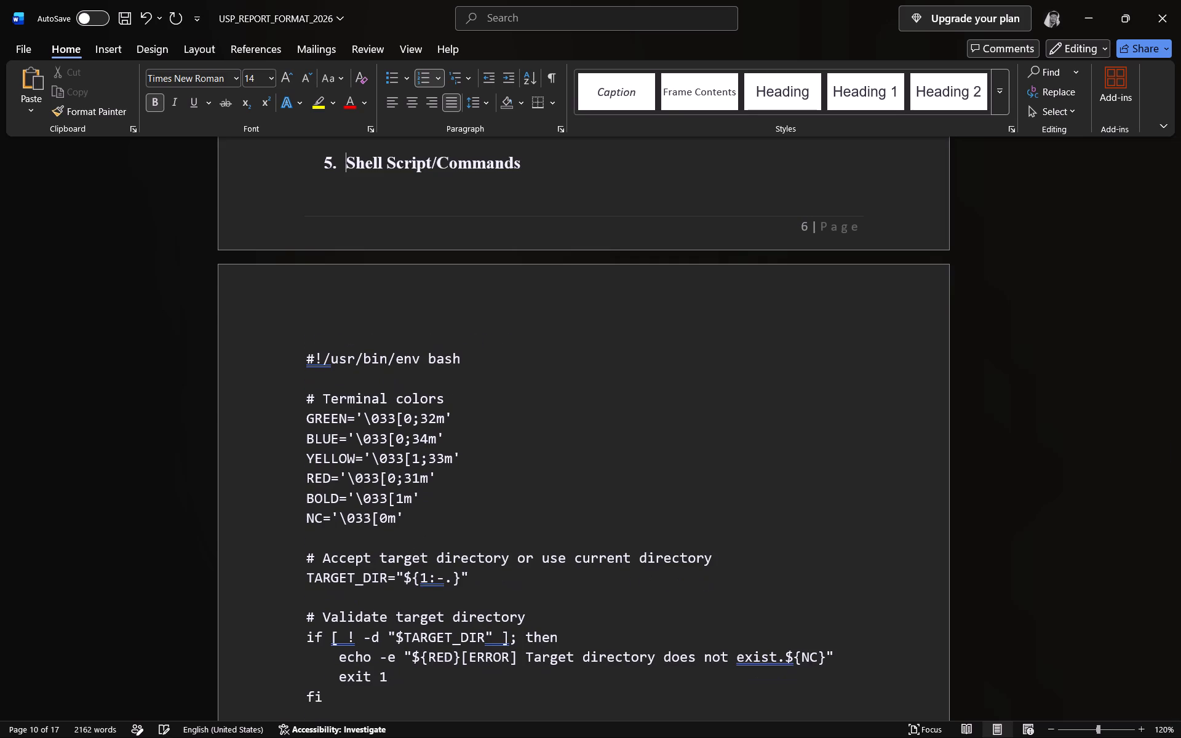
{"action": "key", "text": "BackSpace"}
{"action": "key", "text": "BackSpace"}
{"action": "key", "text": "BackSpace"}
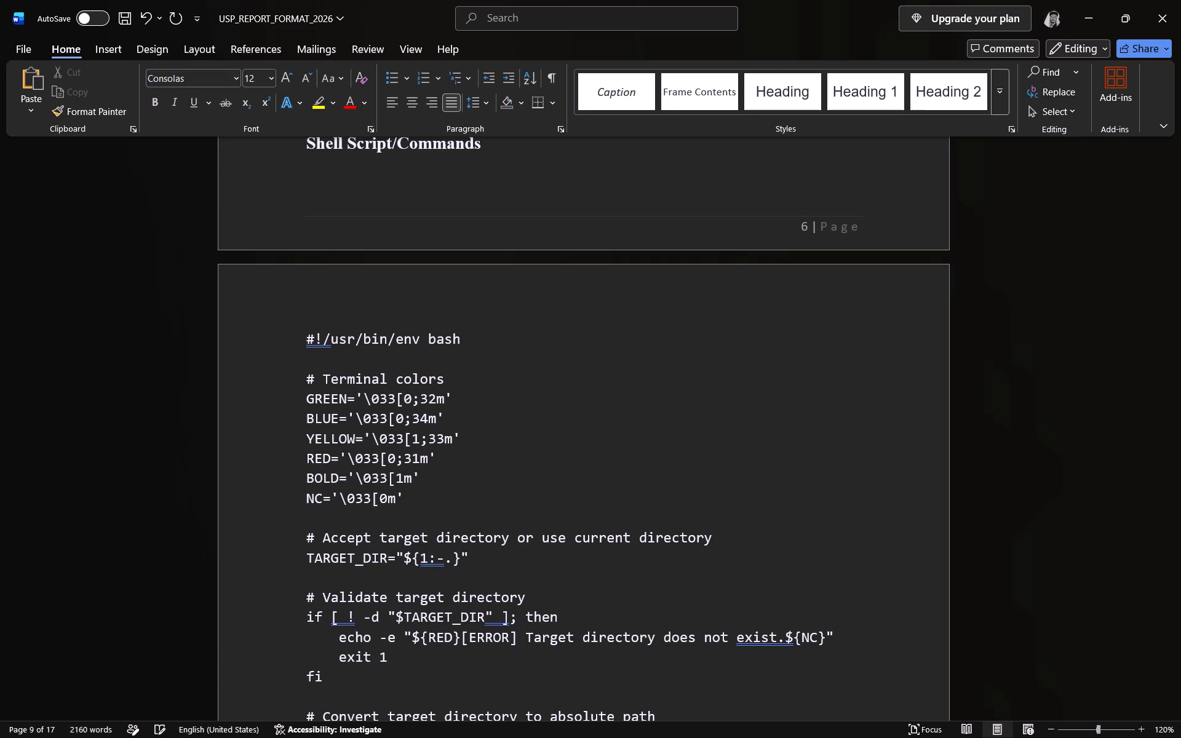
Insert two blank lines to push the Shell Script/Commands heading onto the page after the flow-chart and number it 5.
{"action": "key", "text": "Return"}
{"action": "key", "text": "Return"}
{"action": "type", "text": "5."}
{"action": "key", "text": "space"}
Review the heading numbering and layout from Project Implementation through the flow-chart, shell script and sample output pages.
{"action": "scroll", "coordinate": [427, 358], "scroll_direction": "up", "scroll_amount": 2}
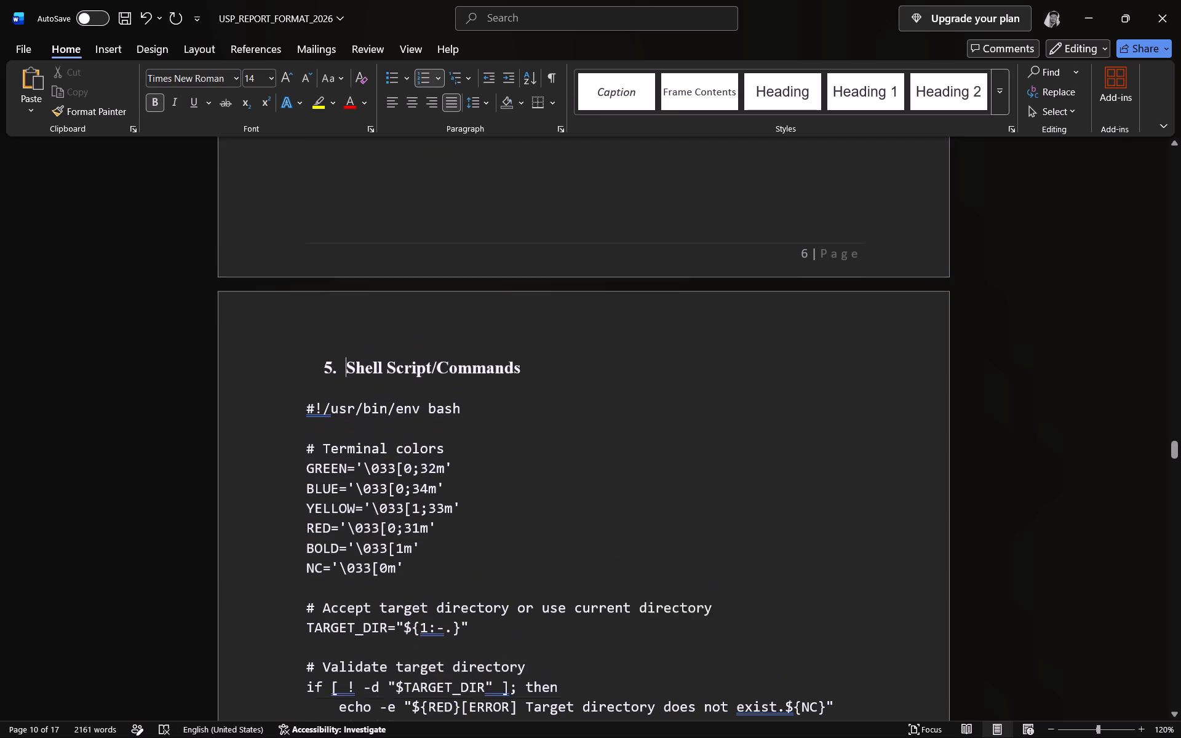
{"action": "scroll", "coordinate": [427, 358], "scroll_direction": "up", "scroll_amount": 20}
{"action": "scroll", "coordinate": [427, 358], "scroll_direction": "up", "scroll_amount": 4}
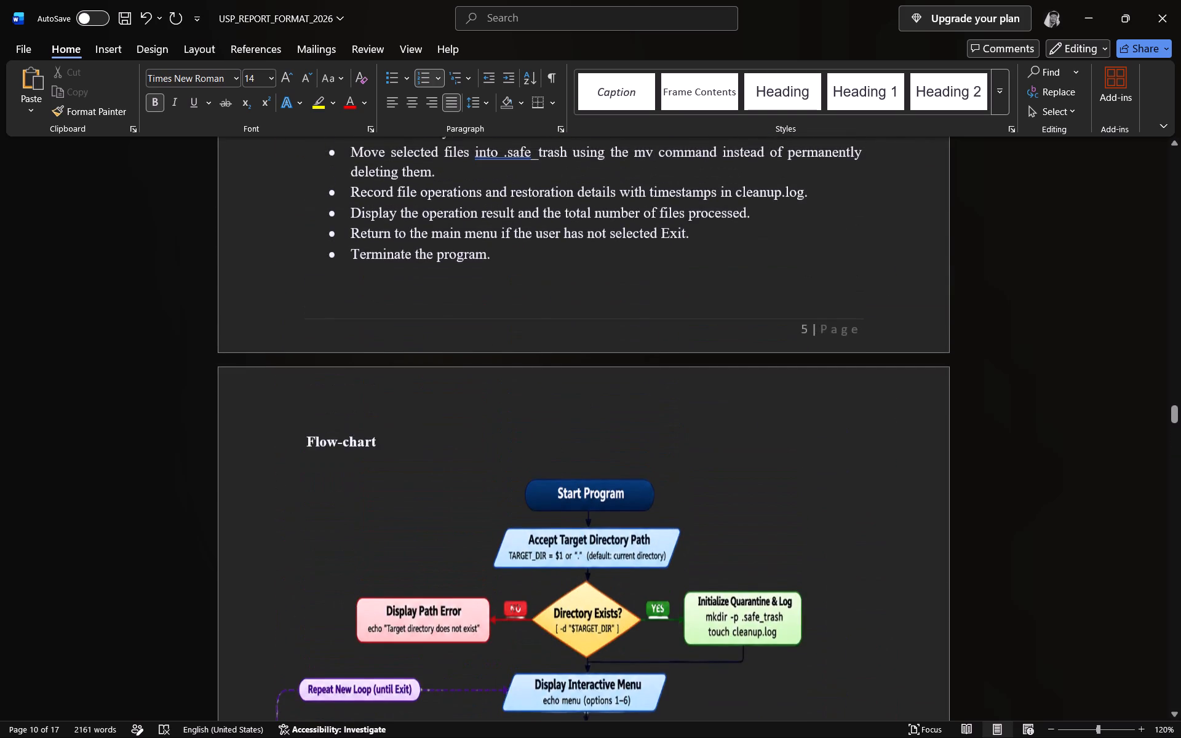
{"action": "scroll", "coordinate": [427, 358], "scroll_direction": "up", "scroll_amount": 20}
{"action": "scroll", "coordinate": [427, 358], "scroll_direction": "up", "scroll_amount": 15}
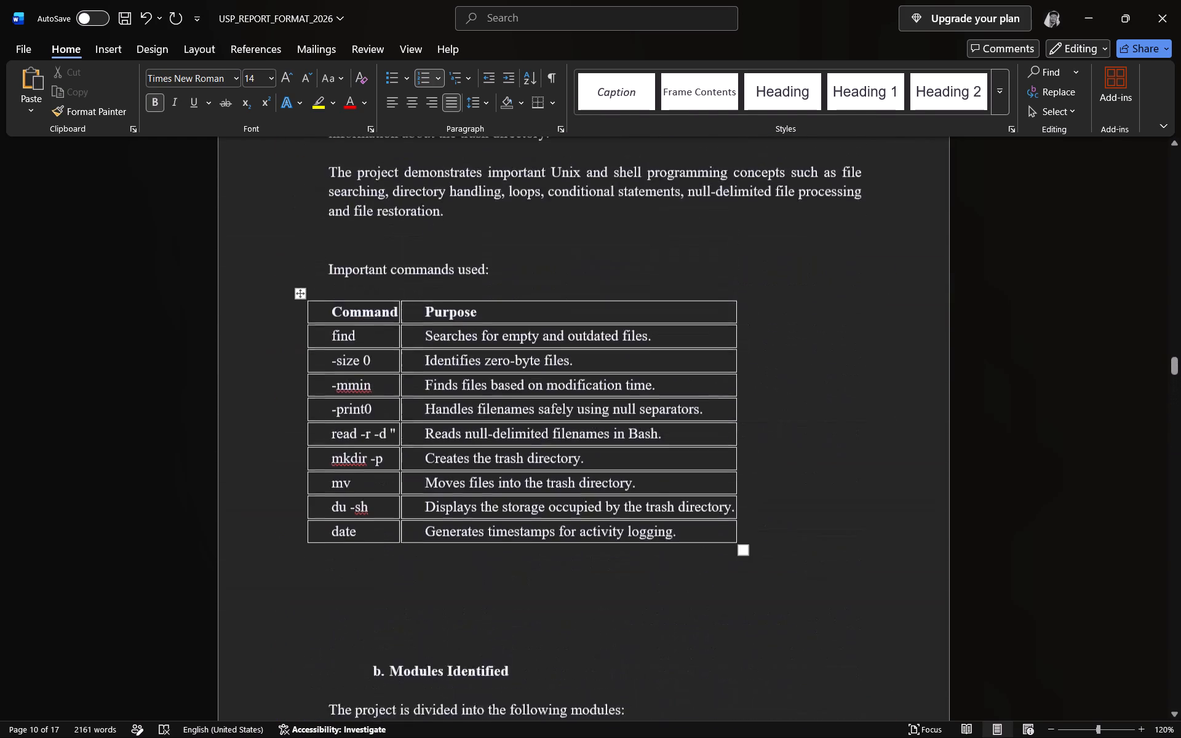
{"action": "scroll", "coordinate": [427, 358], "scroll_direction": "up", "scroll_amount": 10}
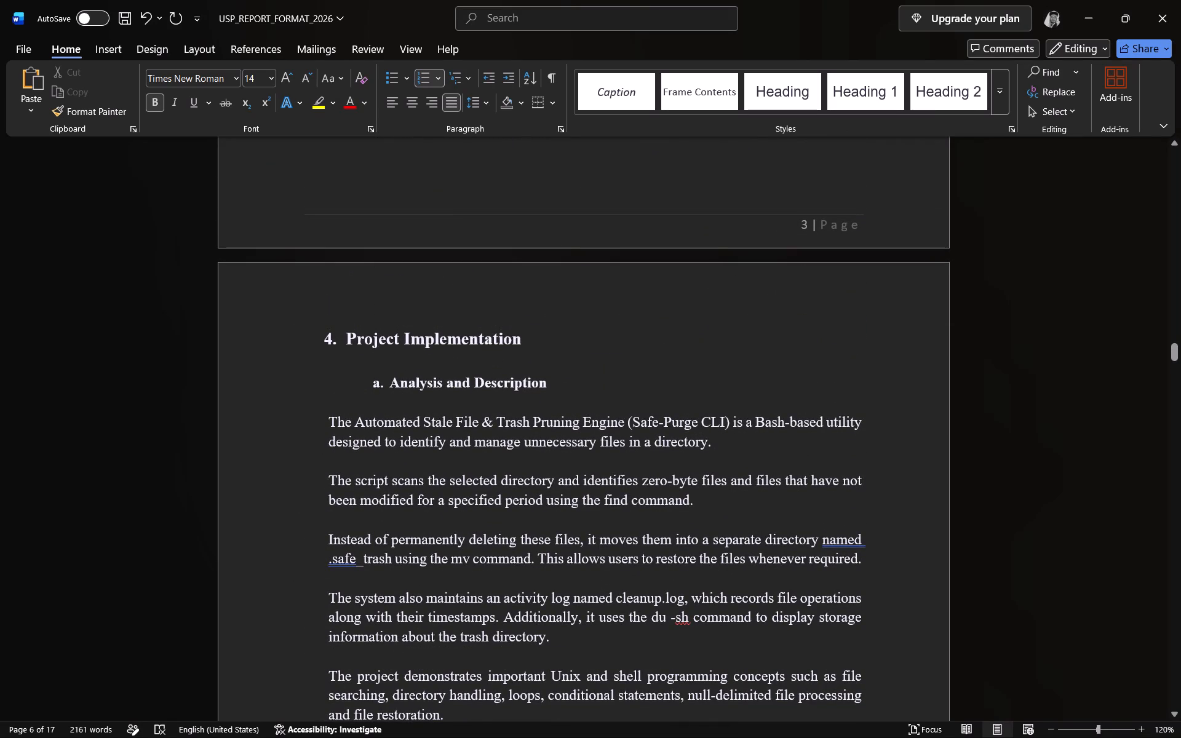
{"action": "scroll", "coordinate": [351, 322], "scroll_direction": "down", "scroll_amount": 20}
{"action": "scroll", "coordinate": [351, 322], "scroll_direction": "down", "scroll_amount": 4}
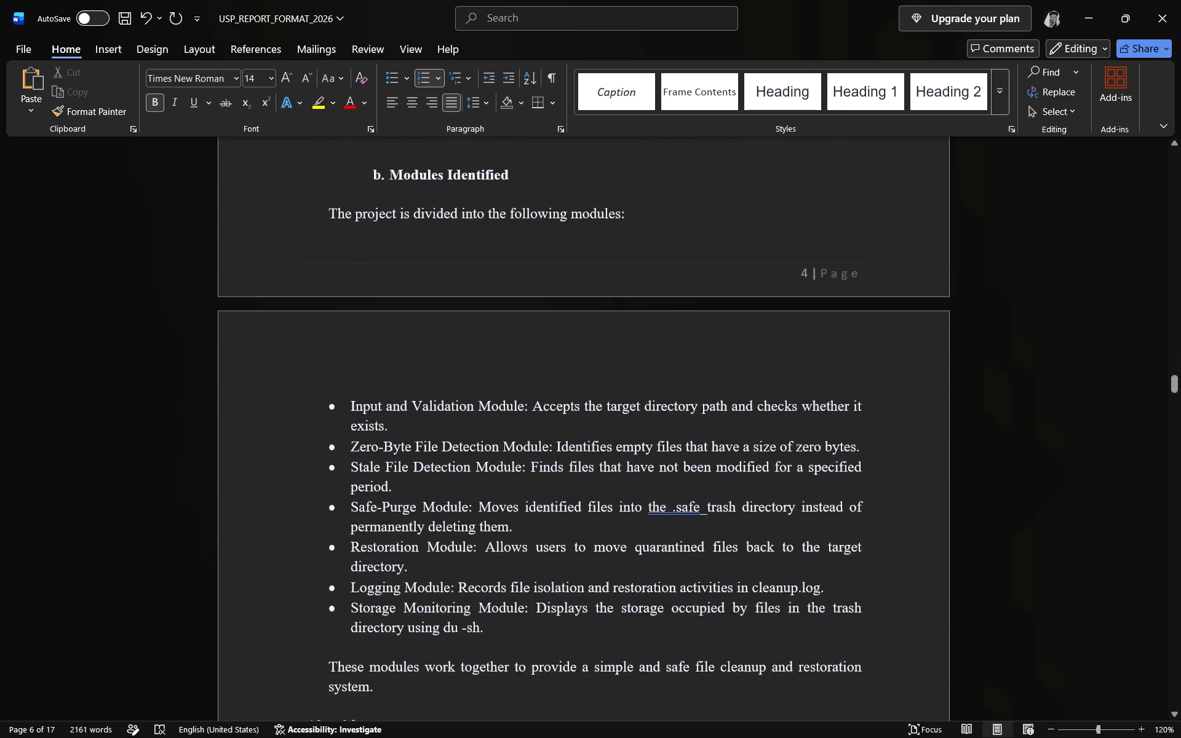
{"action": "scroll", "coordinate": [351, 322], "scroll_direction": "down", "scroll_amount": 19}
{"action": "scroll", "coordinate": [351, 322], "scroll_direction": "down", "scroll_amount": 11}
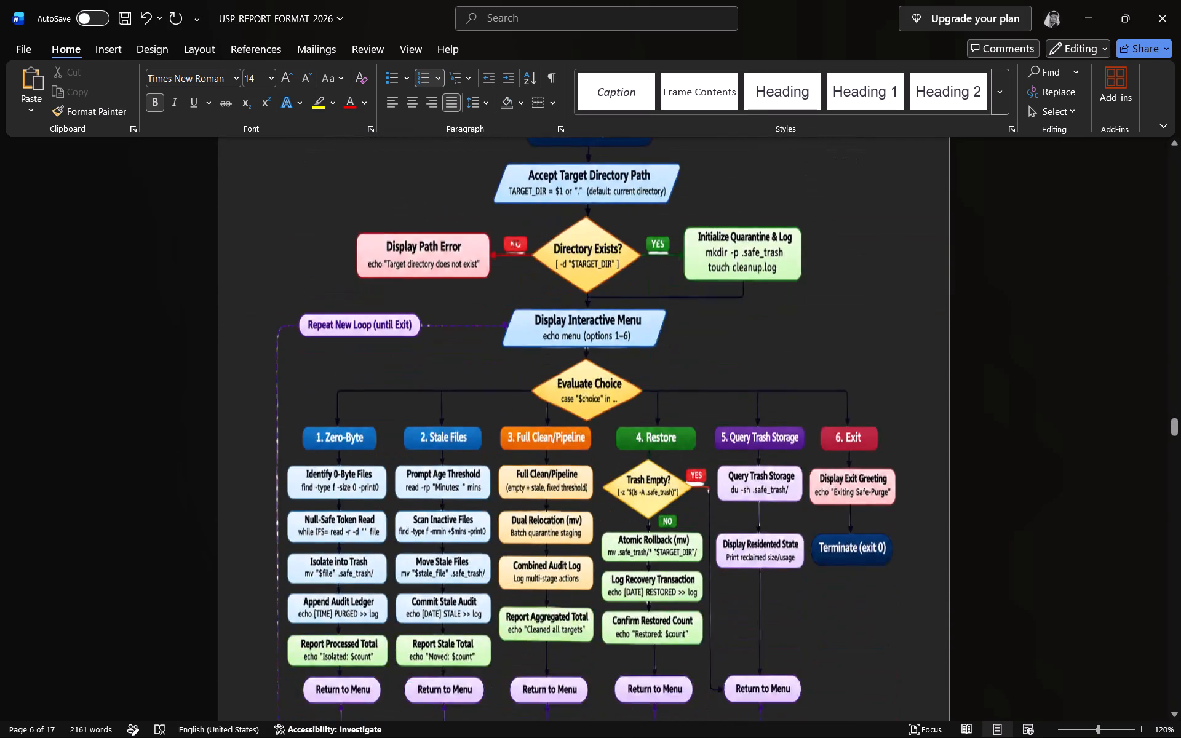
{"action": "scroll", "coordinate": [352, 322], "scroll_direction": "down", "scroll_amount": 17}
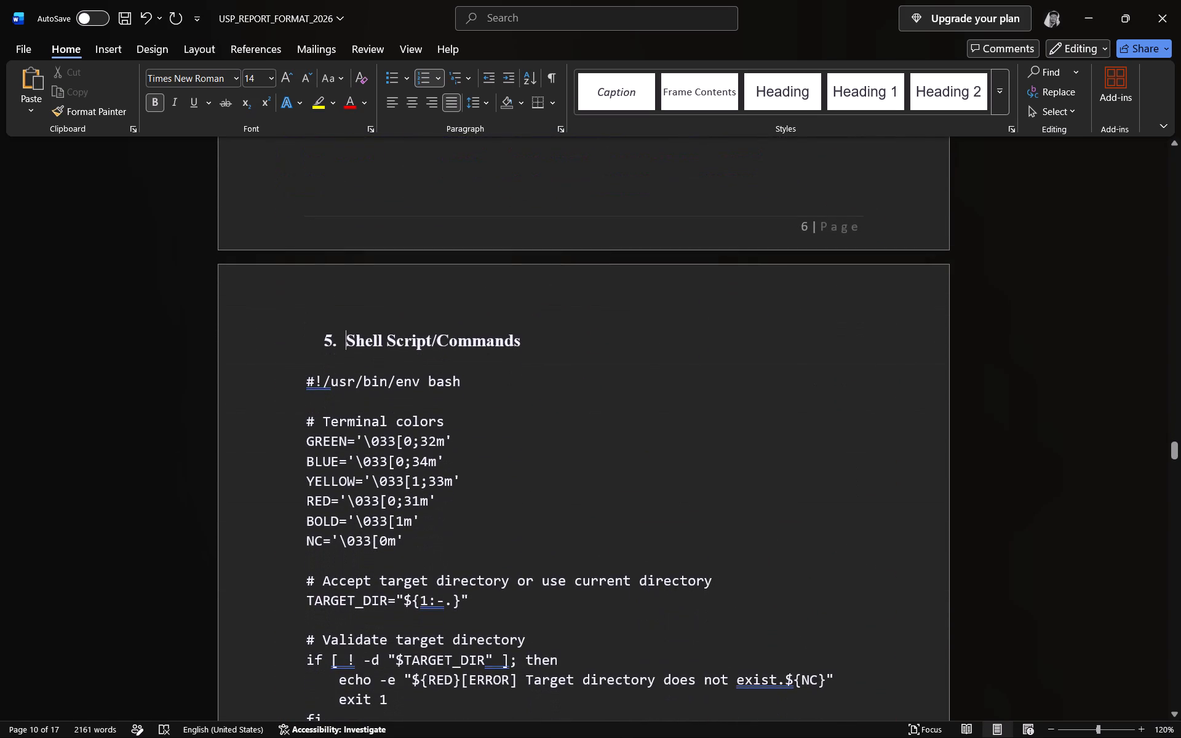
{"action": "scroll", "coordinate": [352, 322], "scroll_direction": "down", "scroll_amount": 12}
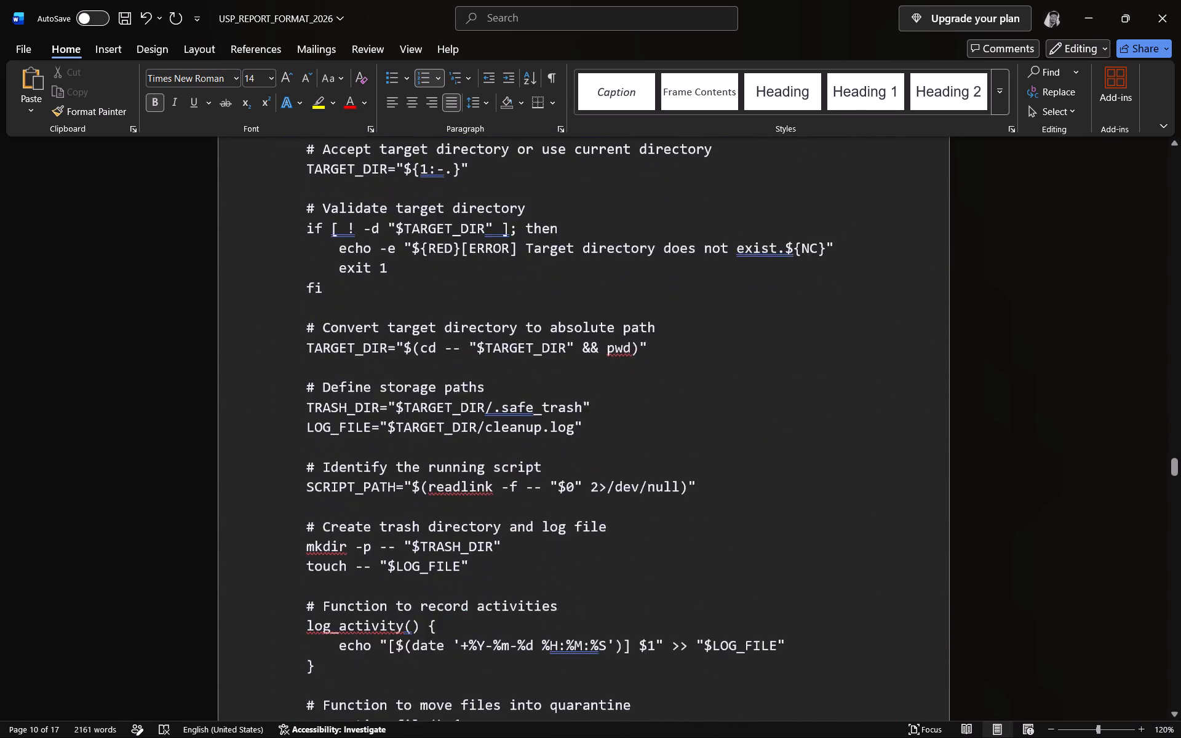
{"action": "scroll", "coordinate": [352, 322], "scroll_direction": "down", "scroll_amount": 20}
{"action": "scroll", "coordinate": [352, 322], "scroll_direction": "down", "scroll_amount": 17}
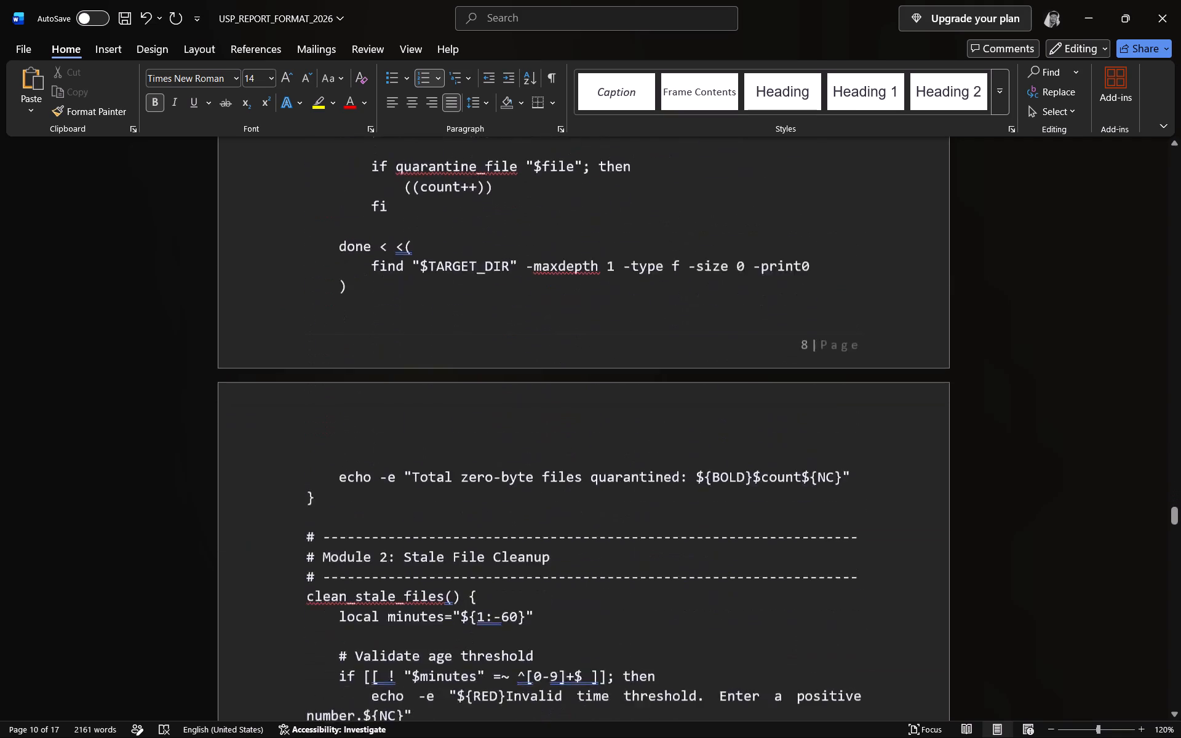
{"action": "scroll", "coordinate": [352, 322], "scroll_direction": "down", "scroll_amount": 20}
{"action": "scroll", "coordinate": [352, 322], "scroll_direction": "down", "scroll_amount": 12}
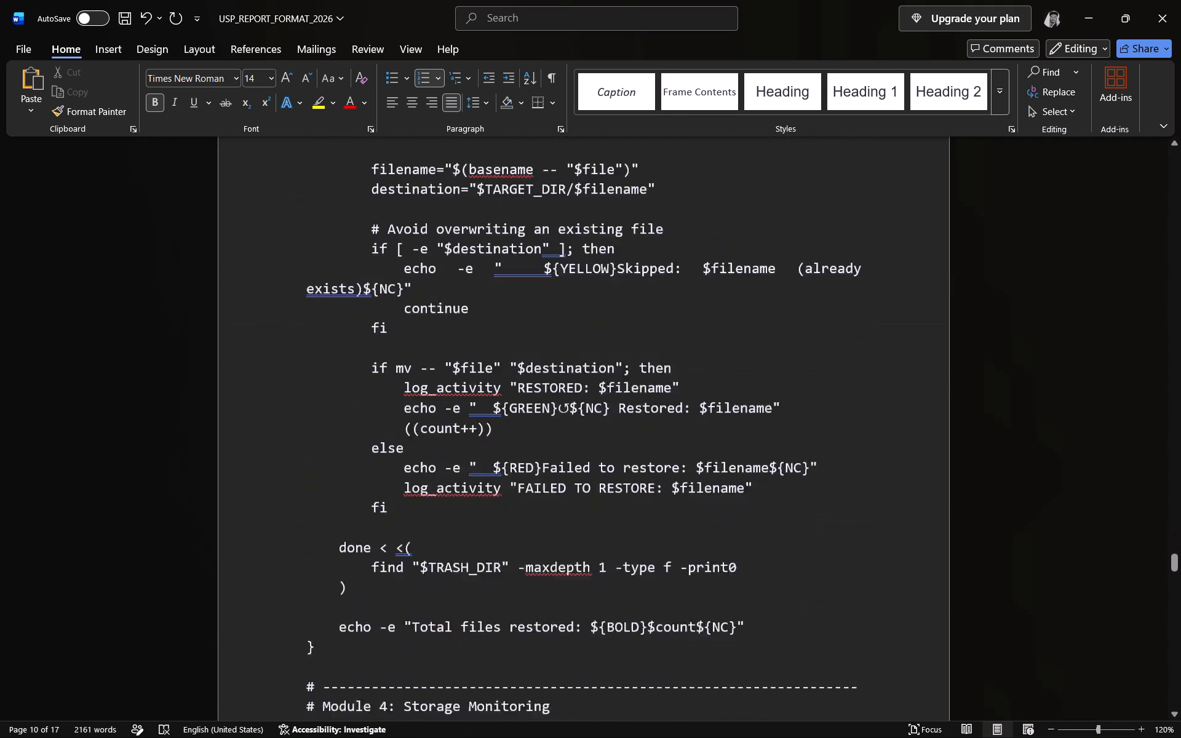
{"action": "scroll", "coordinate": [352, 322], "scroll_direction": "down", "scroll_amount": 20}
{"action": "scroll", "coordinate": [352, 322], "scroll_direction": "down", "scroll_amount": 19}
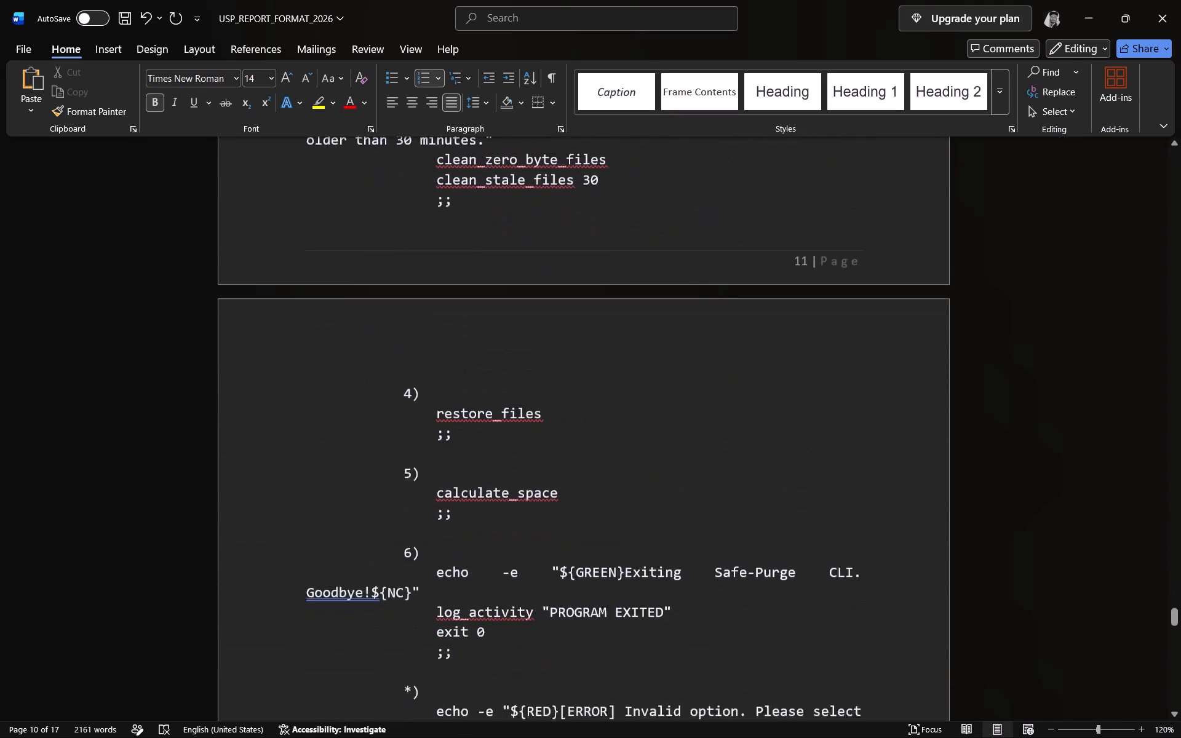
{"action": "scroll", "coordinate": [352, 322], "scroll_direction": "down", "scroll_amount": 14}
{"action": "scroll", "coordinate": [352, 322], "scroll_direction": "down", "scroll_amount": 7}
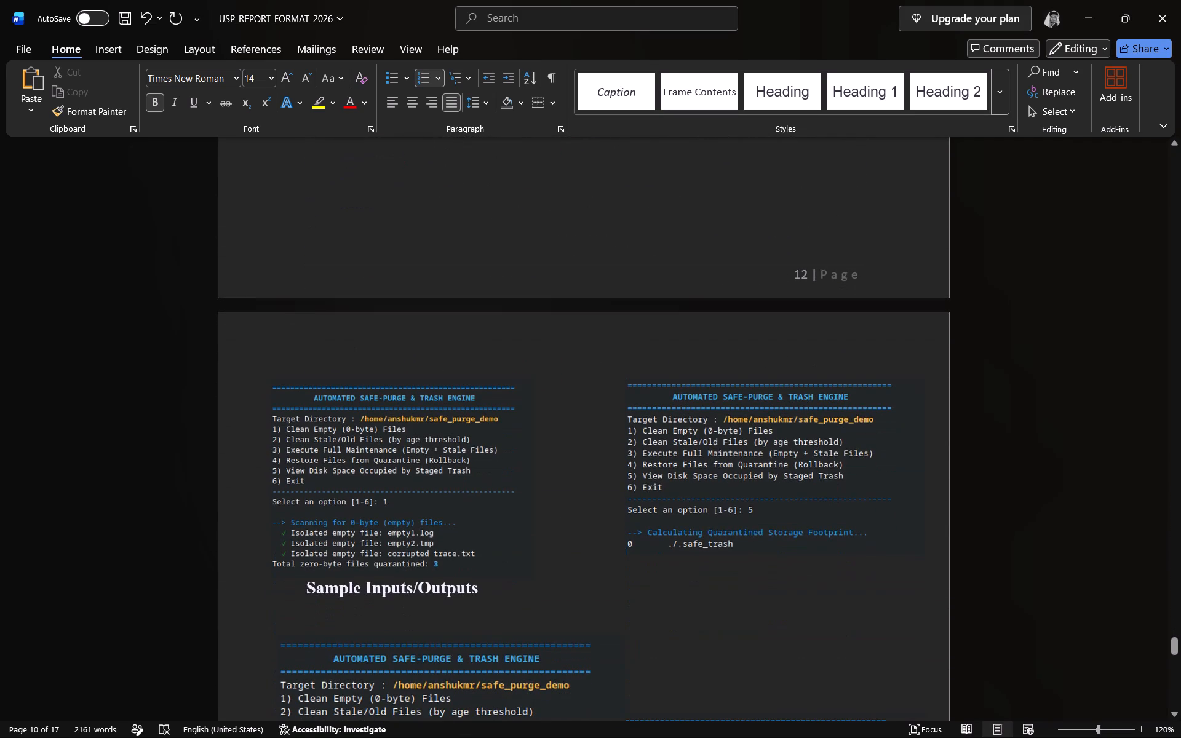
{"action": "scroll", "coordinate": [352, 322], "scroll_direction": "down", "scroll_amount": 18}
{"action": "scroll", "coordinate": [354, 325], "scroll_direction": "down", "scroll_amount": 7}
Delete the misplaced Sample Inputs/Outputs heading text from between the output screenshots.
{"action": "scroll", "coordinate": [355, 327], "scroll_direction": "up", "scroll_amount": 2}
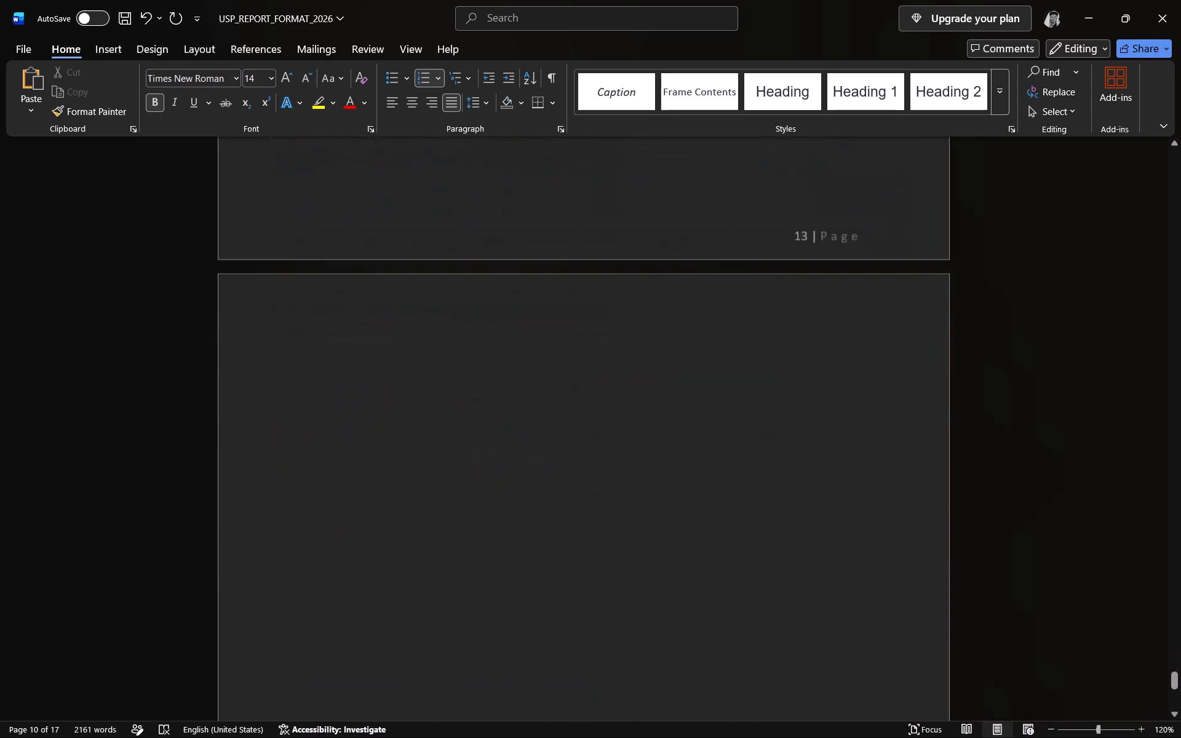
{"action": "scroll", "coordinate": [355, 327], "scroll_direction": "up", "scroll_amount": 20}
{"action": "scroll", "coordinate": [355, 327], "scroll_direction": "up", "scroll_amount": 8}
{"action": "scroll", "coordinate": [355, 327], "scroll_direction": "down", "scroll_amount": 4}
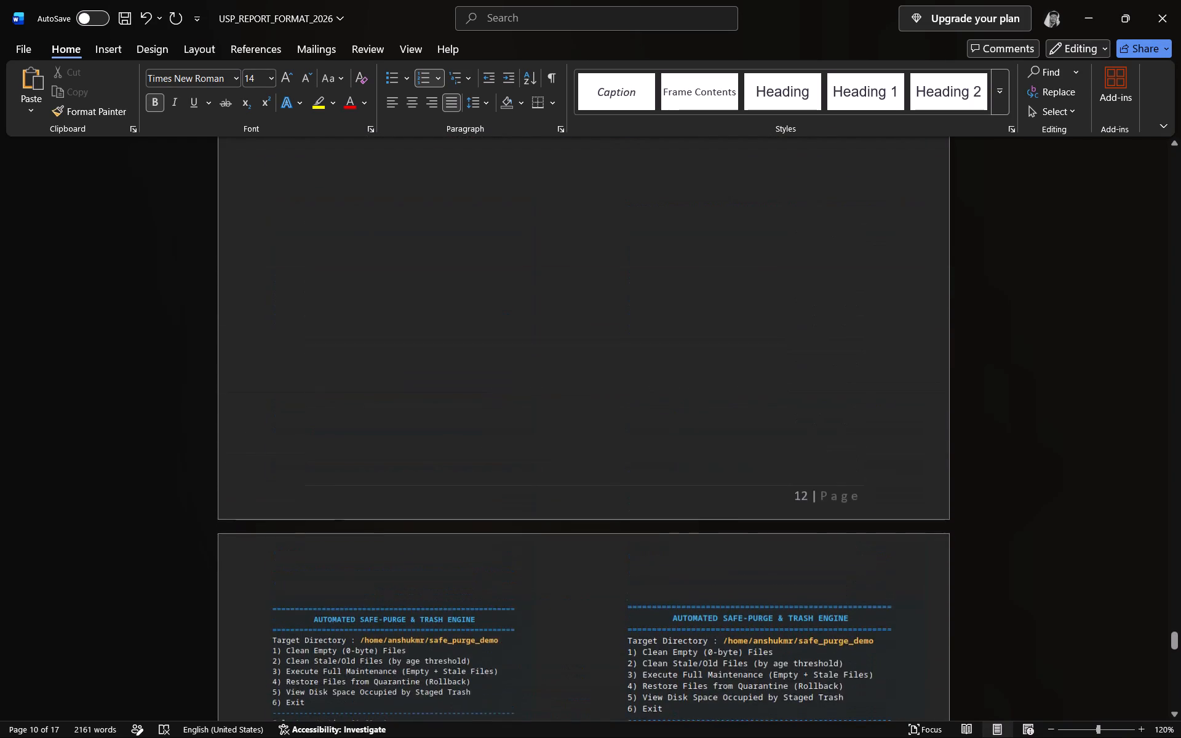
{"action": "scroll", "coordinate": [355, 327], "scroll_direction": "down", "scroll_amount": 3}
{"action": "left_click", "coordinate": [479, 501]}
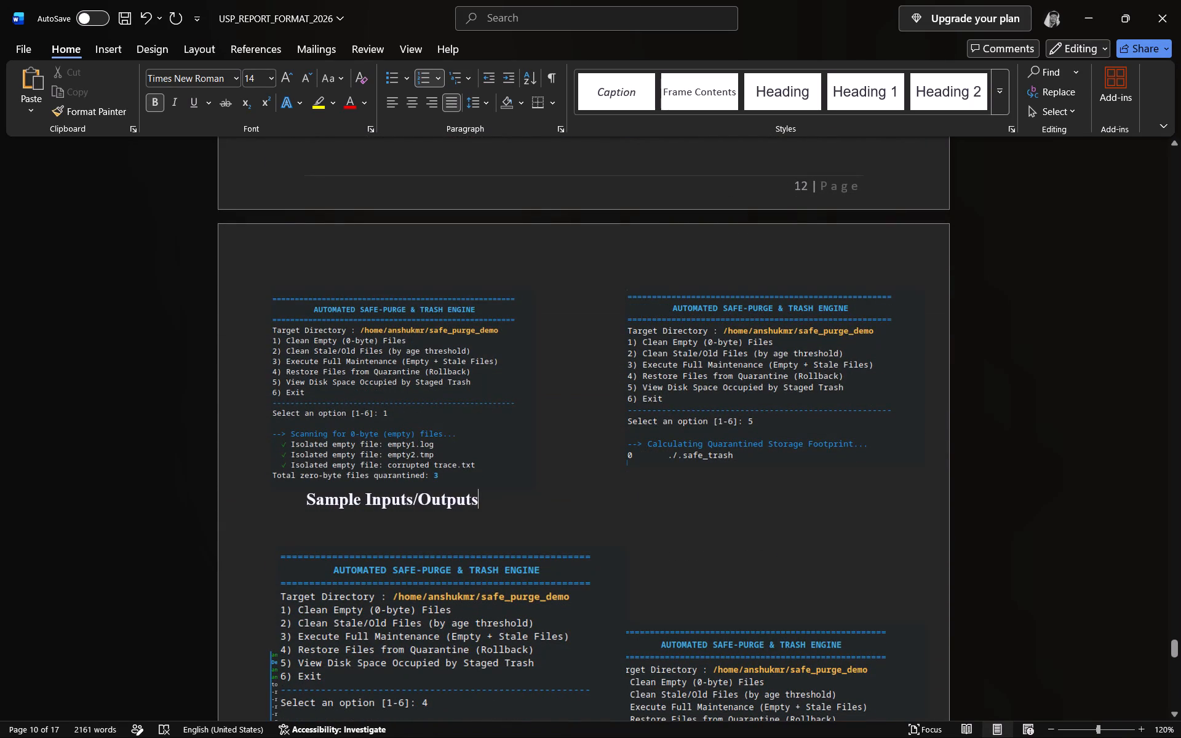
{"action": "key", "text": "BackSpace"}
{"action": "key", "text": "BackSpace"}
{"action": "key", "text": "BackSpace"}
{"action": "key", "text": "BackSpace"}
{"action": "key", "text": "BackSpace"}
{"action": "key", "text": "BackSpace"}
{"action": "key", "text": "BackSpace"}
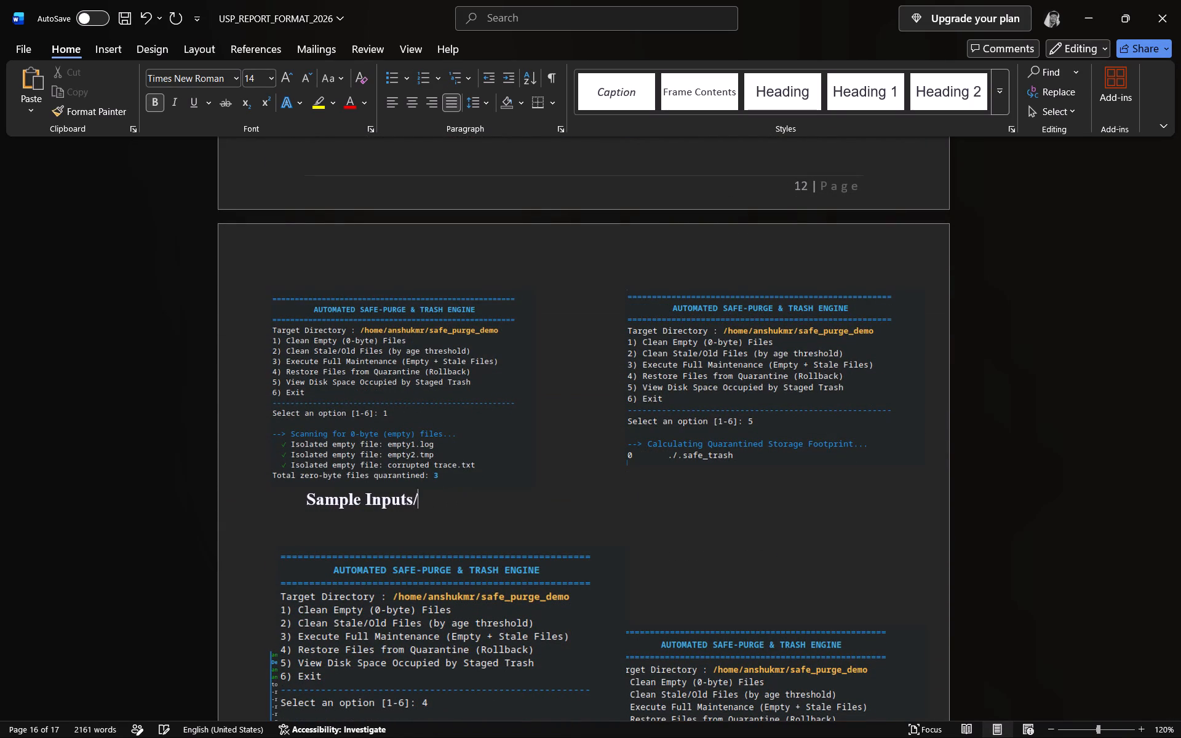
{"action": "key", "text": "BackSpace"}
{"action": "key", "text": "BackSpace"}
{"action": "key", "text": "BackSpace"}
{"action": "key", "text": "BackSpace"}
{"action": "key", "text": "BackSpace"}
{"action": "key", "text": "BackSpace"}
{"action": "key", "text": "BackSpace"}
{"action": "key", "text": "BackSpace"}
{"action": "key", "text": "BackSpace"}
{"action": "key", "text": "BackSpace"}
{"action": "key", "text": "BackSpace"}
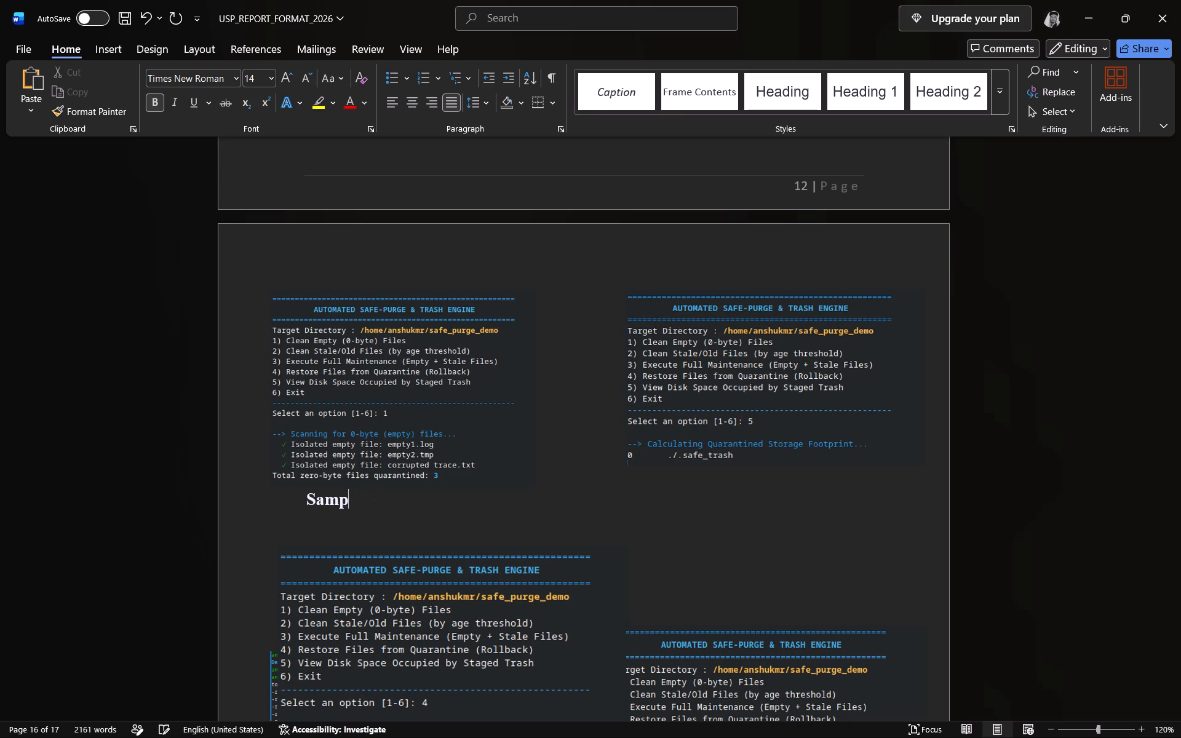
{"action": "key", "text": "BackSpace"}
{"action": "key", "text": "BackSpace"}
{"action": "key", "text": "BackSpace"}
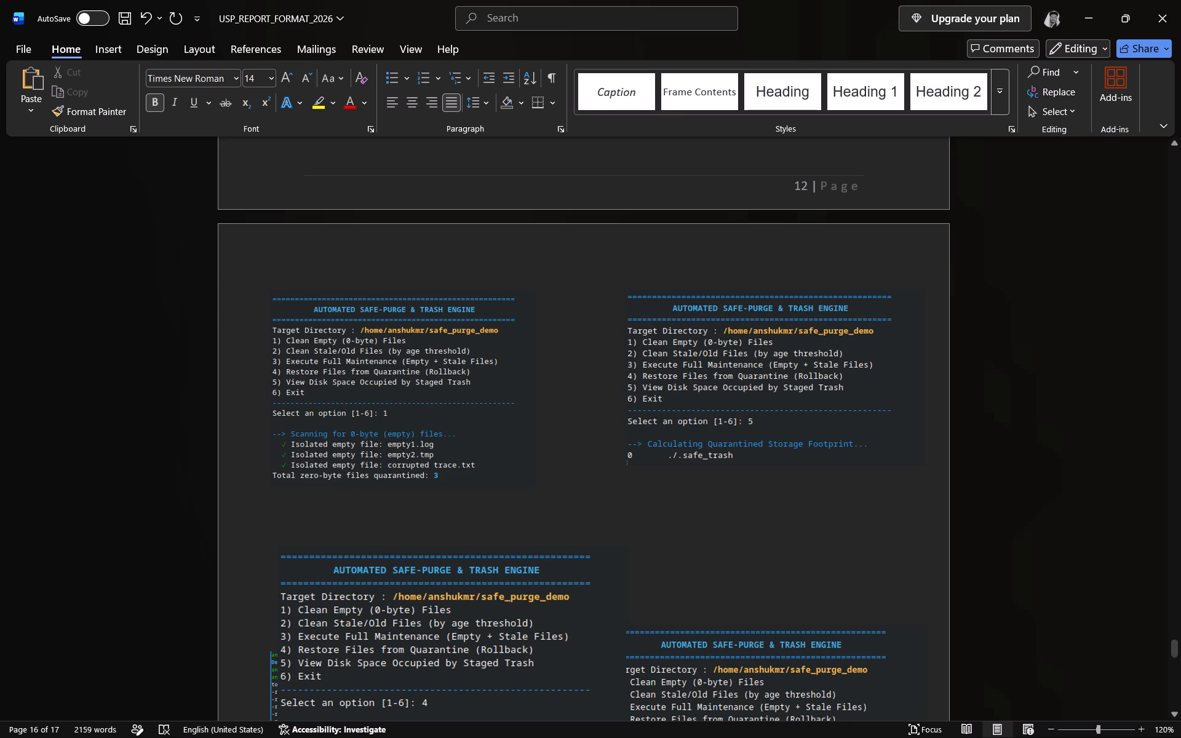
Move the option 1 and option 5 output screenshots further down their page, leaving room for a heading above them.
{"action": "left_click_drag", "start_coordinate": [442, 397], "coordinate": [462, 452]}
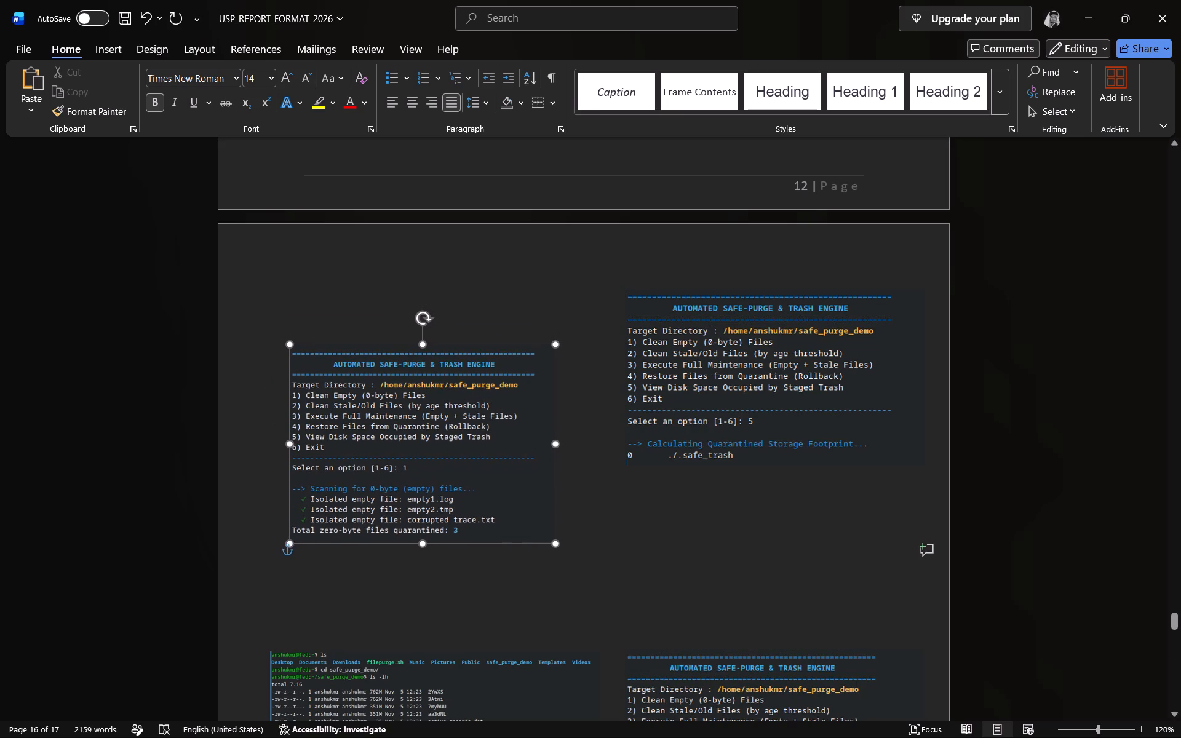
{"action": "left_click_drag", "start_coordinate": [462, 452], "coordinate": [458, 504]}
{"action": "left_click_drag", "start_coordinate": [702, 424], "coordinate": [708, 464]}
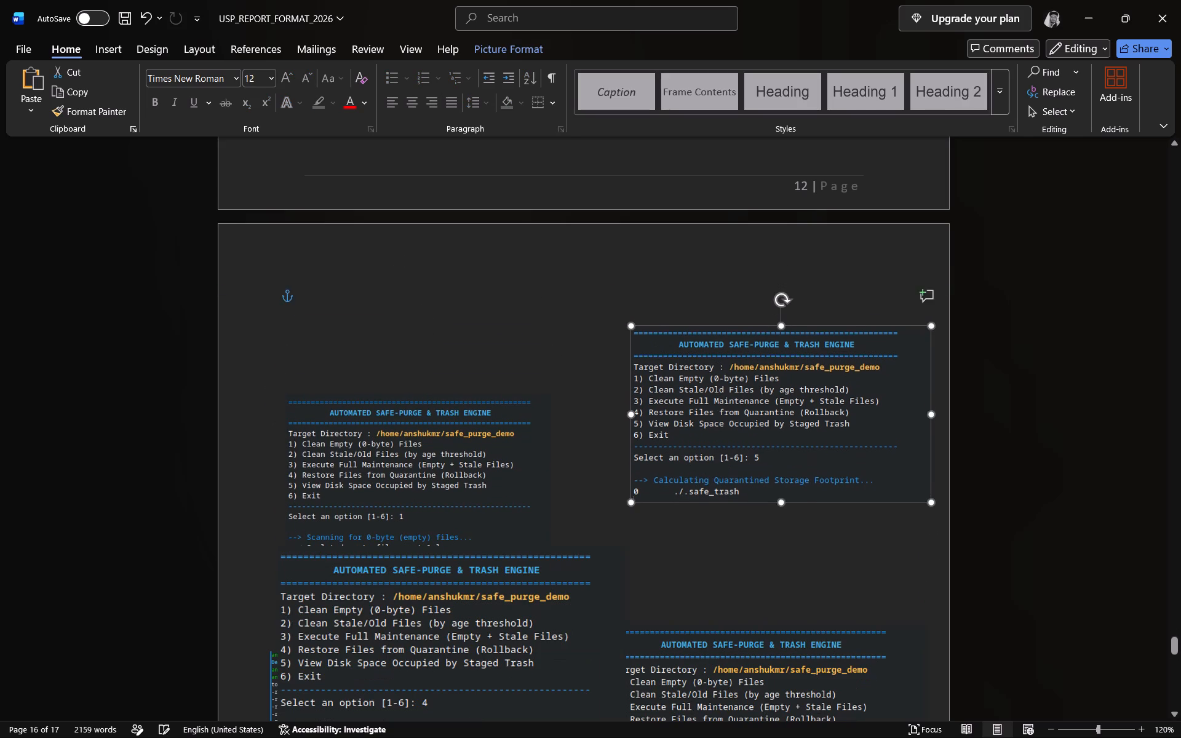
{"action": "left_click_drag", "start_coordinate": [708, 464], "coordinate": [707, 497]}
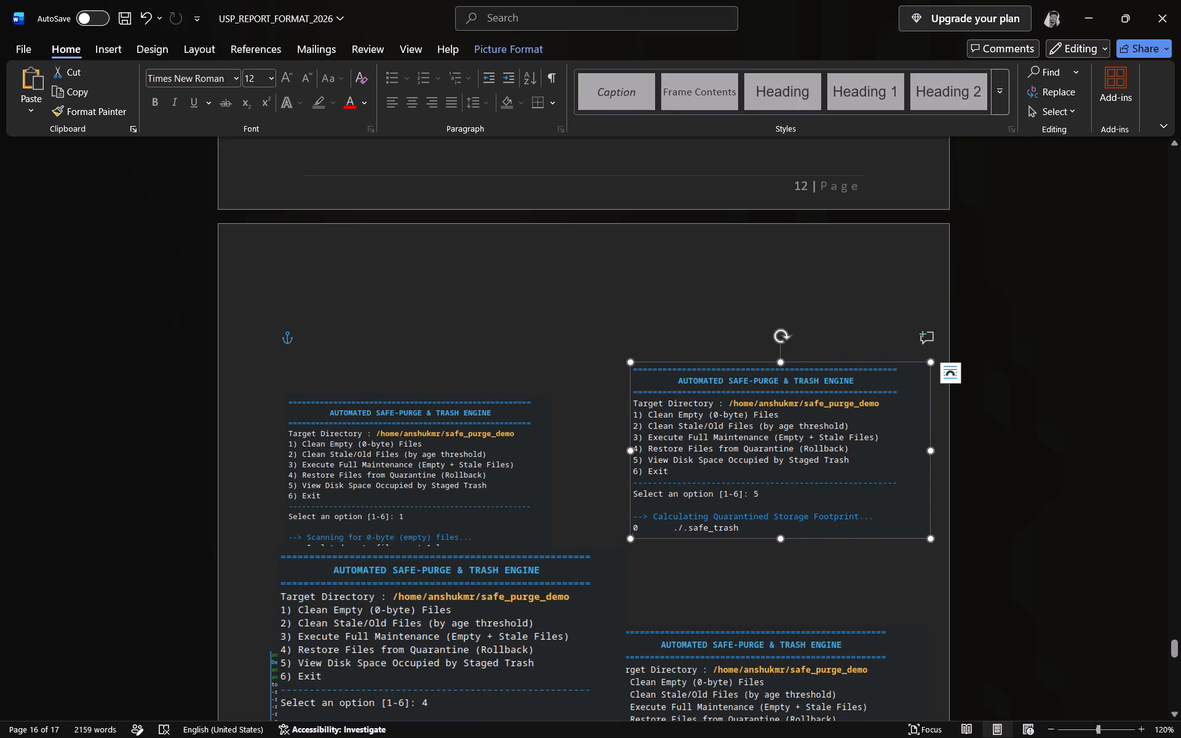
Insert blank lines after the end of the shell script so that the insertion point reaches the top of the screenshots page.
{"action": "left_click", "coordinate": [321, 277]}
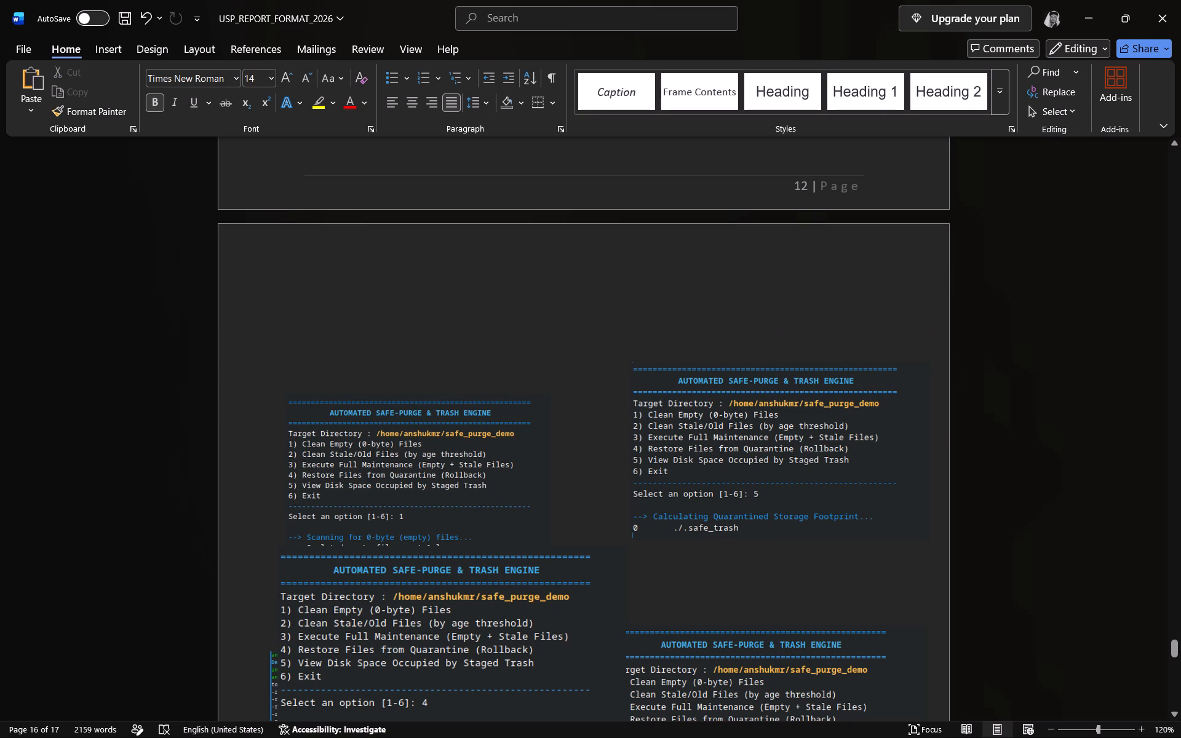
{"action": "key", "text": "Up"}
{"action": "key", "text": "Return"}
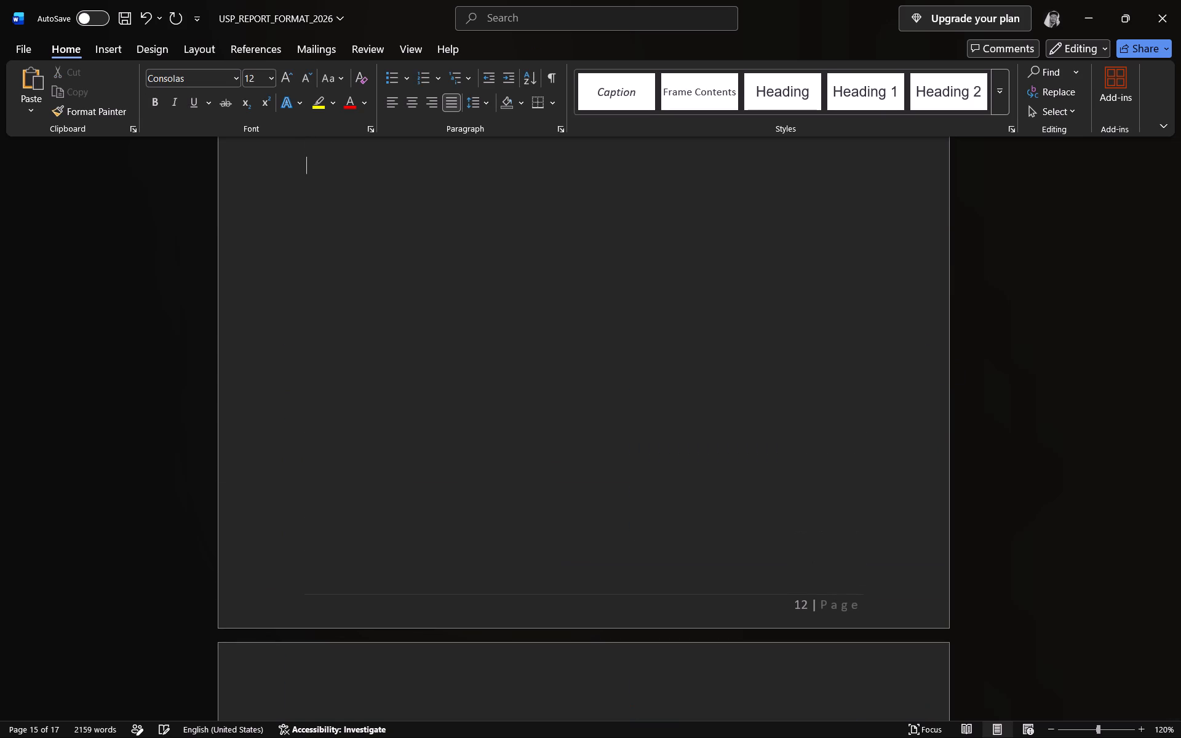
{"action": "key", "text": "Return"}
{"action": "key", "text": "Return"}
{"action": "key", "text": "Return"}
{"action": "key", "text": "Return"}
{"action": "key", "text": "Return"}
{"action": "key", "text": "Return"}
{"action": "key", "text": "Return"}
{"action": "key", "text": "Return"}
{"action": "key", "text": "Return"}
{"action": "key", "text": "Return"}
{"action": "key", "text": "Return"}
{"action": "key", "text": "Return"}
{"action": "key", "text": "Return"}
{"action": "key", "text": "Return"}
{"action": "key", "text": "Return"}
{"action": "key", "text": "Return"}
{"action": "key", "text": "Return"}
{"action": "key", "text": "Return"}
{"action": "key", "text": "Return"}
{"action": "key", "text": "Return"}
{"action": "key", "text": "Return"}
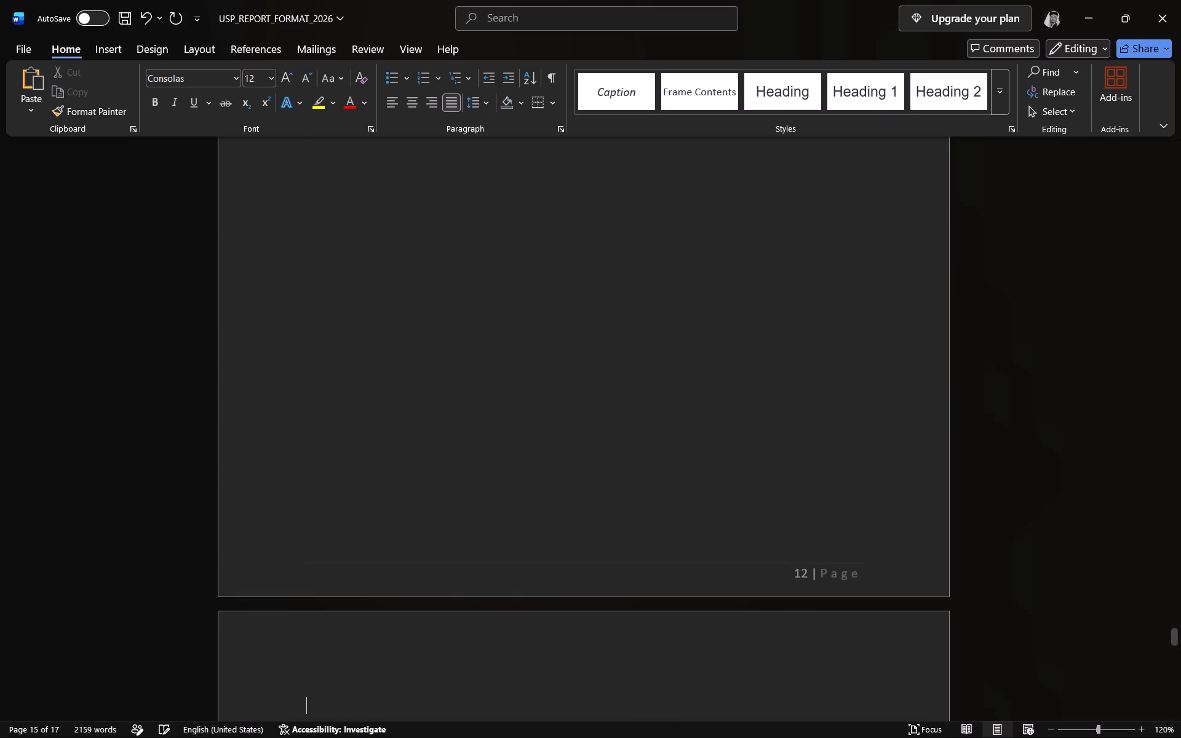
{"action": "key", "text": "Return"}
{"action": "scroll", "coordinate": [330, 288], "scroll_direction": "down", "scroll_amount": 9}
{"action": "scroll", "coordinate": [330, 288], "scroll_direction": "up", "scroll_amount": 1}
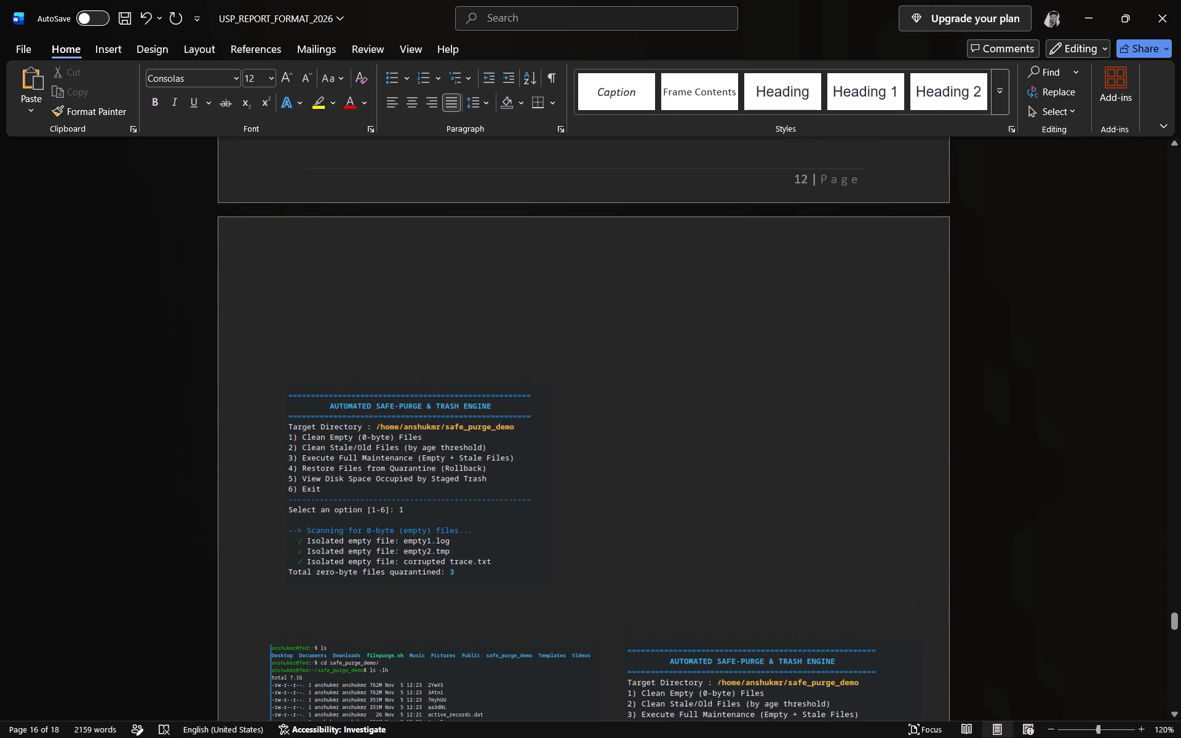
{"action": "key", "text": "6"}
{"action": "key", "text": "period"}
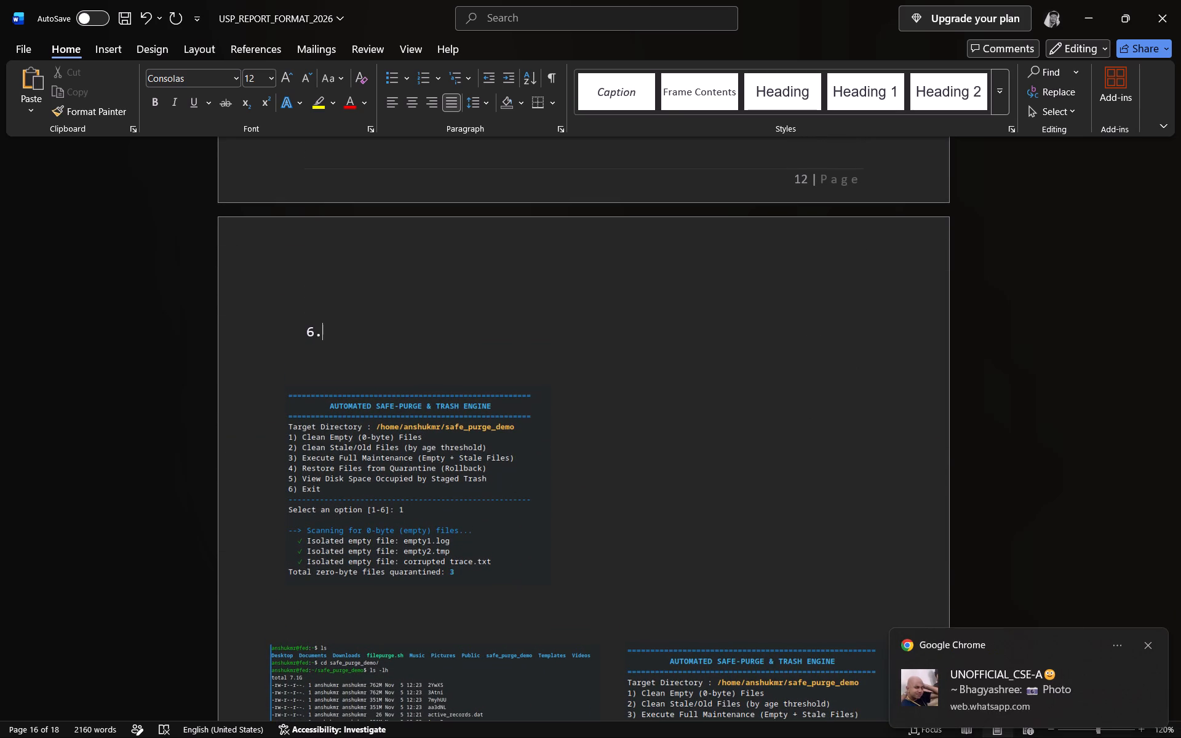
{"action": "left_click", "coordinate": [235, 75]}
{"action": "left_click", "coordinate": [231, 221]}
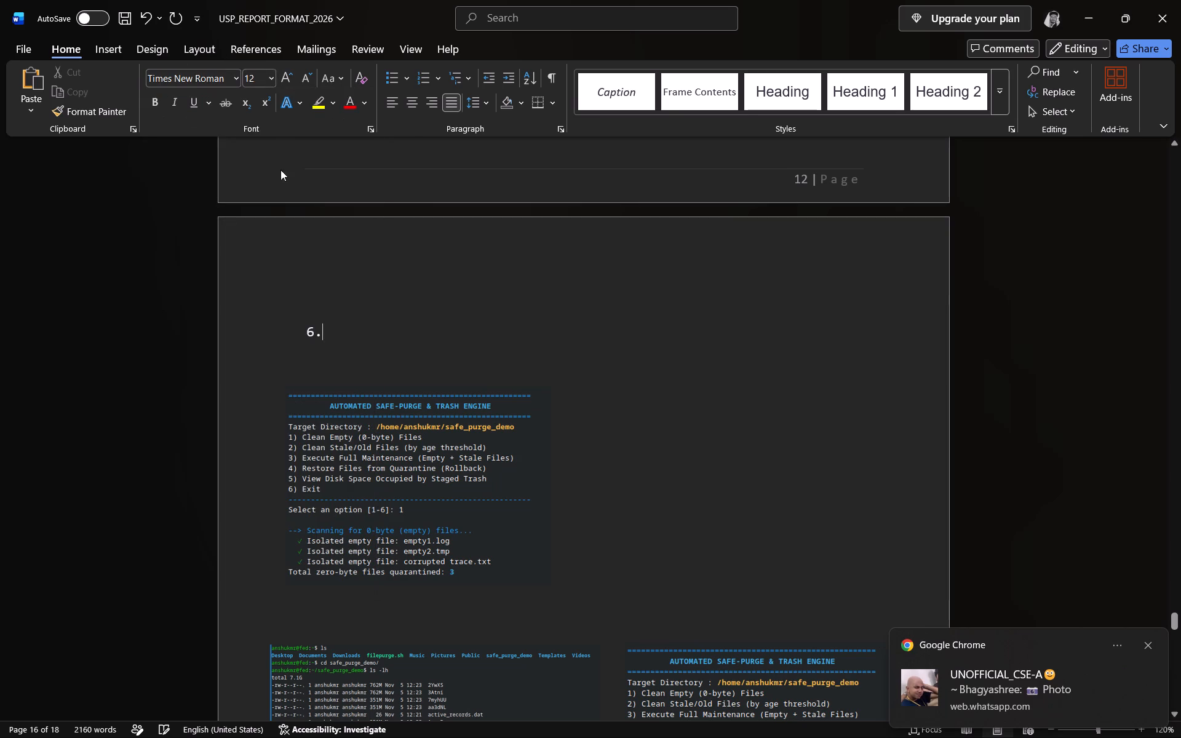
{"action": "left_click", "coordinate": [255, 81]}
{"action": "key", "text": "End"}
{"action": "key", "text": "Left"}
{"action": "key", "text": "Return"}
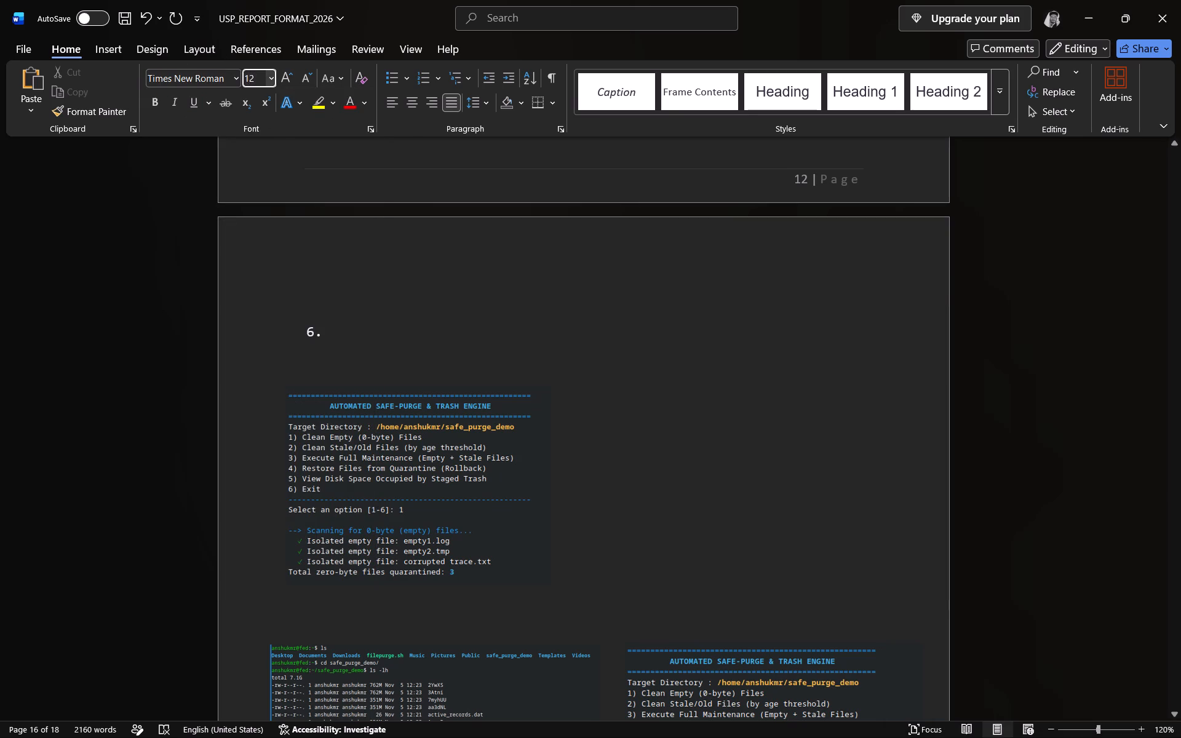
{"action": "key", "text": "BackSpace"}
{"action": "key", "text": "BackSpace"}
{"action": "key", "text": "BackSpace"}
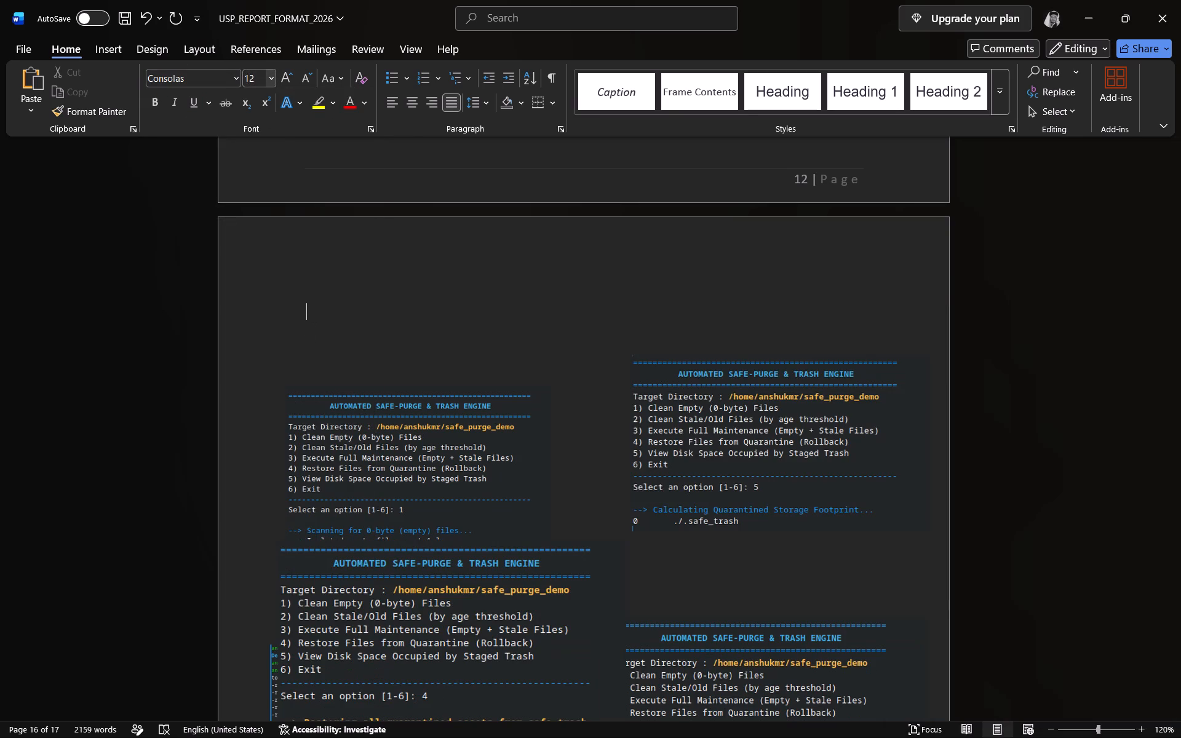
Set the font to Times New Roman at the top of the screenshots page and start a numbered heading "6.".
{"action": "left_click", "coordinate": [199, 73]}
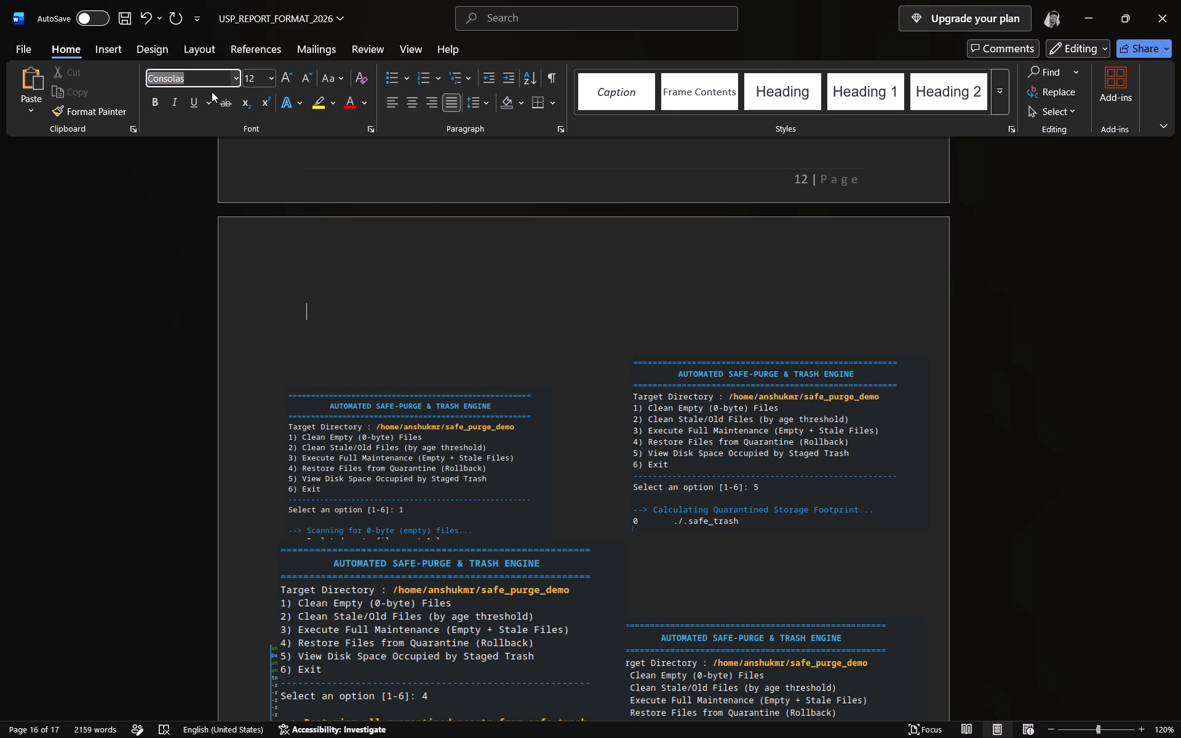
{"action": "left_click", "coordinate": [240, 77]}
{"action": "left_click", "coordinate": [229, 223]}
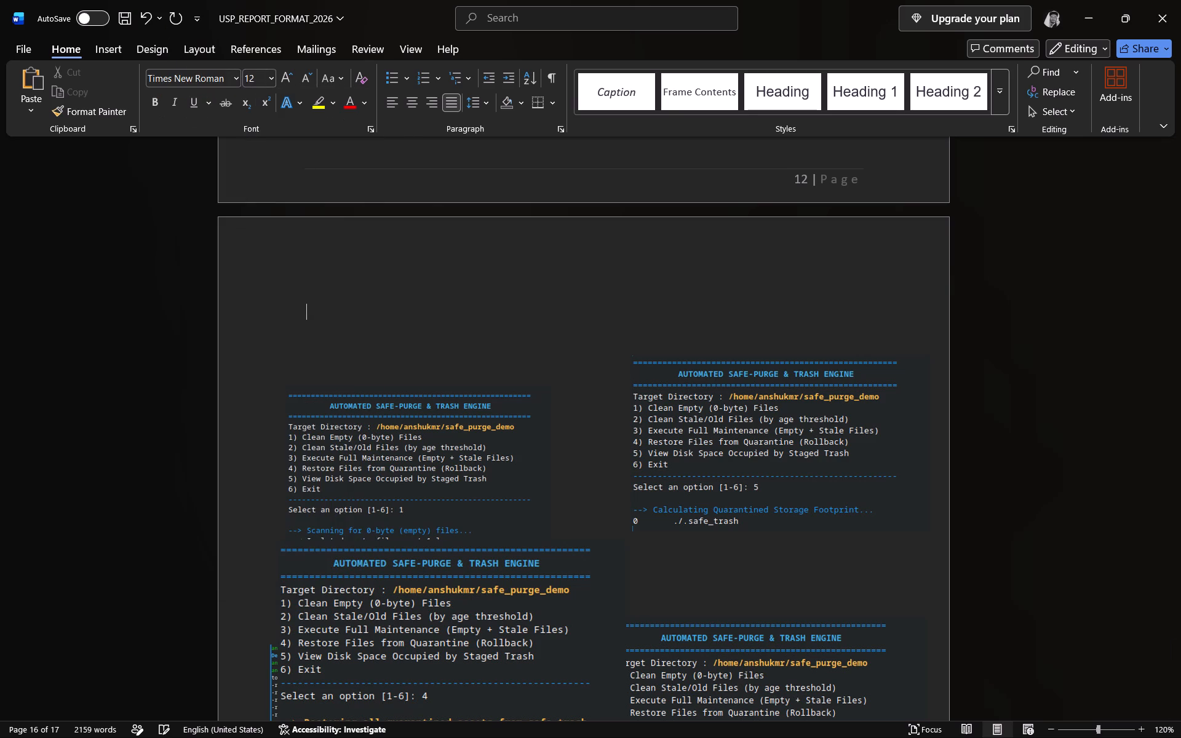
{"action": "left_click", "coordinate": [256, 72]}
{"action": "key", "text": "End"}
{"action": "key", "text": "Left"}
{"action": "key", "text": "Return"}
{"action": "type", "text": "6."}
{"action": "key", "text": "space"}
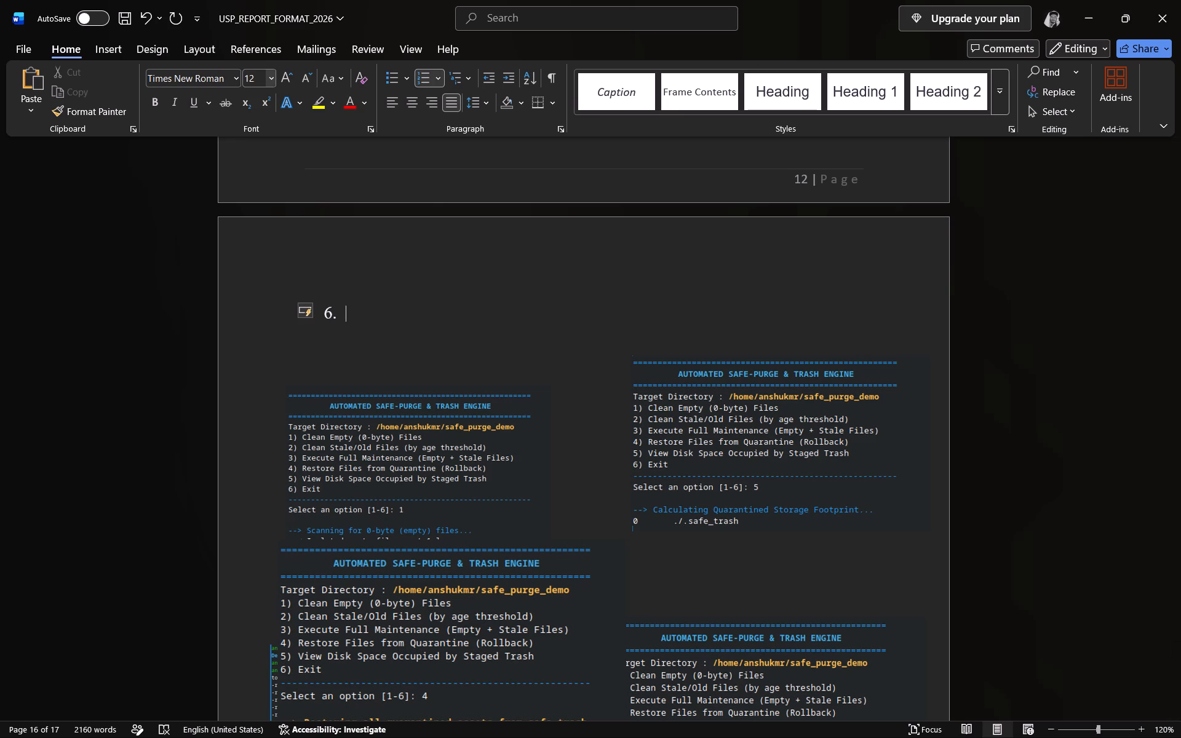
Enter "Sample Inputs / Outputs" as the text of heading 6 above the output screenshots.
{"action": "scroll", "coordinate": [263, 76], "scroll_direction": "up", "scroll_amount": 2}
{"action": "scroll", "coordinate": [276, 189], "scroll_direction": "down", "scroll_amount": 1}
{"action": "scroll", "coordinate": [294, 219], "scroll_direction": "up", "scroll_amount": 3}
{"action": "scroll", "coordinate": [306, 234], "scroll_direction": "down", "scroll_amount": 2}
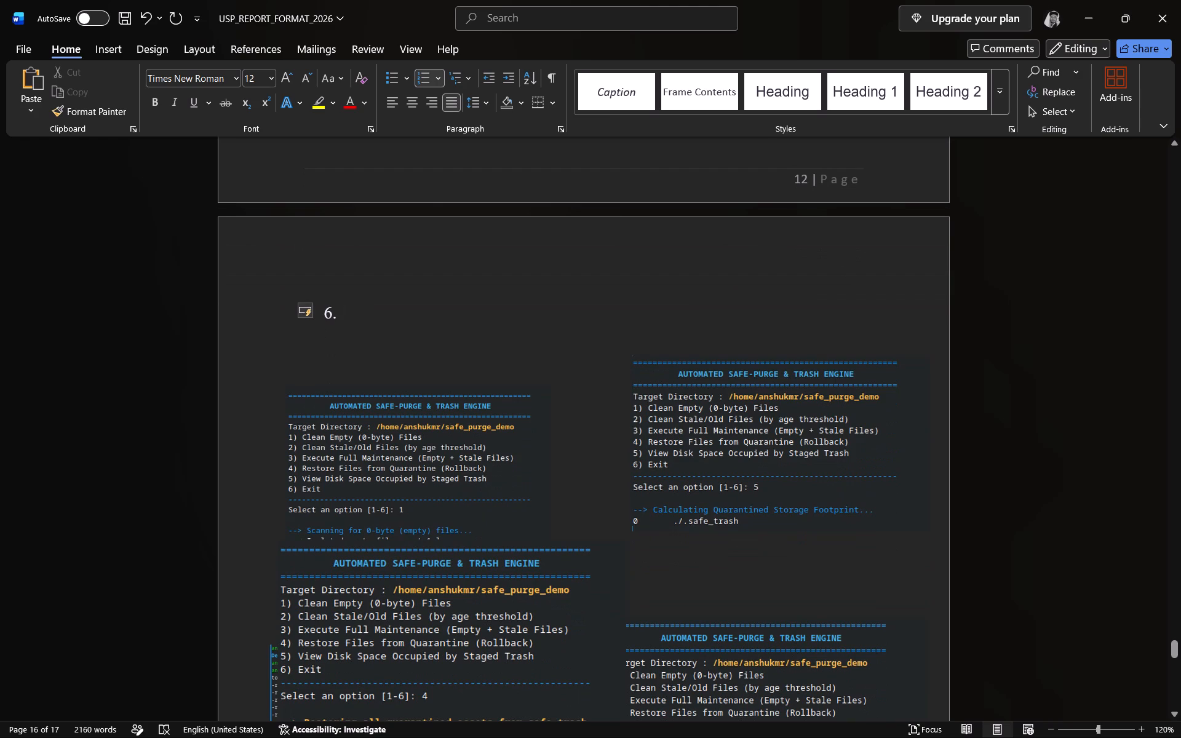
{"action": "type", "text": "Sa"}
{"action": "type", "text": "mple Inputs?"}
{"action": "key", "text": "BackSpace"}
{"action": "key", "text": "slash"}
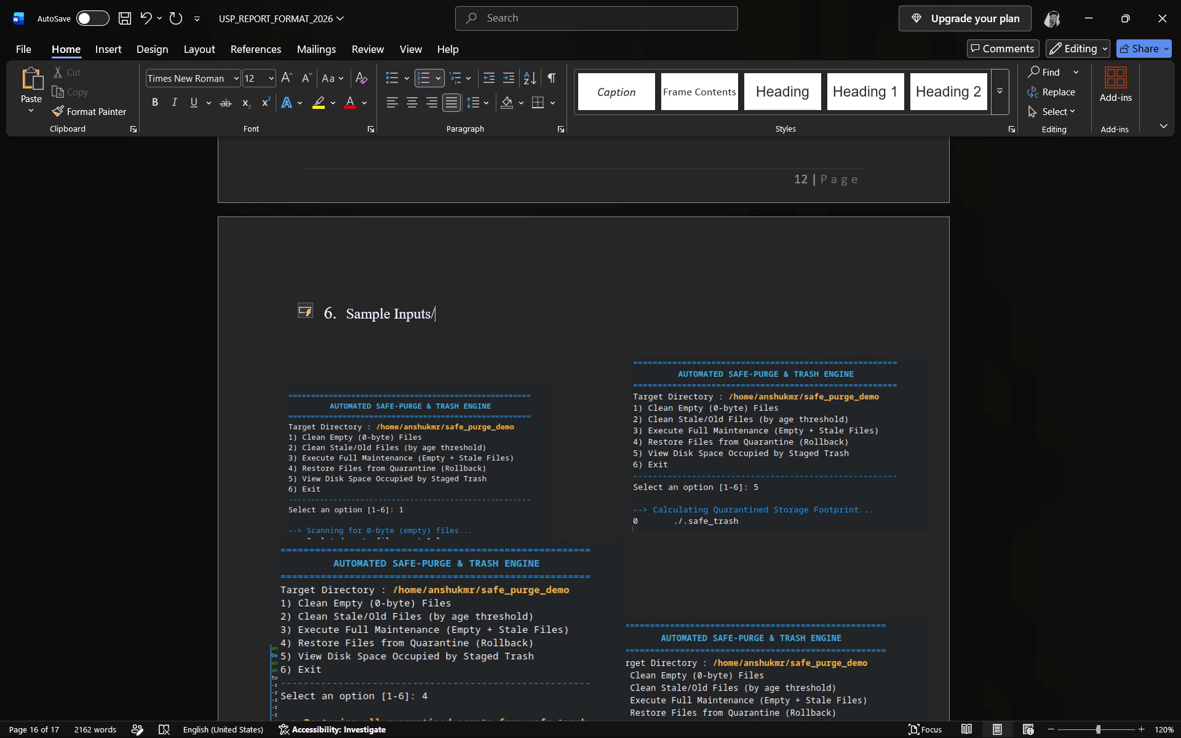
{"action": "key", "text": "Left"}
{"action": "key", "text": "space"}
{"action": "key", "text": "Right"}
{"action": "key", "text": "space"}
{"action": "type", "text": "P"}
{"action": "key", "text": "BackSpace"}
{"action": "type", "text": "Outputs"}
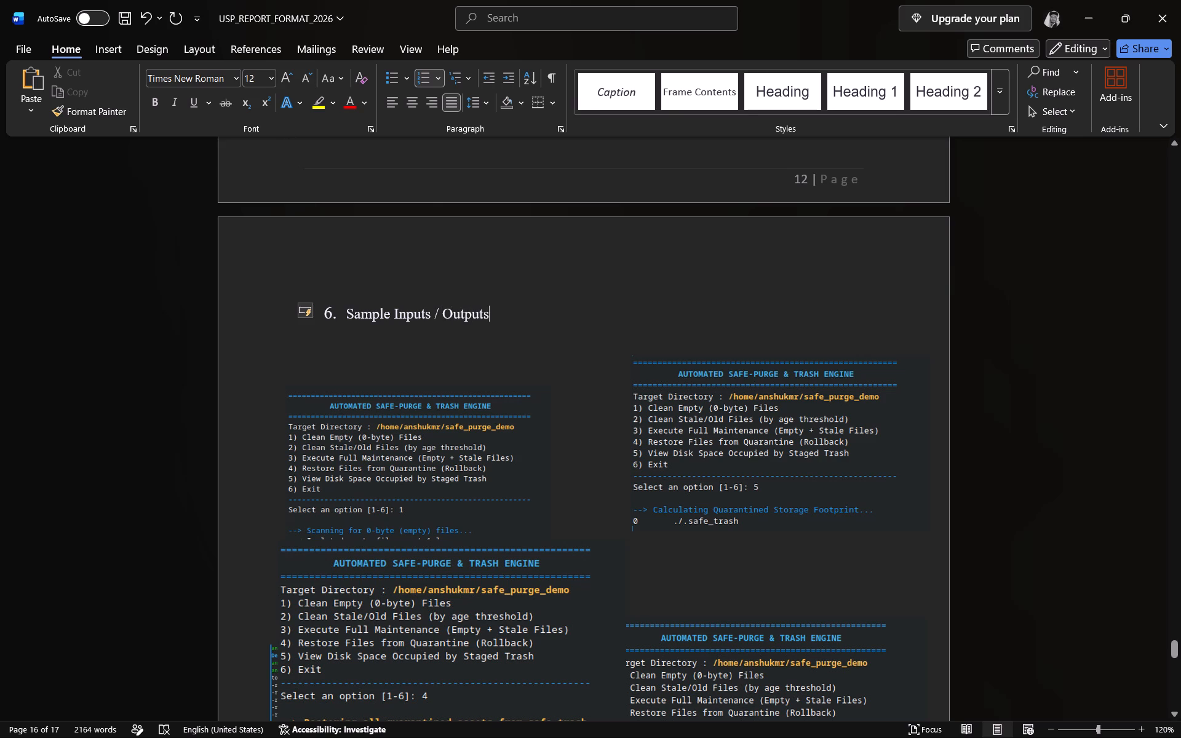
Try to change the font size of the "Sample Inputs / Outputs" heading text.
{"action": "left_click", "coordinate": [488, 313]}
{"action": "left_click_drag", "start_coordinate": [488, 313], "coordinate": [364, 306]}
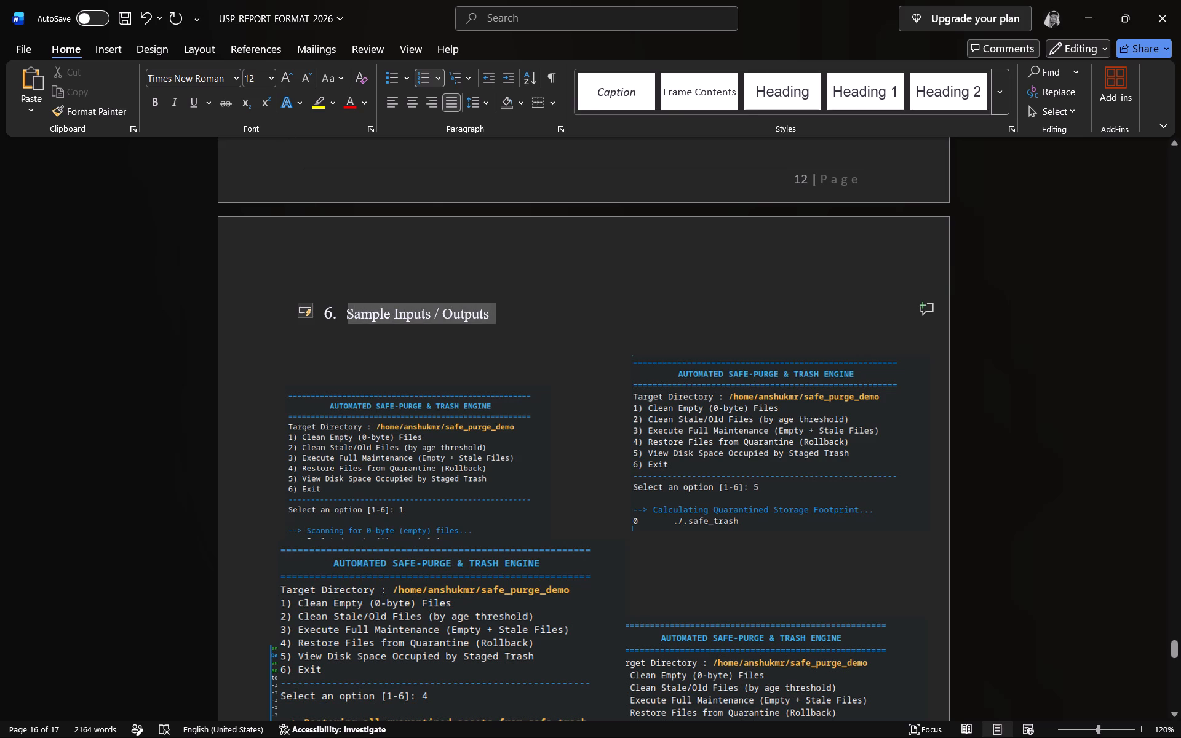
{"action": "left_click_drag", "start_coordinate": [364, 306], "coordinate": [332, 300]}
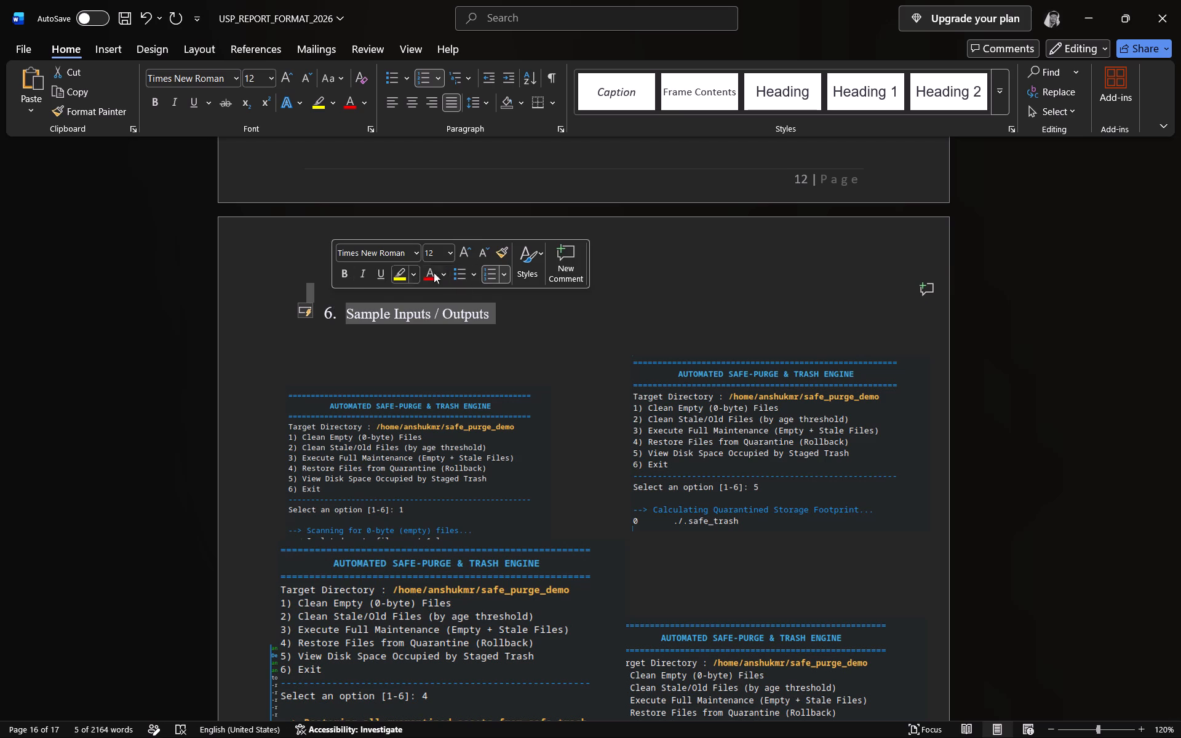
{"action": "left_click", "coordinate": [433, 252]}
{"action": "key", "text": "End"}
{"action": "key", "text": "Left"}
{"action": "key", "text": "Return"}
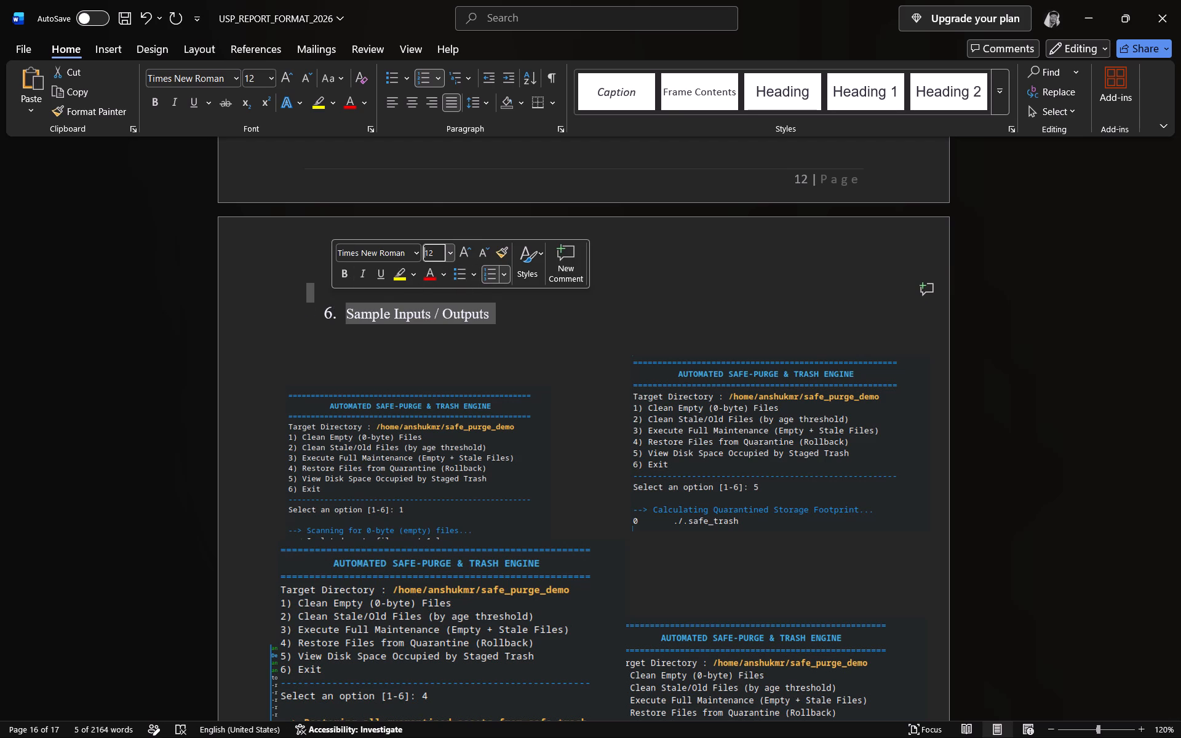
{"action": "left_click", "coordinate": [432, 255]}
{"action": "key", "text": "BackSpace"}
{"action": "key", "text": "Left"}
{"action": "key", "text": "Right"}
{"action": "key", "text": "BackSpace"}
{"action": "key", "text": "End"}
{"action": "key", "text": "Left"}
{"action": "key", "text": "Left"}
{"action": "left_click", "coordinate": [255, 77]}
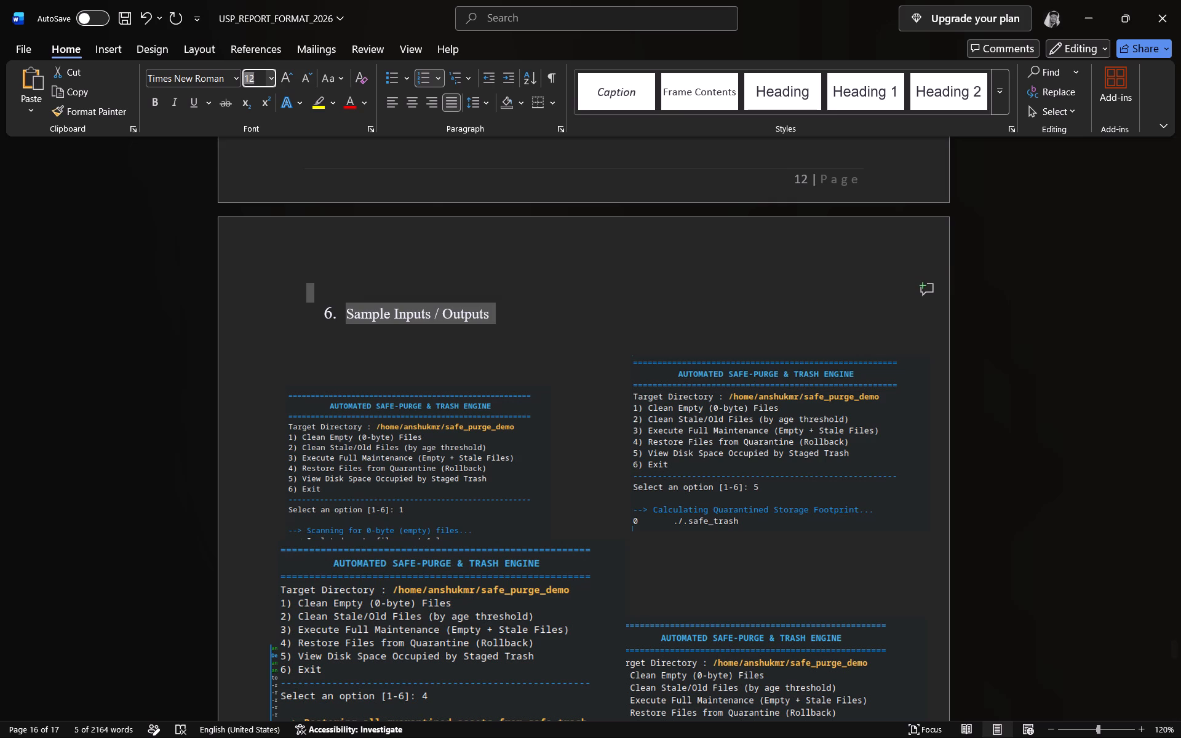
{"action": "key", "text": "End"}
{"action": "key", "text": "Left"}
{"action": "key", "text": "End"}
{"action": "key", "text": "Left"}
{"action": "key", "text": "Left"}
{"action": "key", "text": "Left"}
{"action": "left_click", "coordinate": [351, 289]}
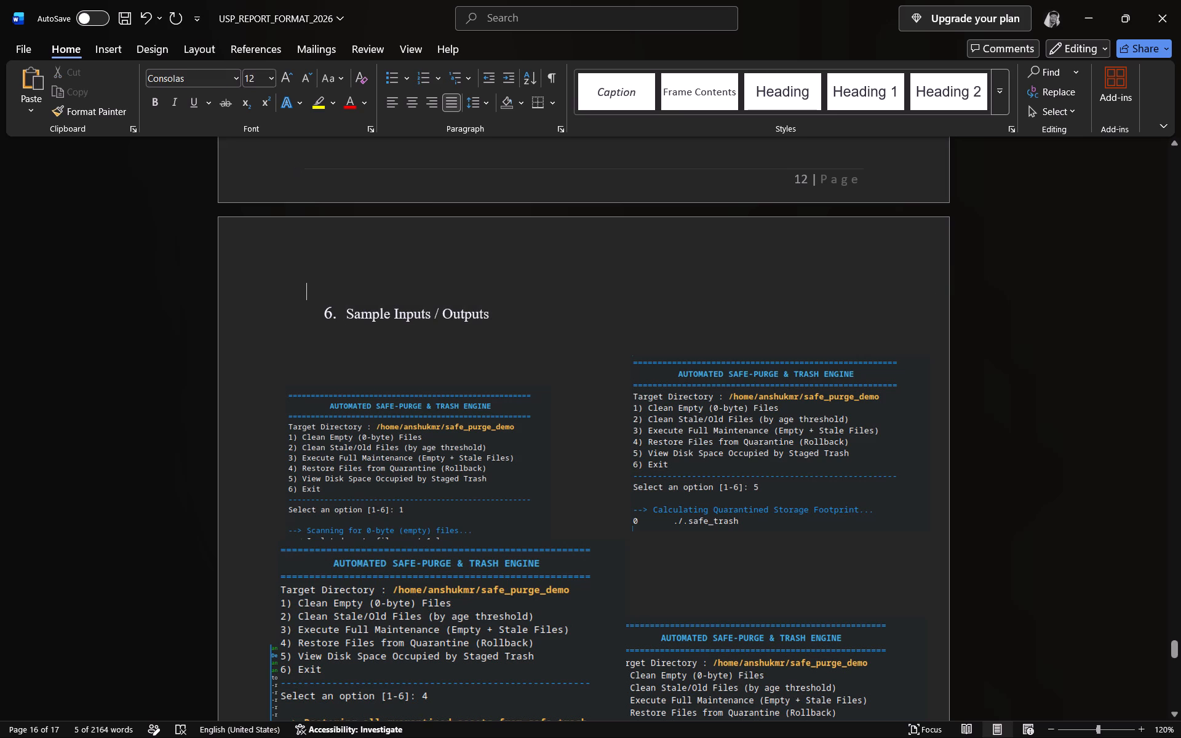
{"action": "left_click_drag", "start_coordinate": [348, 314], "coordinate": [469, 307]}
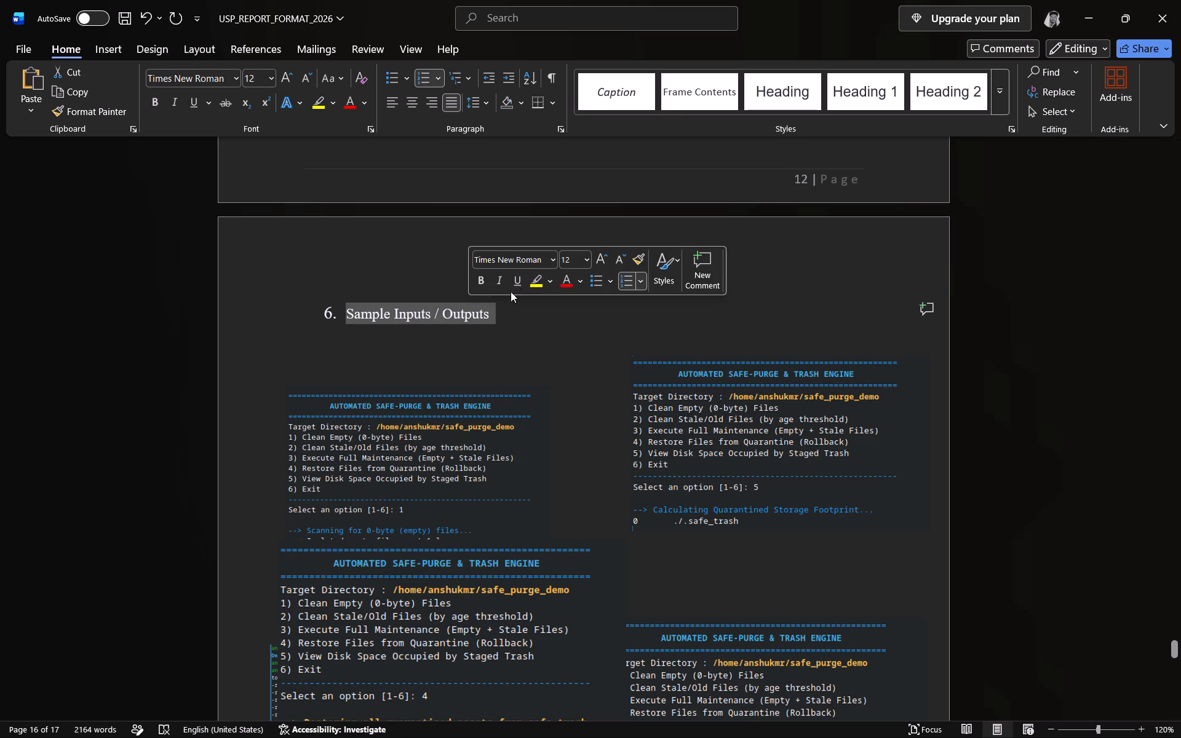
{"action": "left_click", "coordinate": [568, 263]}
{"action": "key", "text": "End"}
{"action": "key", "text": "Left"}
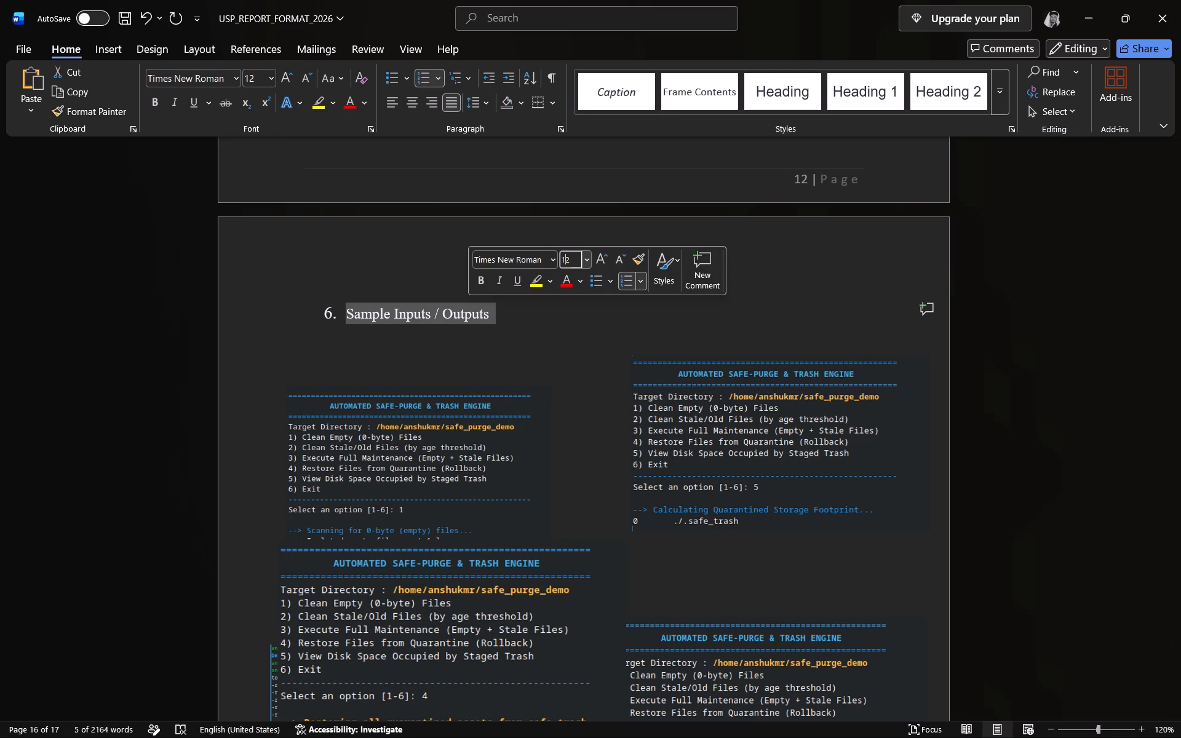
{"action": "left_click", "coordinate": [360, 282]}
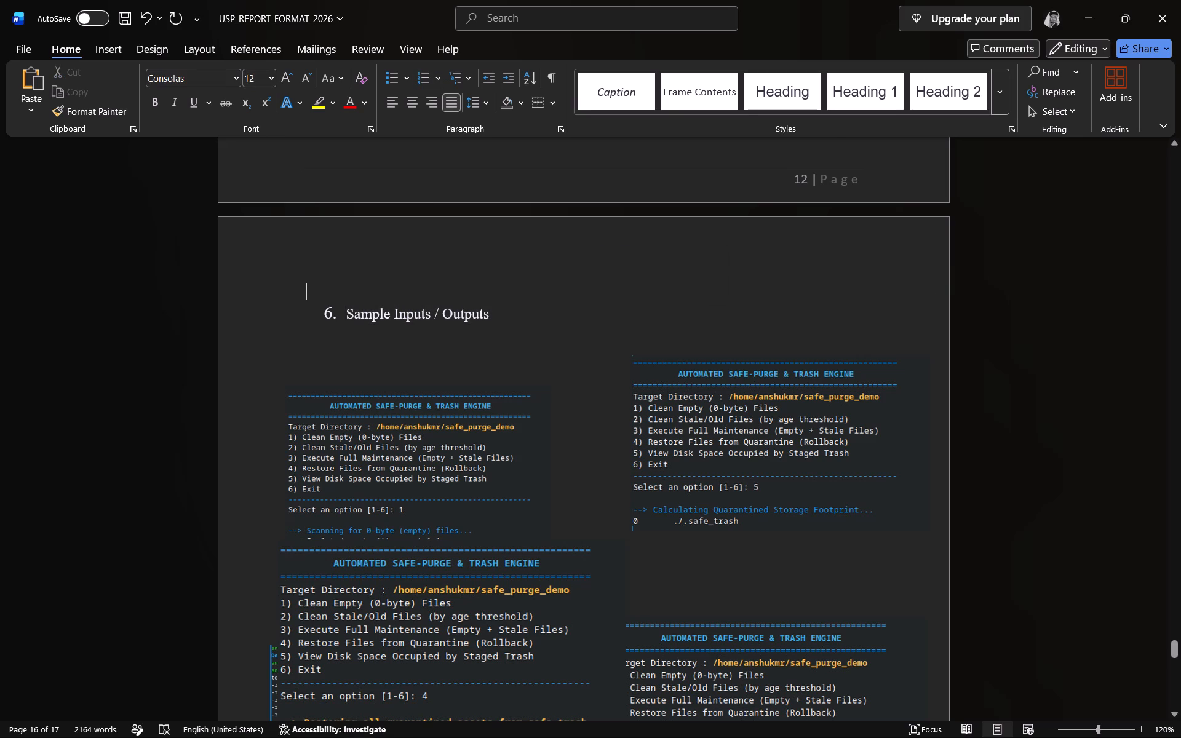
Make both the number 6 and the "Sample Inputs / Outputs" heading text bold.
{"action": "triple_click", "coordinate": [324, 315]}
{"action": "left_click", "coordinate": [328, 315]}
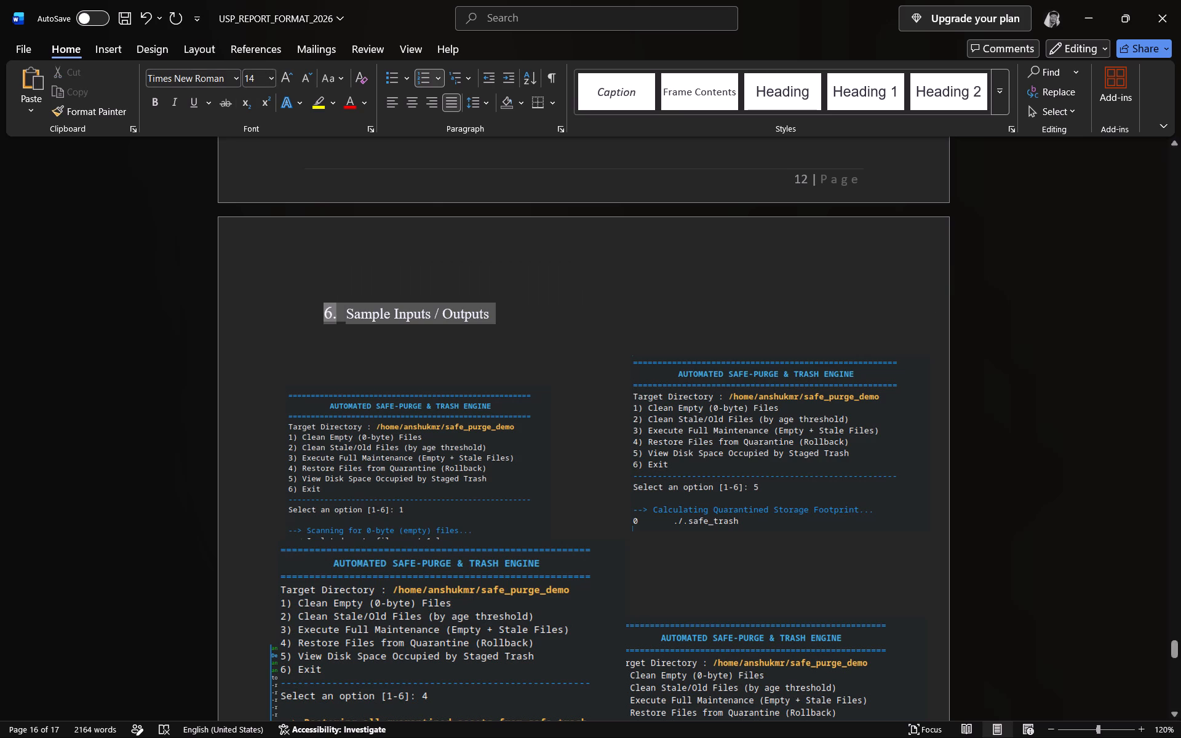
{"action": "left_click", "coordinate": [153, 102]}
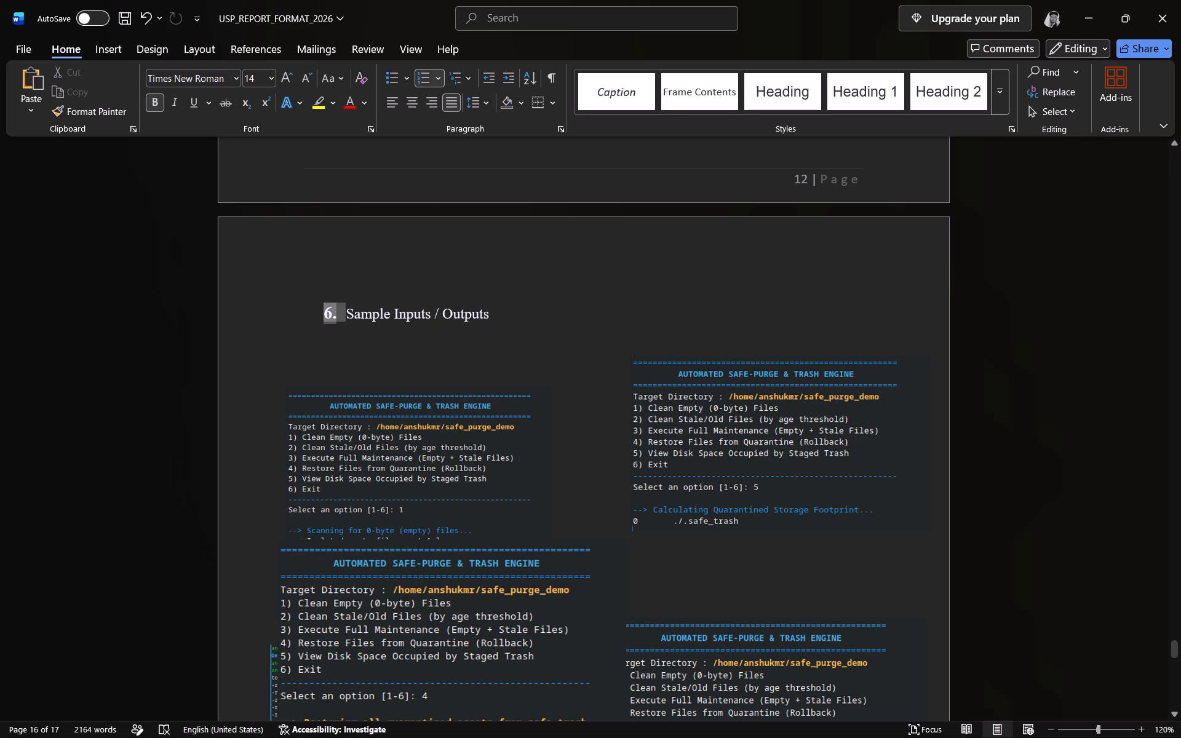
{"action": "left_click", "coordinate": [344, 313]}
{"action": "left_click_drag", "start_coordinate": [344, 312], "coordinate": [455, 318]}
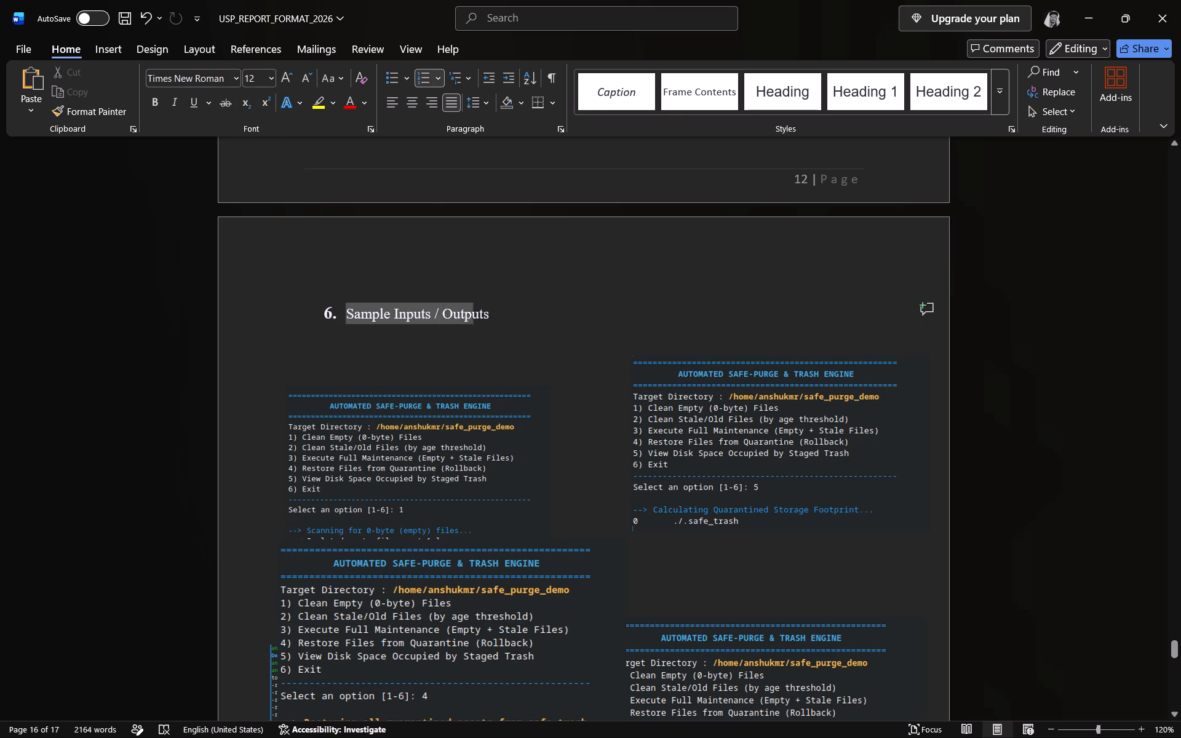
{"action": "left_click_drag", "start_coordinate": [455, 318], "coordinate": [483, 322]}
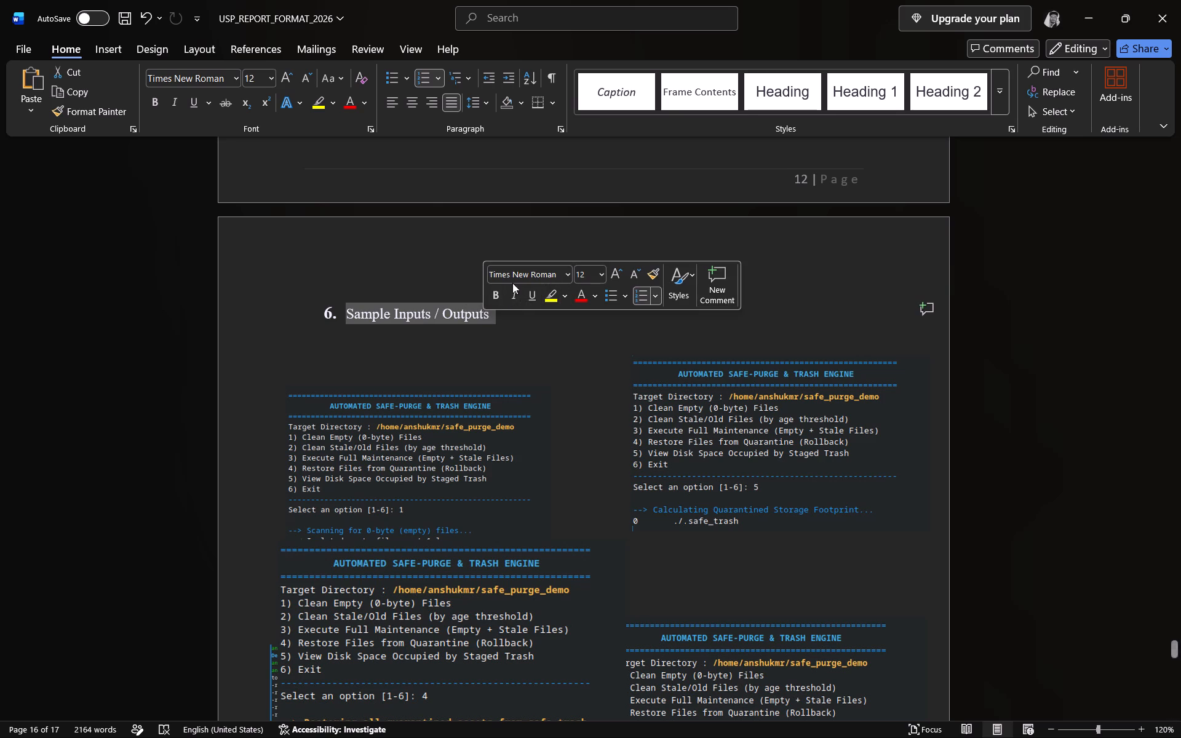
{"action": "left_click", "coordinate": [496, 293]}
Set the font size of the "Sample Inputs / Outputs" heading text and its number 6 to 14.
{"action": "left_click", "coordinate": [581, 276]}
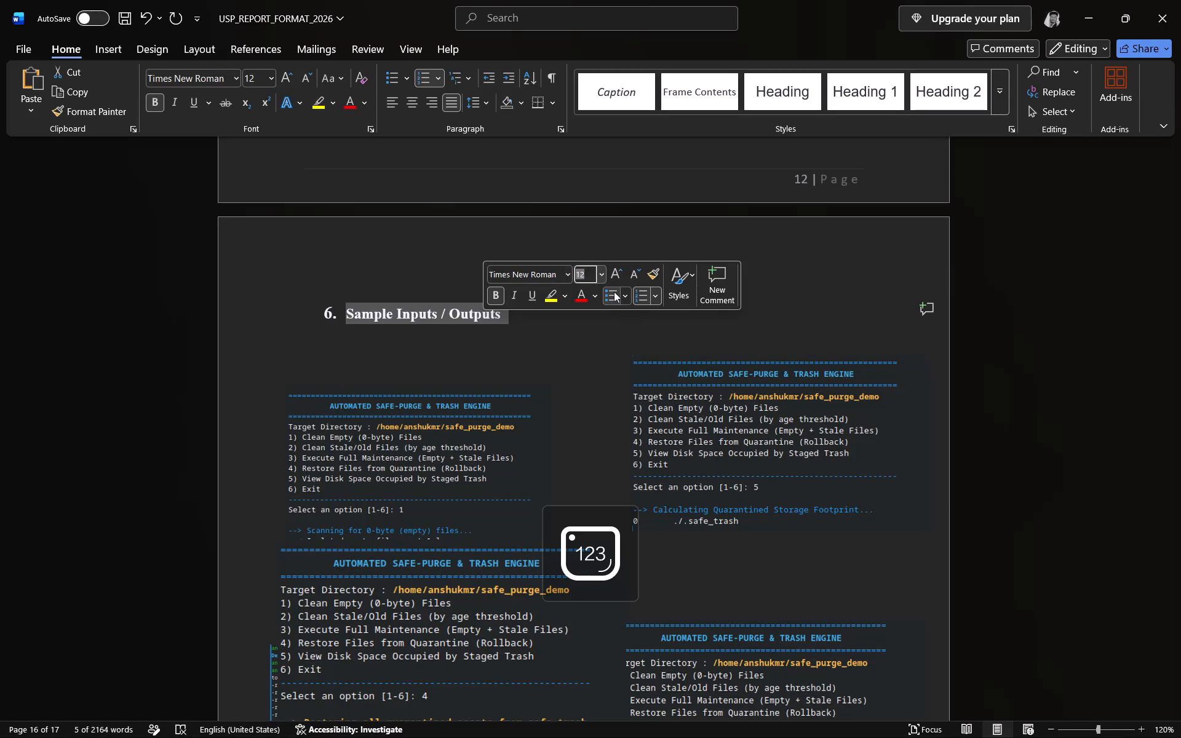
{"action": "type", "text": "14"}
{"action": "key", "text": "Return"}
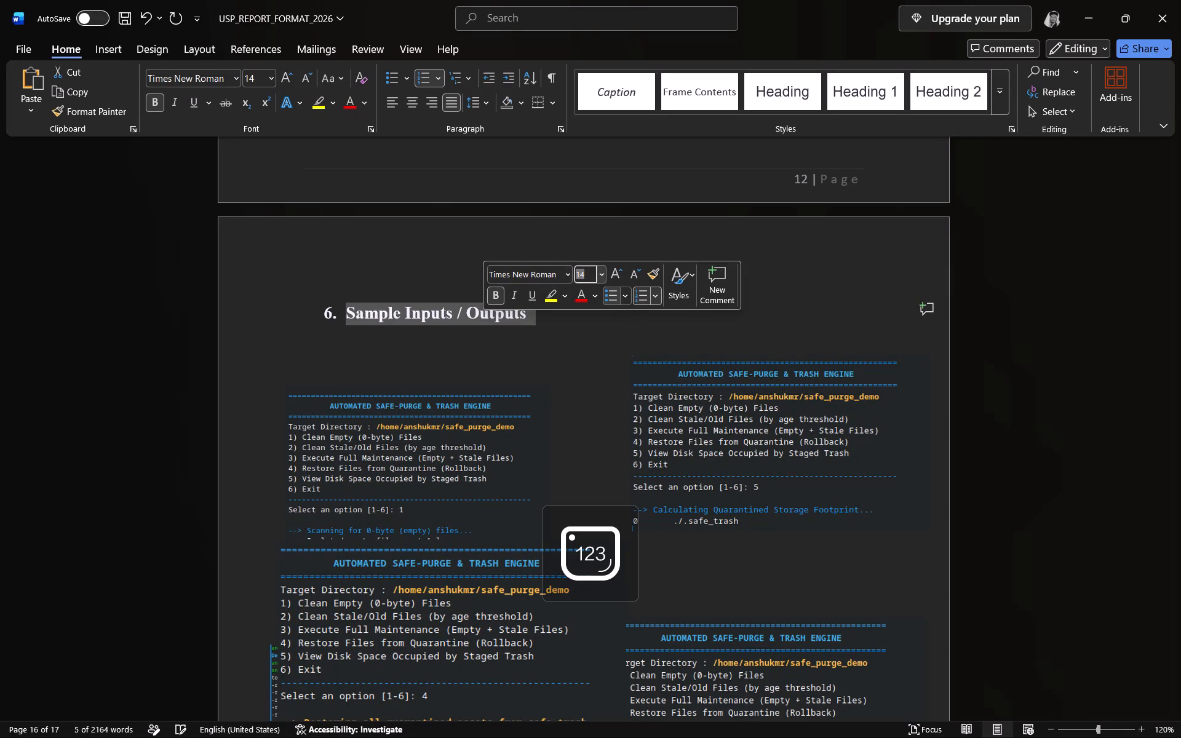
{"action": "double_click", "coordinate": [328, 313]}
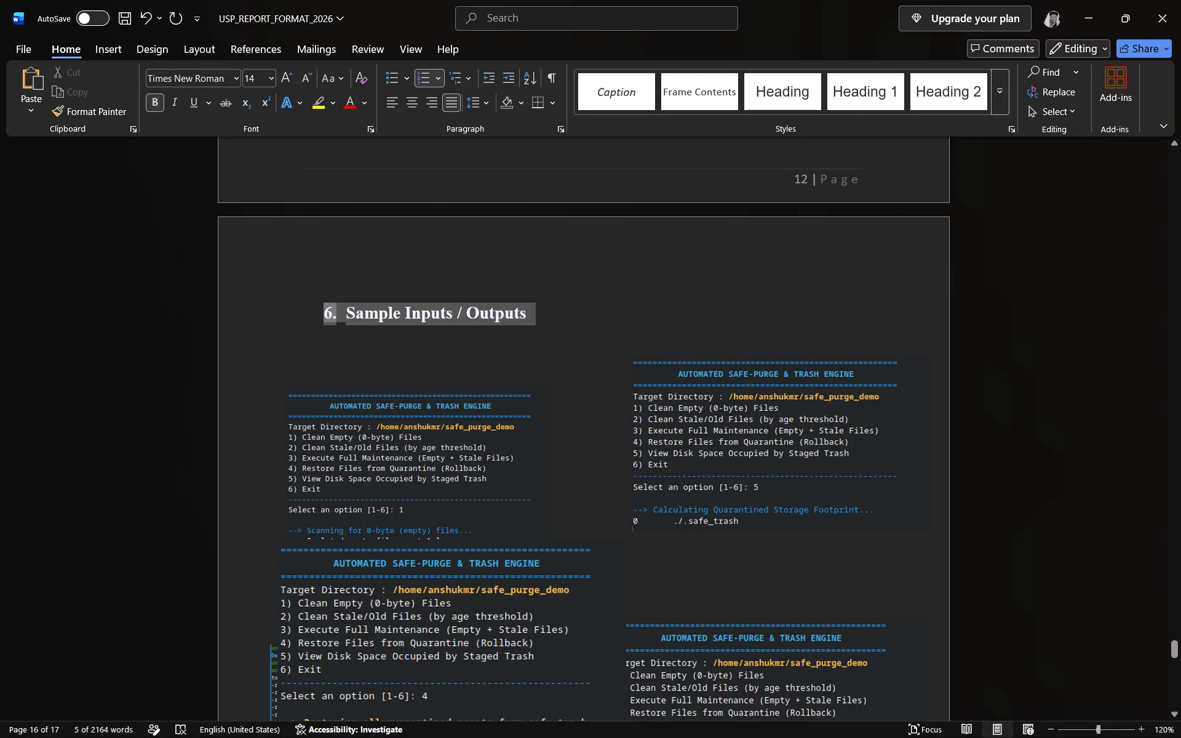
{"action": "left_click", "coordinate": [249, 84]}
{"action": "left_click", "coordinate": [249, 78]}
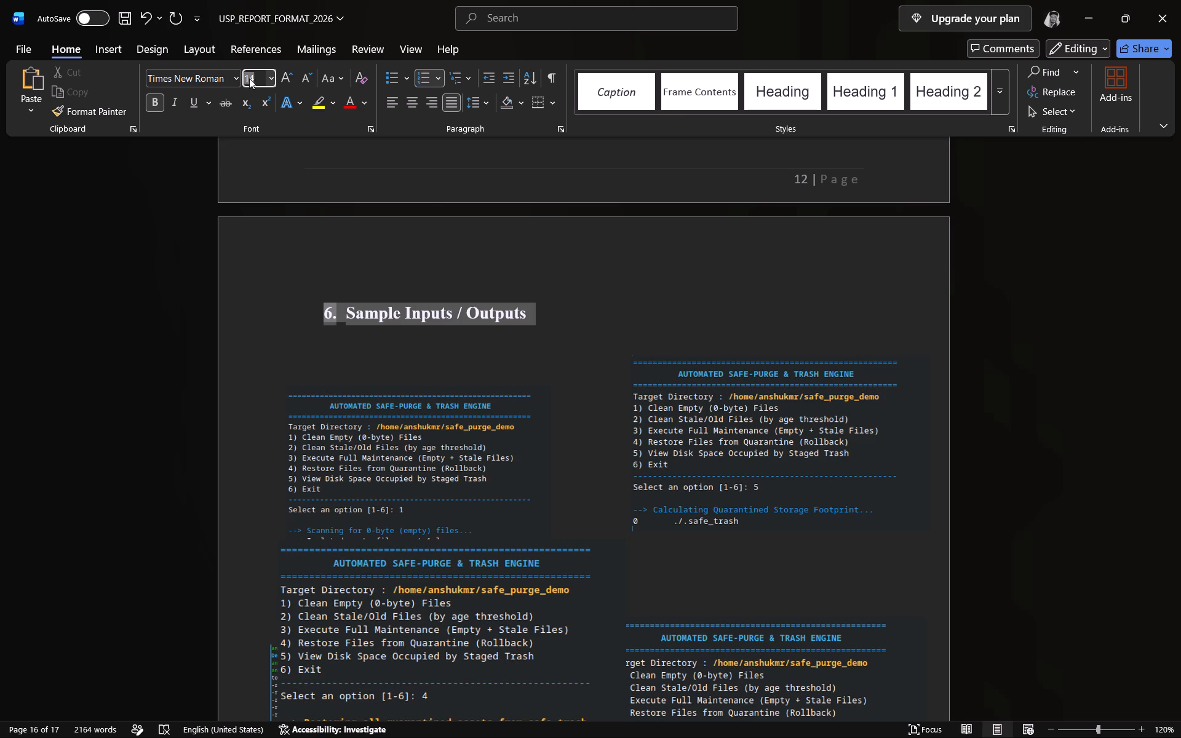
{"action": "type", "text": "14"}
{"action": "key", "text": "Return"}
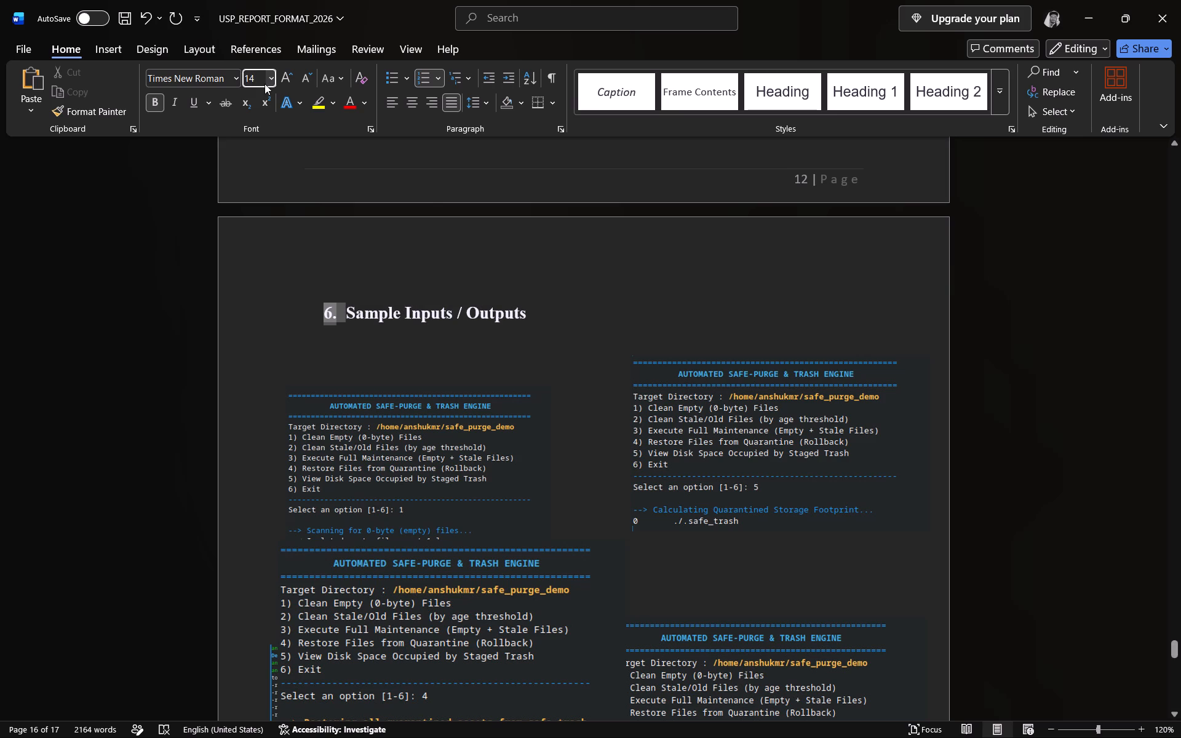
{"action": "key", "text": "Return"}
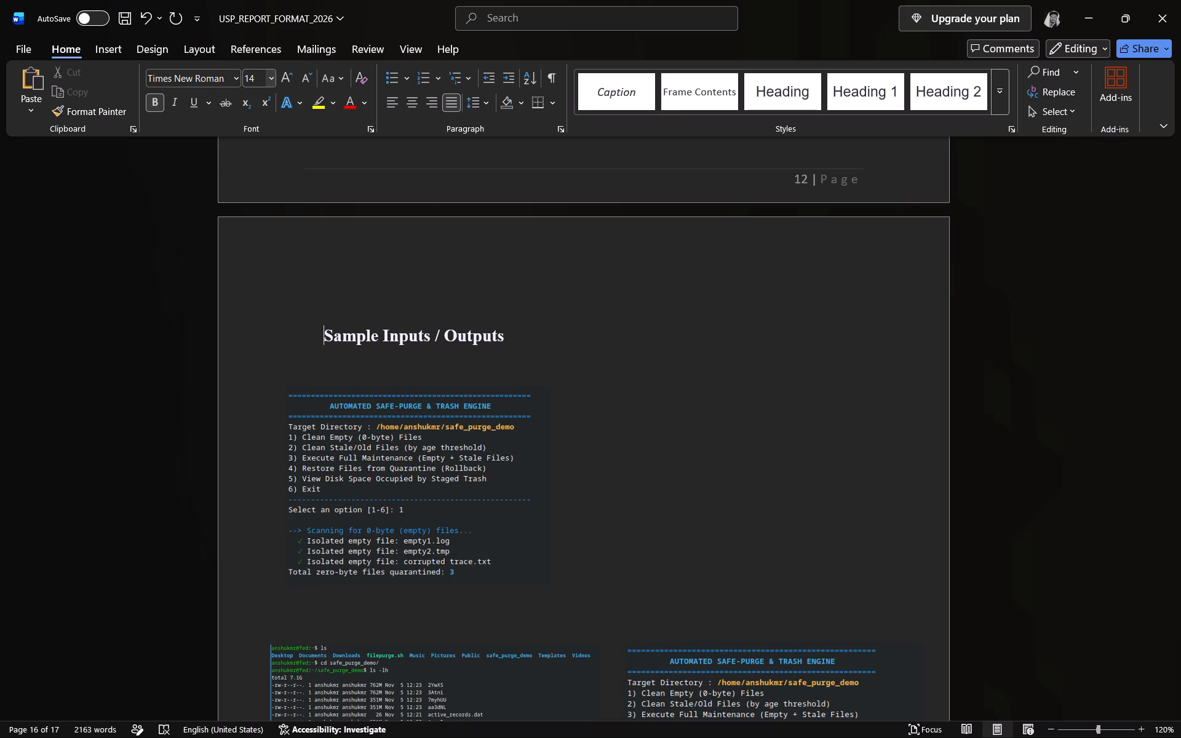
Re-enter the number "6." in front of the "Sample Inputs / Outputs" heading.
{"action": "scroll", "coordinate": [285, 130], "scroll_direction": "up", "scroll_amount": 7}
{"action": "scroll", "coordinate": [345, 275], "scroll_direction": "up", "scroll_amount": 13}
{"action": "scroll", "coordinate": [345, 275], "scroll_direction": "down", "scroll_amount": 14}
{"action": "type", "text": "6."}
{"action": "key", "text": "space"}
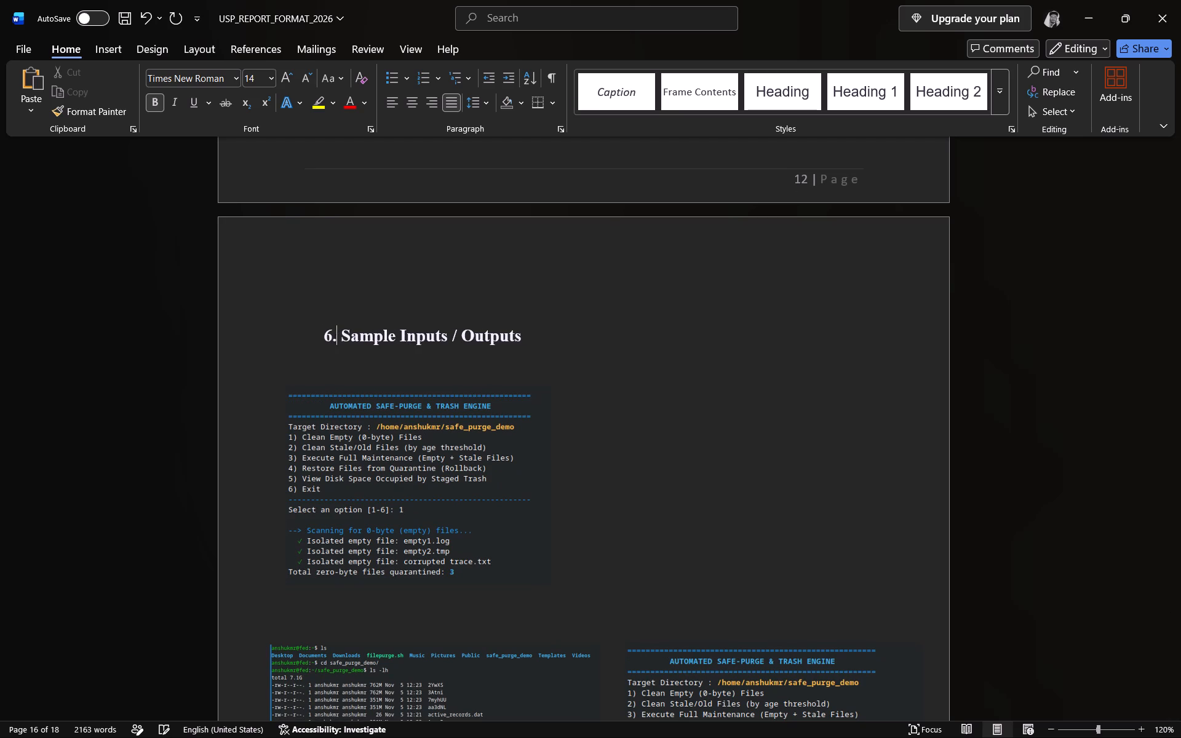
Examine the heading "5. Shell Script/Commands" and the script pages leading to section 6.
{"action": "scroll", "coordinate": [391, 437], "scroll_direction": "up", "scroll_amount": 20}
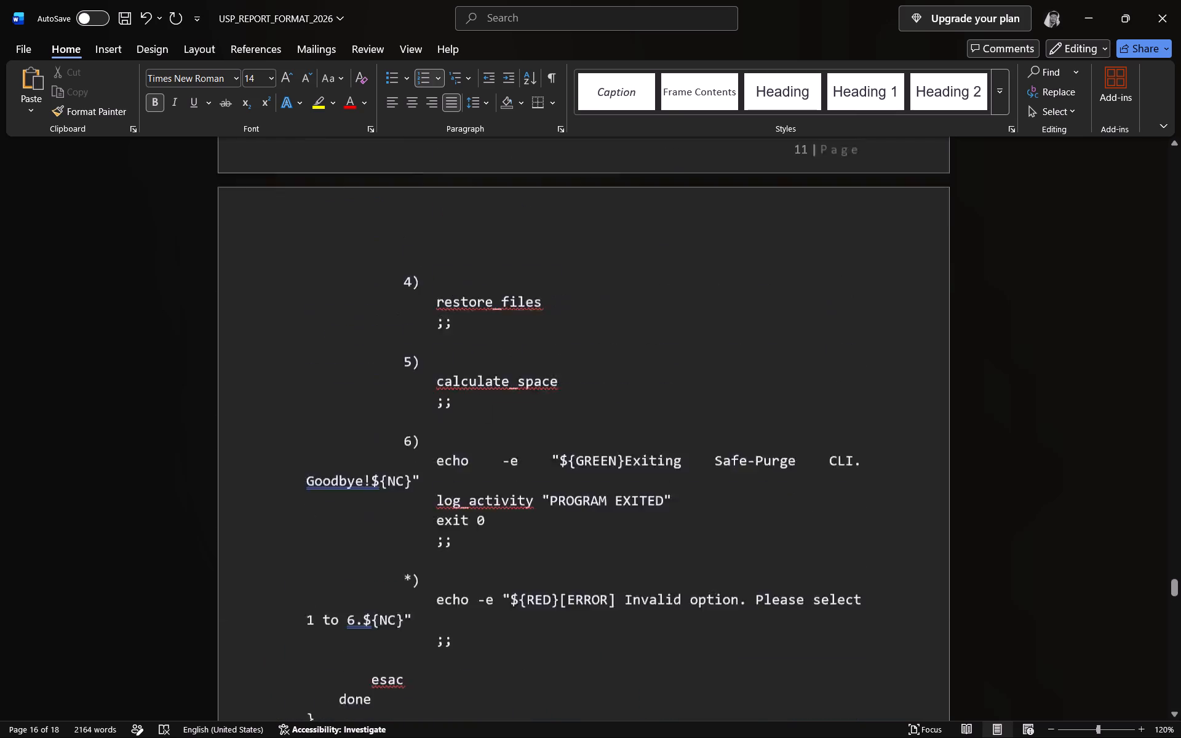
{"action": "scroll", "coordinate": [391, 437], "scroll_direction": "up", "scroll_amount": 20}
{"action": "scroll", "coordinate": [391, 437], "scroll_direction": "up", "scroll_amount": 20}
{"action": "scroll", "coordinate": [391, 437], "scroll_direction": "up", "scroll_amount": 7}
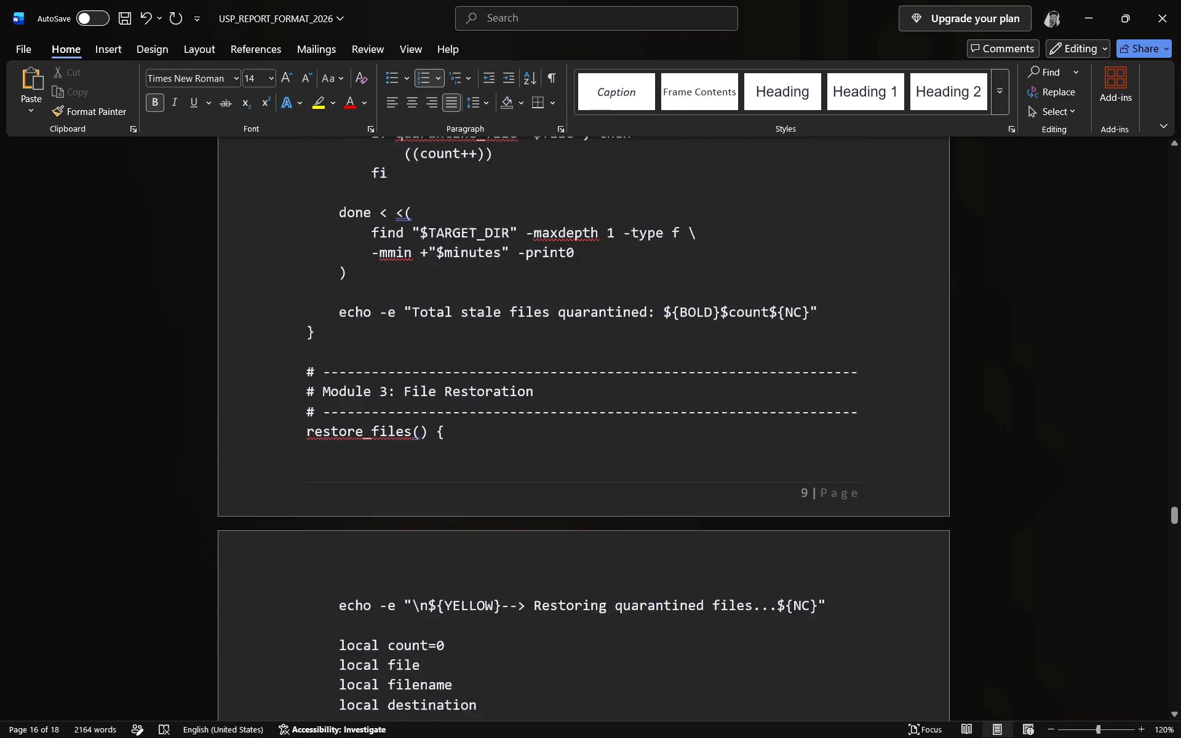
{"action": "scroll", "coordinate": [391, 437], "scroll_direction": "up", "scroll_amount": 20}
{"action": "scroll", "coordinate": [391, 437], "scroll_direction": "up", "scroll_amount": 20}
{"action": "scroll", "coordinate": [391, 437], "scroll_direction": "up", "scroll_amount": 7}
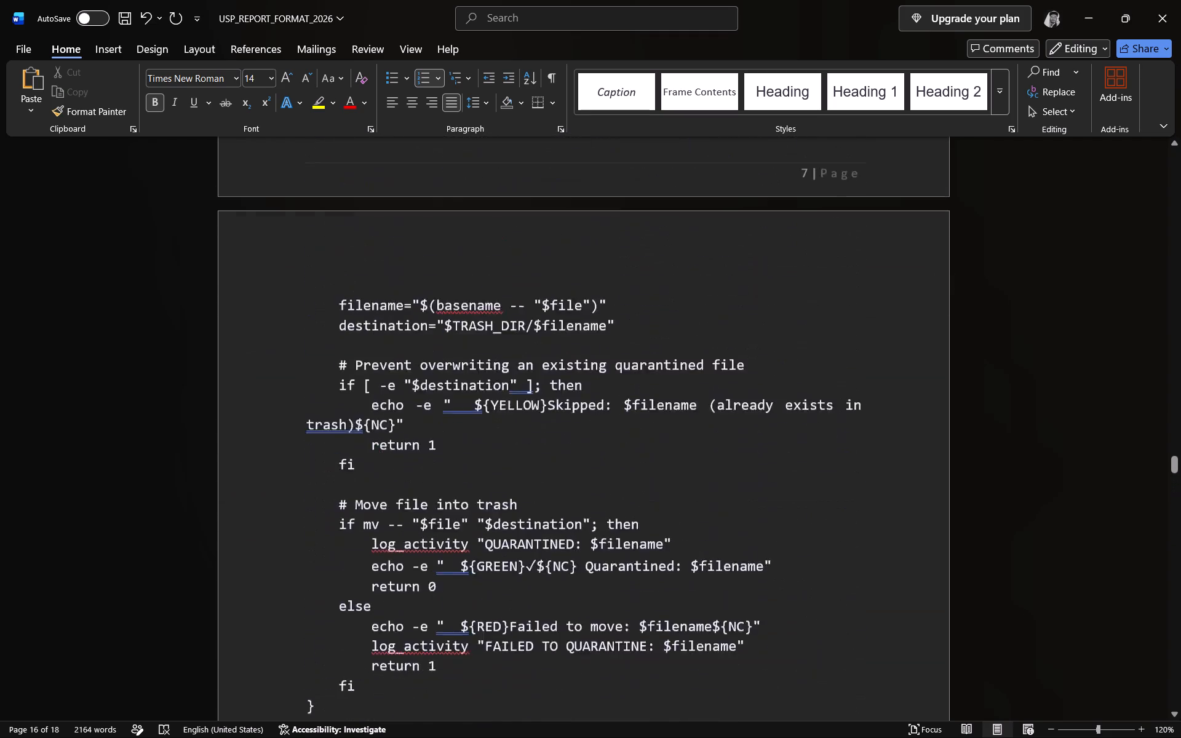
{"action": "scroll", "coordinate": [391, 437], "scroll_direction": "up", "scroll_amount": 20}
{"action": "scroll", "coordinate": [391, 437], "scroll_direction": "up", "scroll_amount": 13}
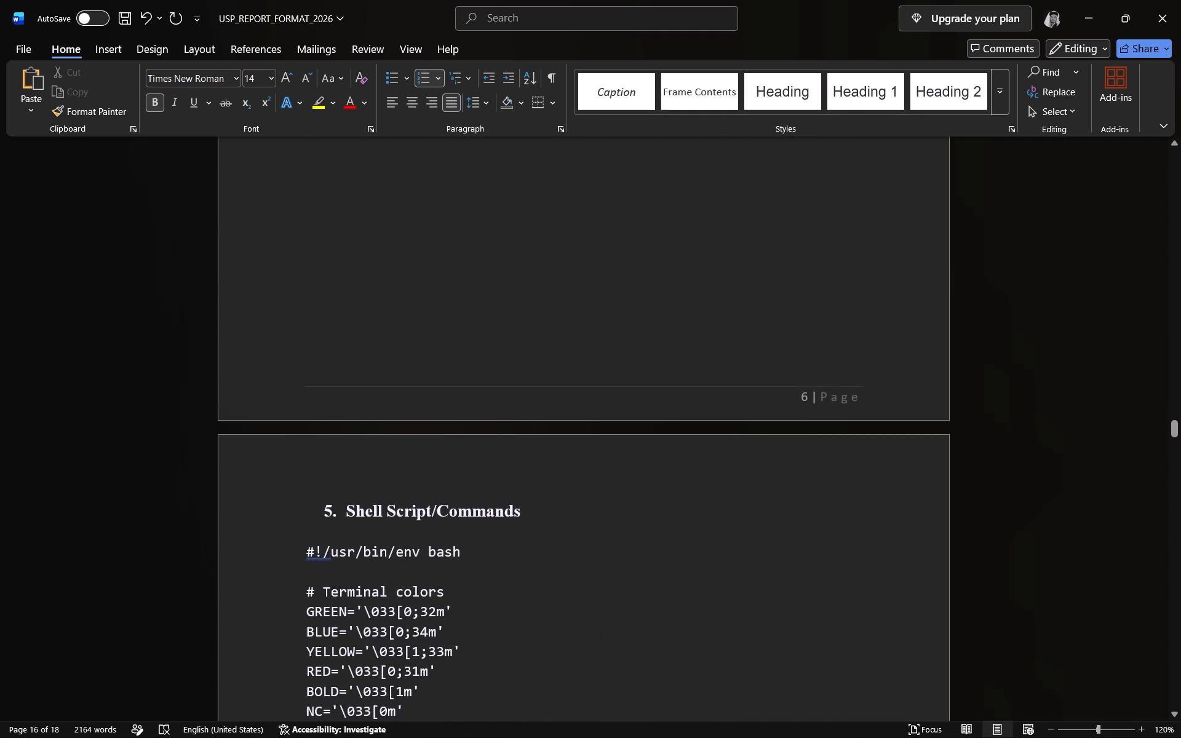
{"action": "scroll", "coordinate": [391, 437], "scroll_direction": "down", "scroll_amount": 7}
{"action": "scroll", "coordinate": [391, 437], "scroll_direction": "down", "scroll_amount": 20}
{"action": "scroll", "coordinate": [391, 437], "scroll_direction": "down", "scroll_amount": 13}
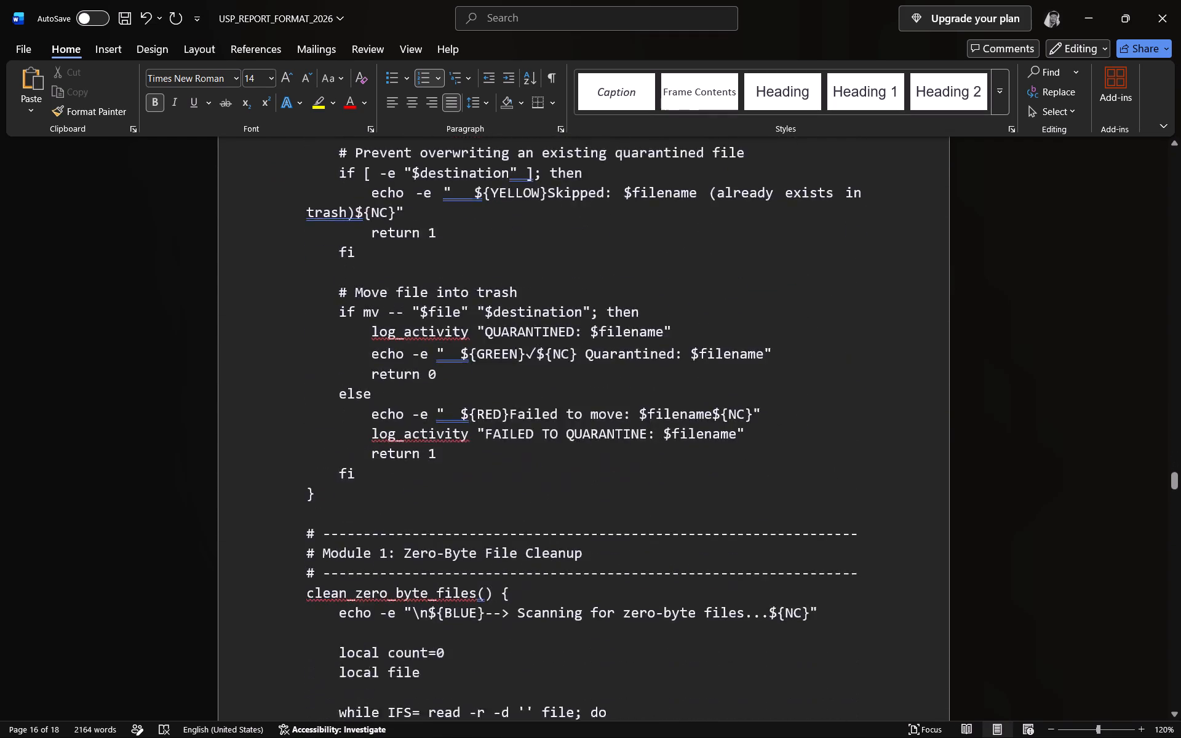
{"action": "scroll", "coordinate": [391, 437], "scroll_direction": "down", "scroll_amount": 20}
{"action": "scroll", "coordinate": [391, 437], "scroll_direction": "down", "scroll_amount": 20}
{"action": "scroll", "coordinate": [391, 437], "scroll_direction": "down", "scroll_amount": 12}
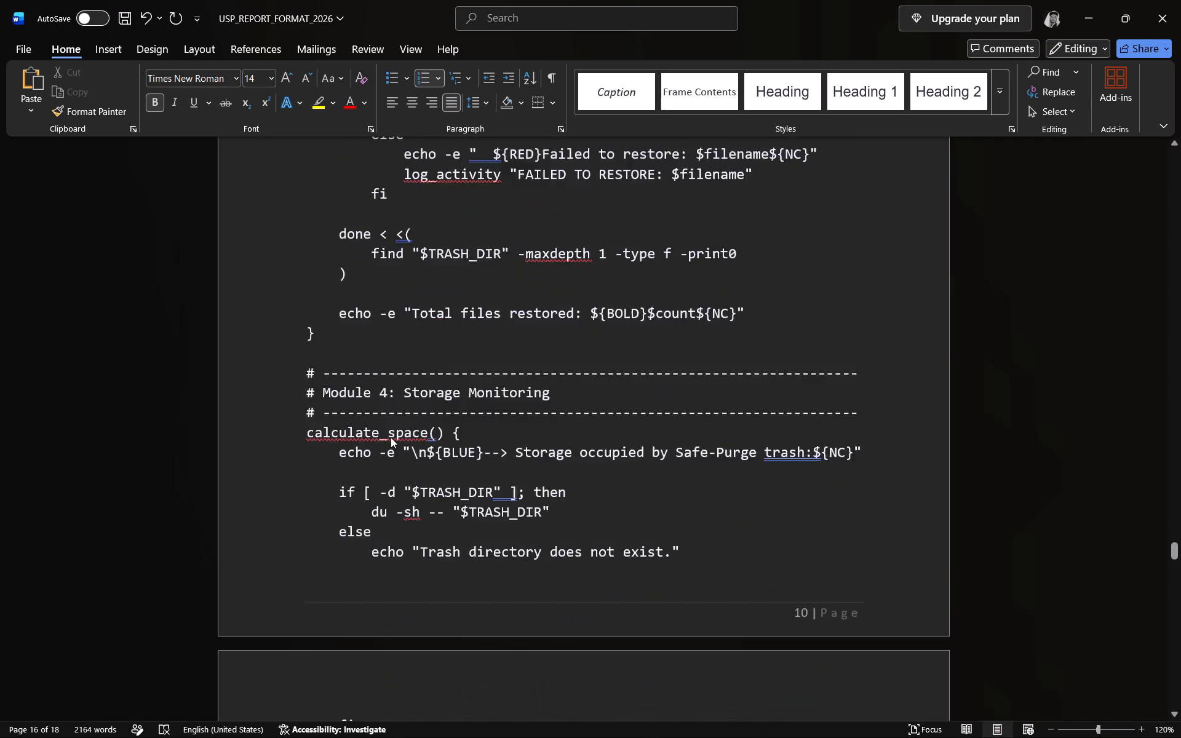
{"action": "scroll", "coordinate": [391, 437], "scroll_direction": "down", "scroll_amount": 20}
{"action": "scroll", "coordinate": [391, 437], "scroll_direction": "down", "scroll_amount": 12}
{"action": "scroll", "coordinate": [391, 437], "scroll_direction": "down", "scroll_amount": 13}
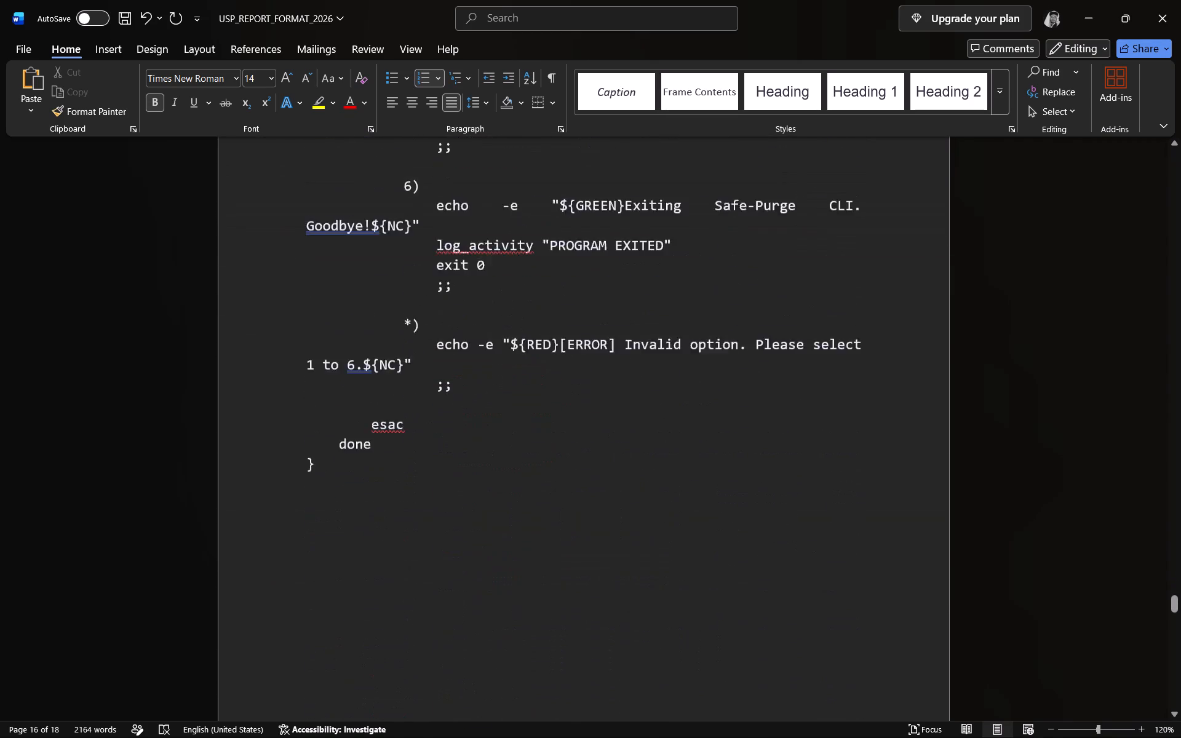
{"action": "scroll", "coordinate": [391, 438], "scroll_direction": "down", "scroll_amount": 9}
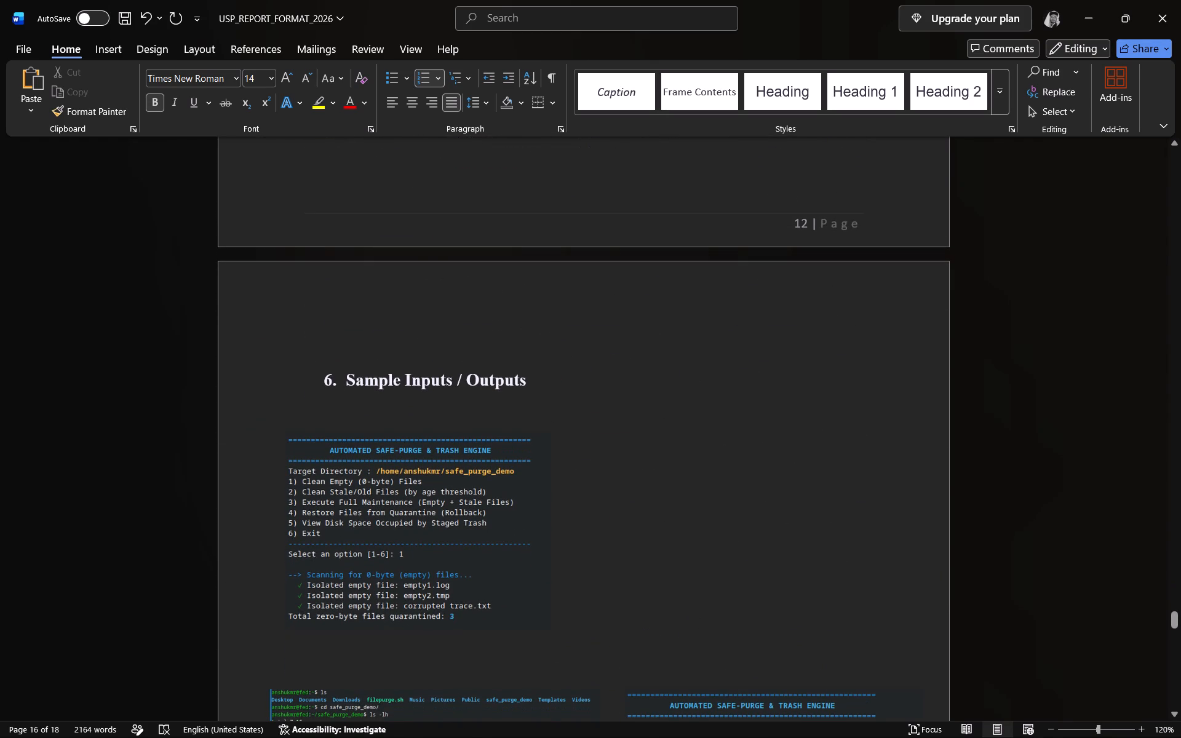
Delete the "6. Sample Inputs / Outputs" heading together with its numbering and the blank space above it.
{"action": "left_click_drag", "start_coordinate": [533, 386], "coordinate": [327, 391]}
{"action": "key", "text": "BackSpace"}
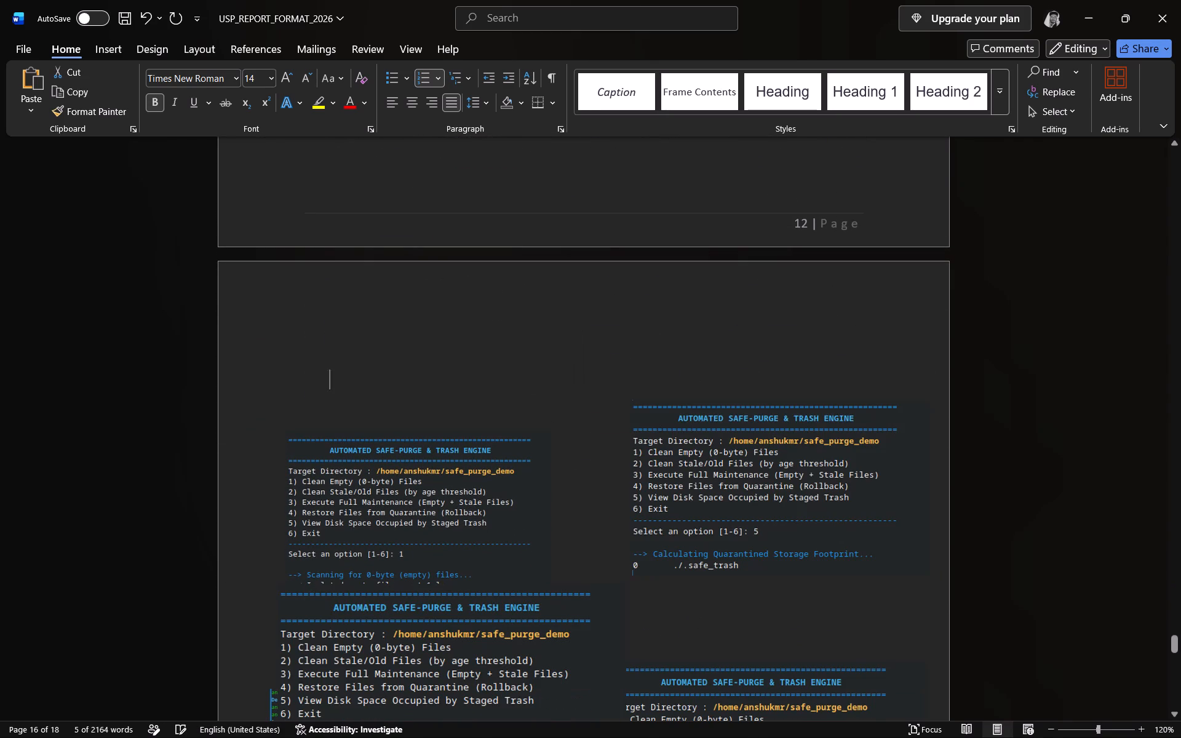
{"action": "key", "text": "BackSpace"}
{"action": "key", "text": "BackSpace"}
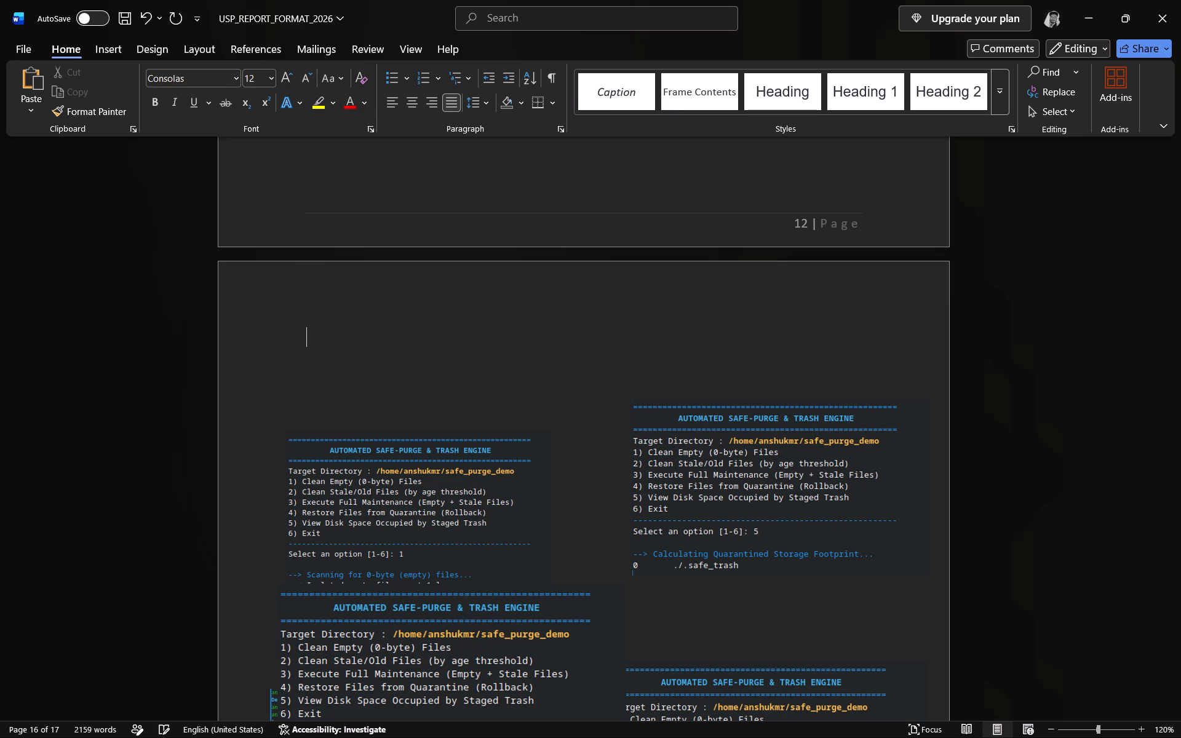
{"action": "key", "text": "BackSpace"}
{"action": "key", "text": "BackSpace"}
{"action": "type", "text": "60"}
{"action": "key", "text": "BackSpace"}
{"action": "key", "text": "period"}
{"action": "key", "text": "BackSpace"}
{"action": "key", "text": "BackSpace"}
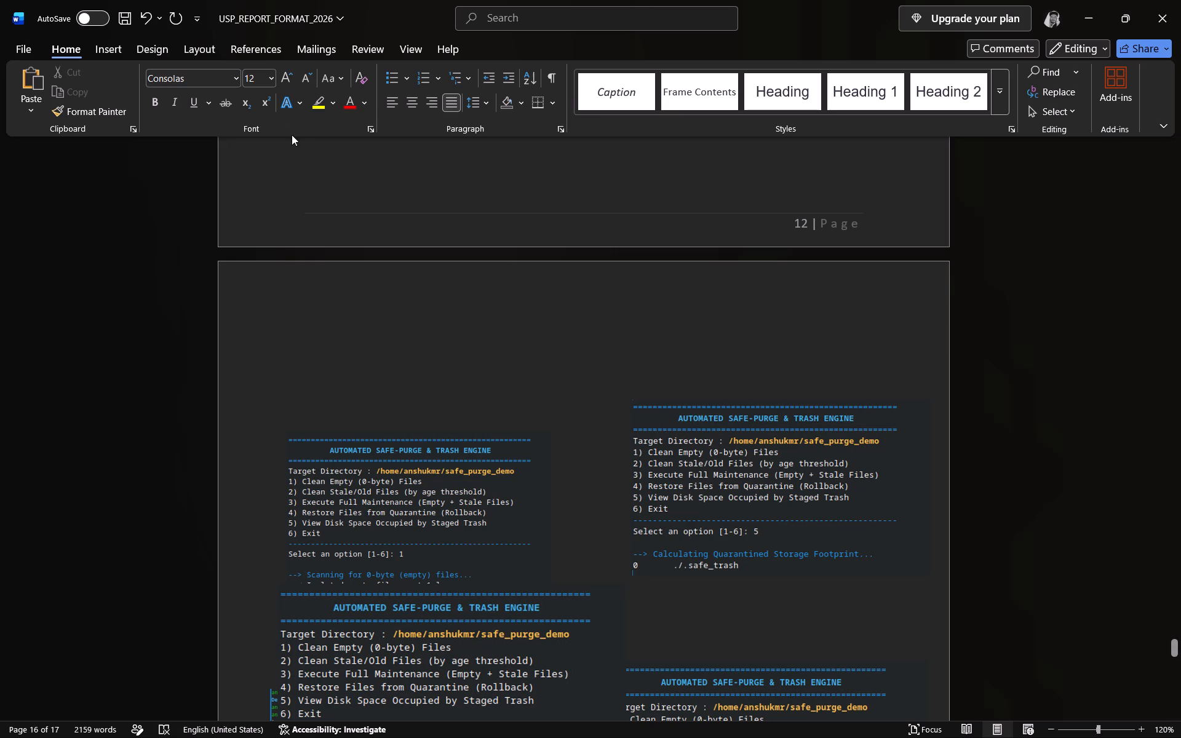
Enter the numbered heading "6. Sample Inputs / Outputs" in bold Times New Roman, size 14, at the top of the screenshots page.
{"action": "left_click", "coordinate": [238, 81]}
{"action": "left_click", "coordinate": [251, 225]}
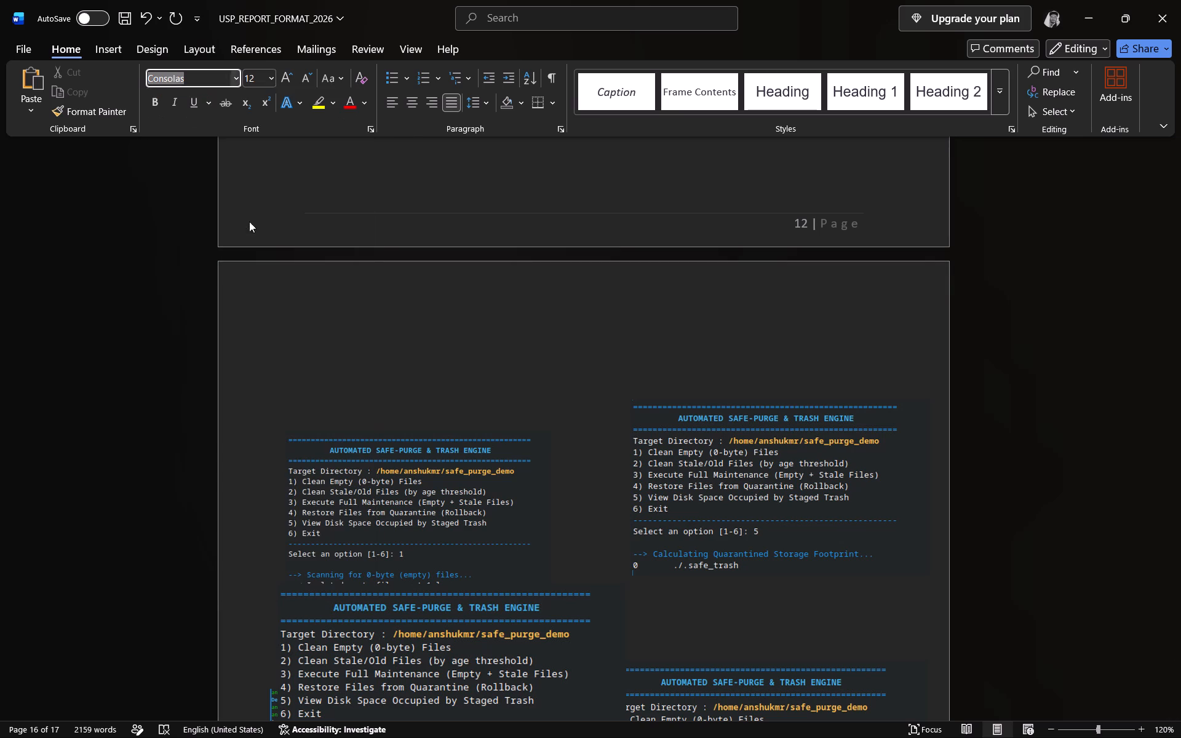
{"action": "left_click", "coordinate": [256, 80]}
{"action": "type", "text": "14"}
{"action": "key", "text": "Return"}
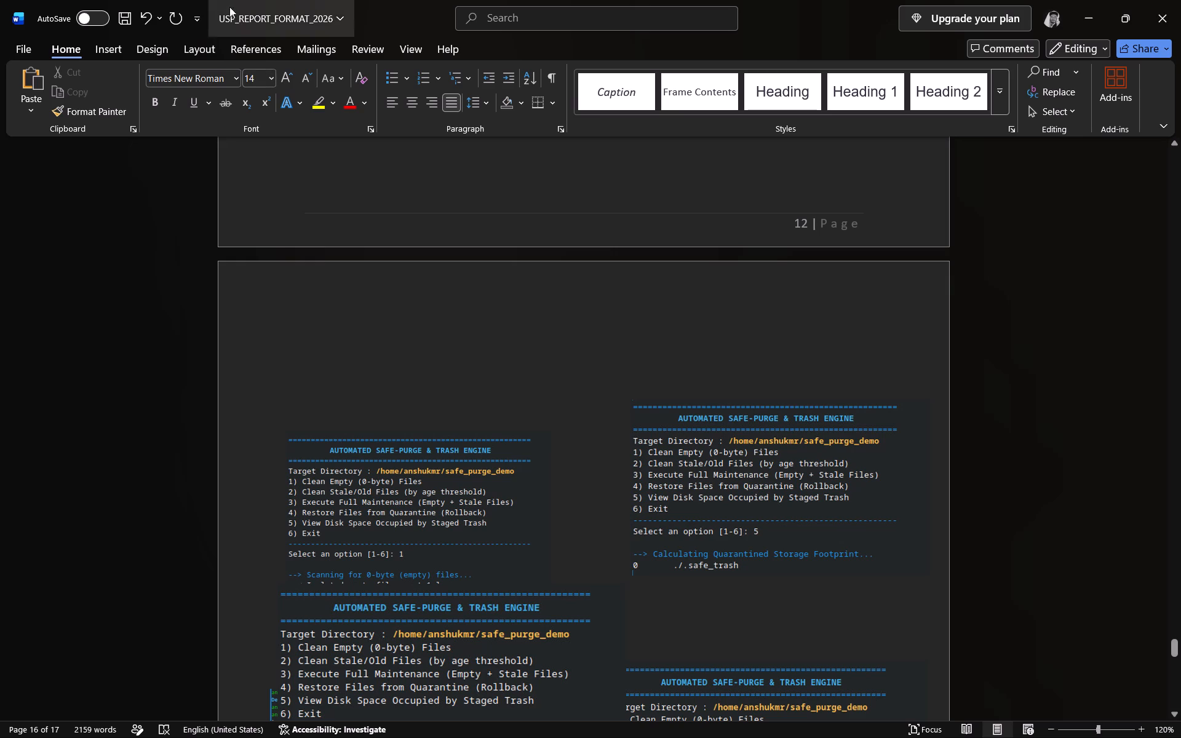
{"action": "left_click", "coordinate": [151, 101]}
{"action": "type", "text": "6."}
{"action": "key", "text": "space"}
{"action": "type", "text": "Sample Inputs"}
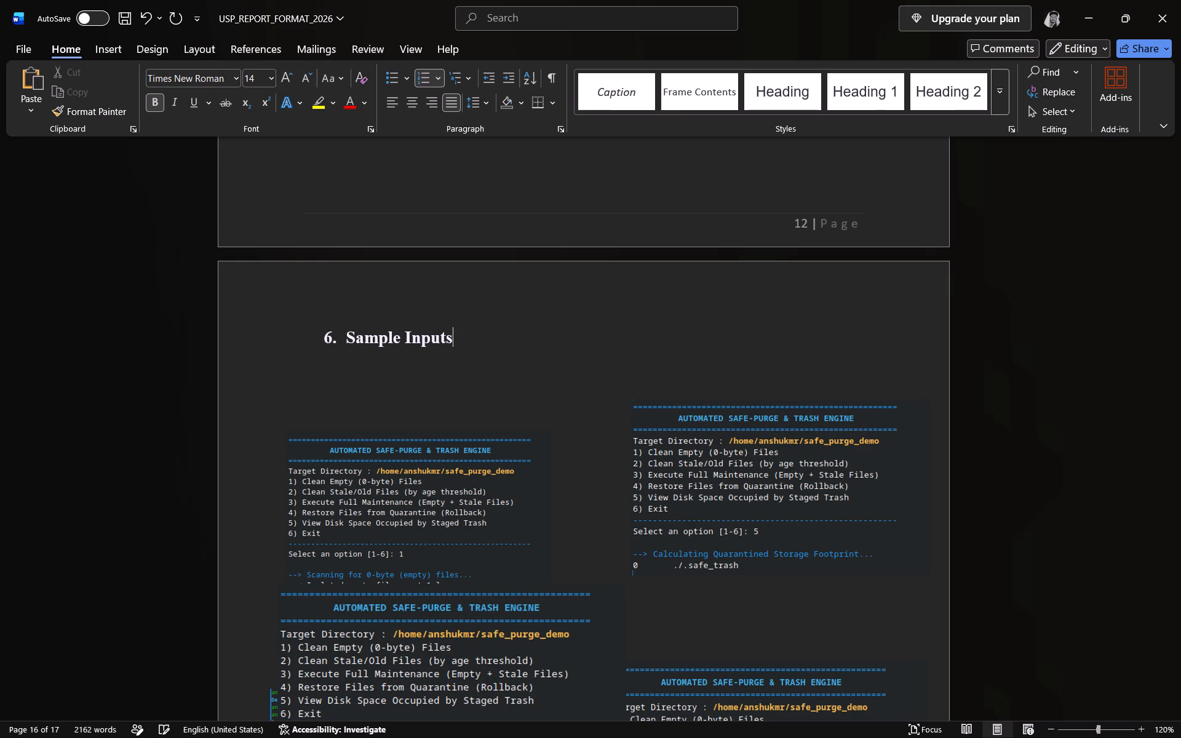
{"action": "key", "text": "space"}
{"action": "type", "text": "/"}
{"action": "key", "text": "space"}
{"action": "type", "text": "Out"}
{"action": "type", "text": "puts"}
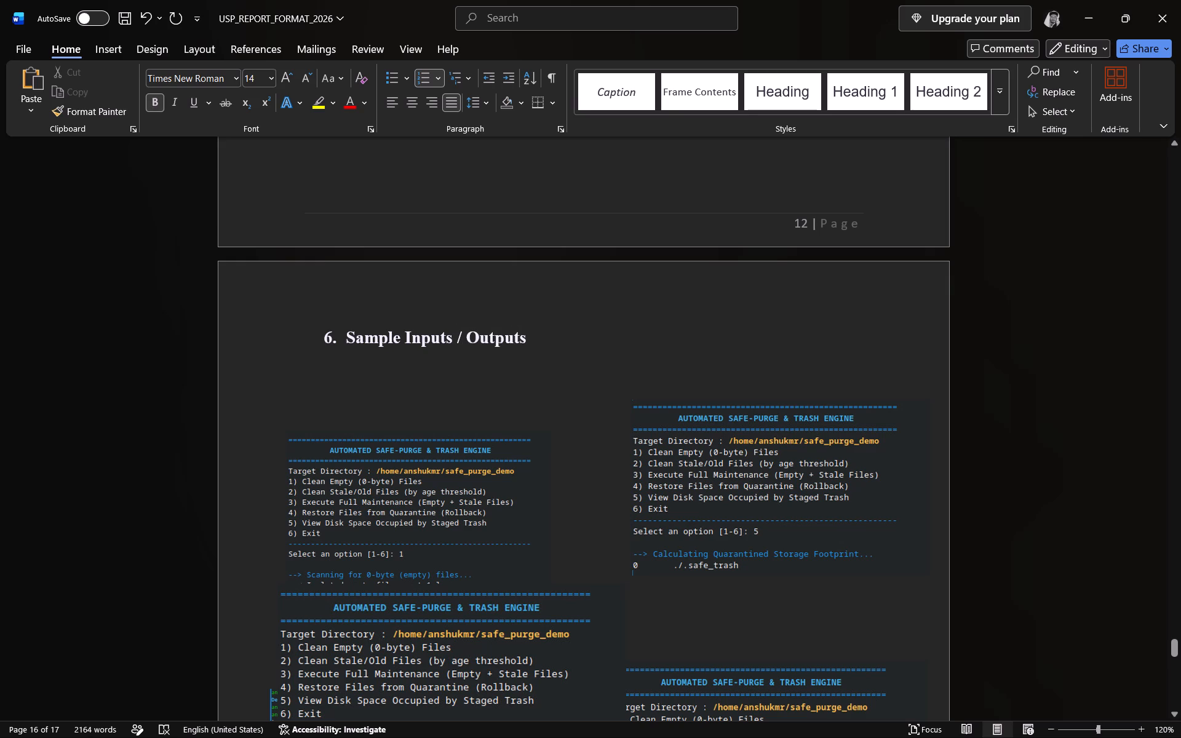
Move the option 1 and option 5 output screenshots up, closer to heading 6.
{"action": "left_click", "coordinate": [984, 424]}
{"action": "left_click_drag", "start_coordinate": [490, 484], "coordinate": [502, 420]}
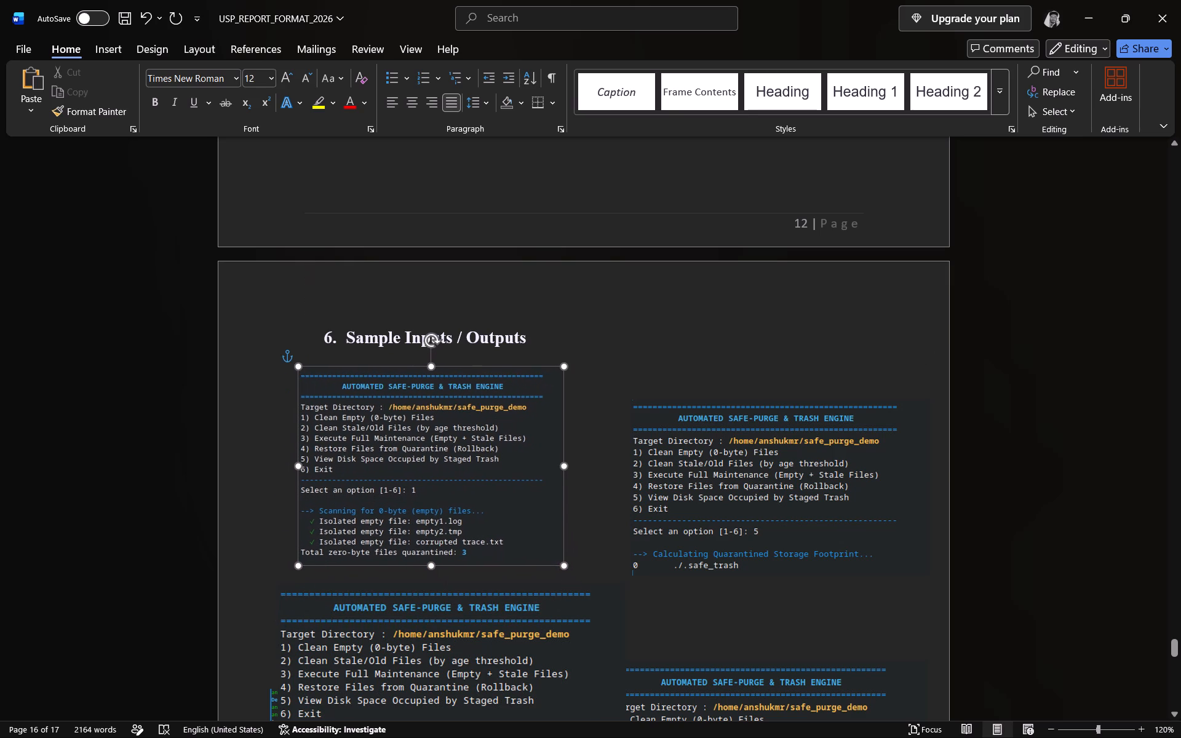
{"action": "left_click_drag", "start_coordinate": [502, 420], "coordinate": [485, 419]}
{"action": "left_click_drag", "start_coordinate": [679, 452], "coordinate": [663, 434]}
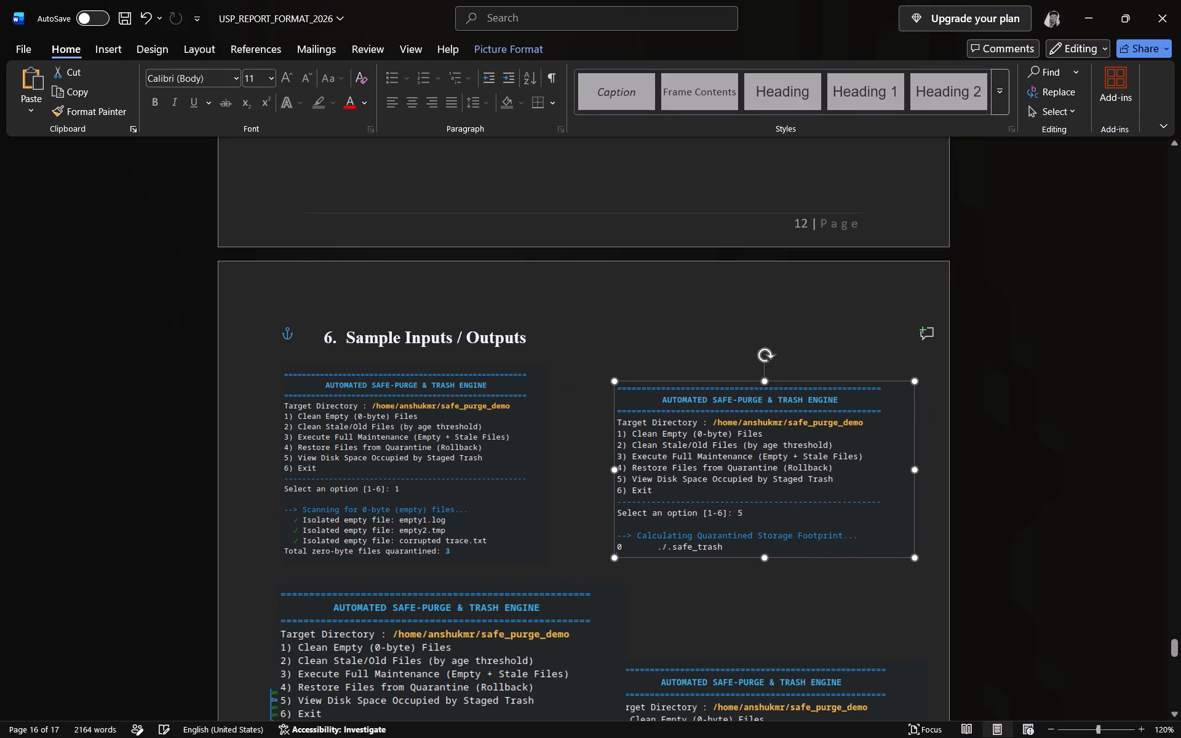
{"action": "left_click_drag", "start_coordinate": [663, 434], "coordinate": [666, 411]}
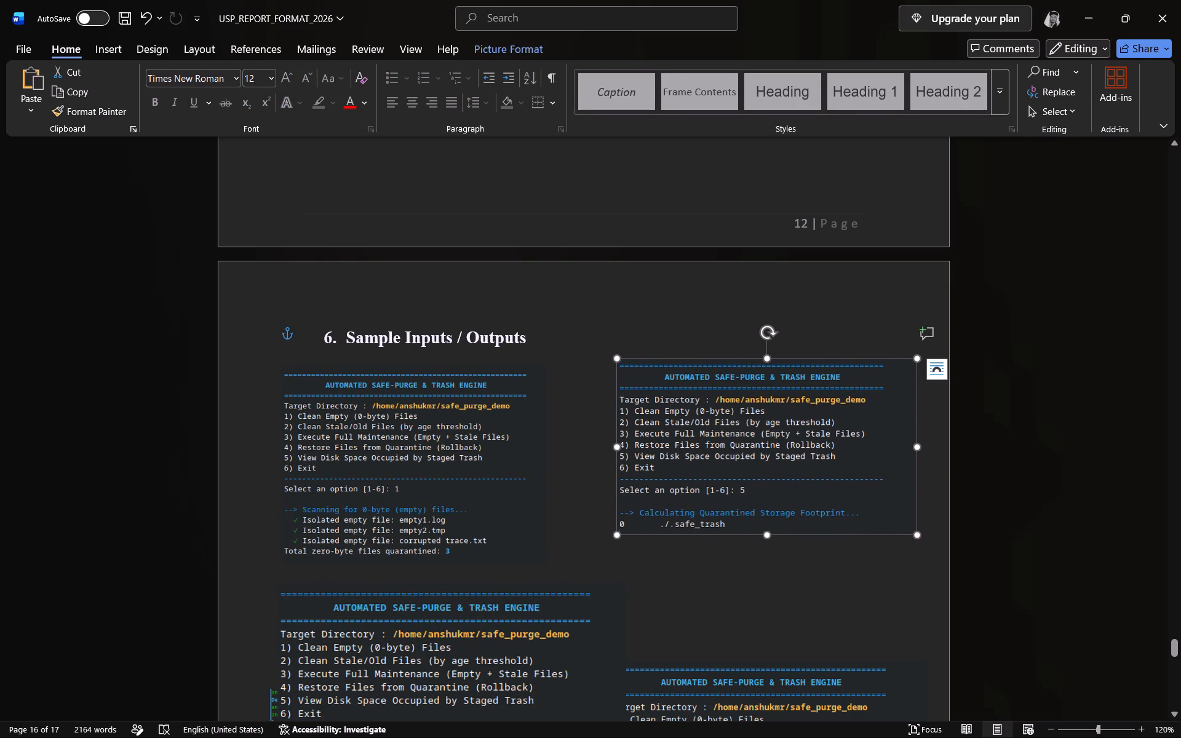
Review the remaining output screenshots and the pages around section 6 for layout.
{"action": "scroll", "coordinate": [677, 432], "scroll_direction": "down", "scroll_amount": 12}
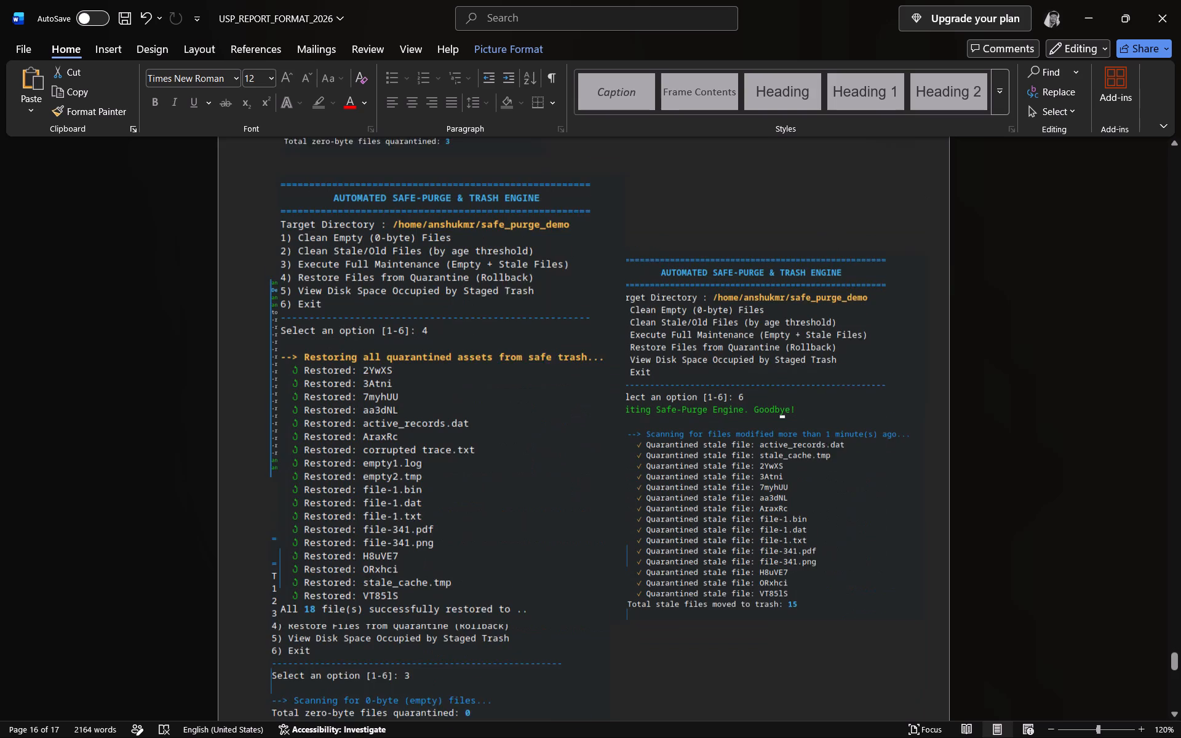
{"action": "scroll", "coordinate": [678, 454], "scroll_direction": "down", "scroll_amount": 6}
{"action": "scroll", "coordinate": [678, 454], "scroll_direction": "down", "scroll_amount": 16}
{"action": "scroll", "coordinate": [678, 454], "scroll_direction": "up", "scroll_amount": 10}
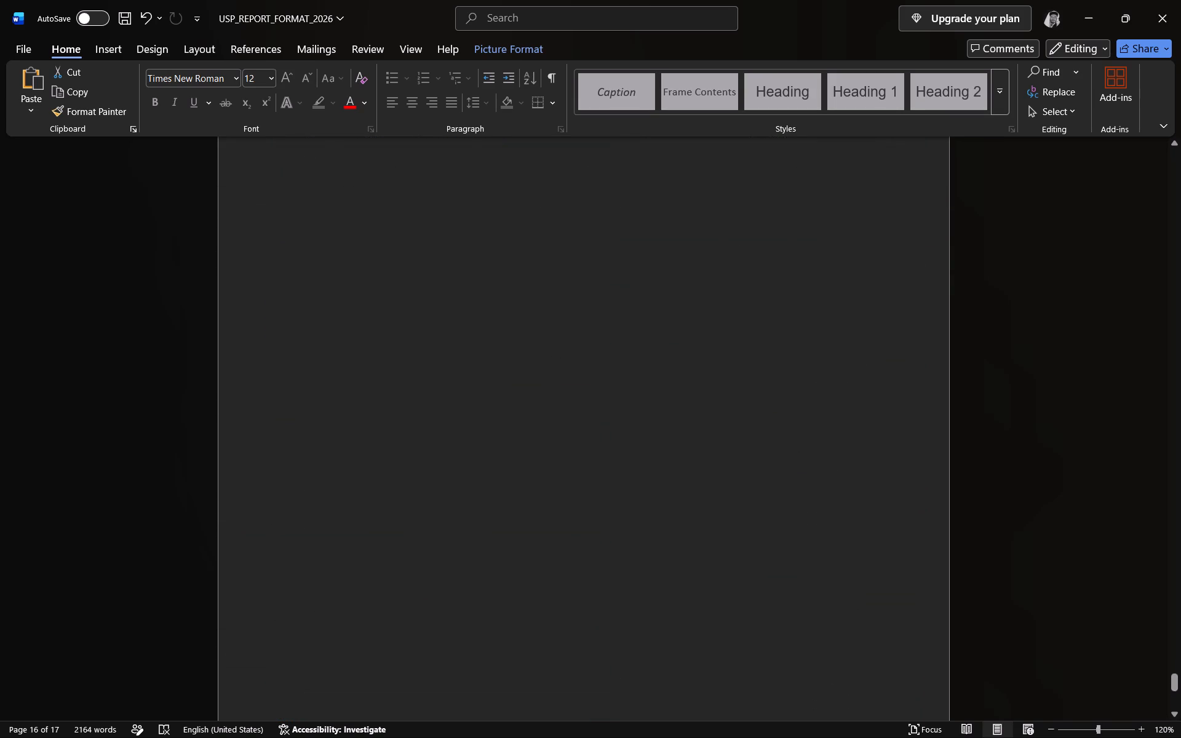
{"action": "scroll", "coordinate": [678, 454], "scroll_direction": "up", "scroll_amount": 12}
{"action": "scroll", "coordinate": [564, 507], "scroll_direction": "up", "scroll_amount": 6}
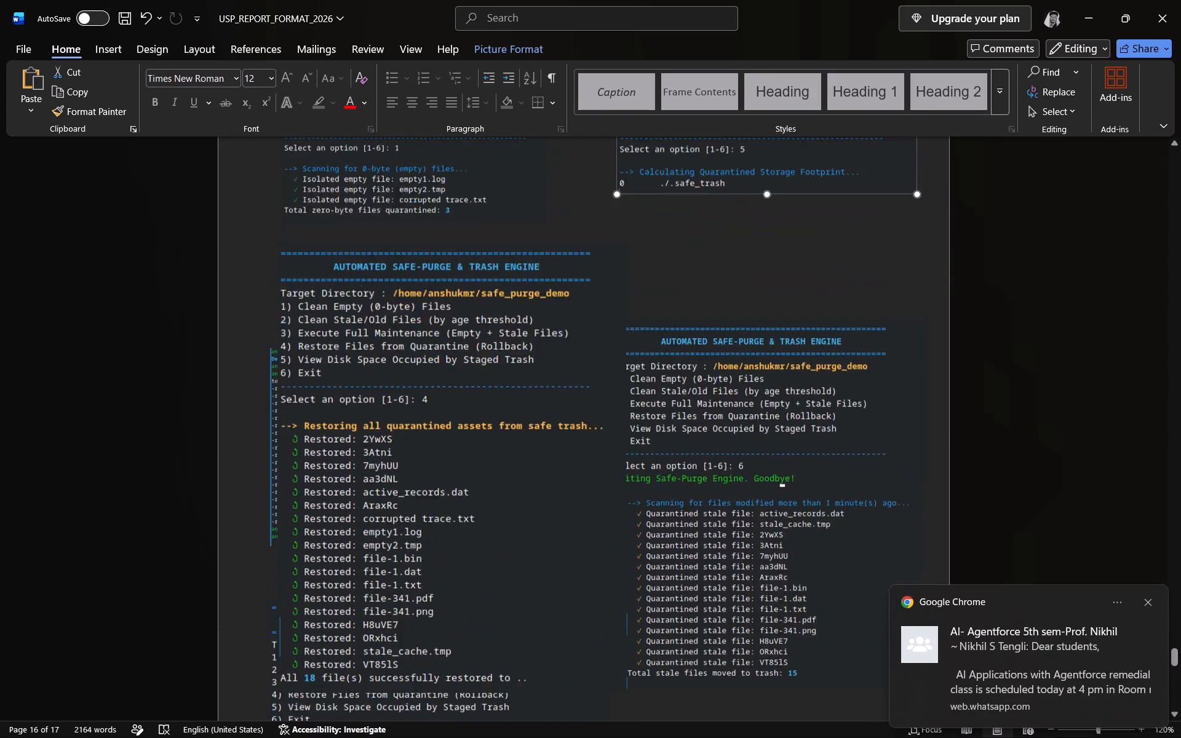
{"action": "scroll", "coordinate": [564, 507], "scroll_direction": "up", "scroll_amount": 12}
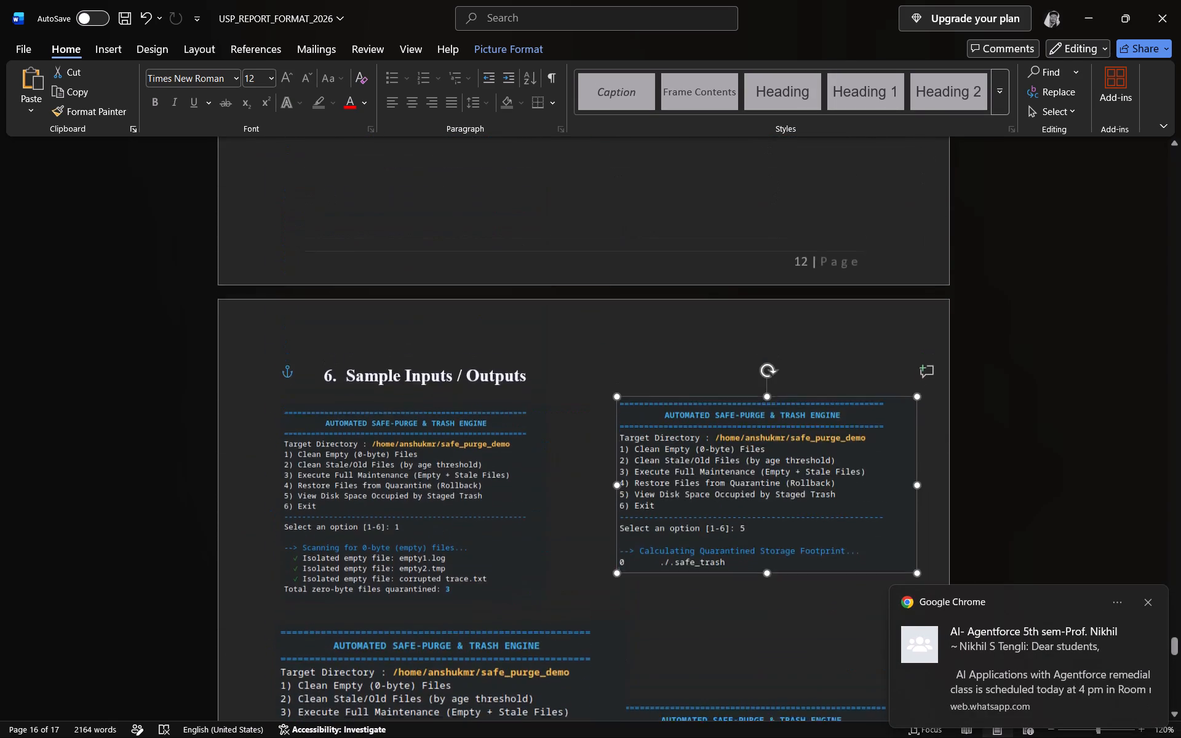
{"action": "scroll", "coordinate": [563, 507], "scroll_direction": "up", "scroll_amount": 20}
{"action": "scroll", "coordinate": [563, 507], "scroll_direction": "up", "scroll_amount": 12}
{"action": "scroll", "coordinate": [563, 507], "scroll_direction": "down", "scroll_amount": 3}
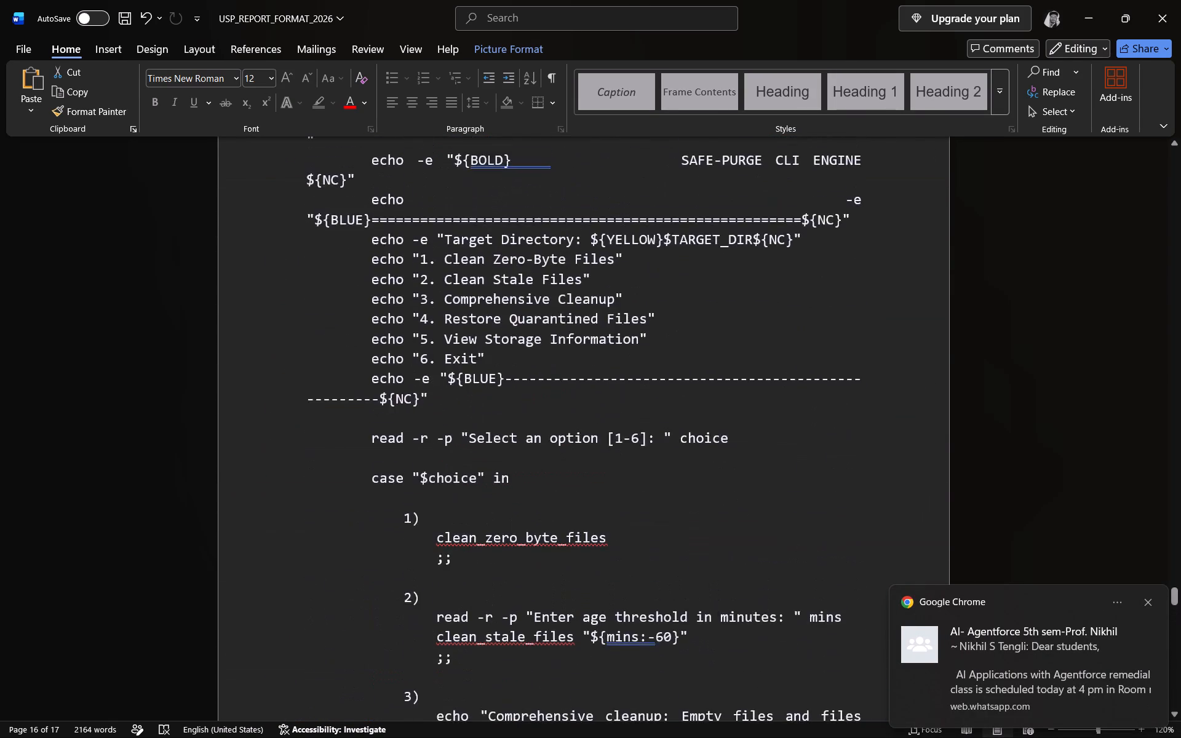
Review the whole report from the cover page and contents through to the section 6 output screenshots.
{"action": "scroll", "coordinate": [563, 507], "scroll_direction": "down", "scroll_amount": 15}
{"action": "scroll", "coordinate": [563, 507], "scroll_direction": "up", "scroll_amount": 20}
{"action": "scroll", "coordinate": [563, 507], "scroll_direction": "up", "scroll_amount": 20}
{"action": "scroll", "coordinate": [563, 507], "scroll_direction": "up", "scroll_amount": 7}
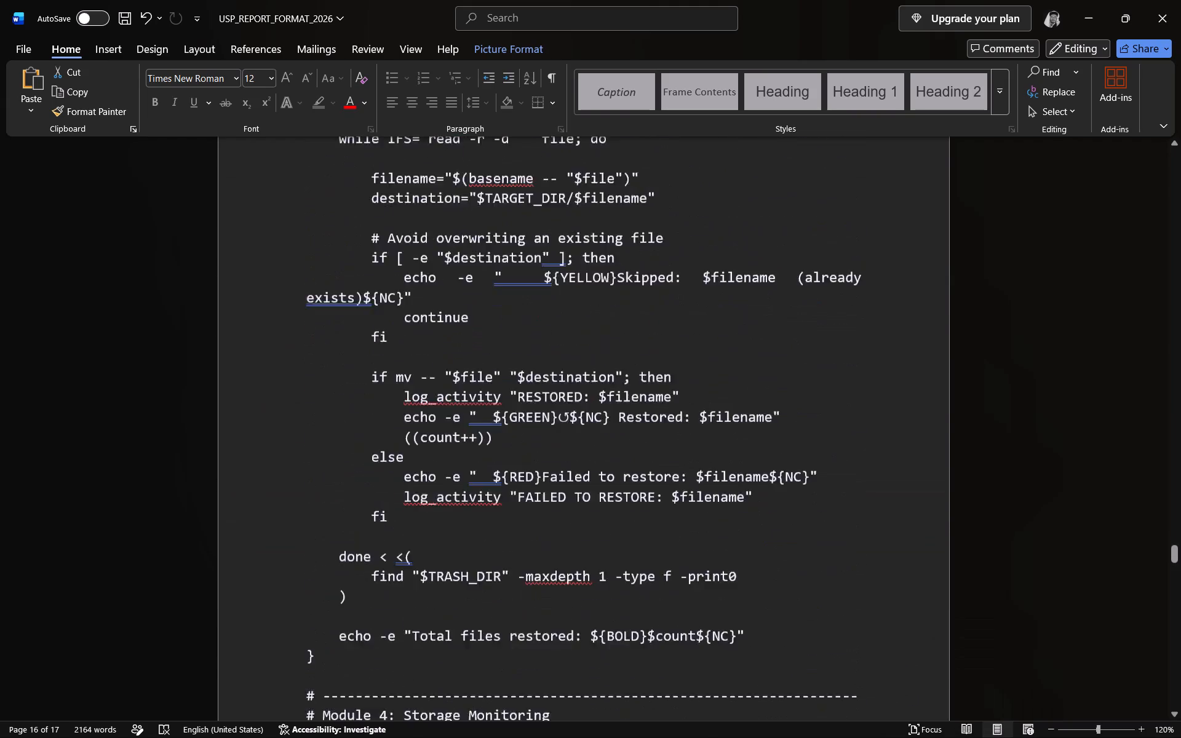
{"action": "scroll", "coordinate": [563, 507], "scroll_direction": "up", "scroll_amount": 20}
{"action": "scroll", "coordinate": [563, 507], "scroll_direction": "up", "scroll_amount": 20}
{"action": "scroll", "coordinate": [563, 507], "scroll_direction": "up", "scroll_amount": 20}
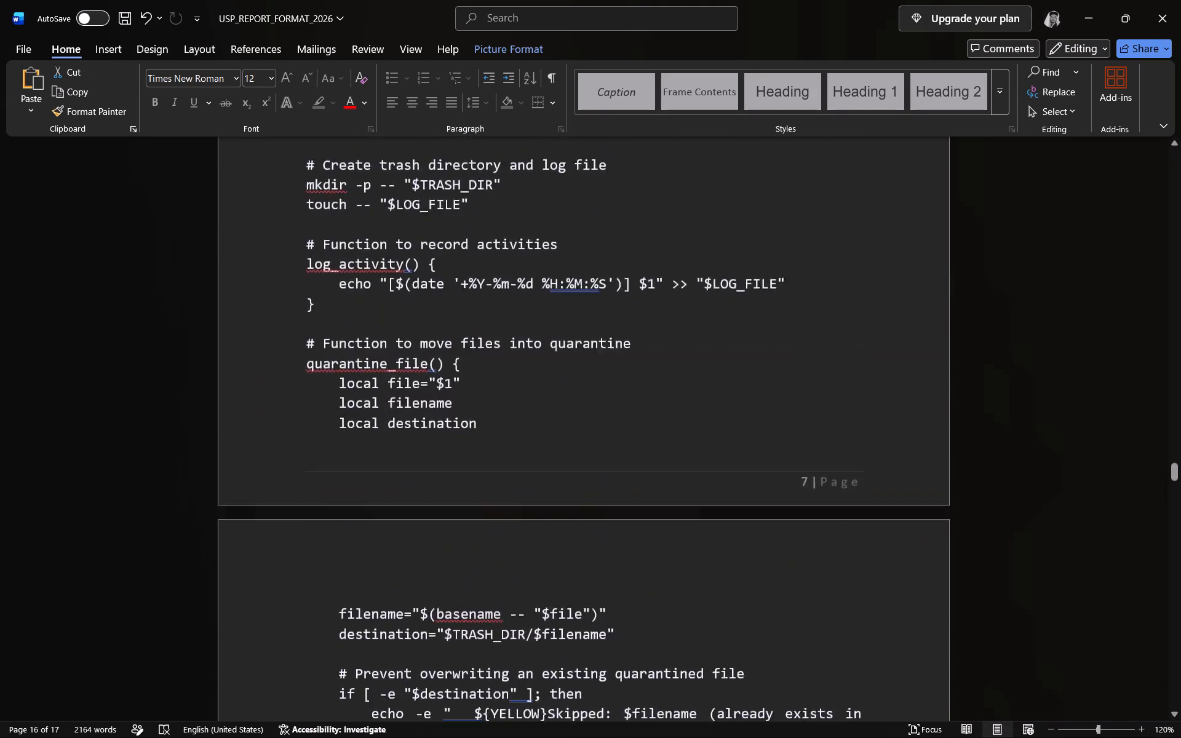
{"action": "scroll", "coordinate": [563, 507], "scroll_direction": "up", "scroll_amount": 20}
{"action": "scroll", "coordinate": [563, 507], "scroll_direction": "up", "scroll_amount": 20}
{"action": "scroll", "coordinate": [563, 507], "scroll_direction": "up", "scroll_amount": 20}
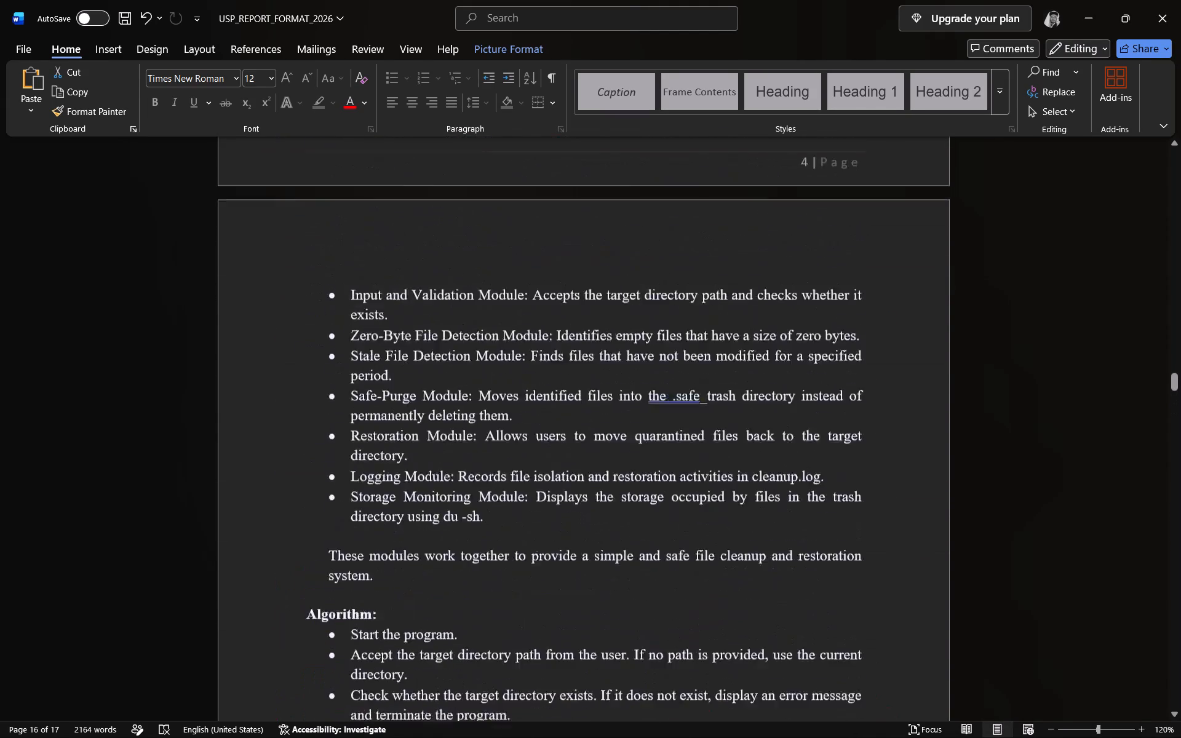
{"action": "scroll", "coordinate": [563, 507], "scroll_direction": "up", "scroll_amount": 20}
{"action": "scroll", "coordinate": [563, 507], "scroll_direction": "up", "scroll_amount": 20}
{"action": "scroll", "coordinate": [563, 507], "scroll_direction": "up", "scroll_amount": 20}
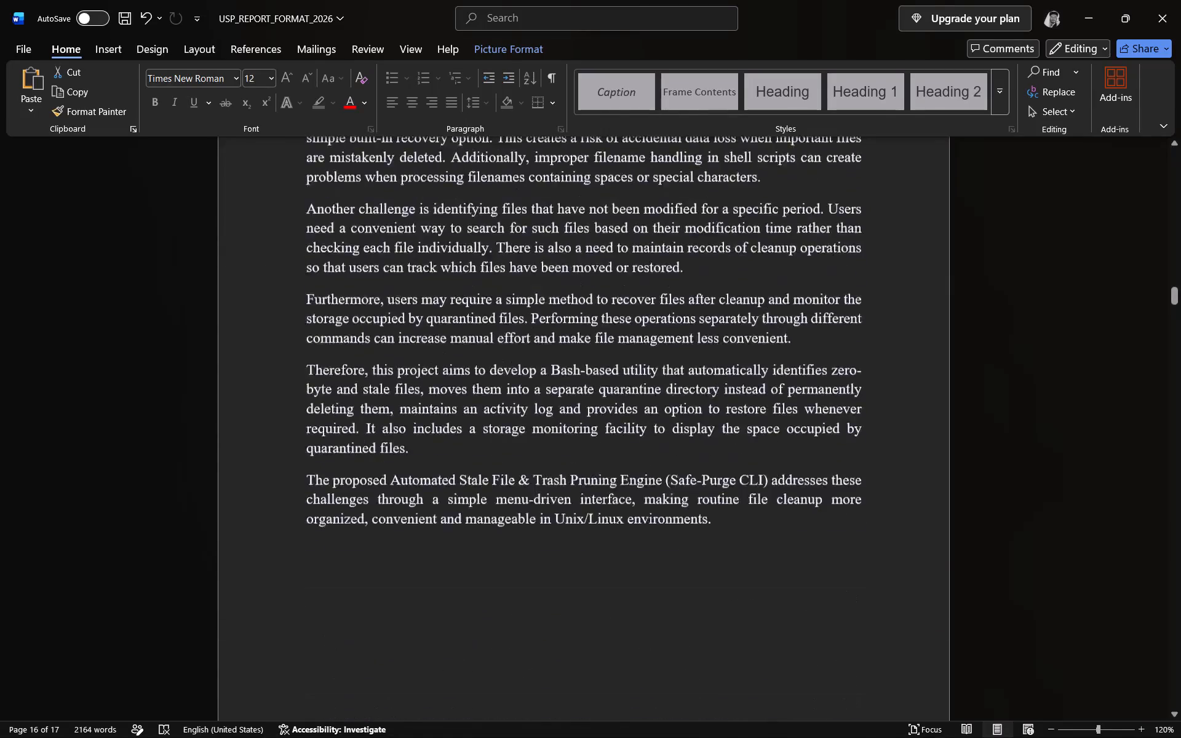
{"action": "scroll", "coordinate": [563, 507], "scroll_direction": "up", "scroll_amount": 20}
{"action": "scroll", "coordinate": [563, 507], "scroll_direction": "up", "scroll_amount": 20}
{"action": "scroll", "coordinate": [563, 507], "scroll_direction": "up", "scroll_amount": 20}
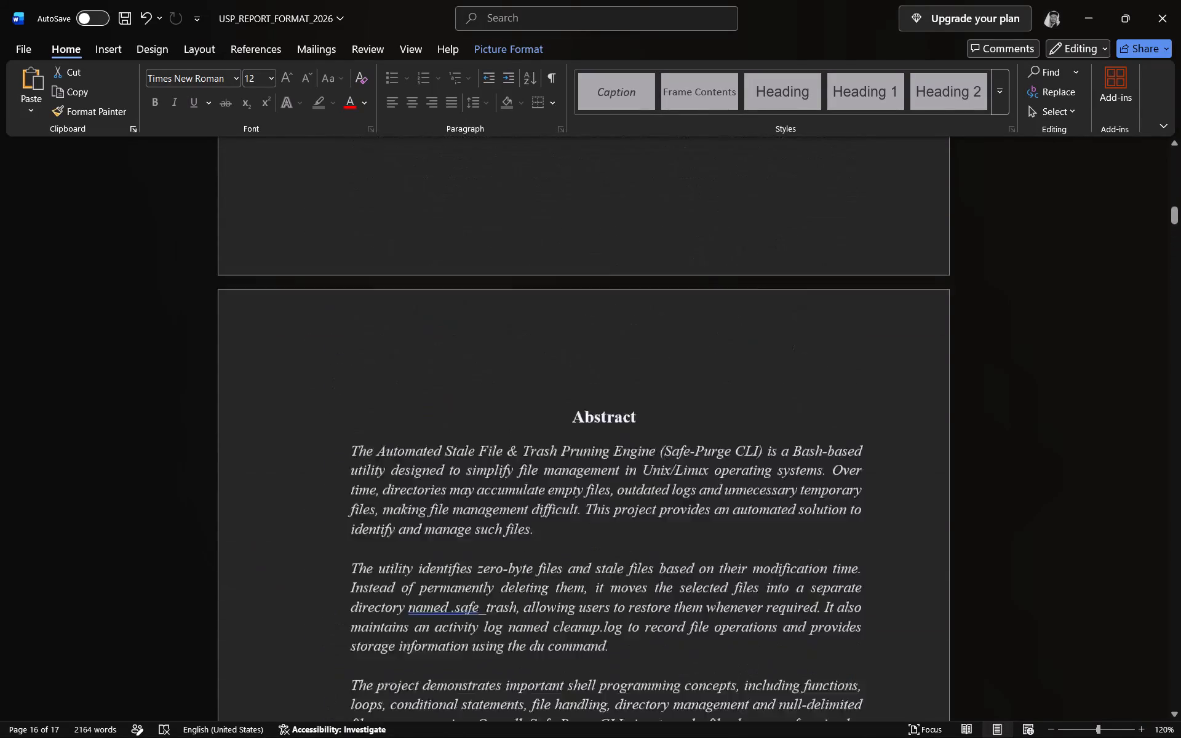
{"action": "scroll", "coordinate": [563, 507], "scroll_direction": "up", "scroll_amount": 20}
{"action": "scroll", "coordinate": [563, 507], "scroll_direction": "up", "scroll_amount": 20}
{"action": "scroll", "coordinate": [563, 507], "scroll_direction": "up", "scroll_amount": 10}
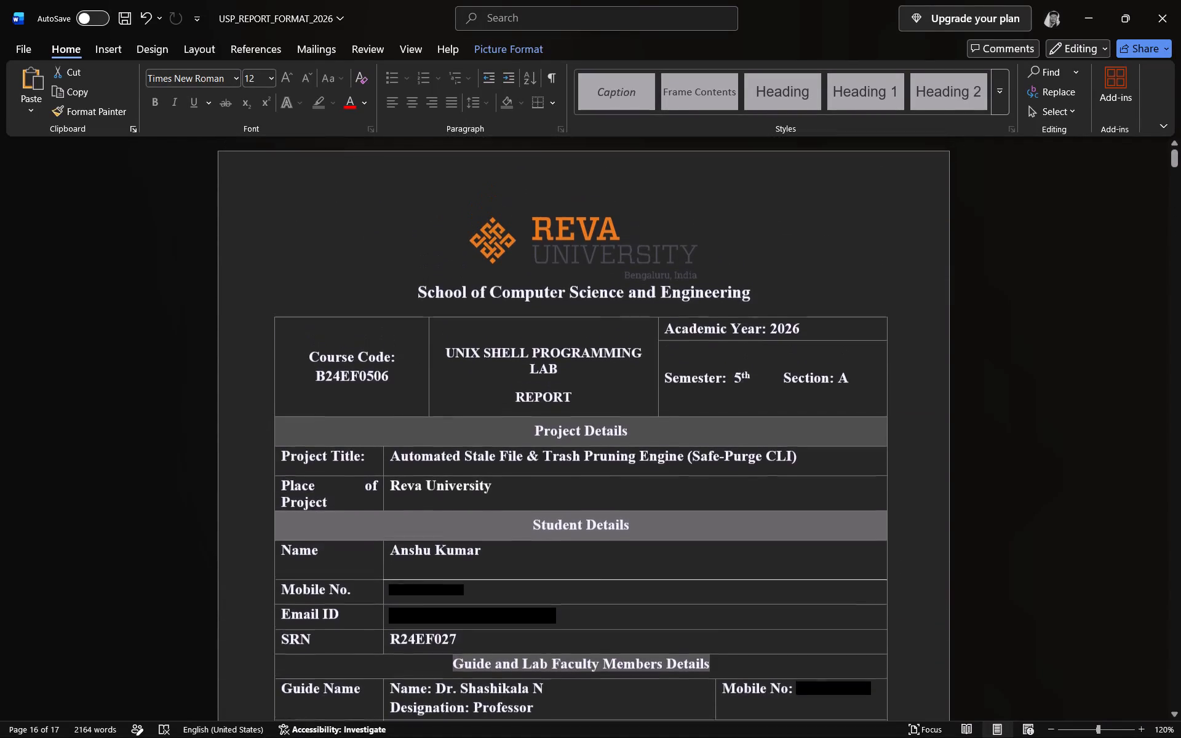
{"action": "scroll", "coordinate": [1065, 383], "scroll_direction": "down", "scroll_amount": 20}
{"action": "scroll", "coordinate": [1065, 383], "scroll_direction": "down", "scroll_amount": 2}
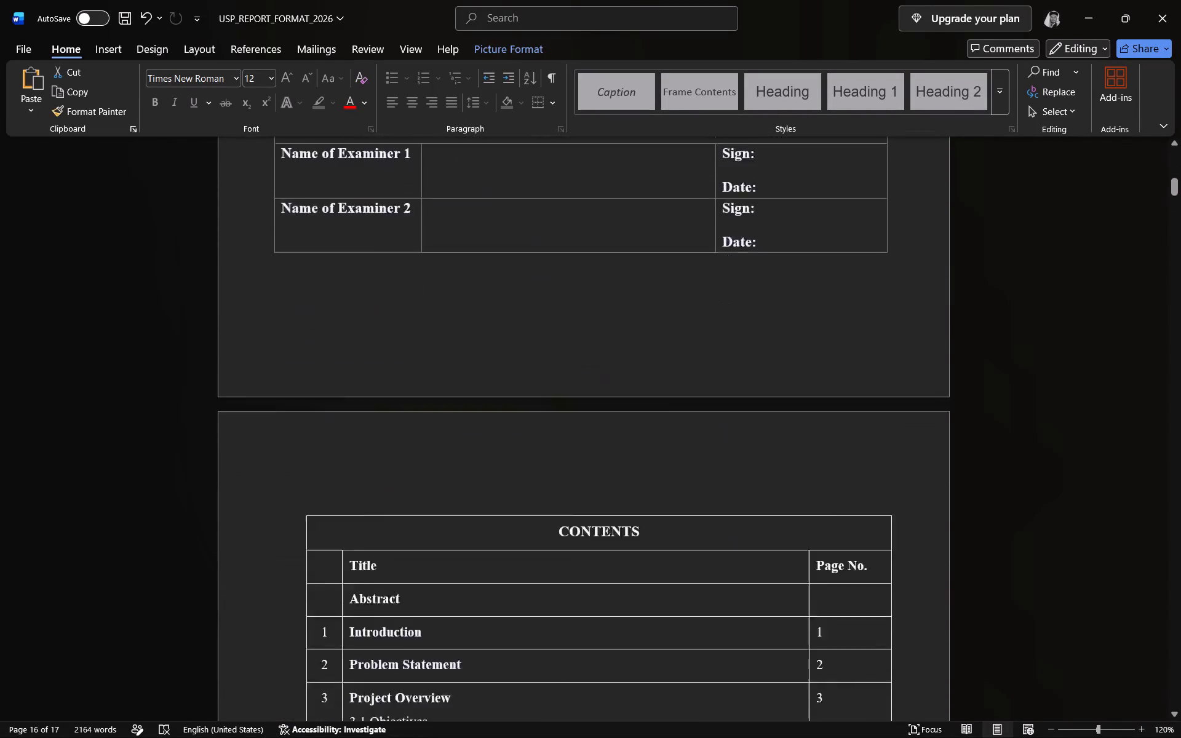
{"action": "scroll", "coordinate": [1065, 383], "scroll_direction": "down", "scroll_amount": 20}
{"action": "scroll", "coordinate": [1065, 383], "scroll_direction": "down", "scroll_amount": 11}
{"action": "scroll", "coordinate": [1065, 383], "scroll_direction": "down", "scroll_amount": 12}
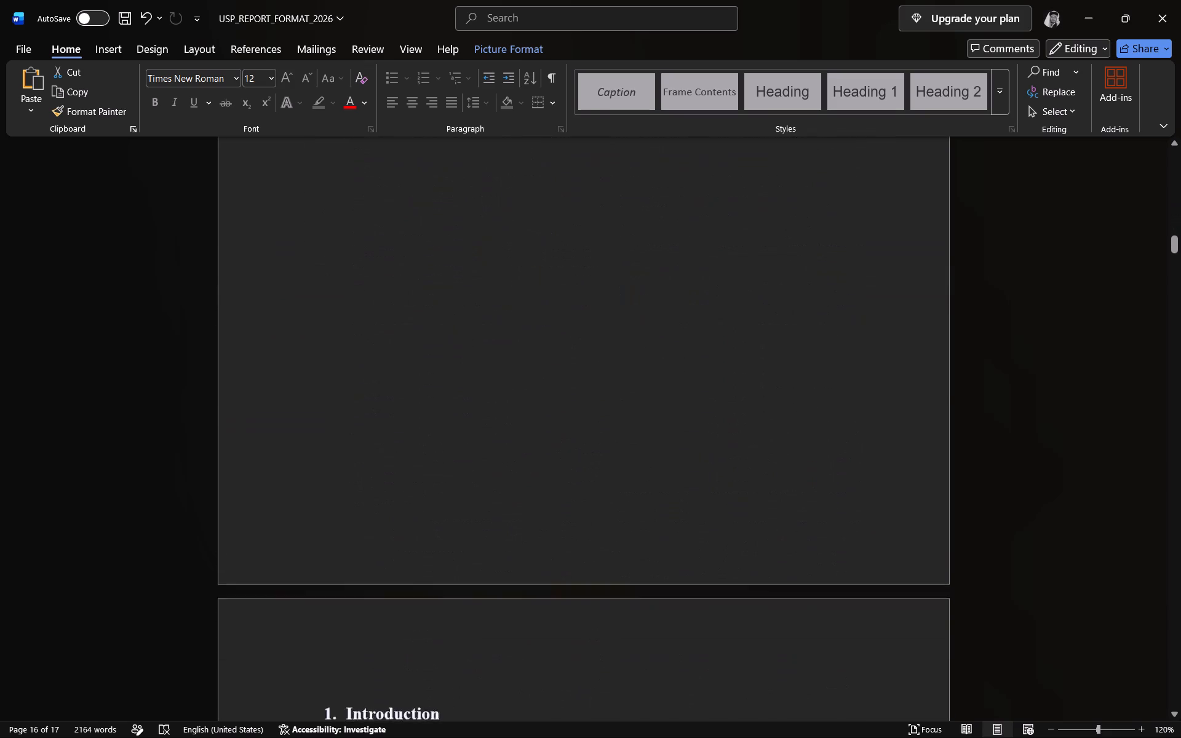
{"action": "scroll", "coordinate": [1065, 383], "scroll_direction": "down", "scroll_amount": 12}
{"action": "scroll", "coordinate": [1065, 383], "scroll_direction": "down", "scroll_amount": 15}
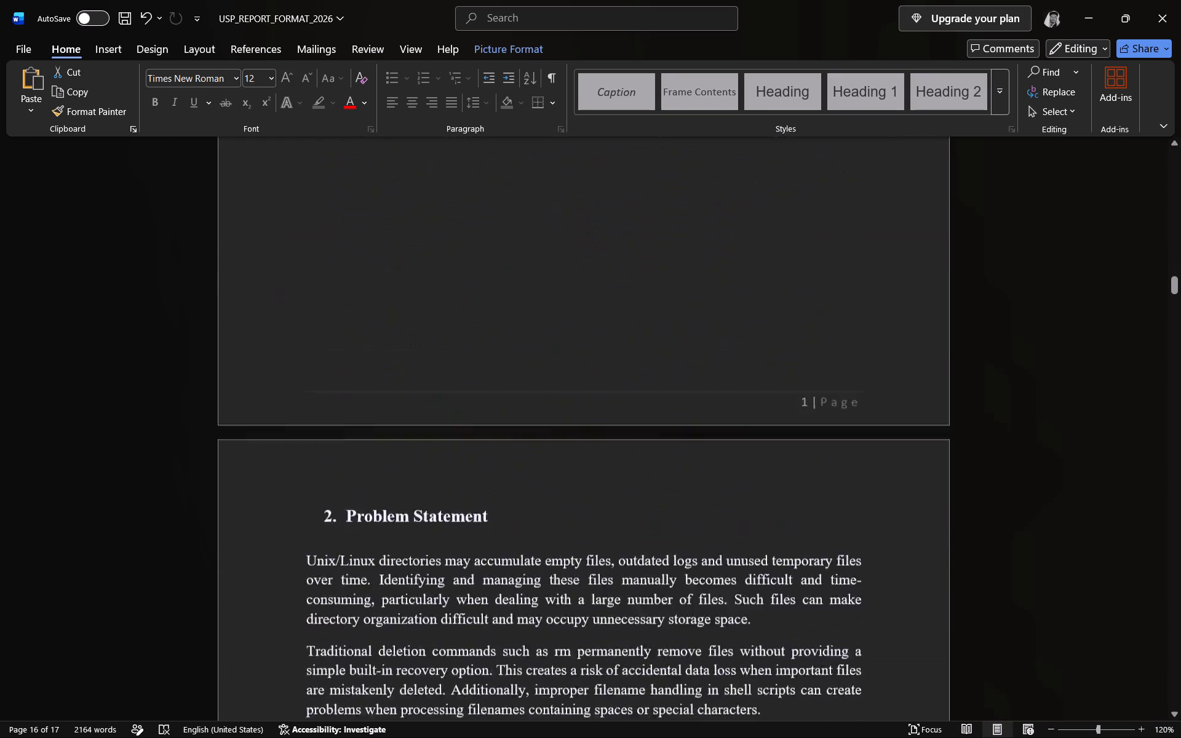
{"action": "scroll", "coordinate": [1065, 383], "scroll_direction": "down", "scroll_amount": 20}
{"action": "scroll", "coordinate": [1065, 383], "scroll_direction": "down", "scroll_amount": 20}
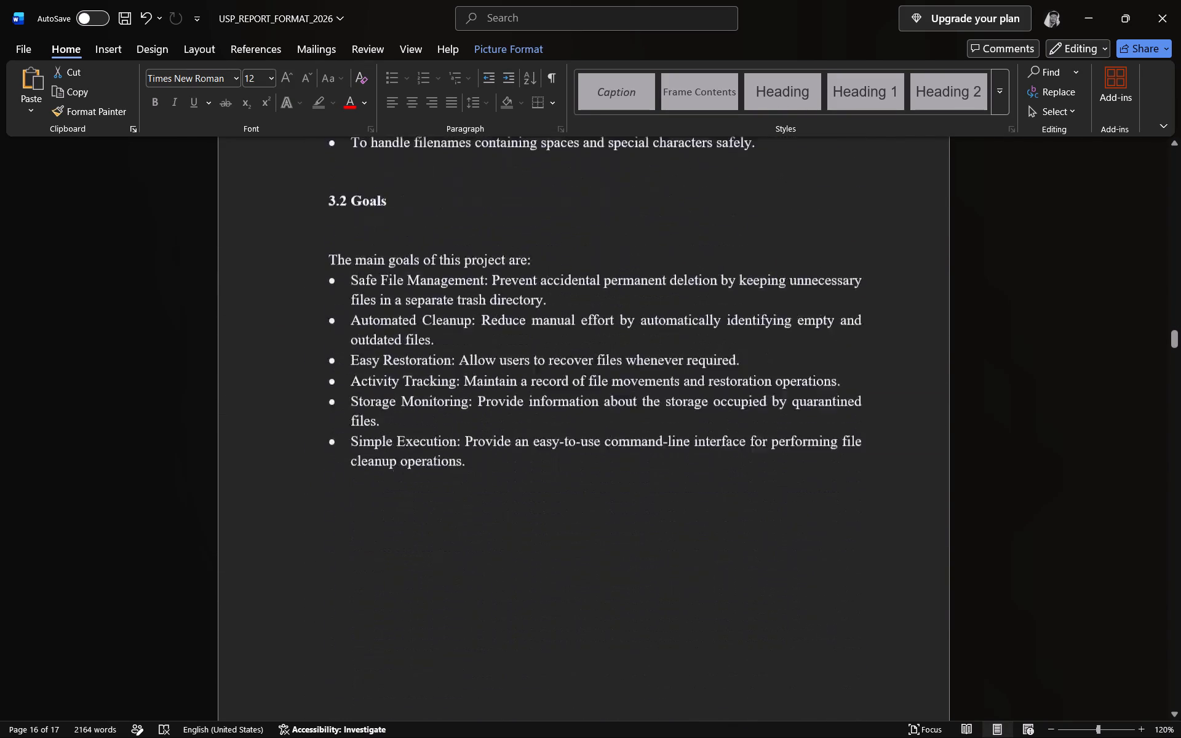
{"action": "scroll", "coordinate": [1065, 383], "scroll_direction": "down", "scroll_amount": 13}
{"action": "scroll", "coordinate": [1065, 383], "scroll_direction": "down", "scroll_amount": 20}
{"action": "scroll", "coordinate": [1065, 383], "scroll_direction": "down", "scroll_amount": 2}
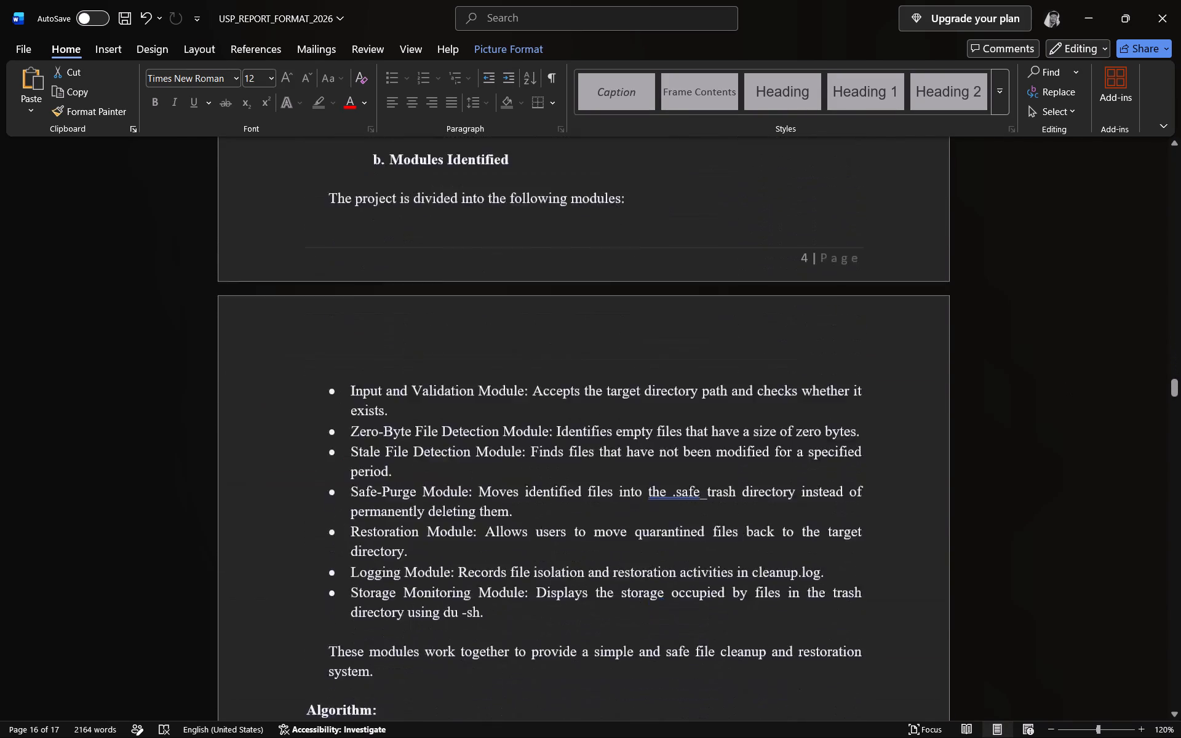
{"action": "scroll", "coordinate": [1065, 383], "scroll_direction": "down", "scroll_amount": 14}
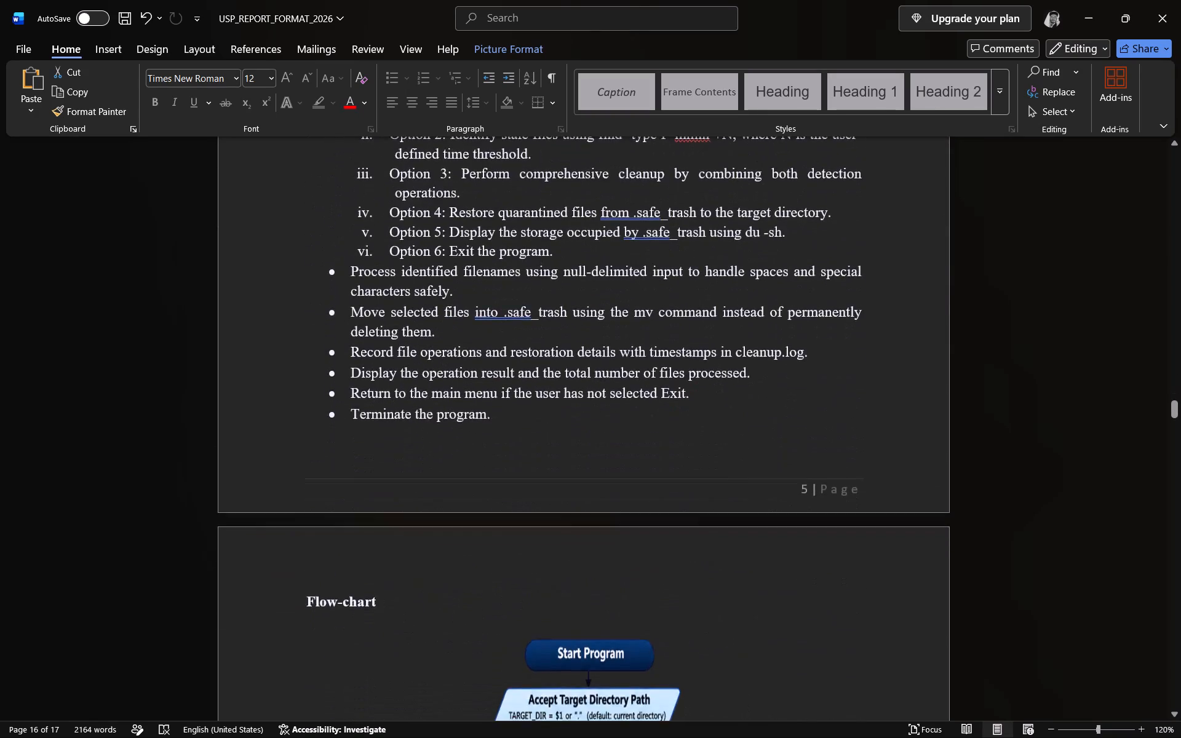
{"action": "scroll", "coordinate": [1065, 383], "scroll_direction": "down", "scroll_amount": 8}
{"action": "scroll", "coordinate": [1065, 383], "scroll_direction": "down", "scroll_amount": 20}
{"action": "scroll", "coordinate": [1065, 383], "scroll_direction": "down", "scroll_amount": 3}
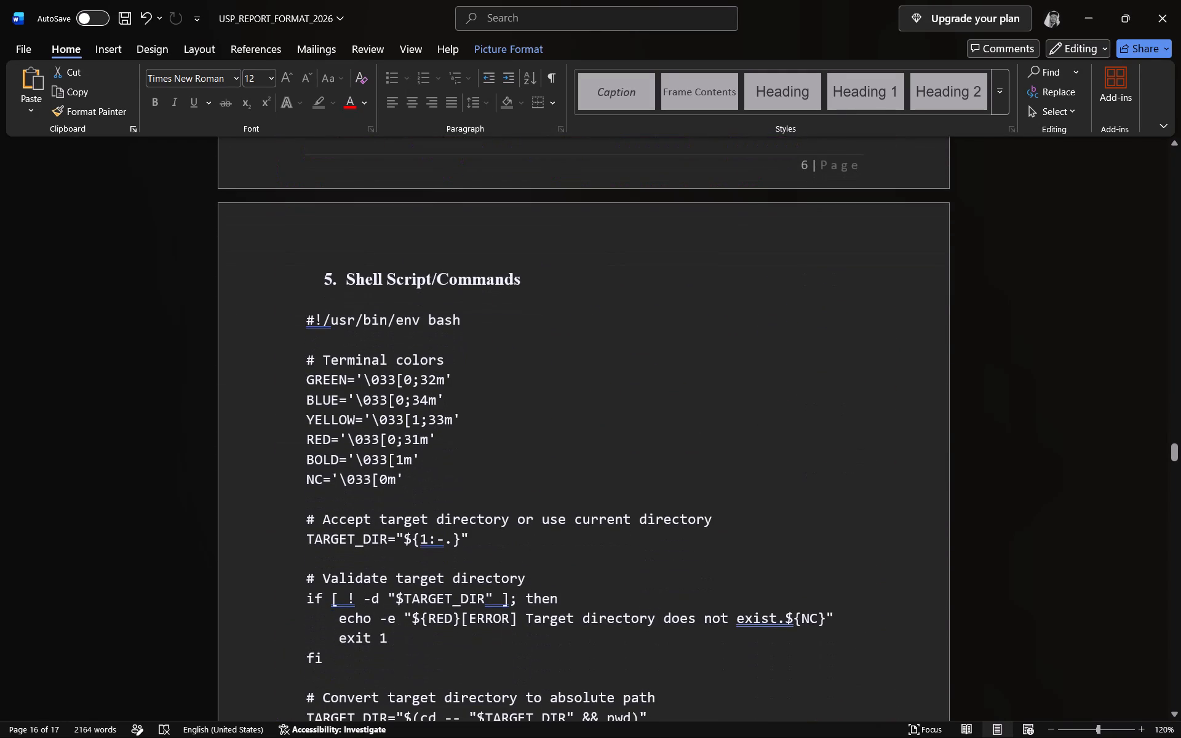
{"action": "scroll", "coordinate": [1065, 383], "scroll_direction": "down", "scroll_amount": 20}
{"action": "scroll", "coordinate": [1065, 383], "scroll_direction": "down", "scroll_amount": 11}
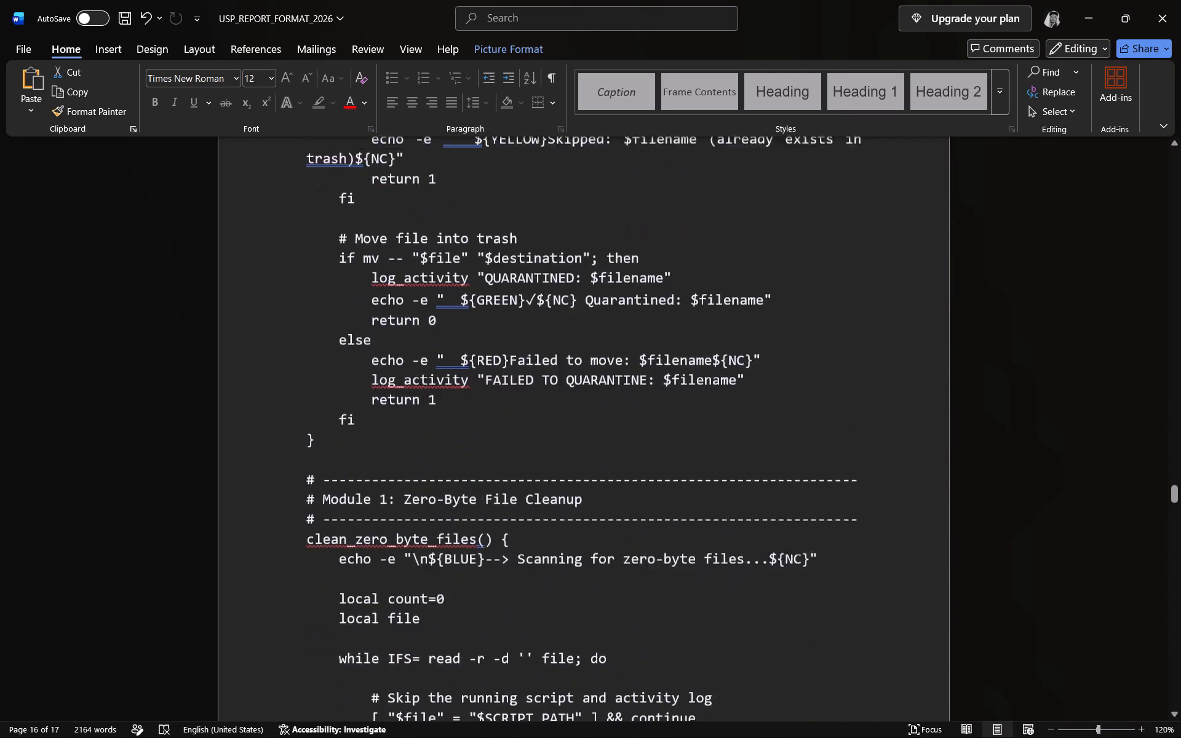
{"action": "scroll", "coordinate": [1065, 383], "scroll_direction": "down", "scroll_amount": 20}
{"action": "scroll", "coordinate": [1065, 383], "scroll_direction": "down", "scroll_amount": 19}
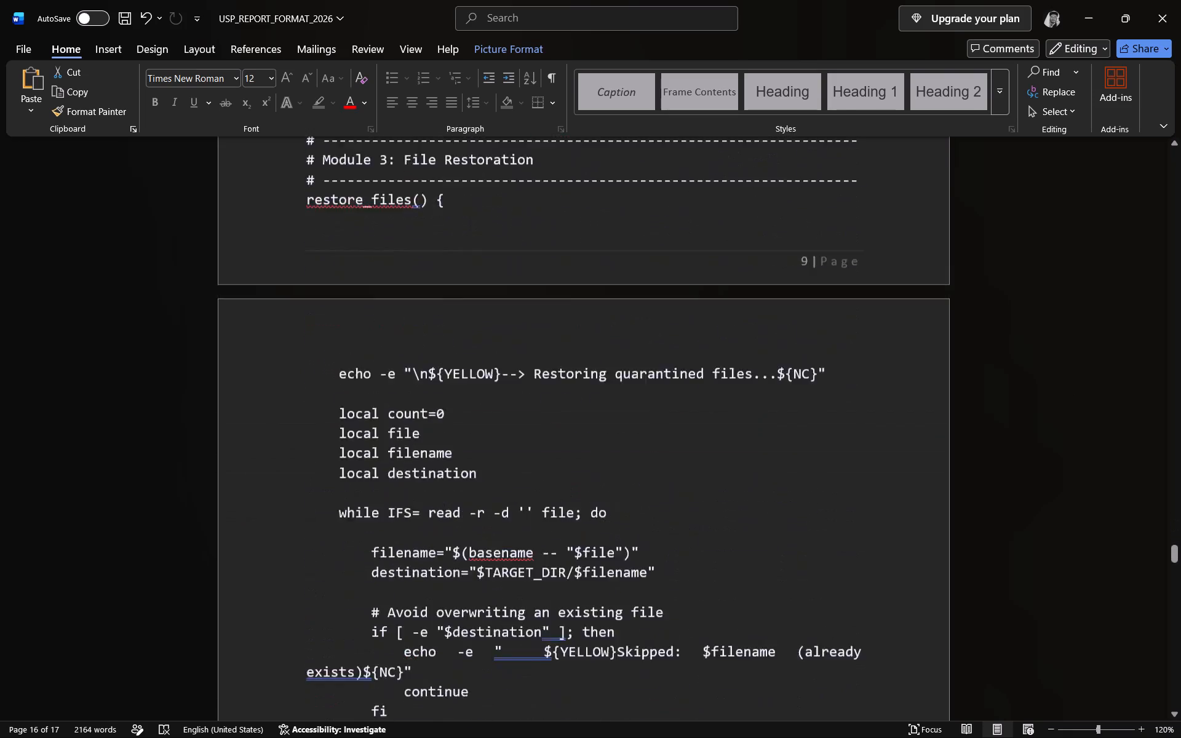
{"action": "scroll", "coordinate": [1065, 383], "scroll_direction": "down", "scroll_amount": 20}
{"action": "scroll", "coordinate": [1065, 383], "scroll_direction": "down", "scroll_amount": 18}
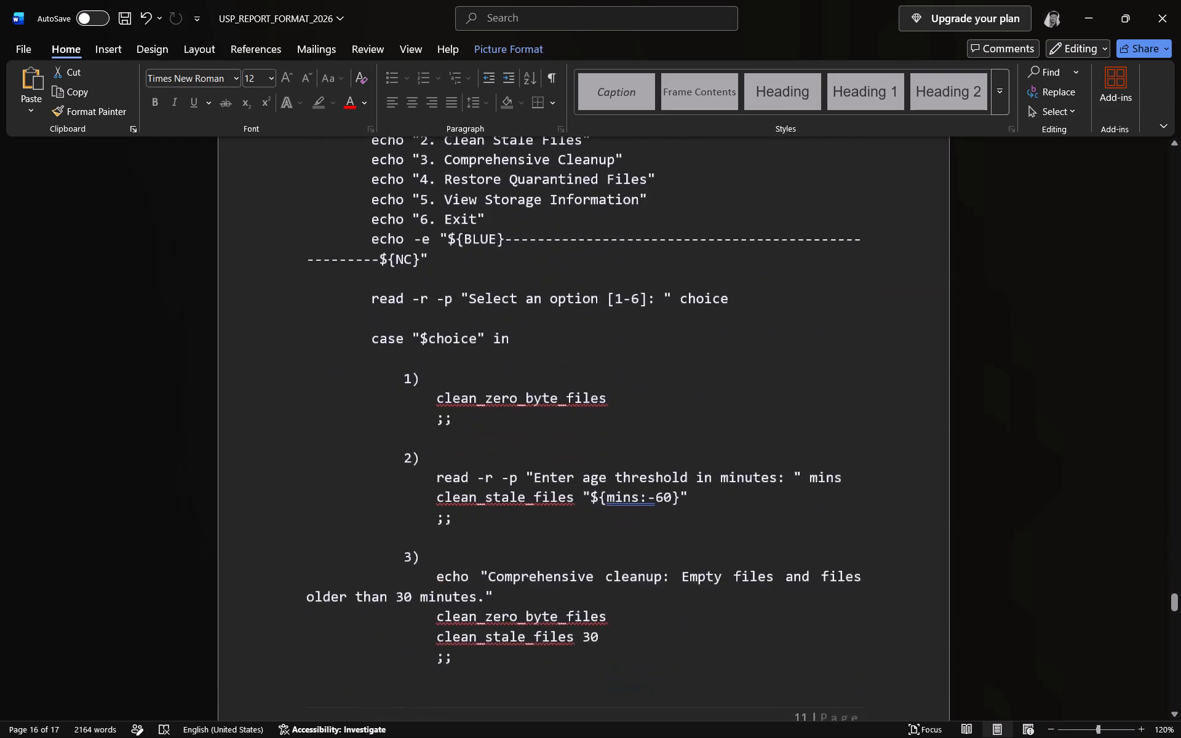
{"action": "scroll", "coordinate": [1065, 383], "scroll_direction": "down", "scroll_amount": 20}
{"action": "scroll", "coordinate": [1065, 383], "scroll_direction": "down", "scroll_amount": 10}
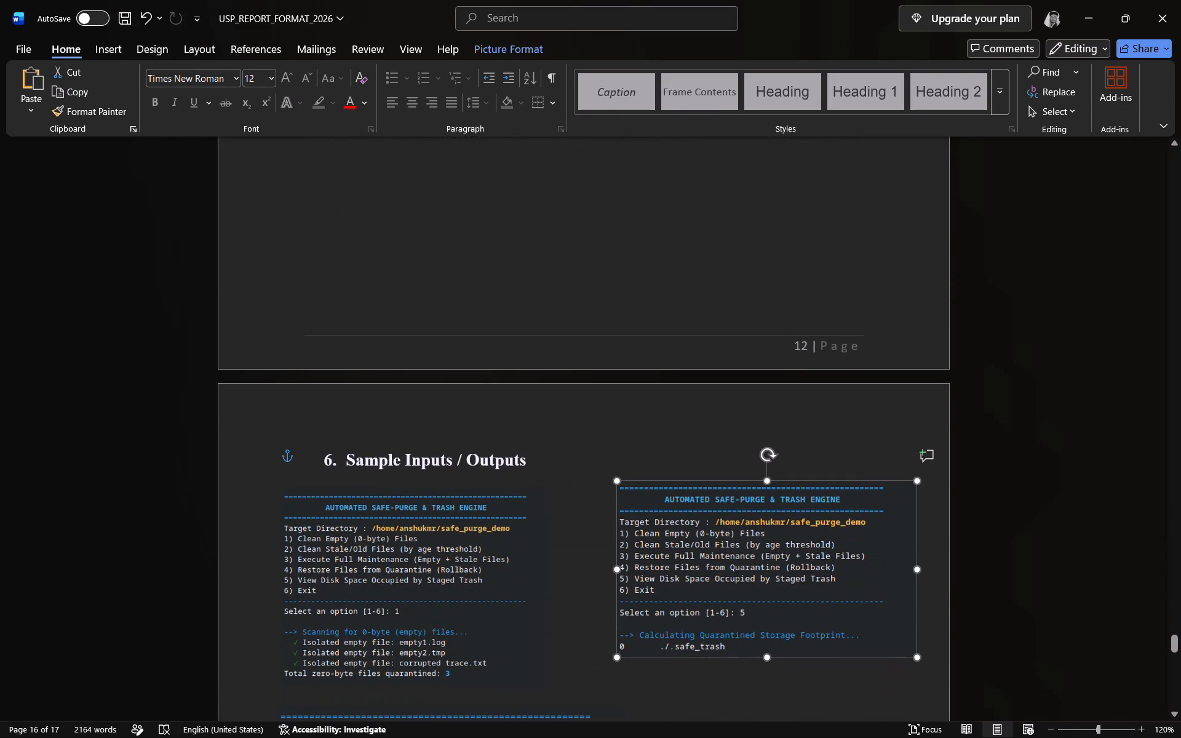
{"action": "scroll", "coordinate": [1065, 383], "scroll_direction": "down", "scroll_amount": 10}
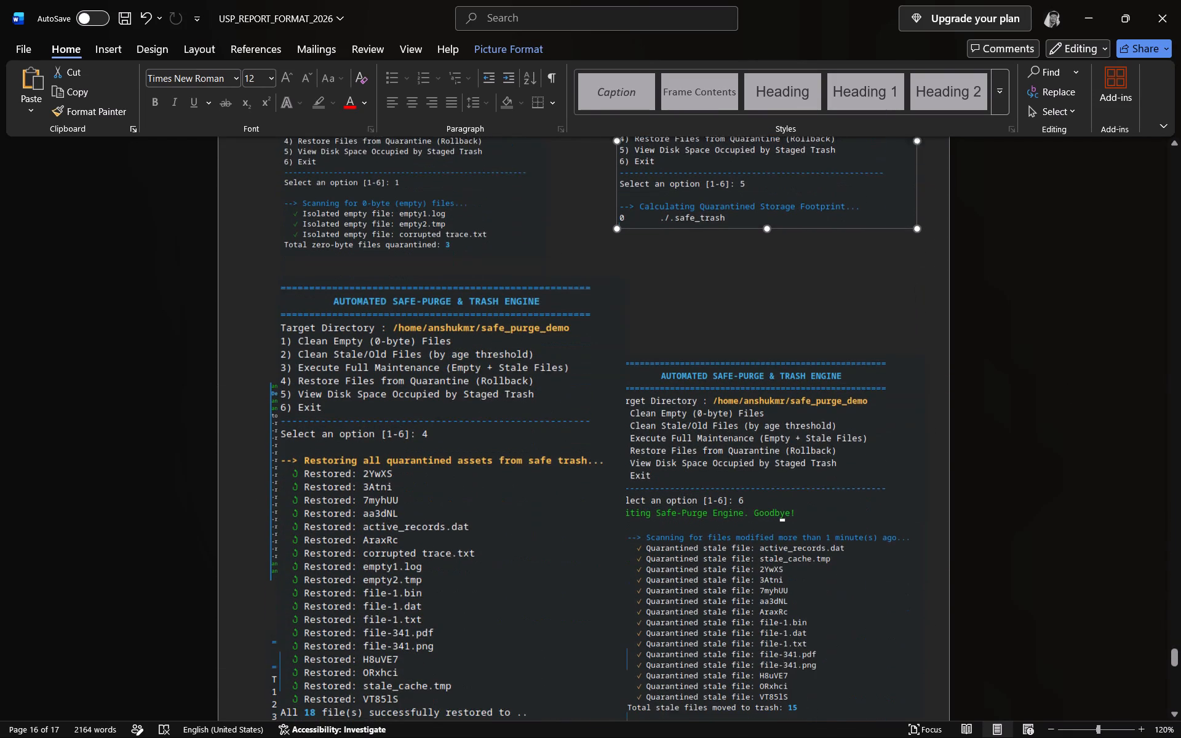
{"action": "scroll", "coordinate": [730, 452], "scroll_direction": "down", "scroll_amount": 4}
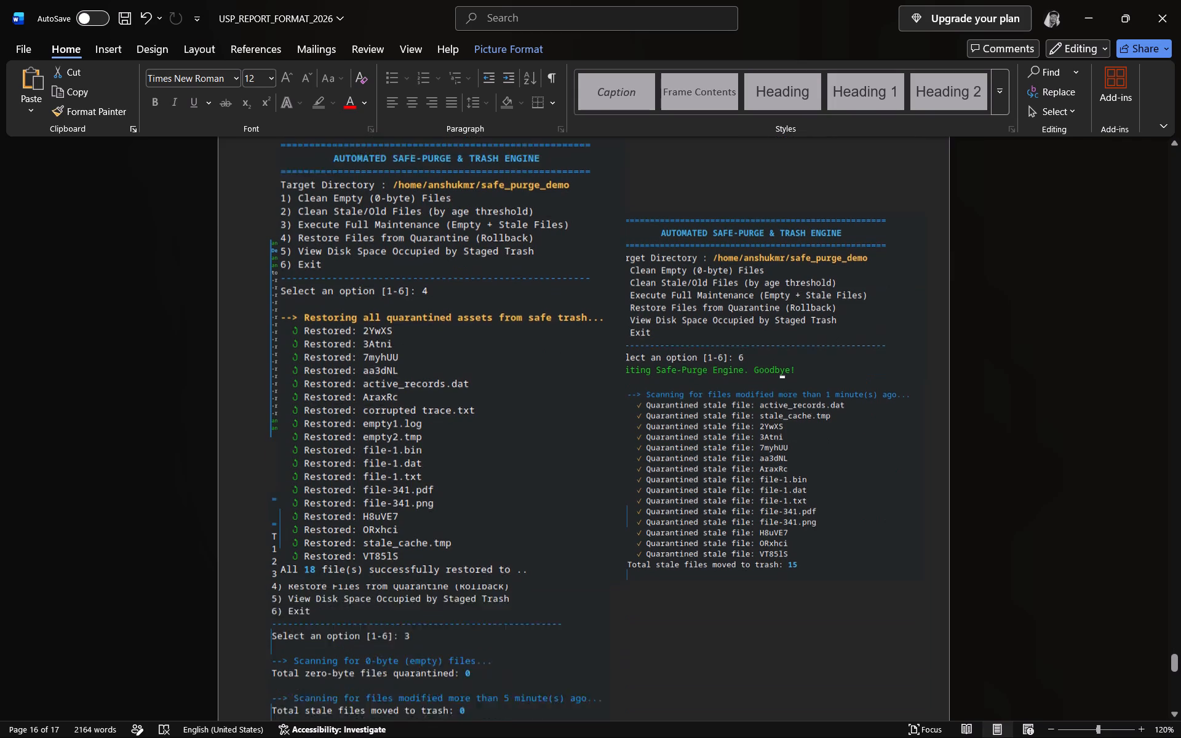
{"action": "scroll", "coordinate": [731, 451], "scroll_direction": "down", "scroll_amount": 5}
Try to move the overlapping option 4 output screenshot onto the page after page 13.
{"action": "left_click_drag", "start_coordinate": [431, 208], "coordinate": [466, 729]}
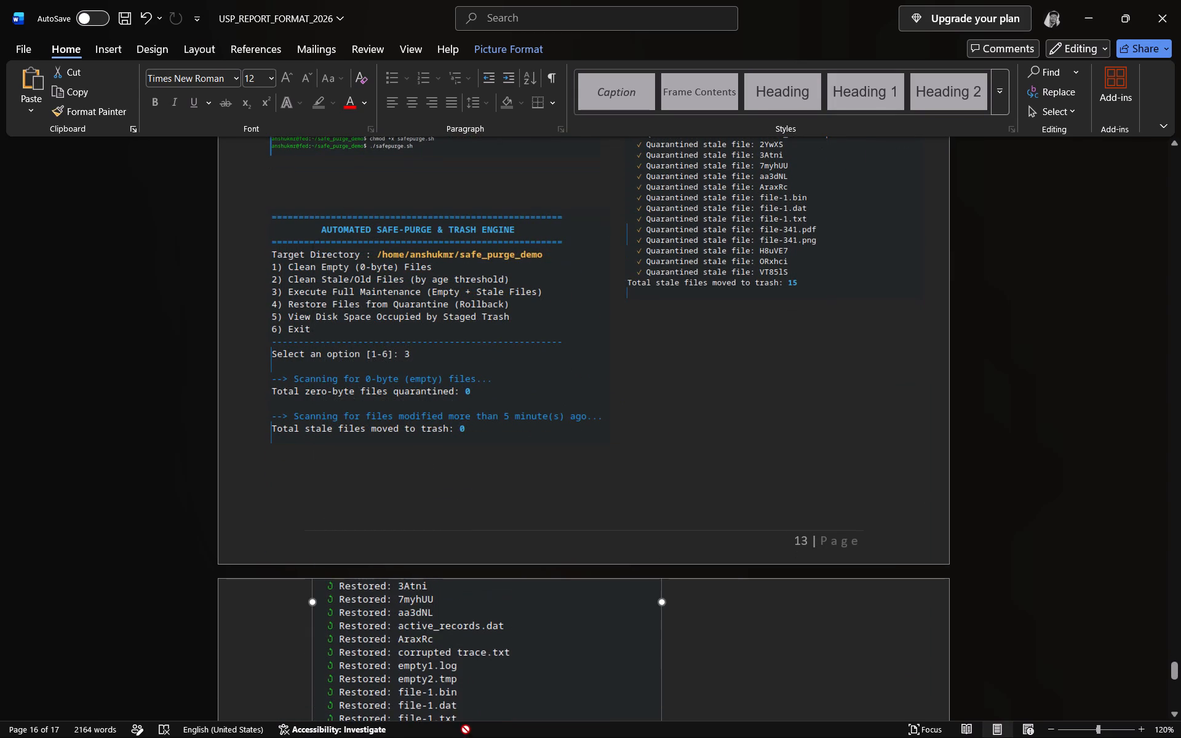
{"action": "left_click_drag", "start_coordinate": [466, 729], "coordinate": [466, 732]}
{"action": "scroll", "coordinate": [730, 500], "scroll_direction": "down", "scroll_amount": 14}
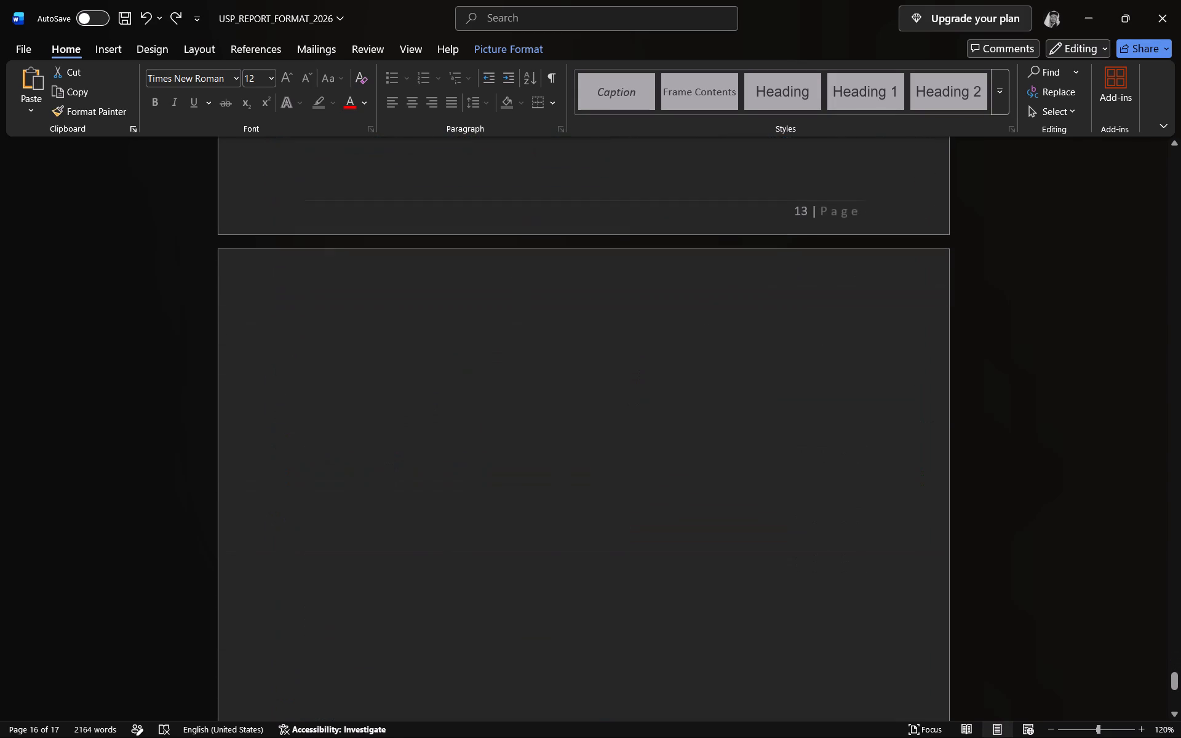
Move the option 4 output screenshot off page 13 and place it near the top of the following page.
{"action": "scroll", "coordinate": [532, 323], "scroll_direction": "up", "scroll_amount": 4}
{"action": "scroll", "coordinate": [524, 268], "scroll_direction": "up", "scroll_amount": 2}
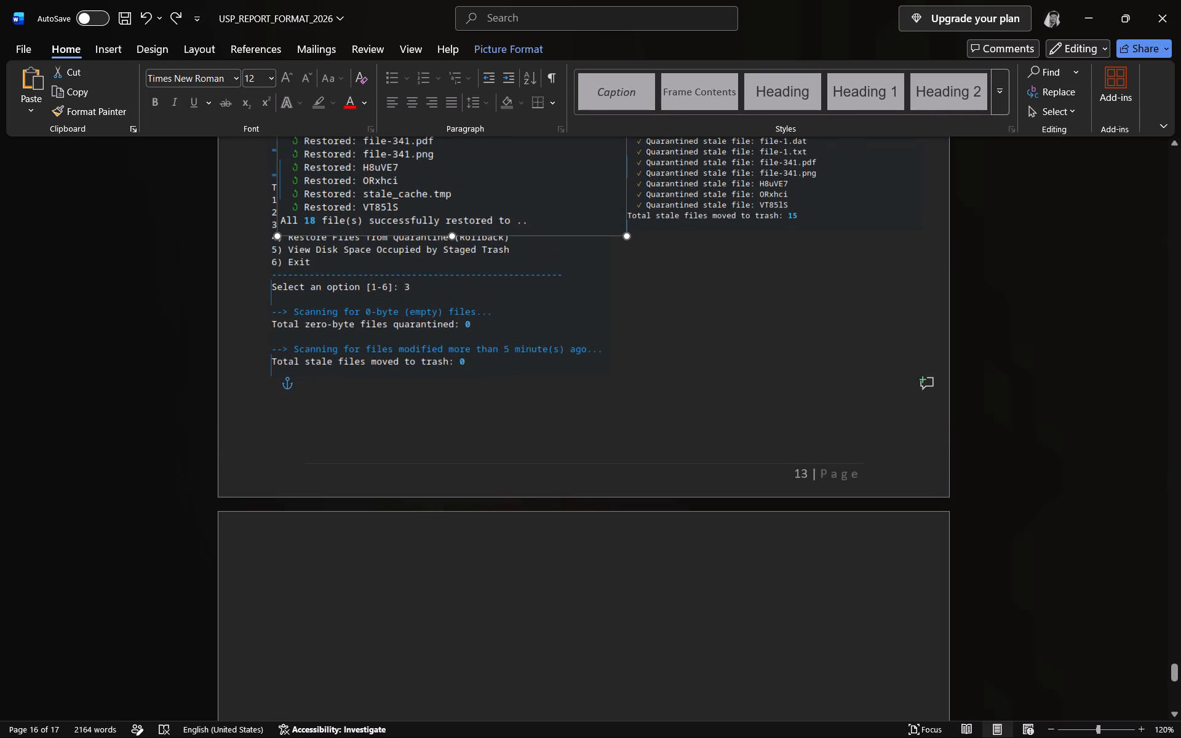
{"action": "left_click_drag", "start_coordinate": [535, 186], "coordinate": [550, 737]}
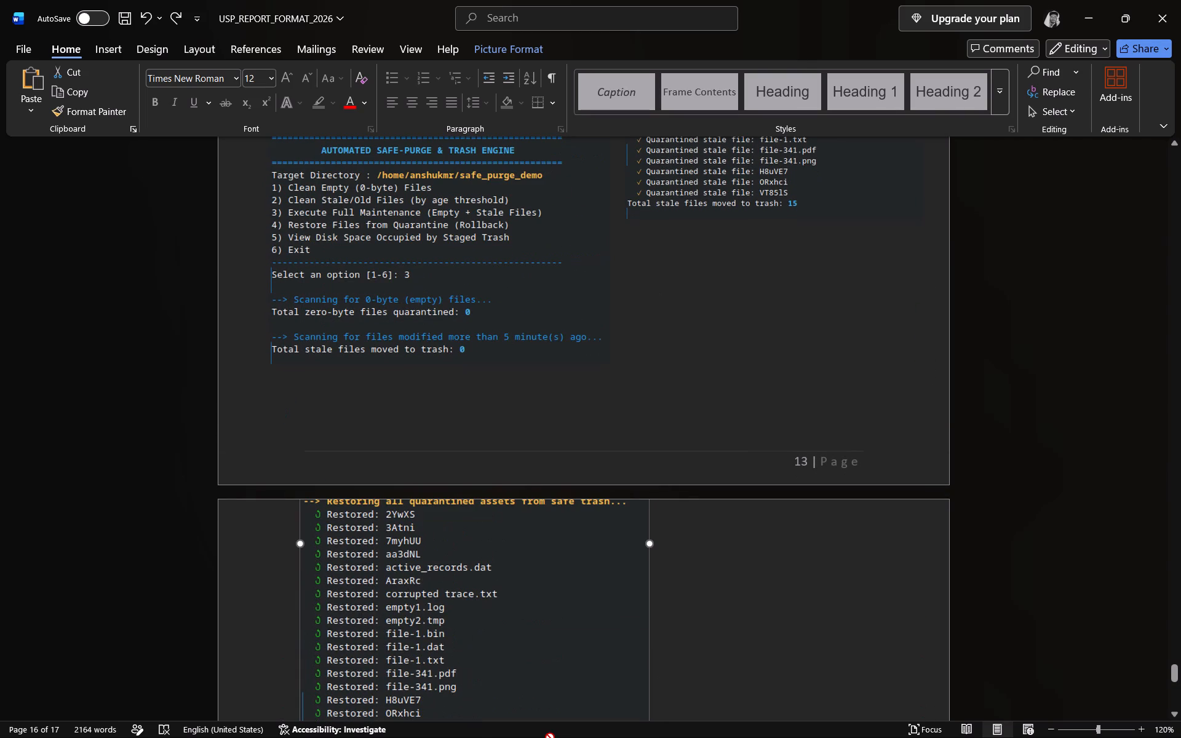
{"action": "left_click_drag", "start_coordinate": [550, 737], "coordinate": [700, 737]}
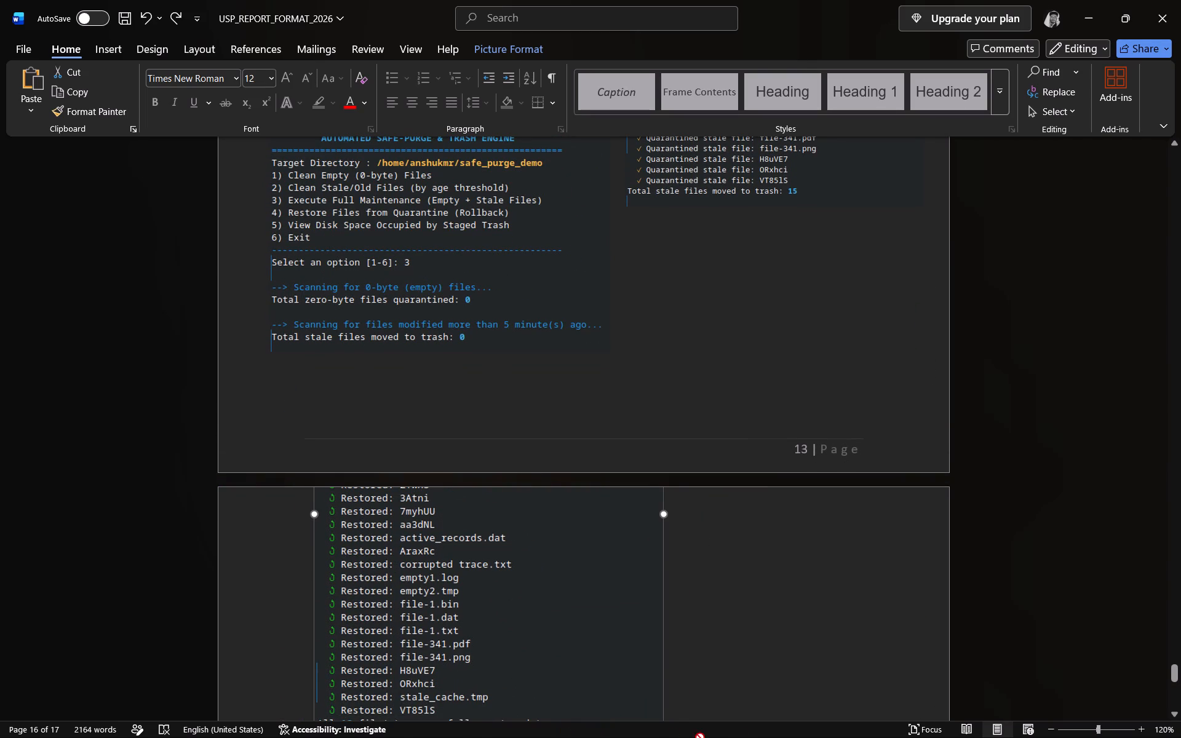
{"action": "left_click_drag", "start_coordinate": [700, 737], "coordinate": [546, 697]}
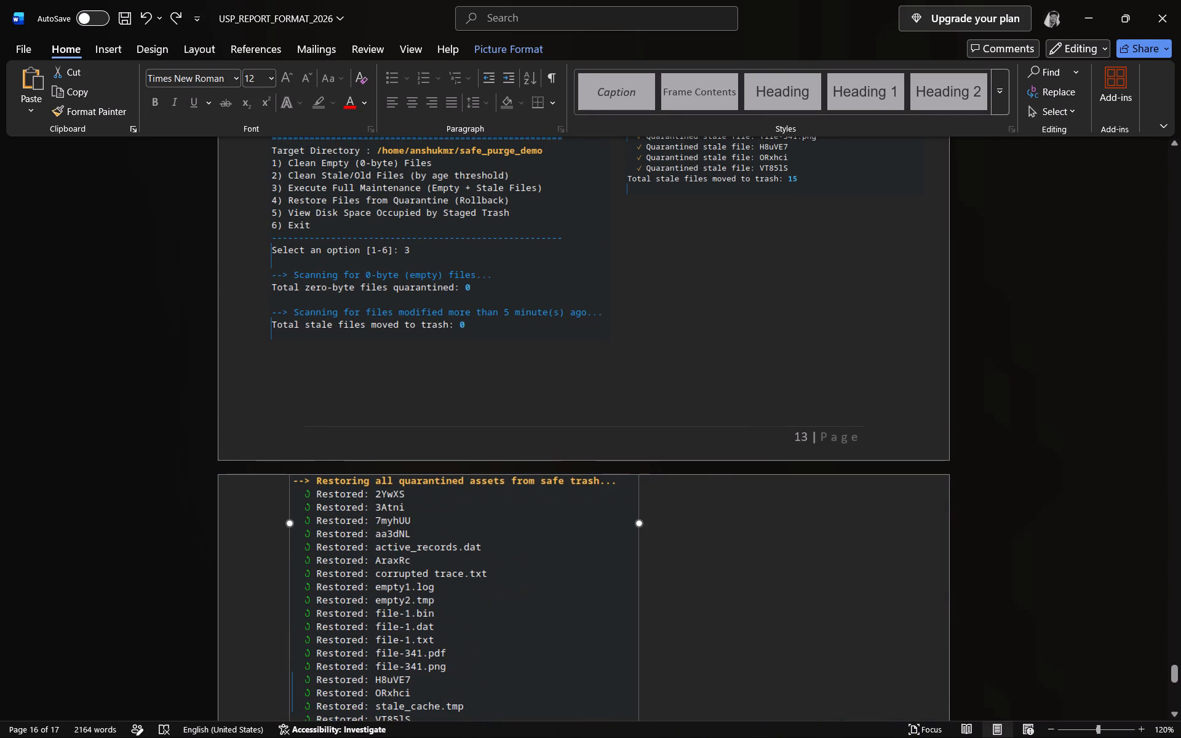
{"action": "scroll", "coordinate": [693, 653], "scroll_direction": "down", "scroll_amount": 5}
{"action": "left_click_drag", "start_coordinate": [586, 445], "coordinate": [578, 681]}
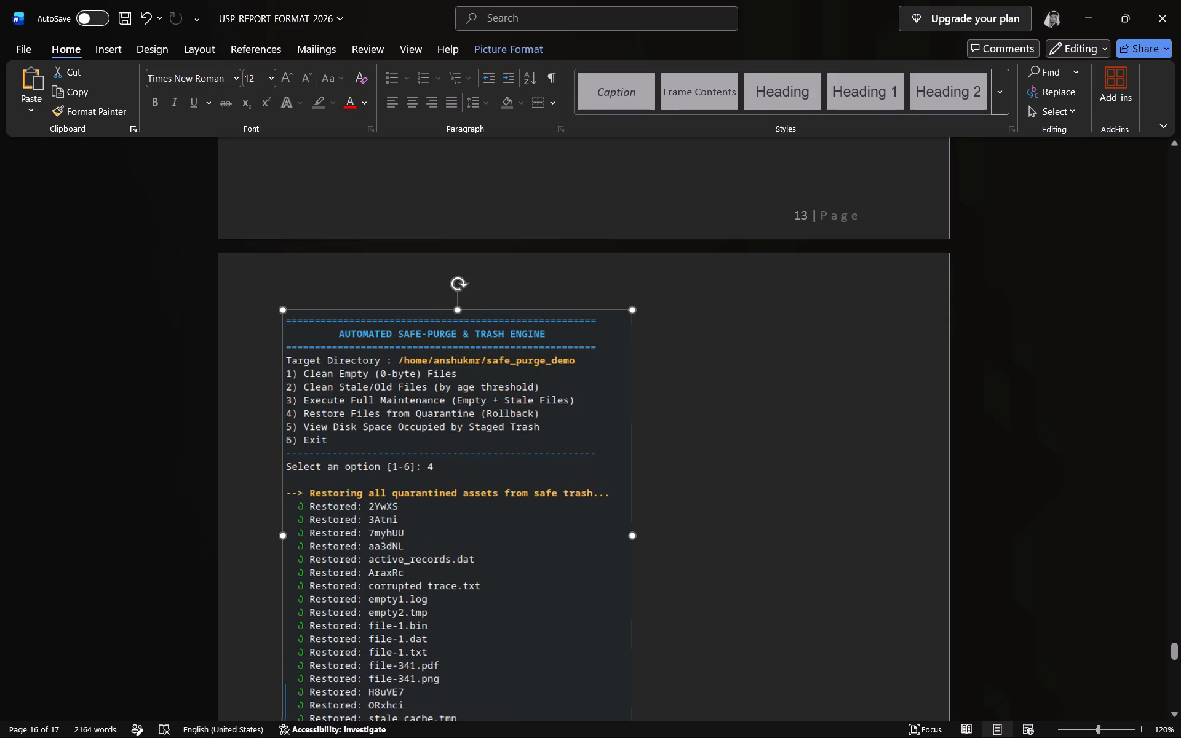
{"action": "left_click_drag", "start_coordinate": [578, 681], "coordinate": [559, 688]}
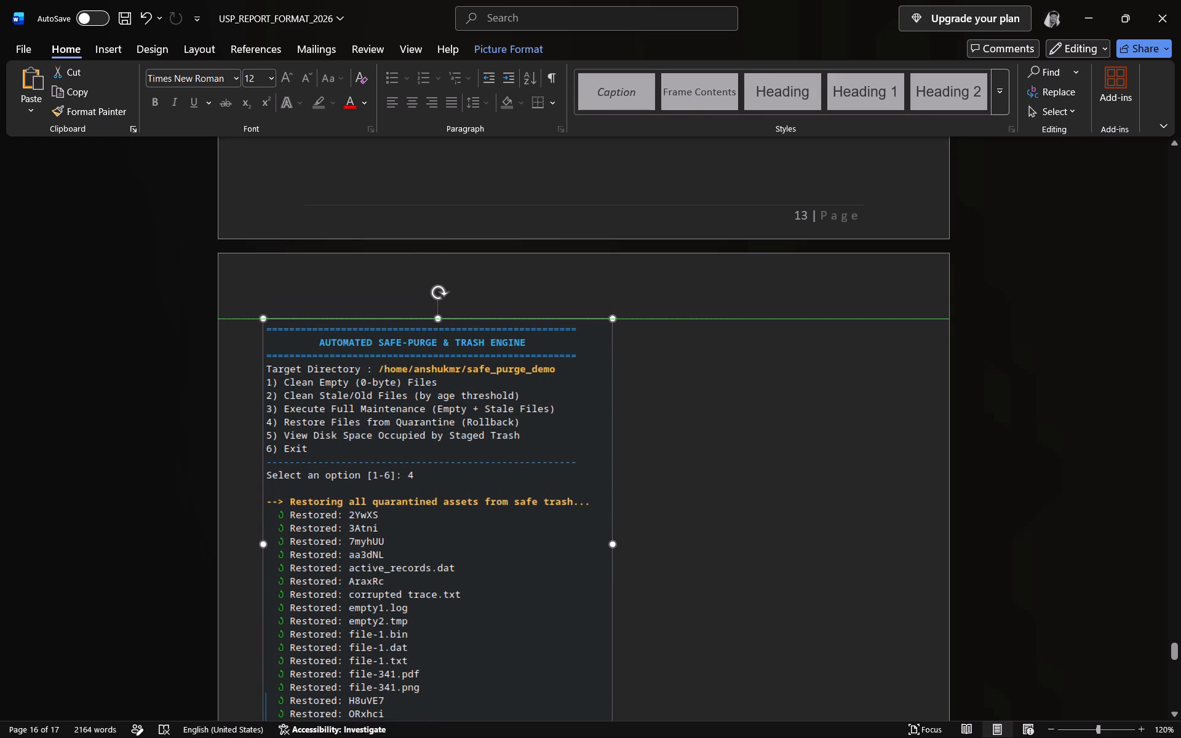
{"action": "left_click_drag", "start_coordinate": [559, 688], "coordinate": [559, 691]}
Move the option 2 output screenshot down so it sits below the option 6 screenshot without overlapping it.
{"action": "scroll", "coordinate": [752, 592], "scroll_direction": "up", "scroll_amount": 13}
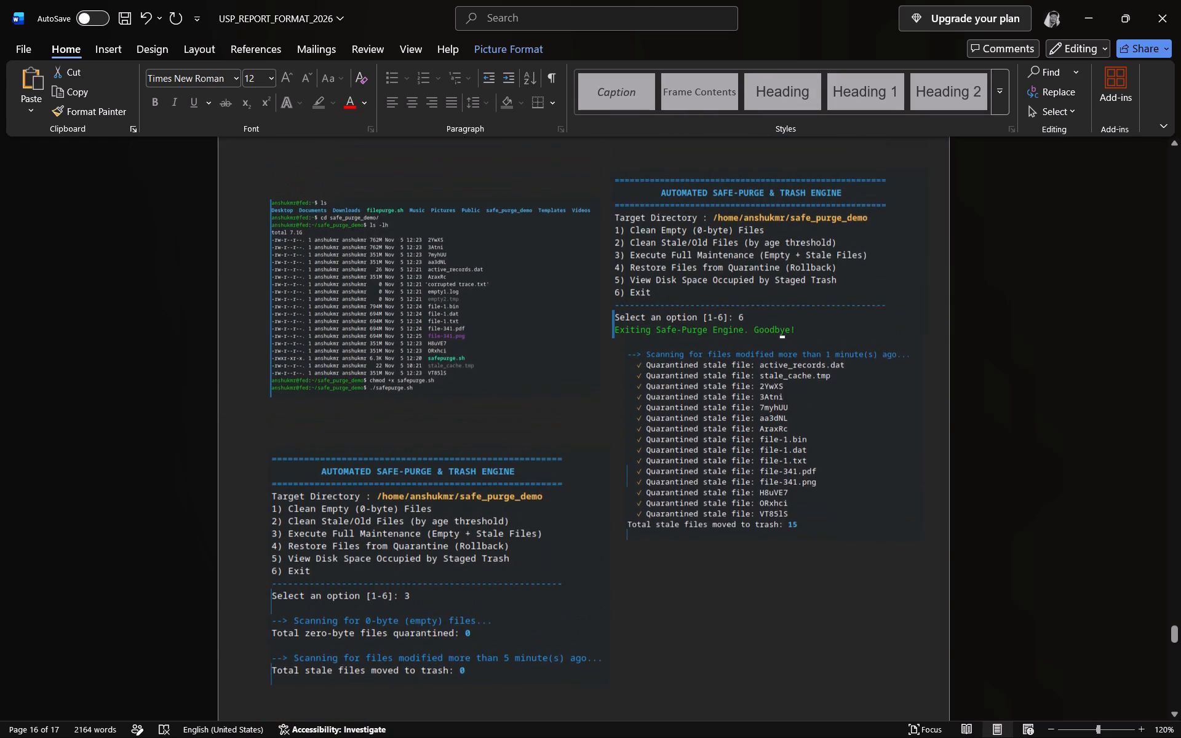
{"action": "left_click_drag", "start_coordinate": [717, 507], "coordinate": [714, 633]}
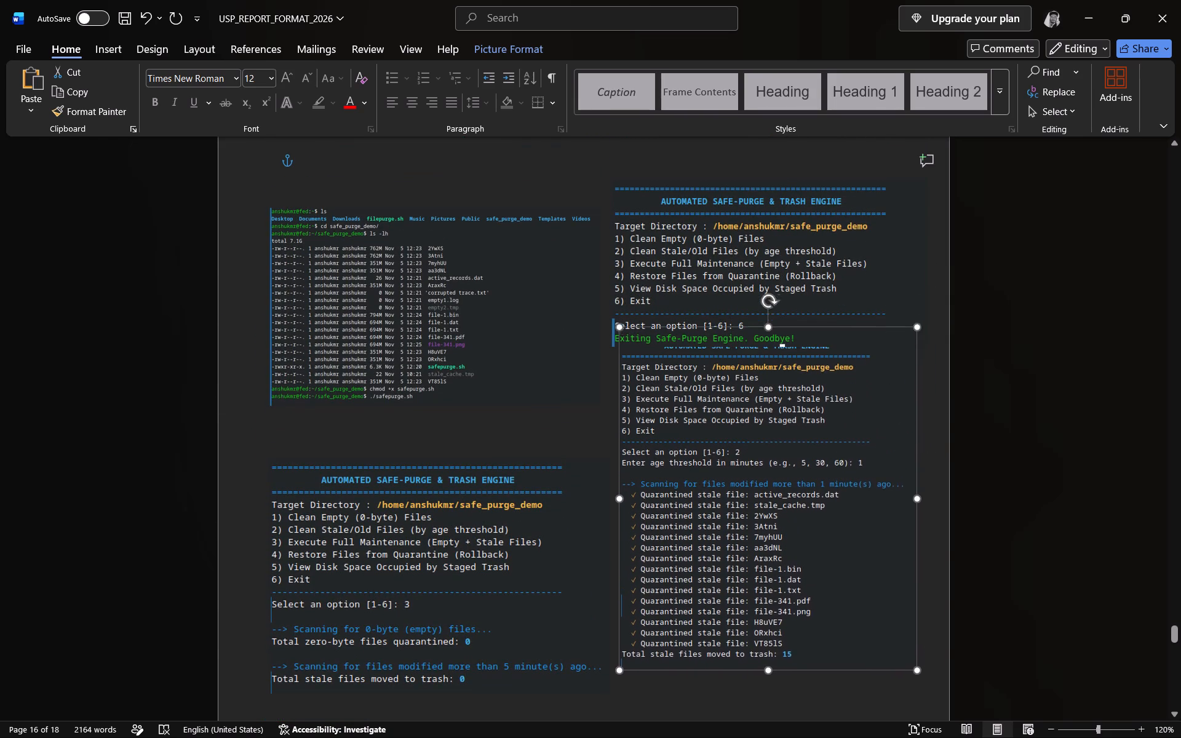
{"action": "left_click_drag", "start_coordinate": [714, 633], "coordinate": [710, 666]}
Move the option 5 and option 1 output screenshots slightly down, farther below the "6. Sample Inputs / Outputs" heading.
{"action": "scroll", "coordinate": [995, 496], "scroll_direction": "up", "scroll_amount": 2}
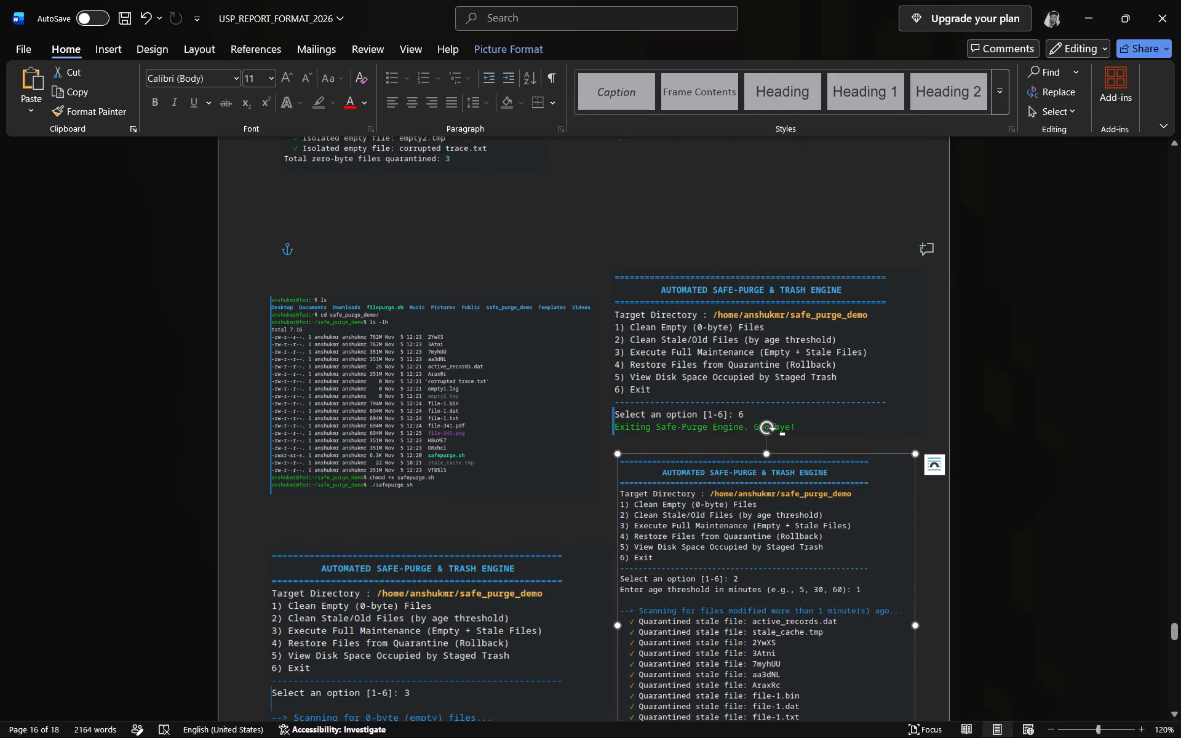
{"action": "scroll", "coordinate": [549, 430], "scroll_direction": "up", "scroll_amount": 8}
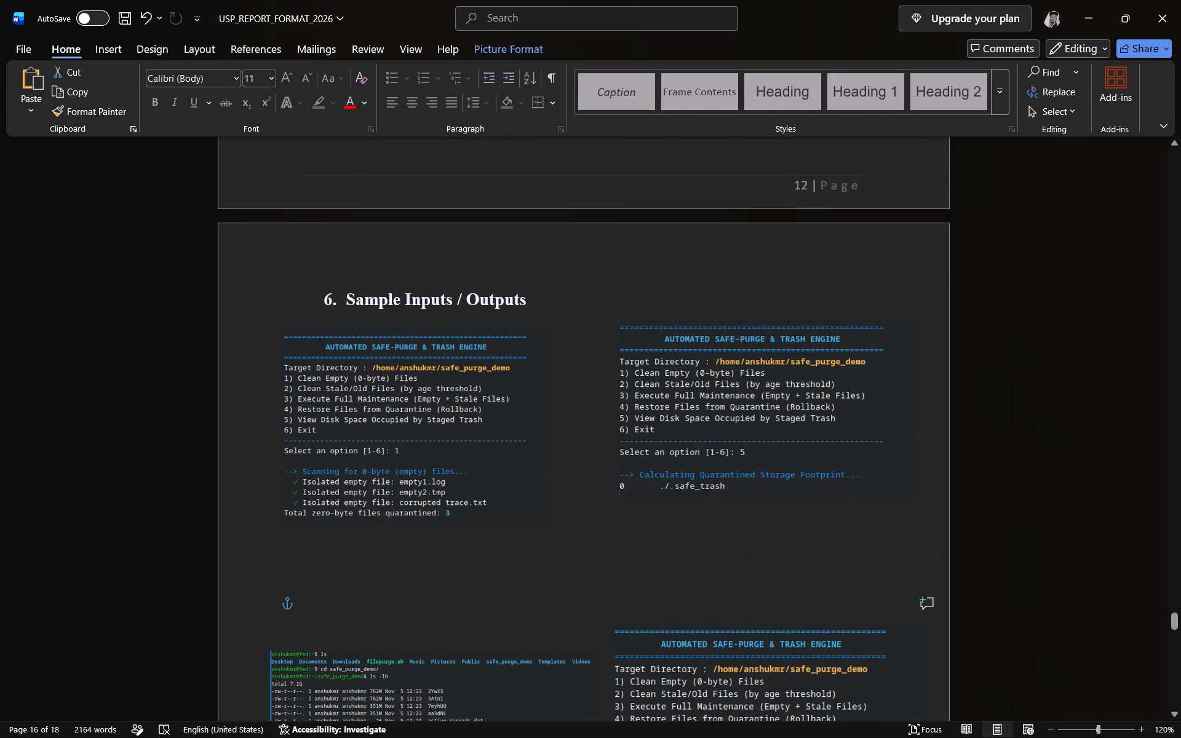
{"action": "left_click_drag", "start_coordinate": [762, 407], "coordinate": [758, 437]}
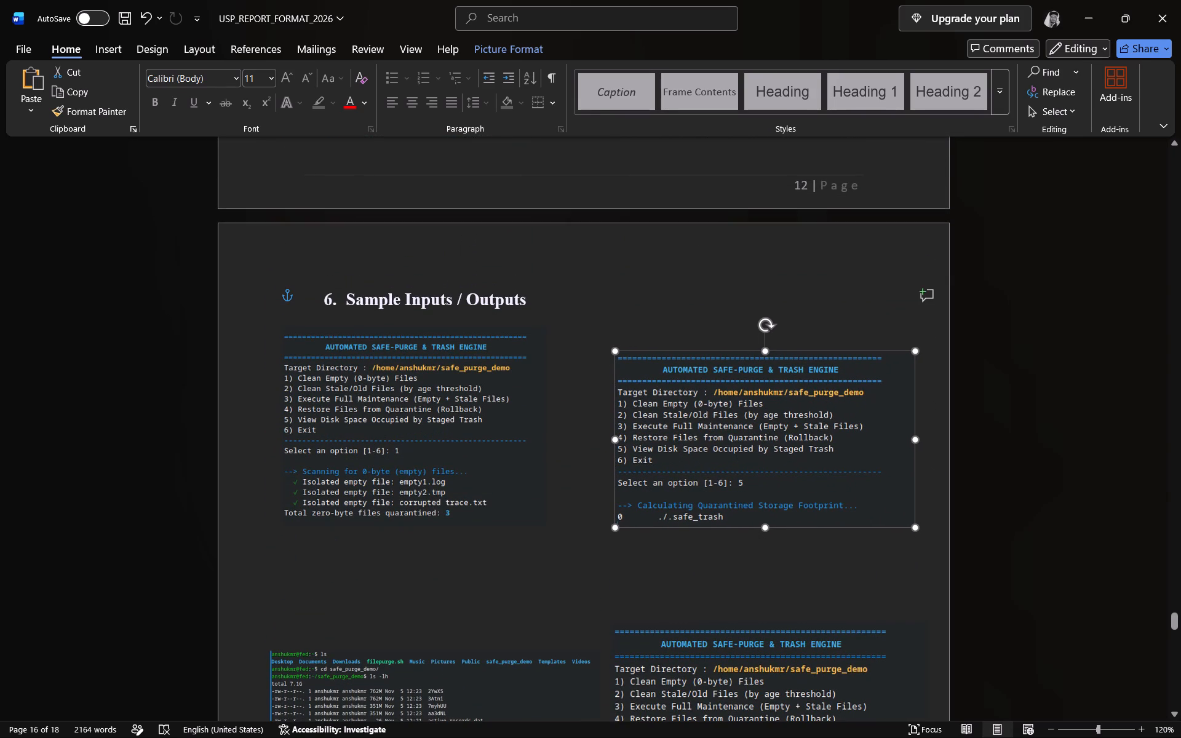
{"action": "left_click_drag", "start_coordinate": [499, 422], "coordinate": [503, 450]}
Move the directory listing, option 6 and option 2 screenshots up to even out the spacing on the section 6 page.
{"action": "scroll", "coordinate": [532, 446], "scroll_direction": "down", "scroll_amount": 7}
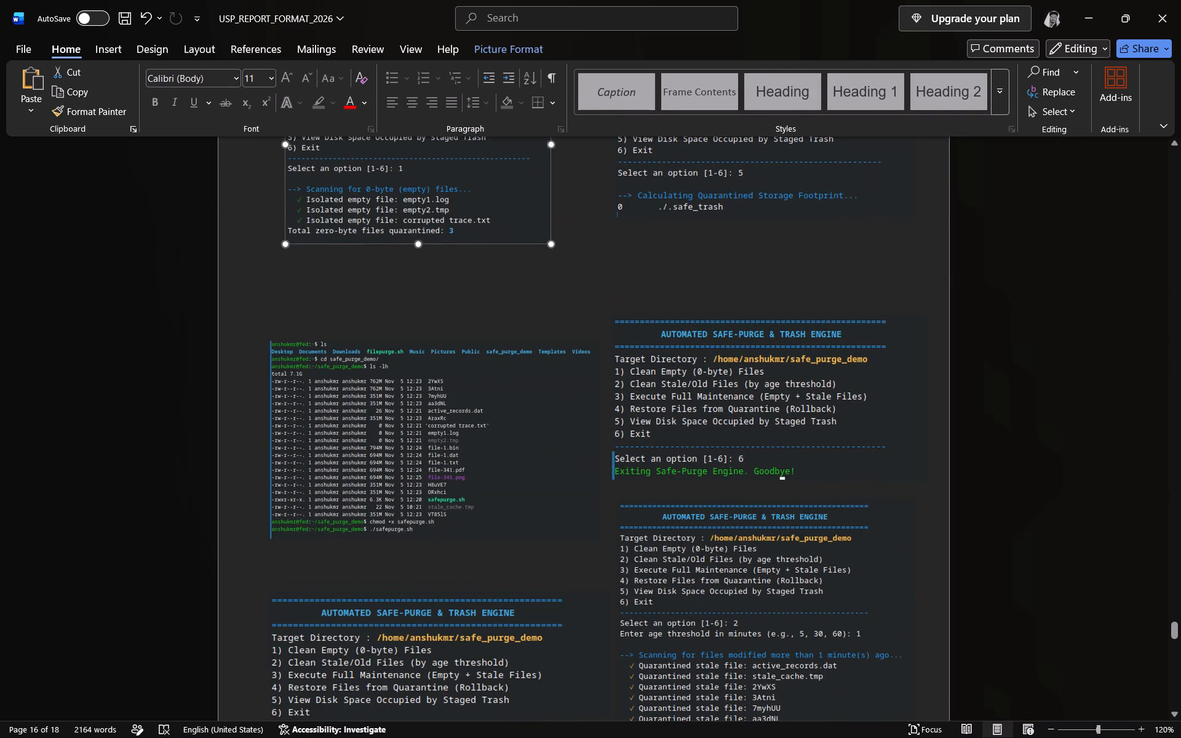
{"action": "left_click_drag", "start_coordinate": [491, 445], "coordinate": [480, 403]}
{"action": "left_click_drag", "start_coordinate": [792, 423], "coordinate": [795, 393]}
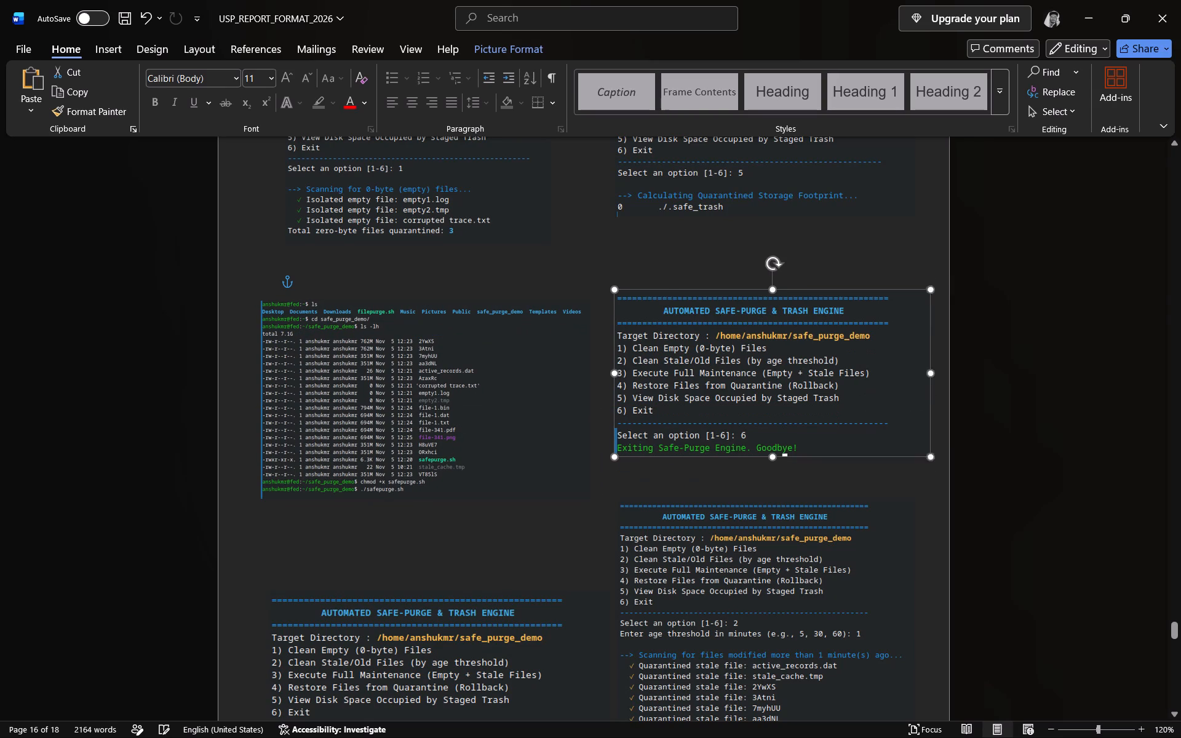
{"action": "left_click_drag", "start_coordinate": [795, 393], "coordinate": [798, 371]}
{"action": "left_click_drag", "start_coordinate": [806, 538], "coordinate": [816, 504]}
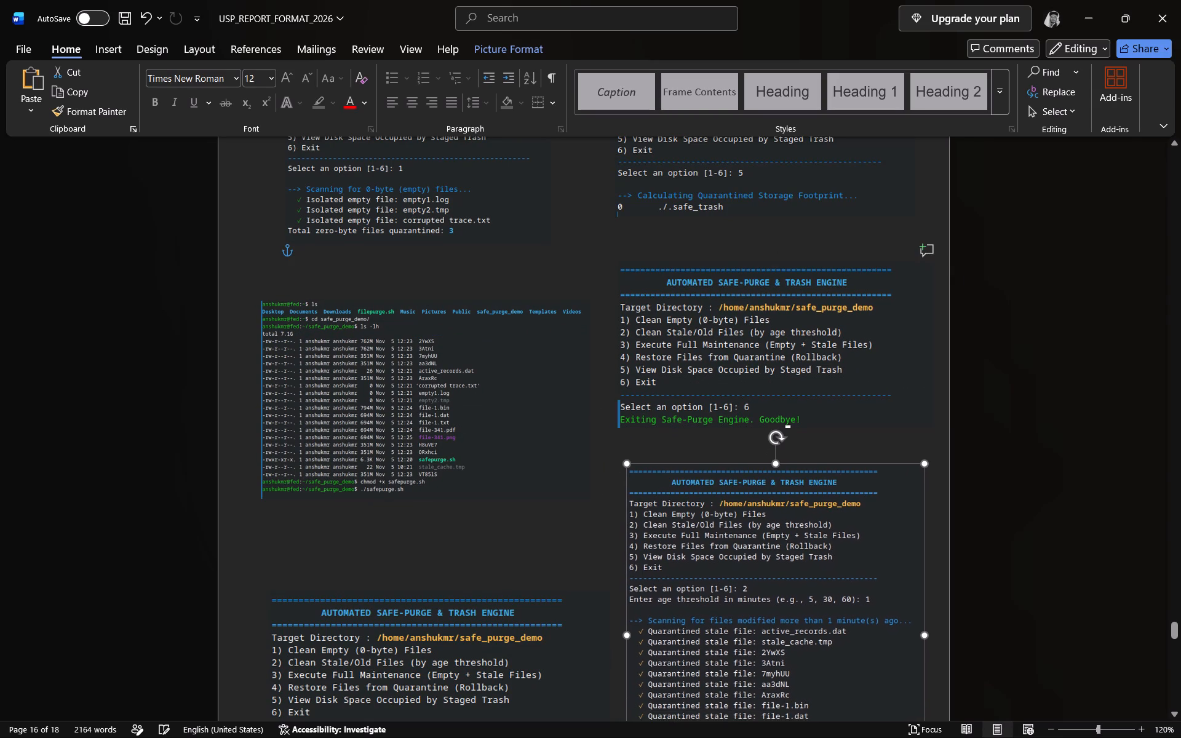
Spread the lower screenshots on page 13 apart, moving option 3 slightly left and option 2 slightly right and down.
{"action": "left_click_drag", "start_coordinate": [816, 504], "coordinate": [821, 503]}
{"action": "scroll", "coordinate": [563, 501], "scroll_direction": "up", "scroll_amount": 1}
{"action": "scroll", "coordinate": [654, 521], "scroll_direction": "down", "scroll_amount": 5}
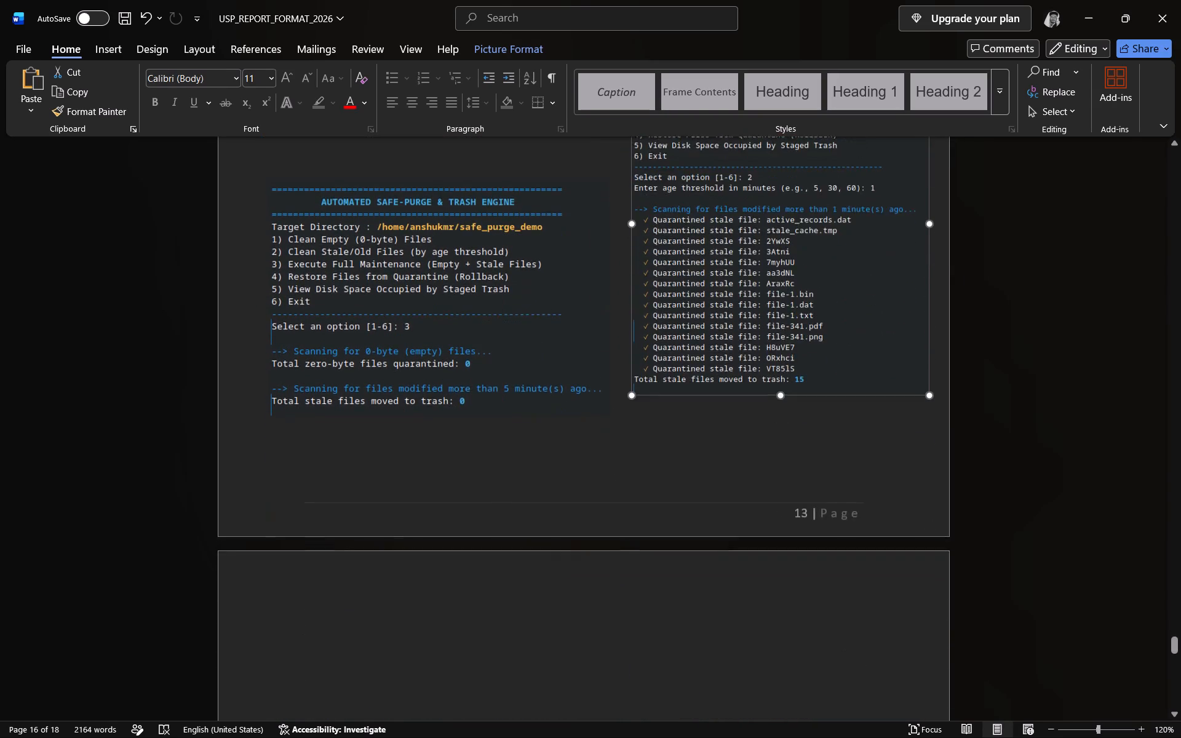
{"action": "scroll", "coordinate": [656, 522], "scroll_direction": "down", "scroll_amount": 3}
{"action": "scroll", "coordinate": [650, 522], "scroll_direction": "up", "scroll_amount": 5}
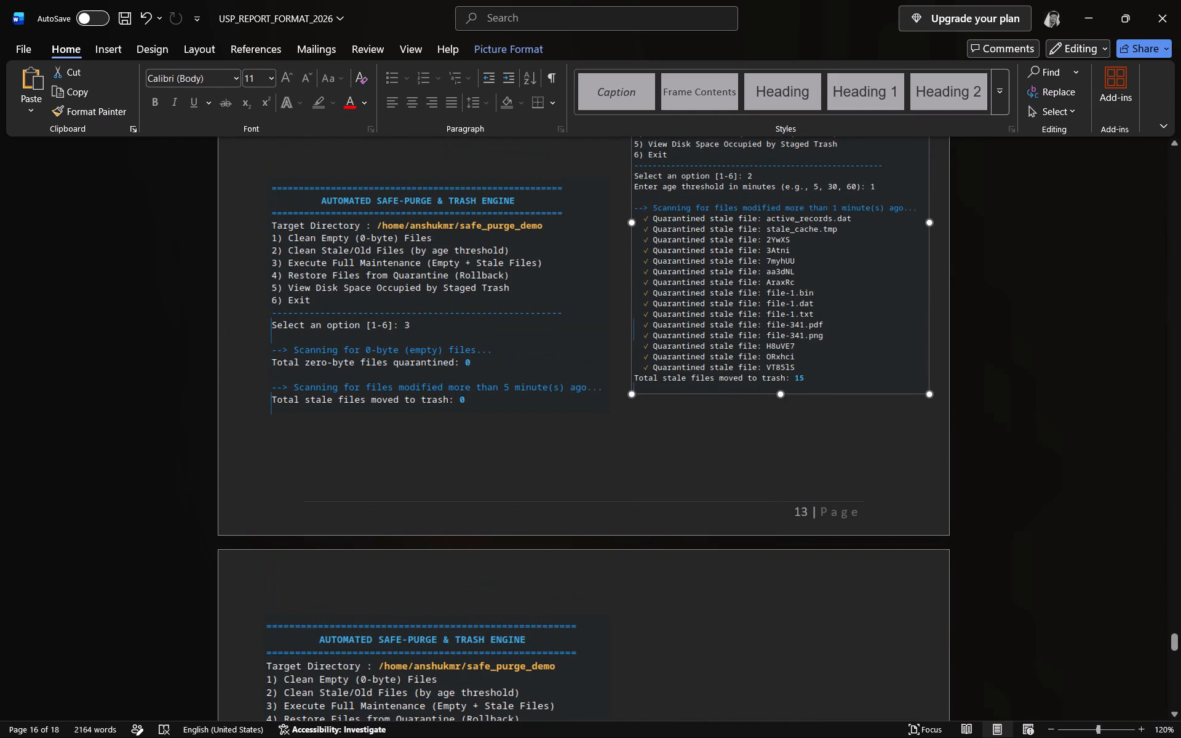
{"action": "left_click_drag", "start_coordinate": [520, 386], "coordinate": [506, 386]}
{"action": "scroll", "coordinate": [663, 464], "scroll_direction": "up", "scroll_amount": 4}
{"action": "left_click_drag", "start_coordinate": [685, 461], "coordinate": [686, 493]}
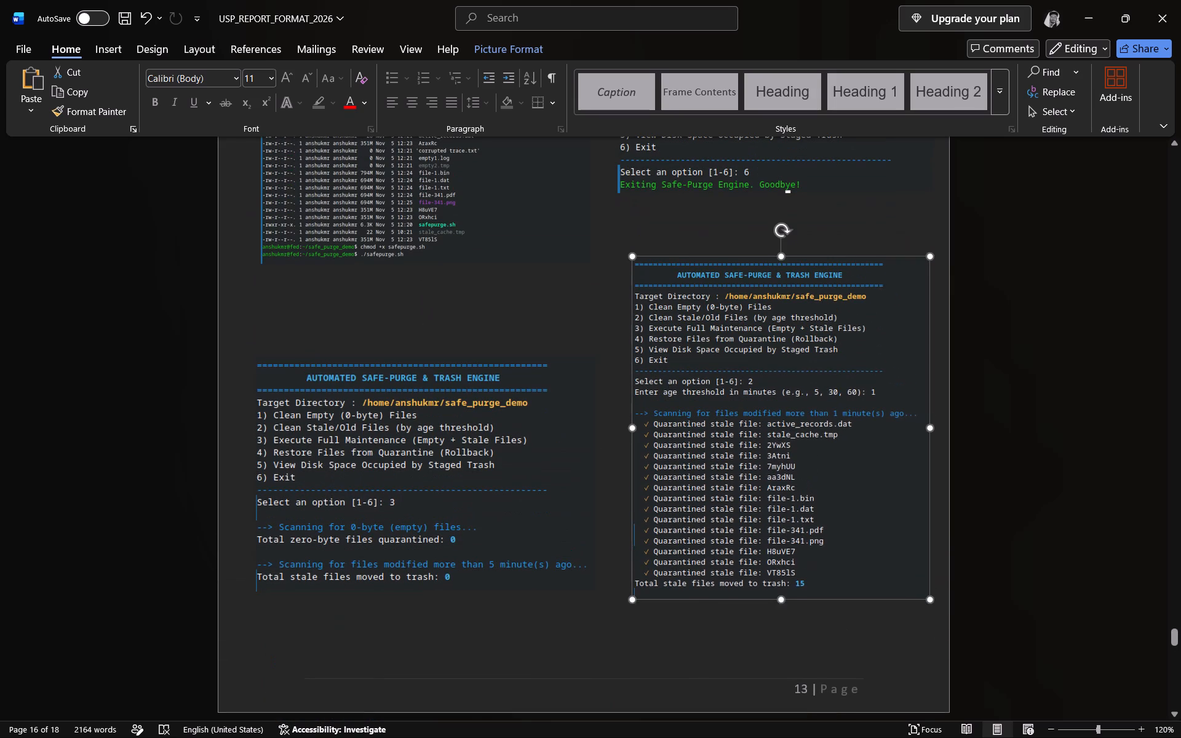
{"action": "left_click_drag", "start_coordinate": [686, 493], "coordinate": [686, 502]}
Examine the layout of the output screenshots across the section 6 pages for spacing and overlaps.
{"action": "scroll", "coordinate": [732, 477], "scroll_direction": "up", "scroll_amount": 6}
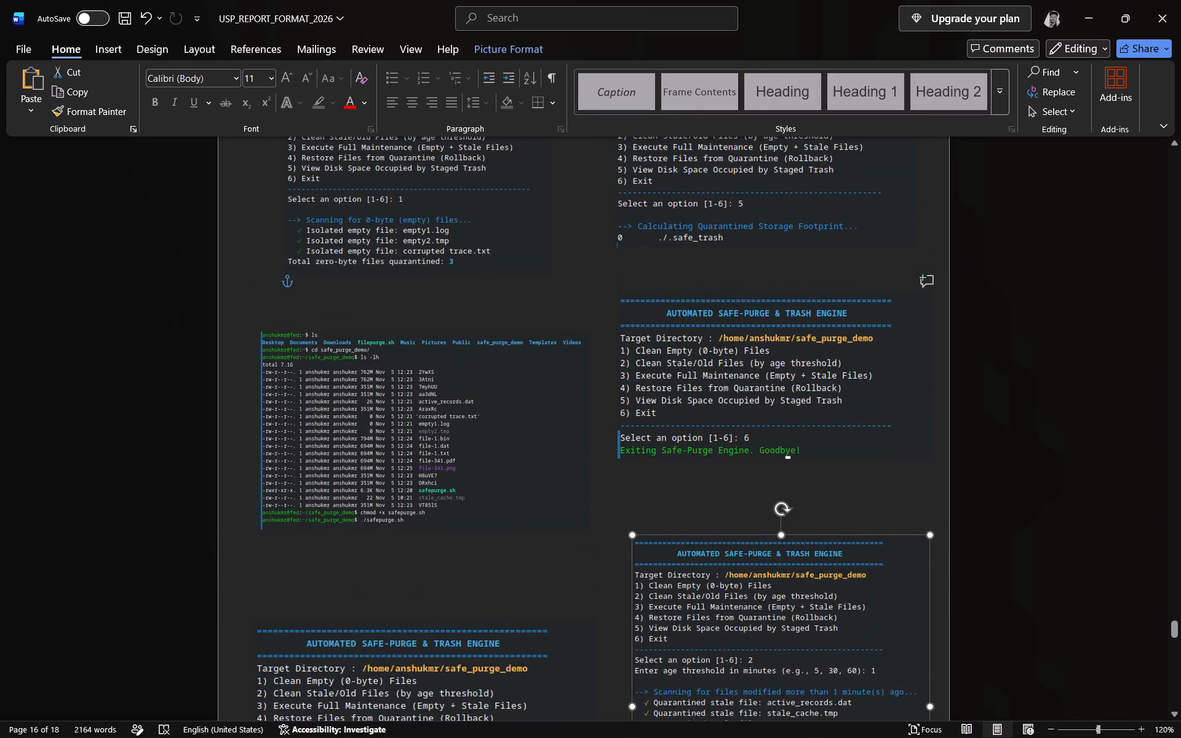
{"action": "scroll", "coordinate": [734, 472], "scroll_direction": "down", "scroll_amount": 10}
{"action": "scroll", "coordinate": [734, 472], "scroll_direction": "up", "scroll_amount": 18}
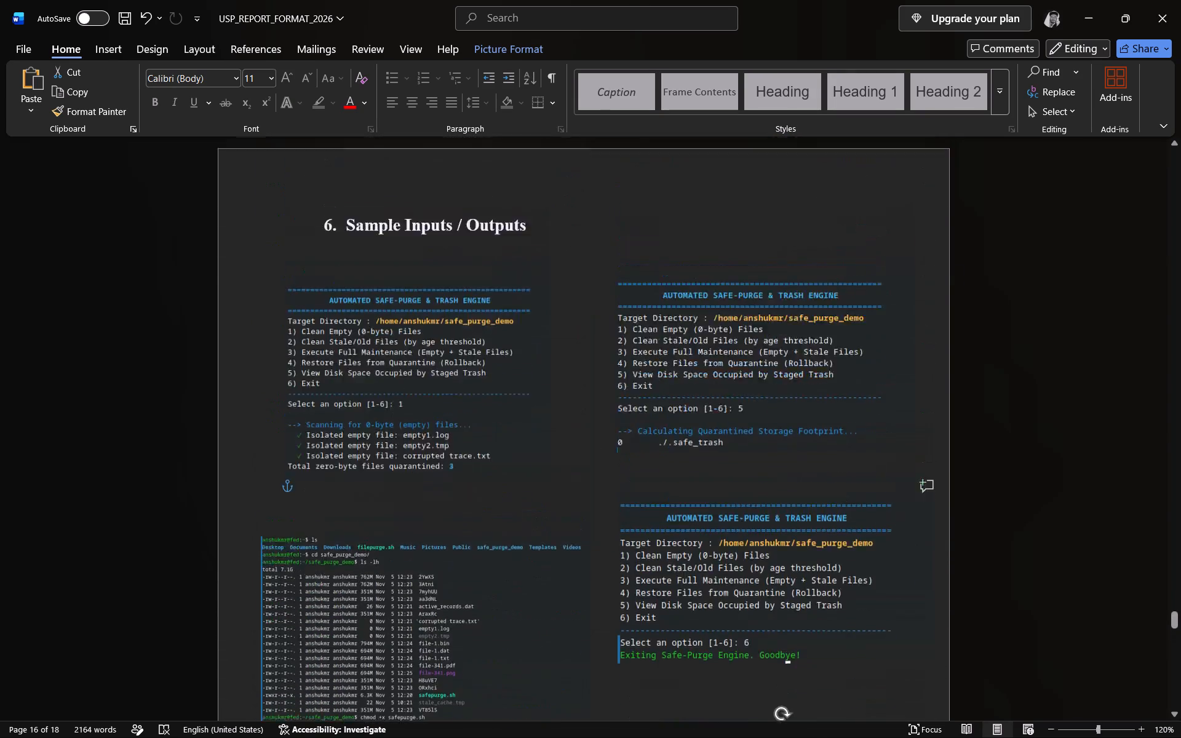
{"action": "scroll", "coordinate": [734, 472], "scroll_direction": "up", "scroll_amount": 2}
{"action": "scroll", "coordinate": [521, 582], "scroll_direction": "down", "scroll_amount": 9}
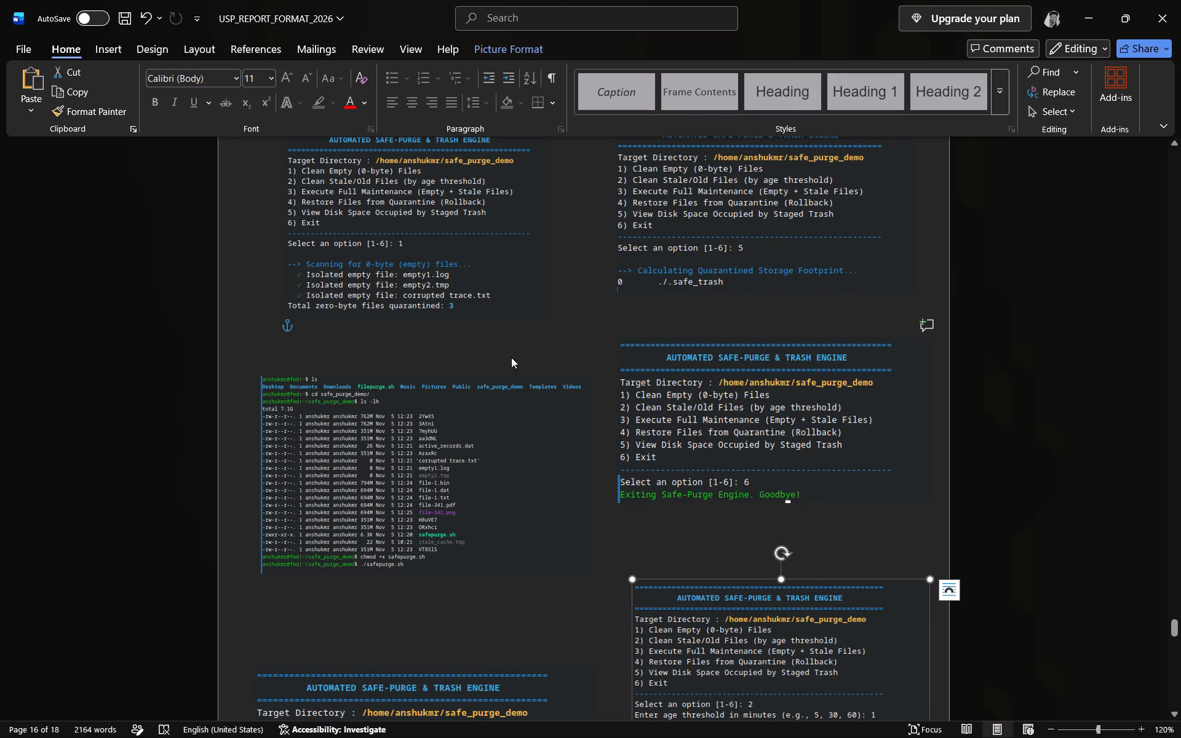
{"action": "scroll", "coordinate": [644, 421], "scroll_direction": "down", "scroll_amount": 4}
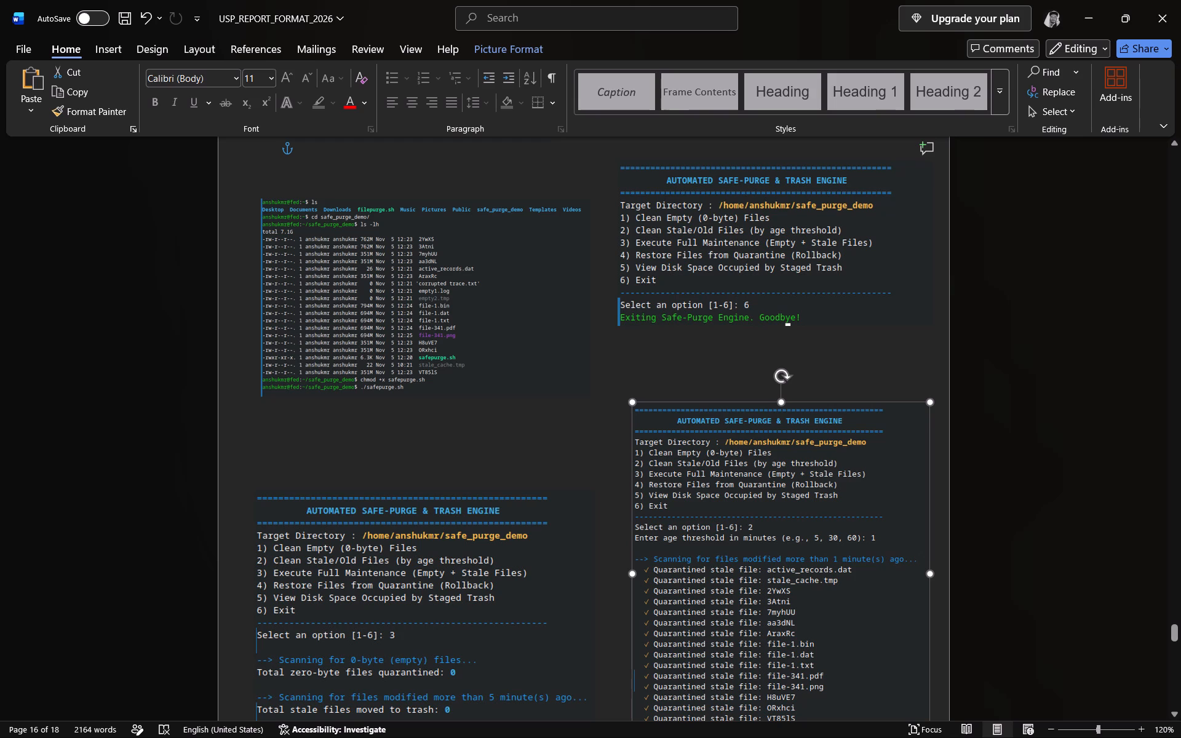
{"action": "scroll", "coordinate": [507, 590], "scroll_direction": "up", "scroll_amount": 4}
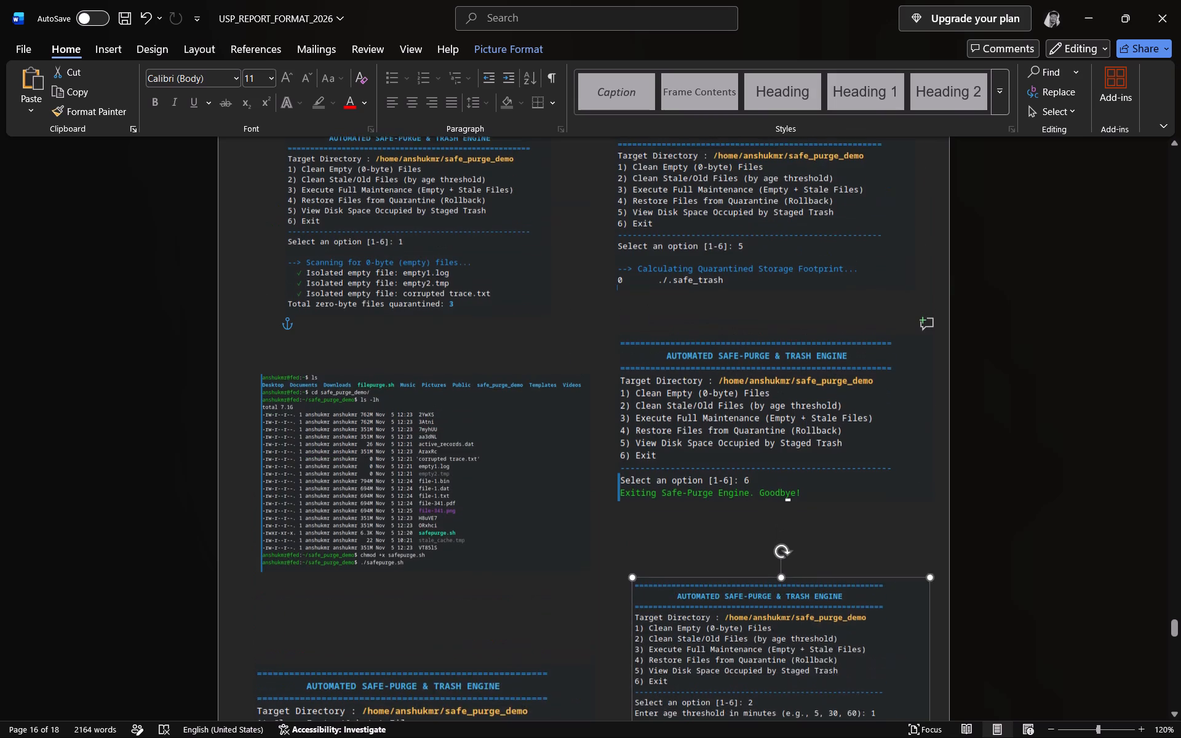
{"action": "scroll", "coordinate": [507, 590], "scroll_direction": "down", "scroll_amount": 15}
{"action": "scroll", "coordinate": [507, 590], "scroll_direction": "down", "scroll_amount": 7}
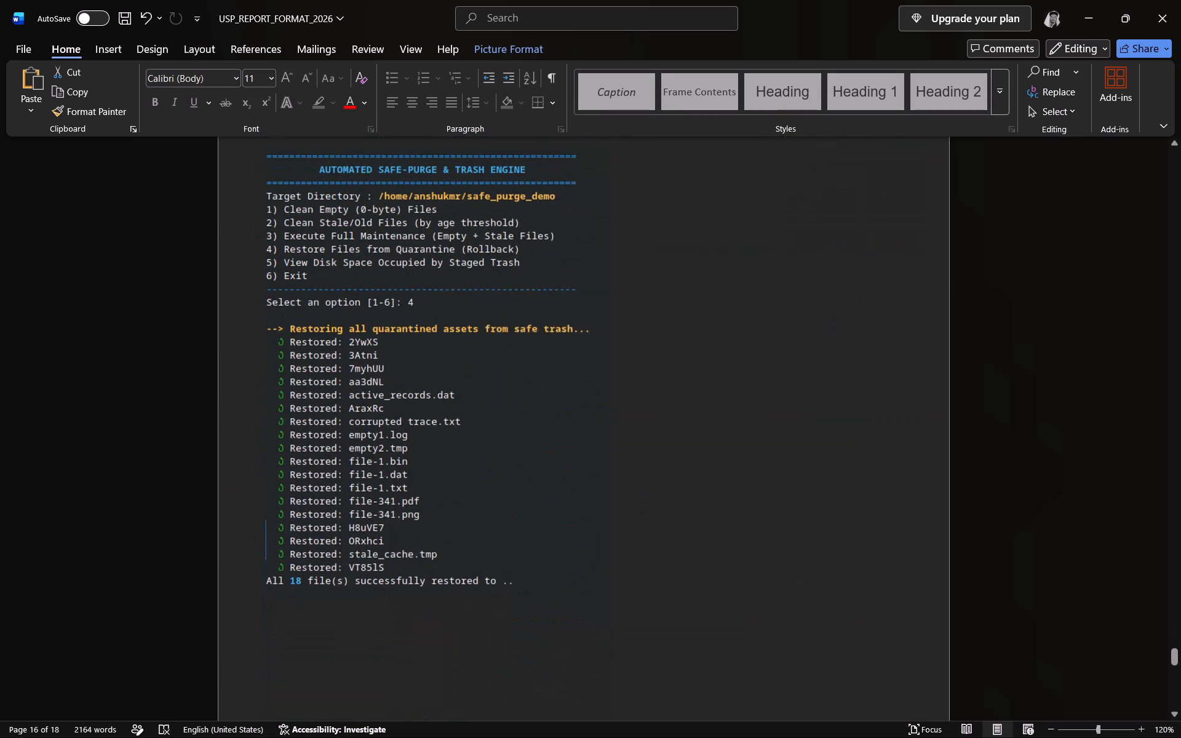
{"action": "scroll", "coordinate": [511, 528], "scroll_direction": "up", "scroll_amount": 17}
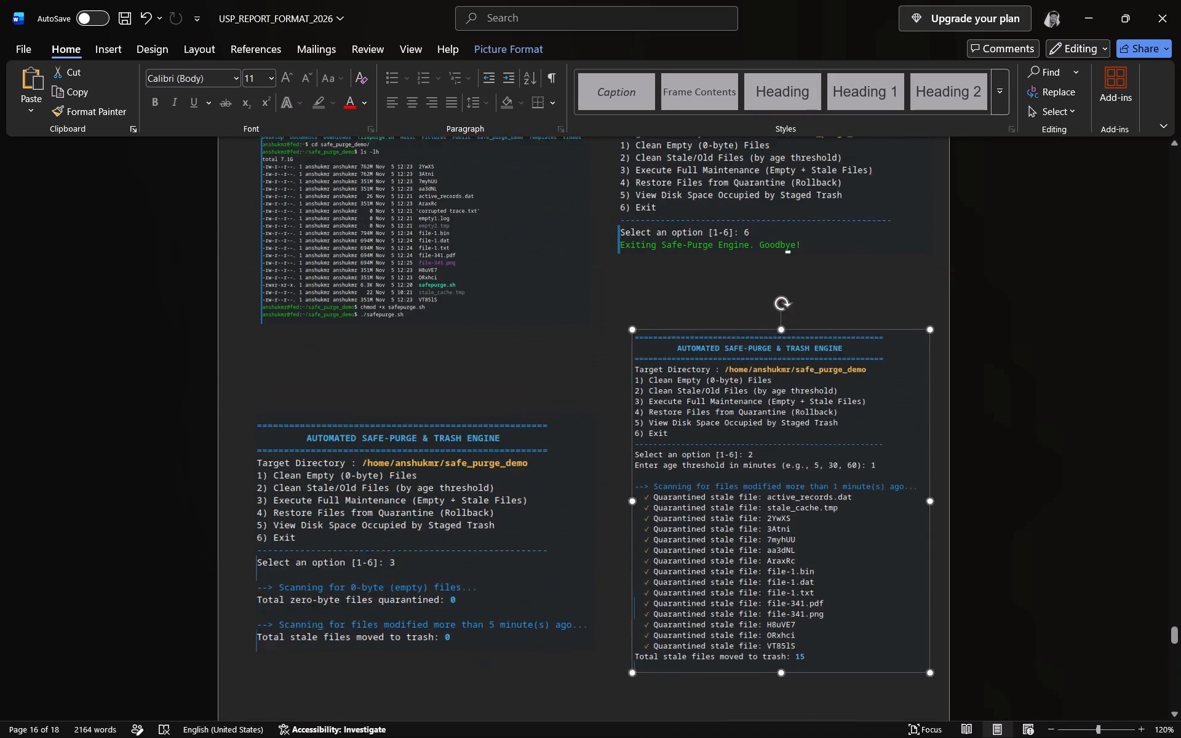
{"action": "scroll", "coordinate": [510, 528], "scroll_direction": "up", "scroll_amount": 5}
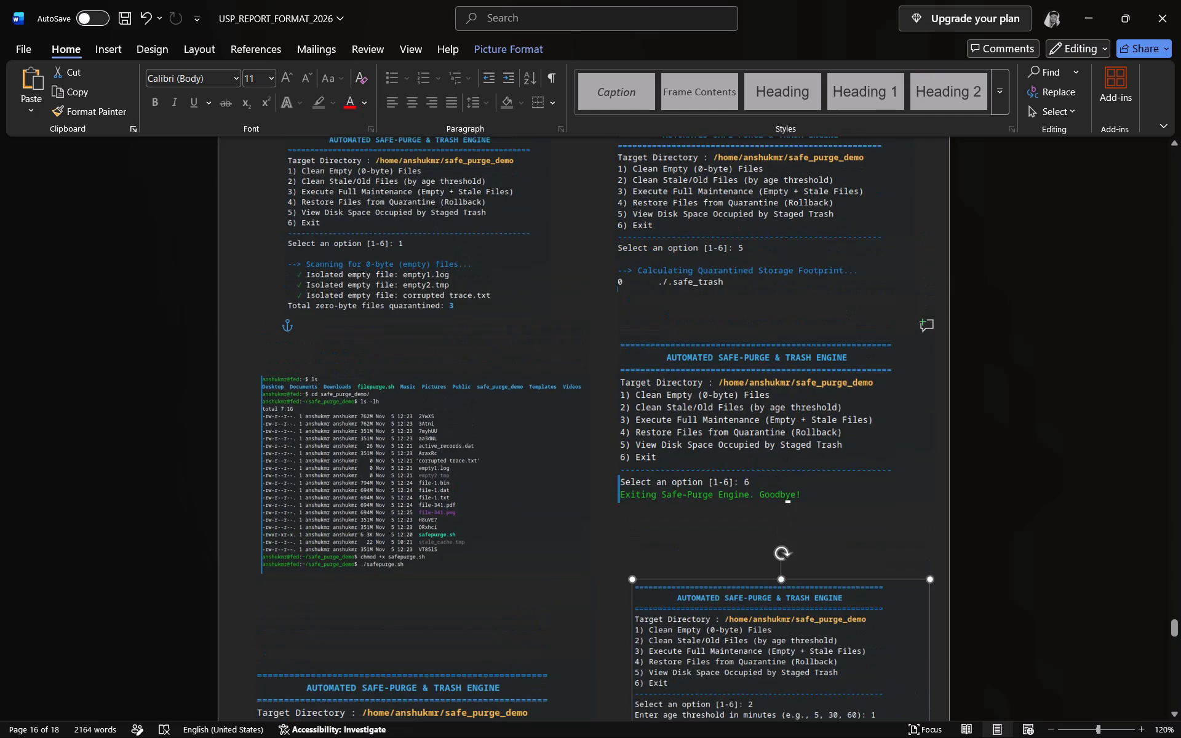
{"action": "scroll", "coordinate": [729, 478], "scroll_direction": "down", "scroll_amount": 14}
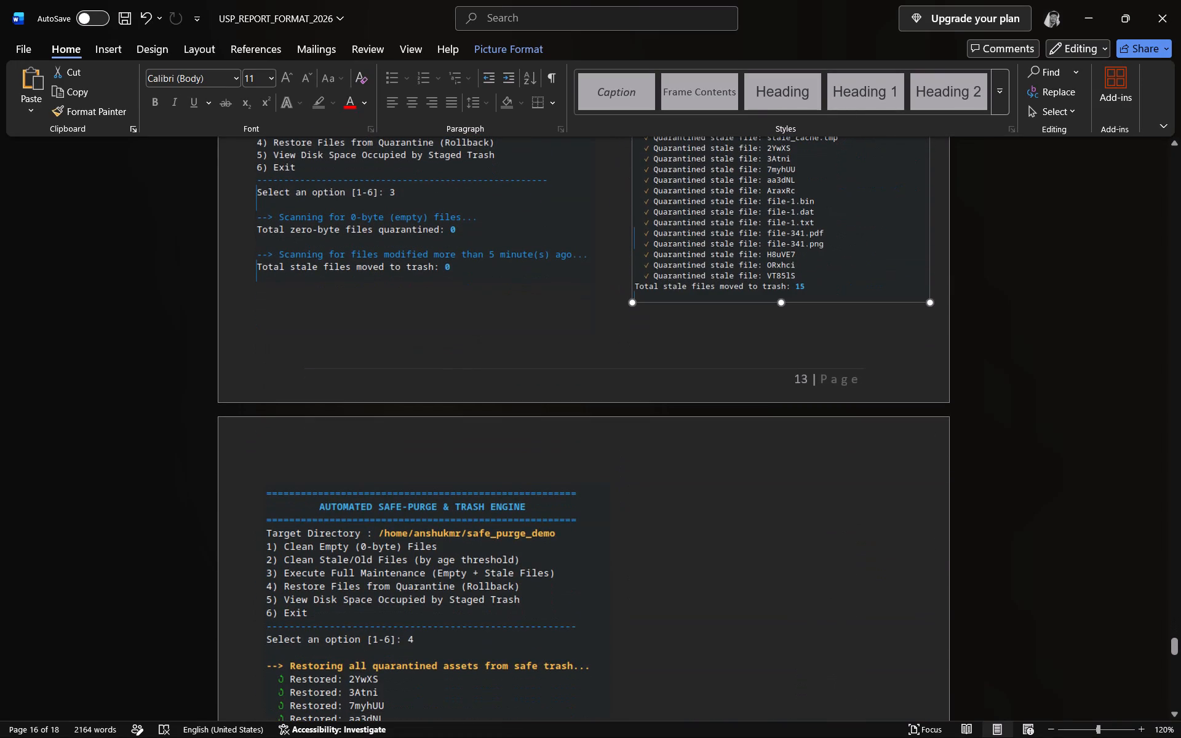
{"action": "scroll", "coordinate": [730, 478], "scroll_direction": "up", "scroll_amount": 18}
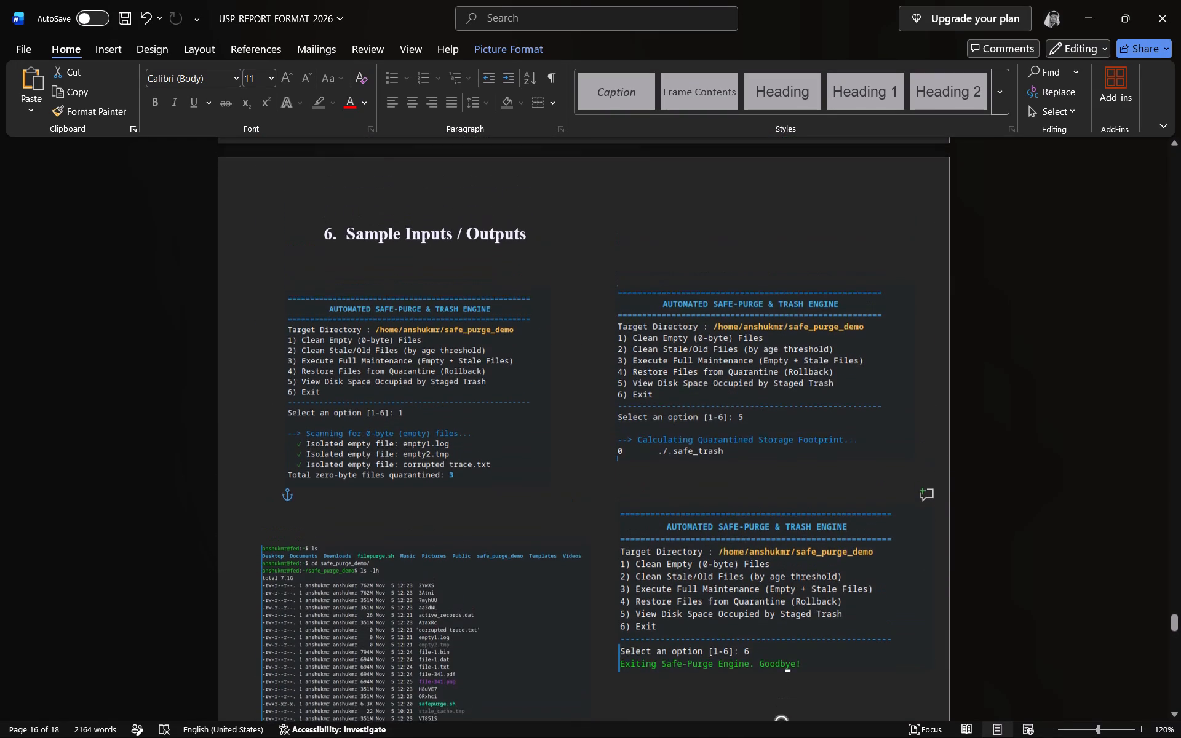
Add the numbered heading "7. Results" at the top of the blank page following page 14.
{"action": "scroll", "coordinate": [741, 504], "scroll_direction": "down", "scroll_amount": 20}
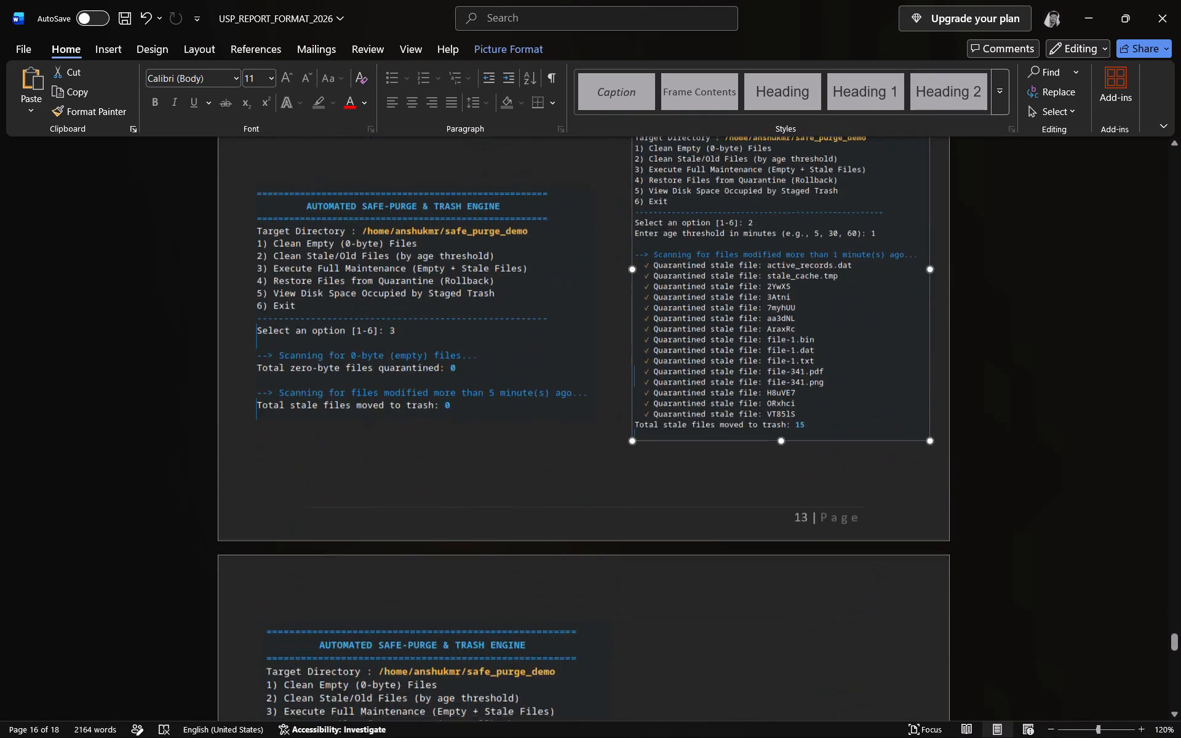
{"action": "scroll", "coordinate": [741, 506], "scroll_direction": "down", "scroll_amount": 19}
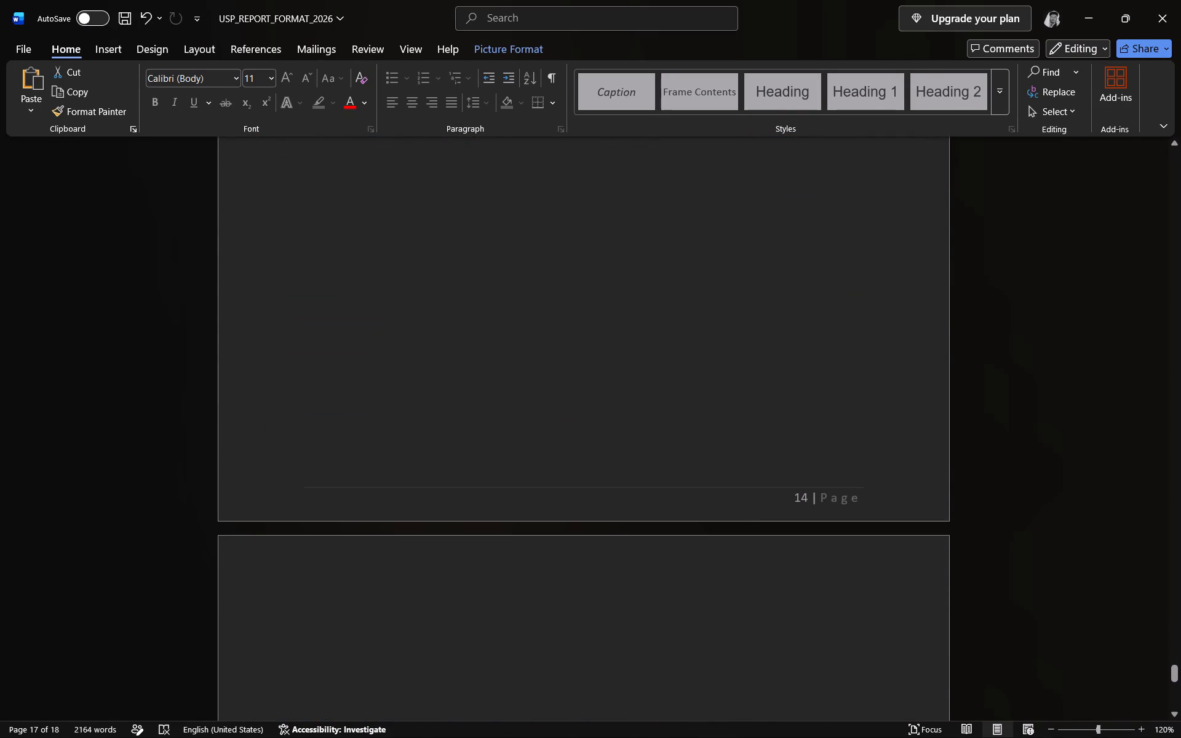
{"action": "left_click", "coordinate": [559, 565]}
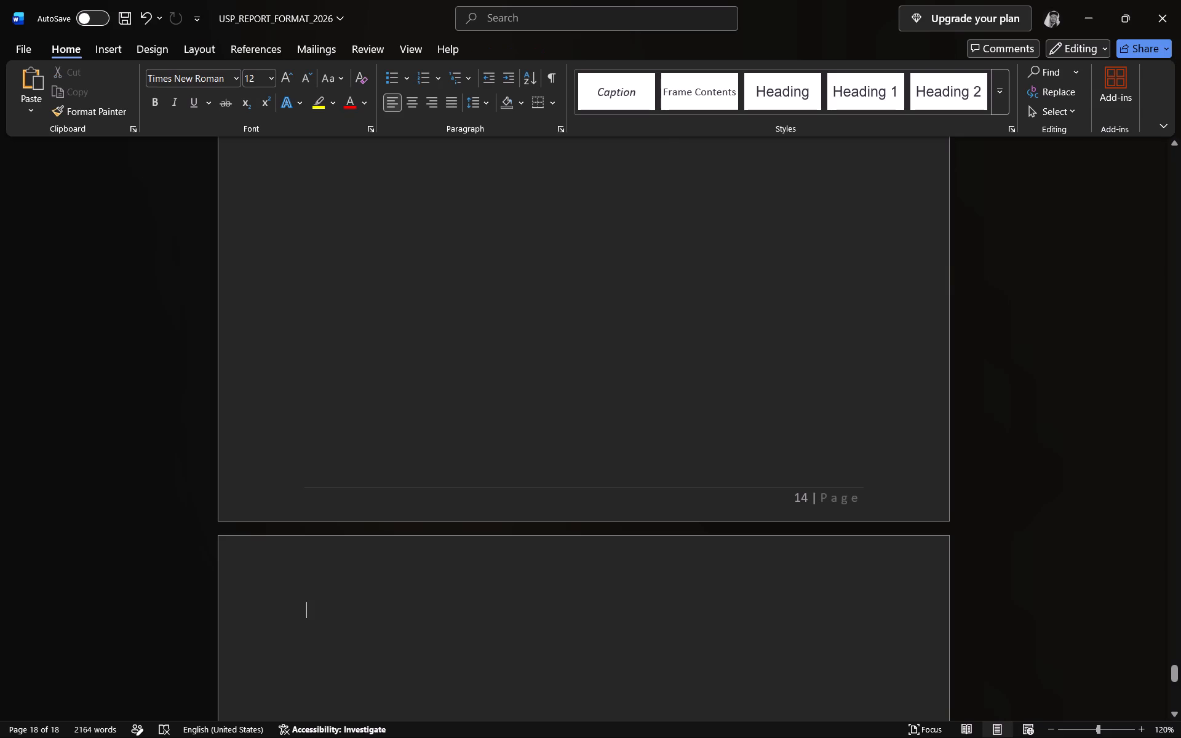
{"action": "type", "text": "7."}
{"action": "key", "text": "space"}
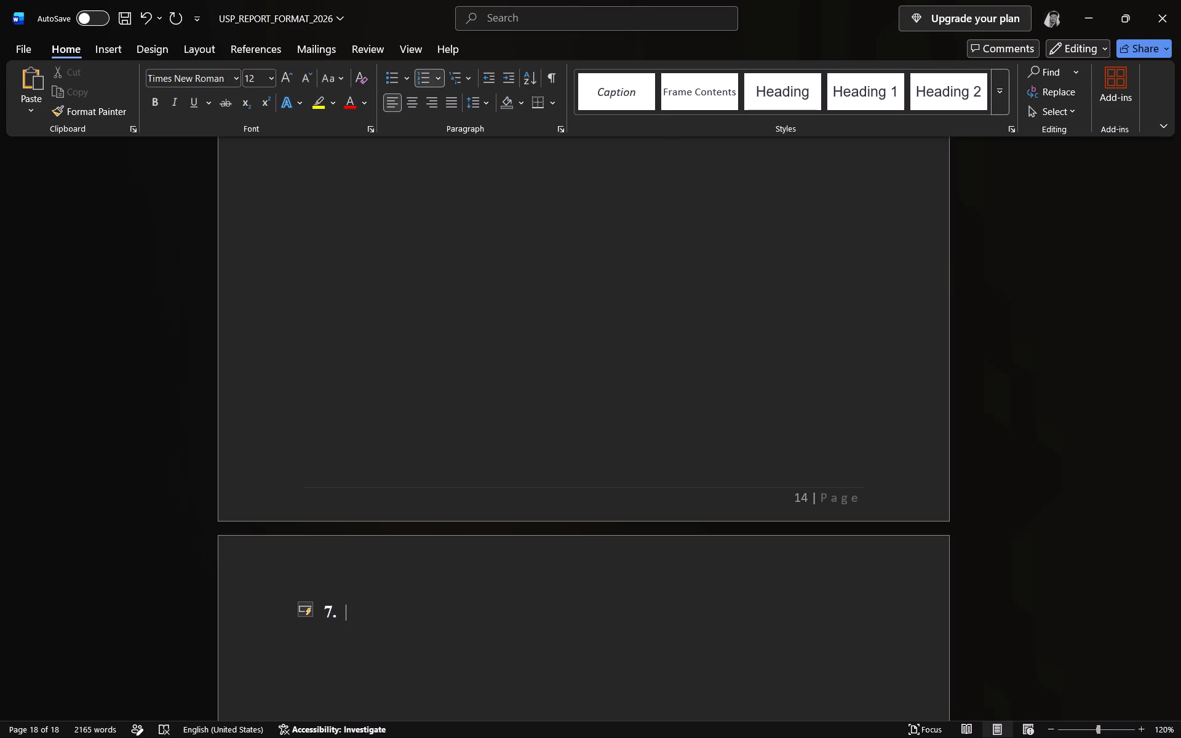
{"action": "type", "text": "Results"}
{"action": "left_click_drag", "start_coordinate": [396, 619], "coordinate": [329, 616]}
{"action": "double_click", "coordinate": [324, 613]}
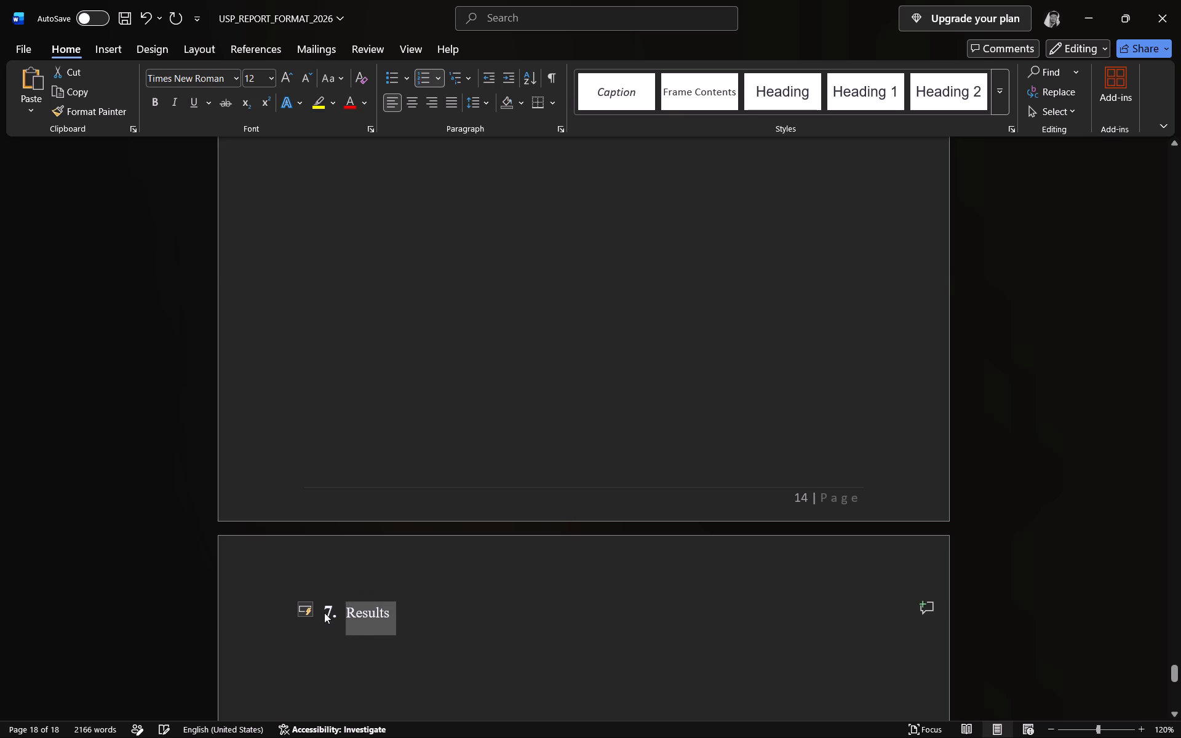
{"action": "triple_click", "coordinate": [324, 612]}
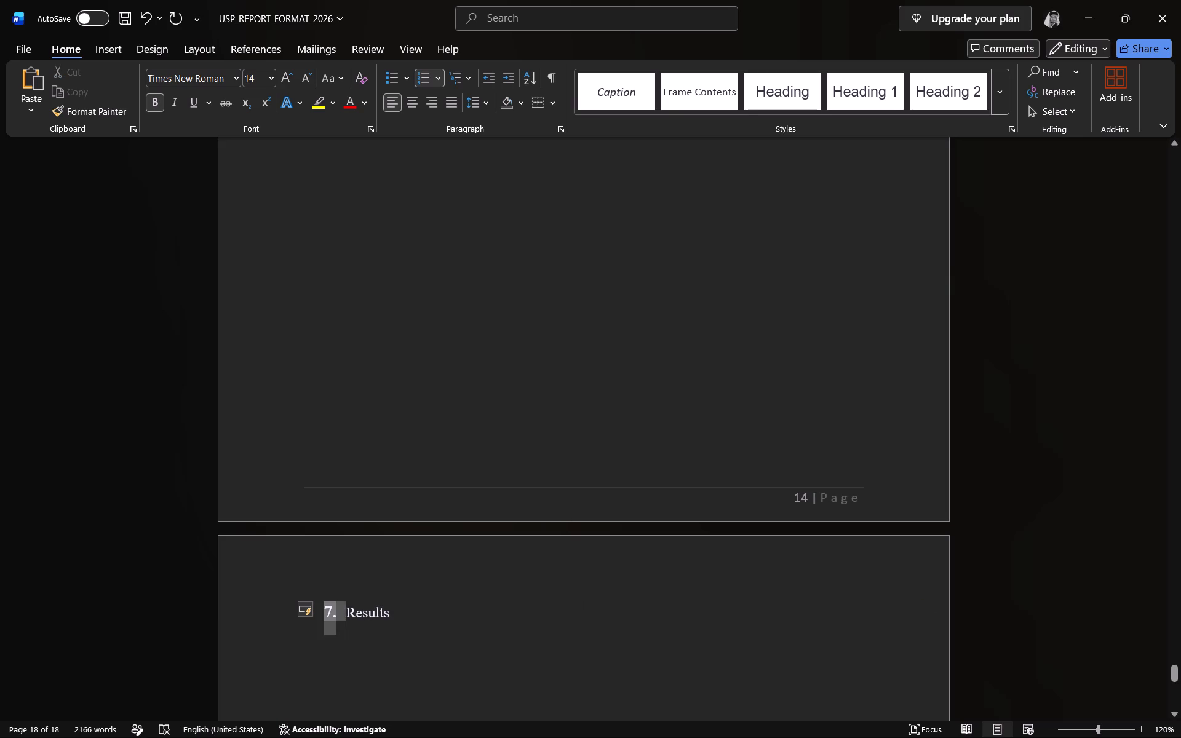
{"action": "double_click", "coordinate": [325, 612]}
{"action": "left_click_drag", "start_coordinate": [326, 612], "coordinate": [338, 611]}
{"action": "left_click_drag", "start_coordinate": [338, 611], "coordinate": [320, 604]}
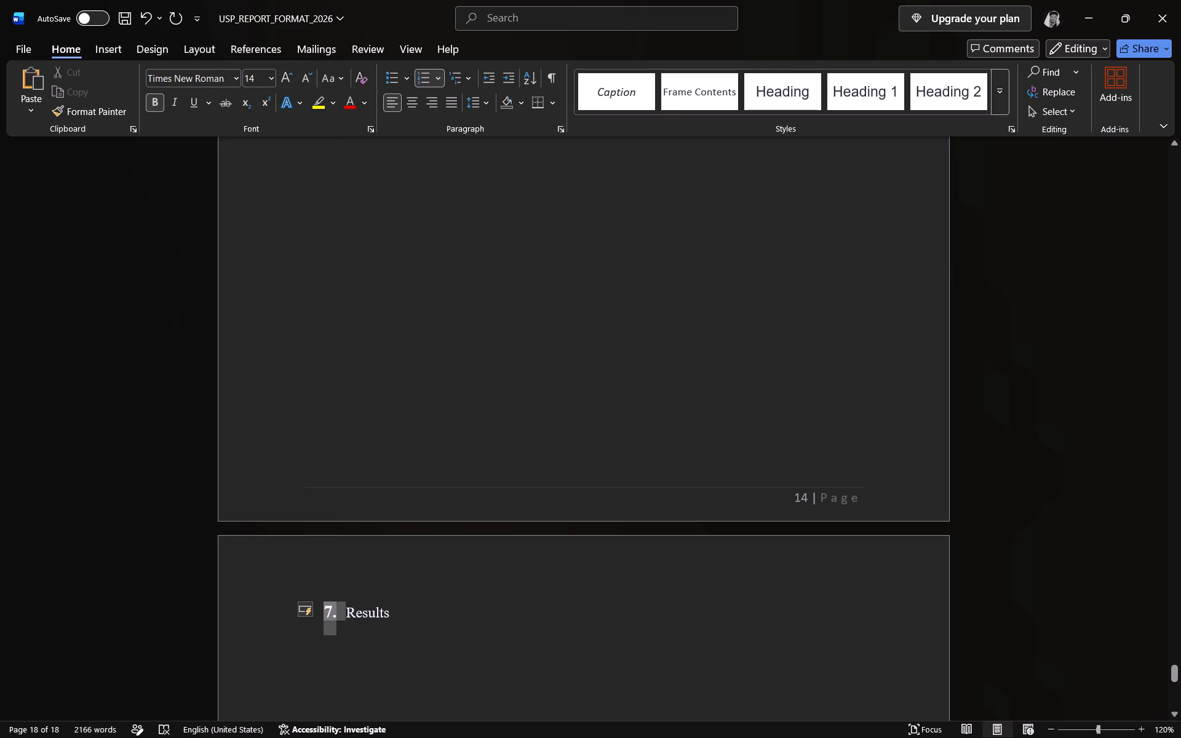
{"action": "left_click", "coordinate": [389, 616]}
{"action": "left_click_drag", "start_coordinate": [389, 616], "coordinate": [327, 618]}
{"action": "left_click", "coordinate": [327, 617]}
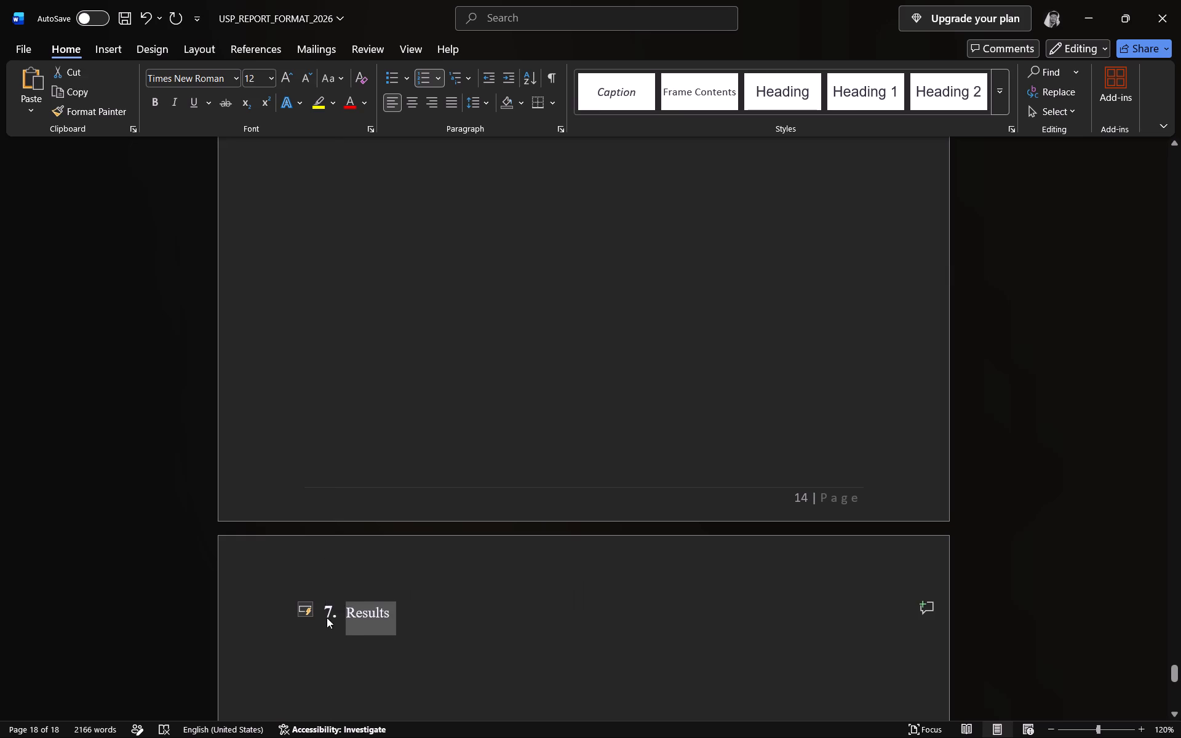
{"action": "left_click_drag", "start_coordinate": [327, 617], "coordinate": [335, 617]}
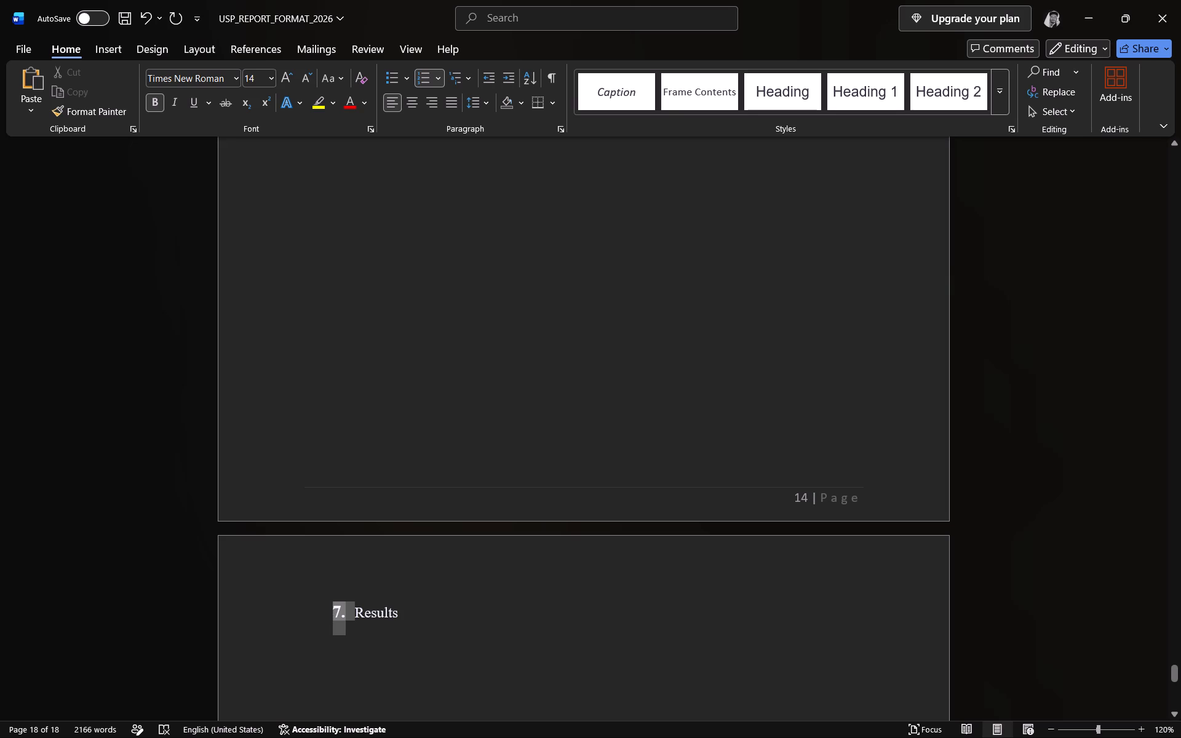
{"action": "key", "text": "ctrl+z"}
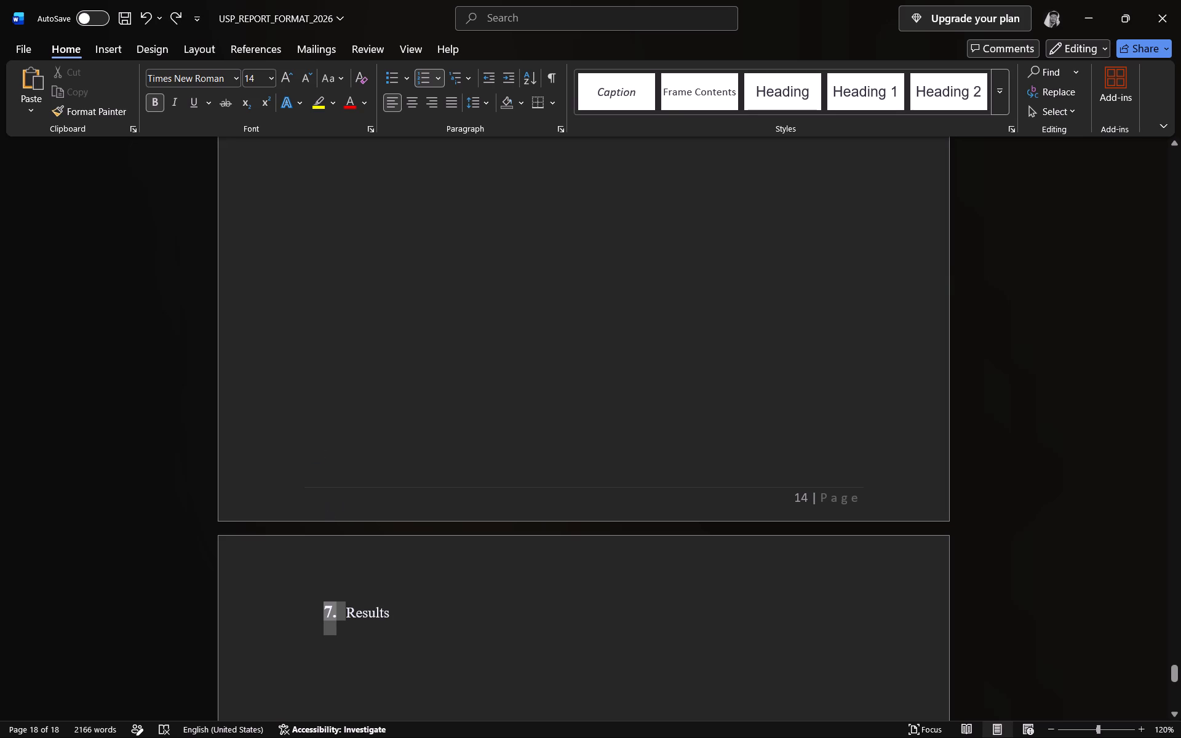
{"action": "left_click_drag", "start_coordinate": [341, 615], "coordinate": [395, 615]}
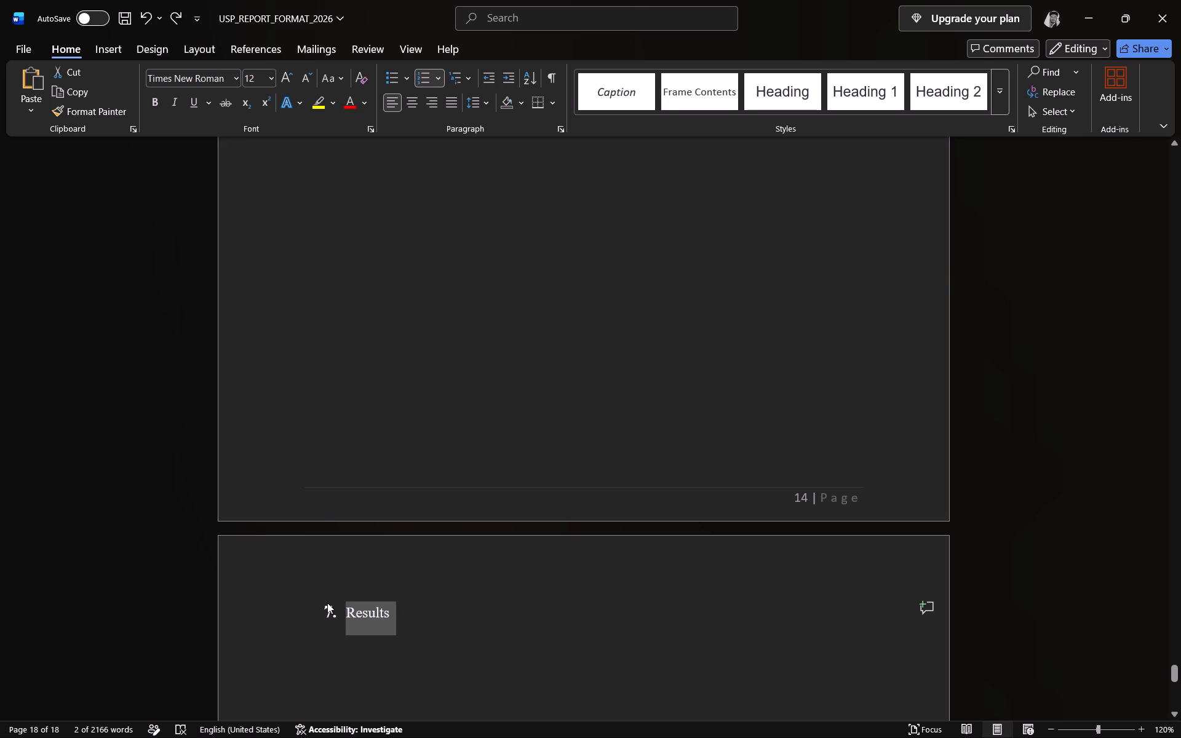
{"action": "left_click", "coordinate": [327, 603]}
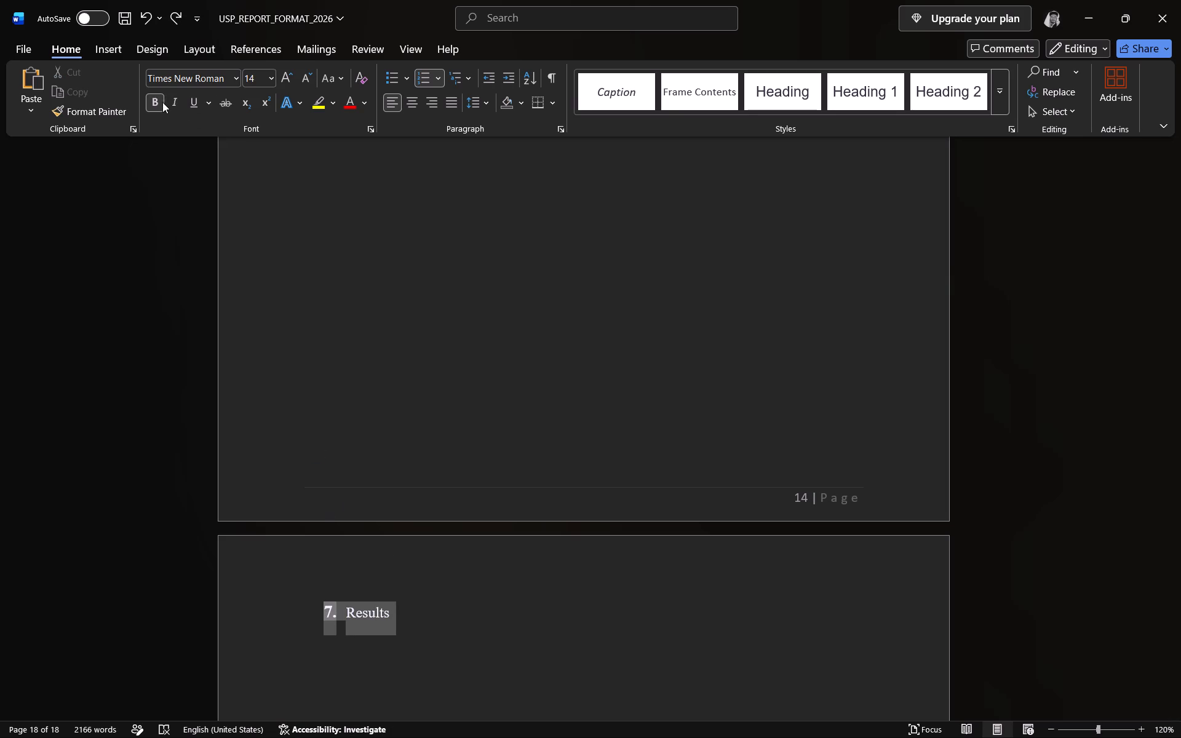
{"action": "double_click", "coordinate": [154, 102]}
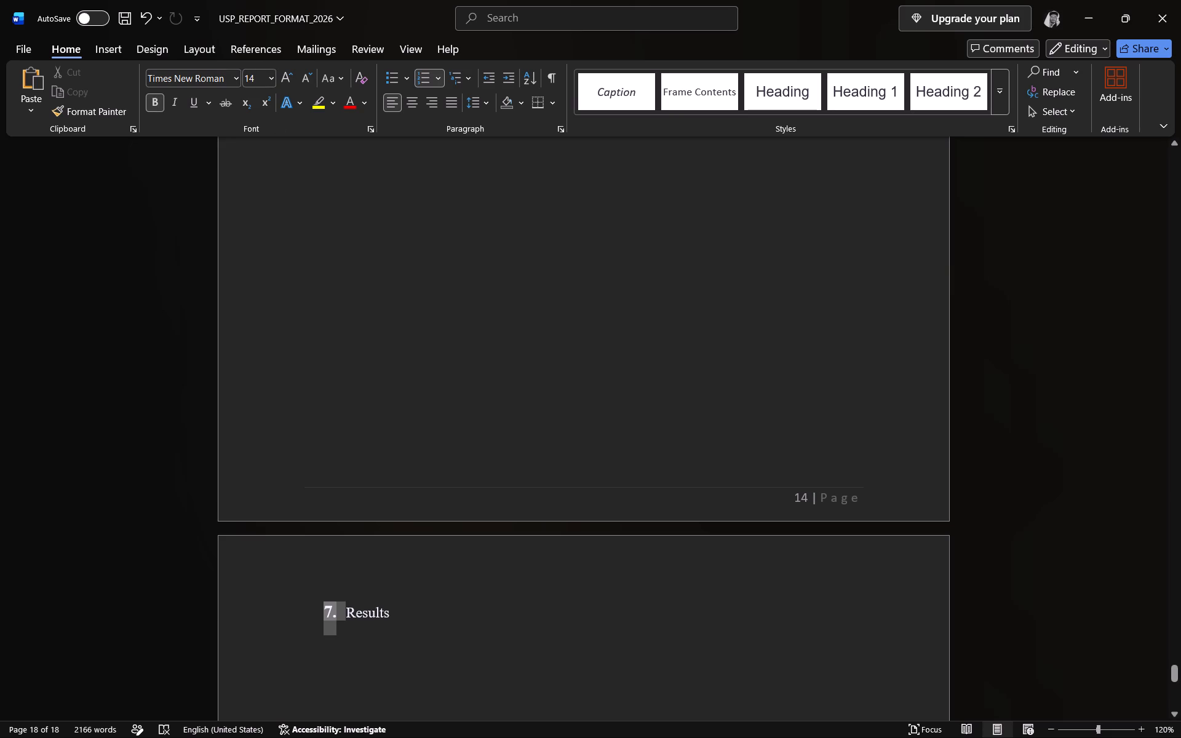
Format the "Results" heading text as 14 pt bold to match its number.
{"action": "left_click_drag", "start_coordinate": [389, 616], "coordinate": [348, 603]}
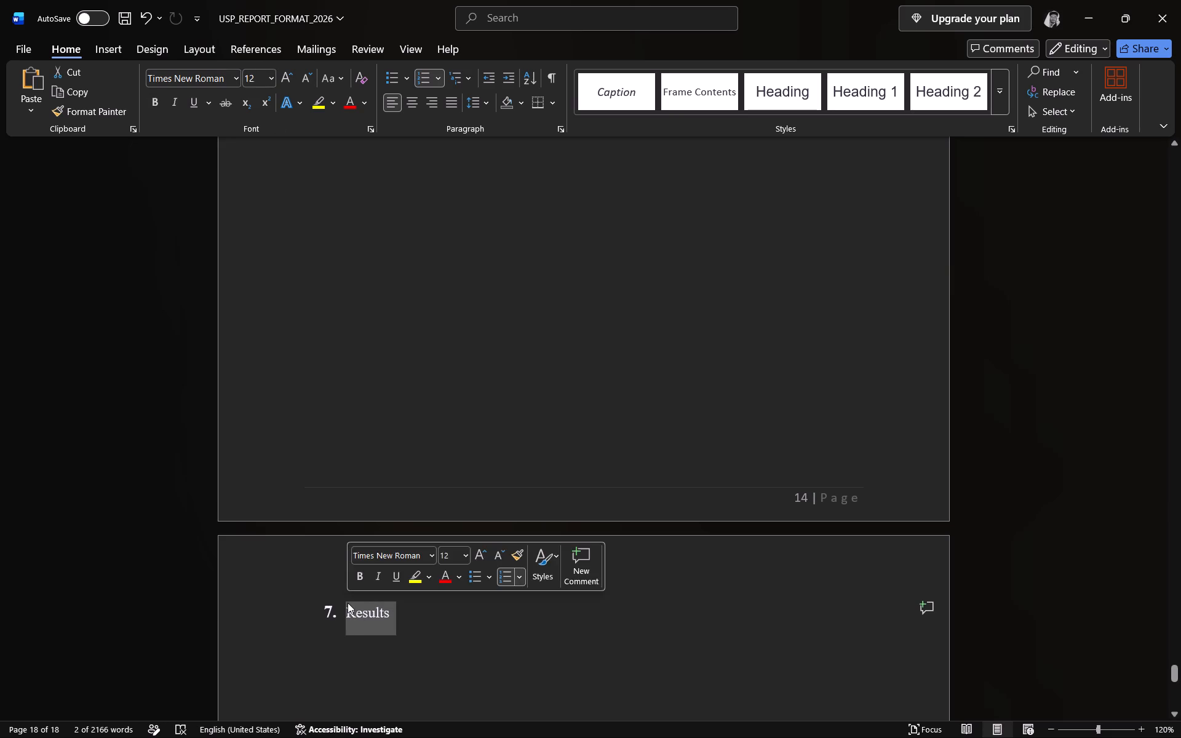
{"action": "left_click", "coordinate": [444, 557]}
{"action": "type", "text": "14"}
{"action": "key", "text": "Return"}
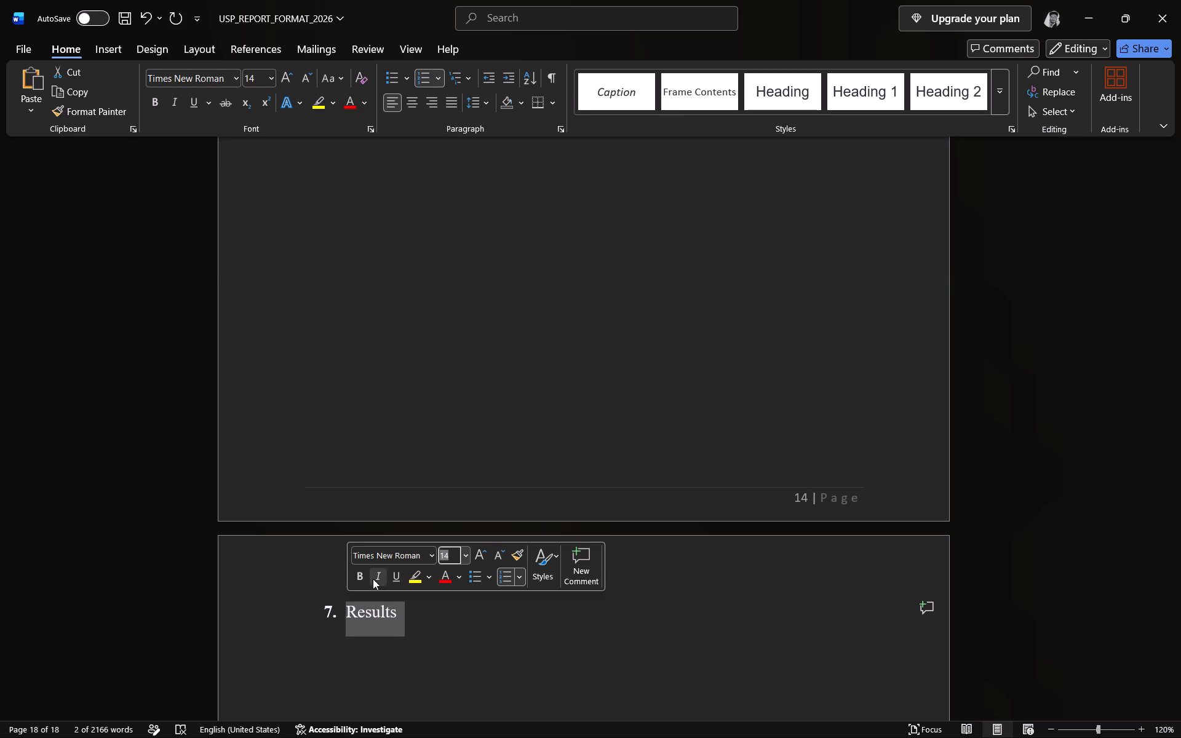
{"action": "left_click", "coordinate": [363, 575]}
{"action": "left_click", "coordinate": [552, 611]}
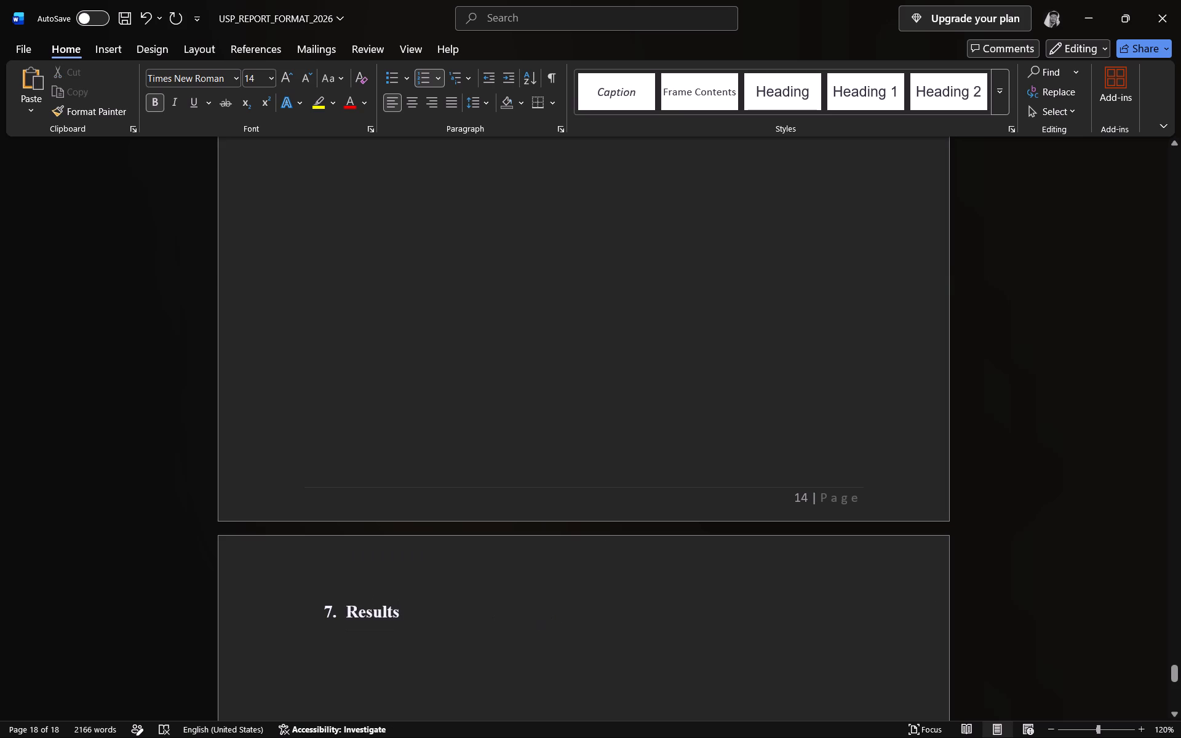
Start an unnumbered body line below the "Results" heading with bold off and a 12 pt font size.
{"action": "key", "text": "Return"}
{"action": "key", "text": "BackSpace"}
{"action": "key", "text": "BackSpace"}
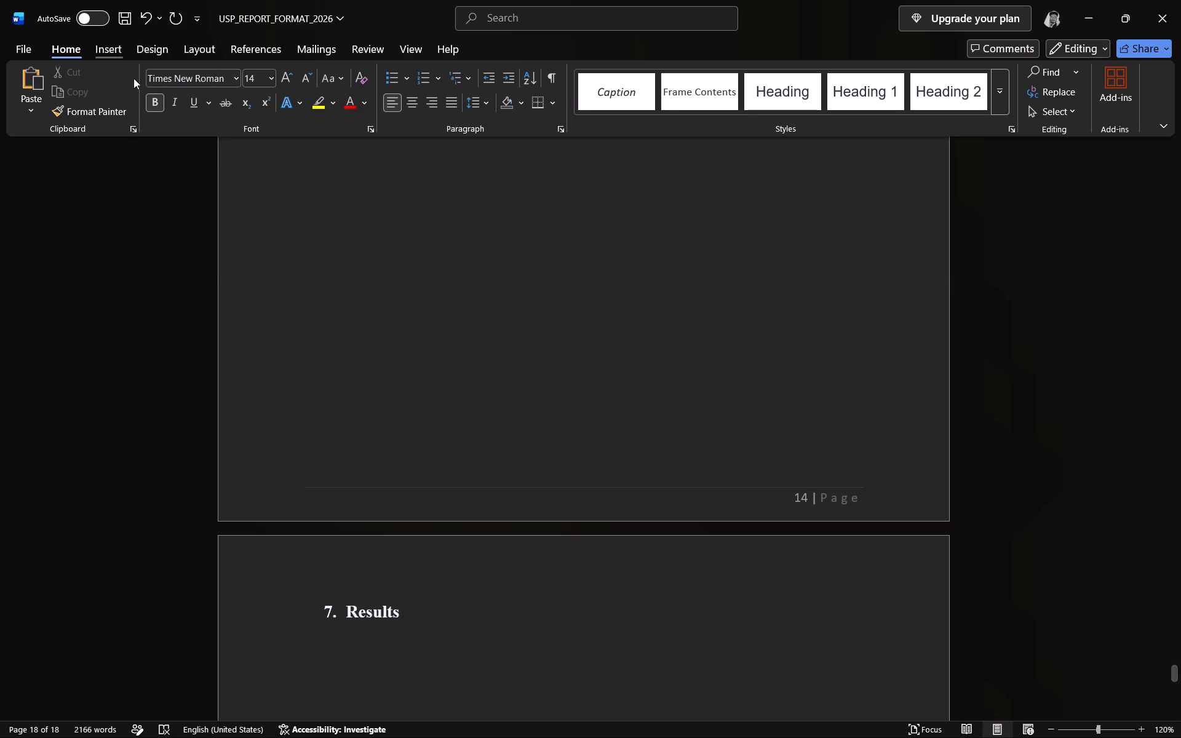
{"action": "left_click", "coordinate": [158, 103]}
{"action": "left_click", "coordinate": [257, 82]}
{"action": "type", "text": "12"}
{"action": "key", "text": "Return"}
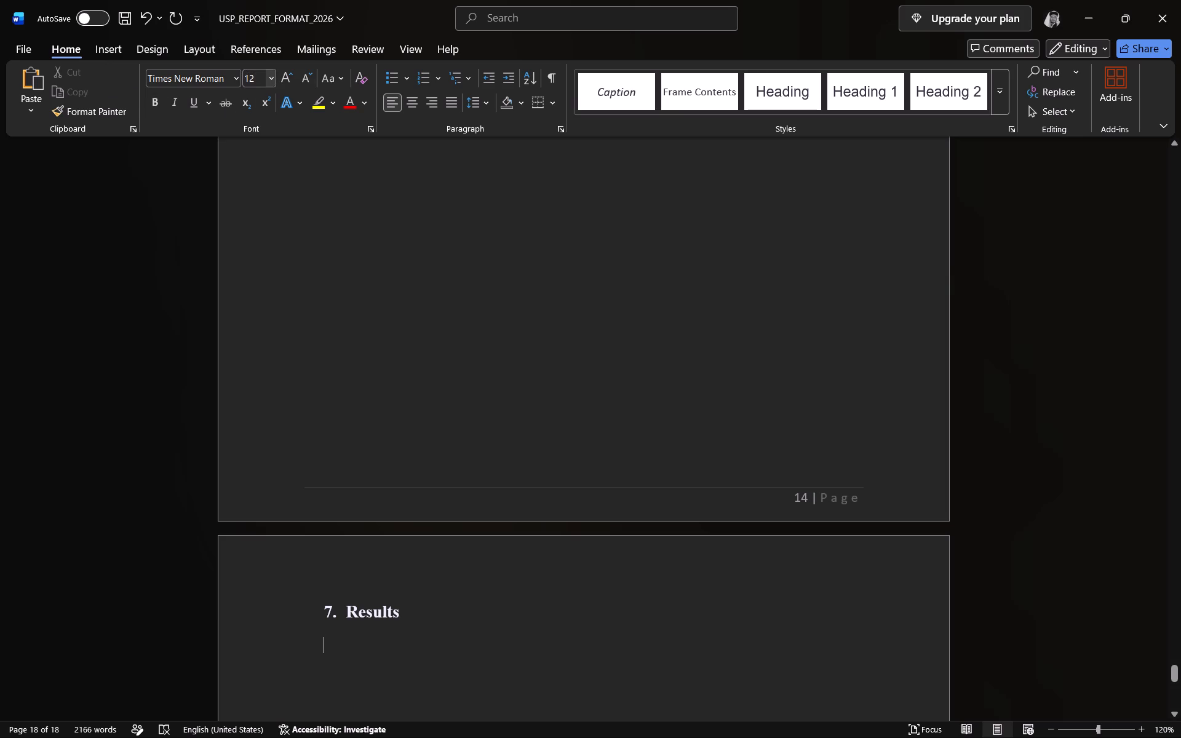
{"action": "key", "text": "super+Tab"}
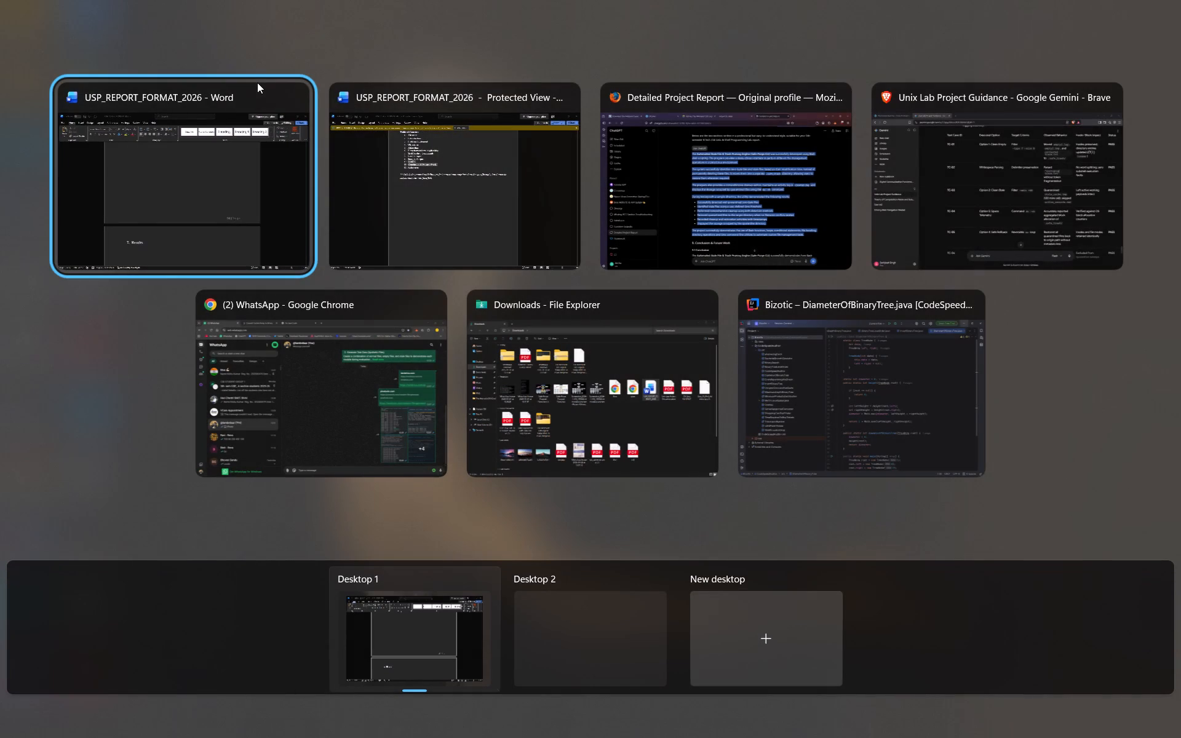
{"action": "key", "text": "alt+Tab"}
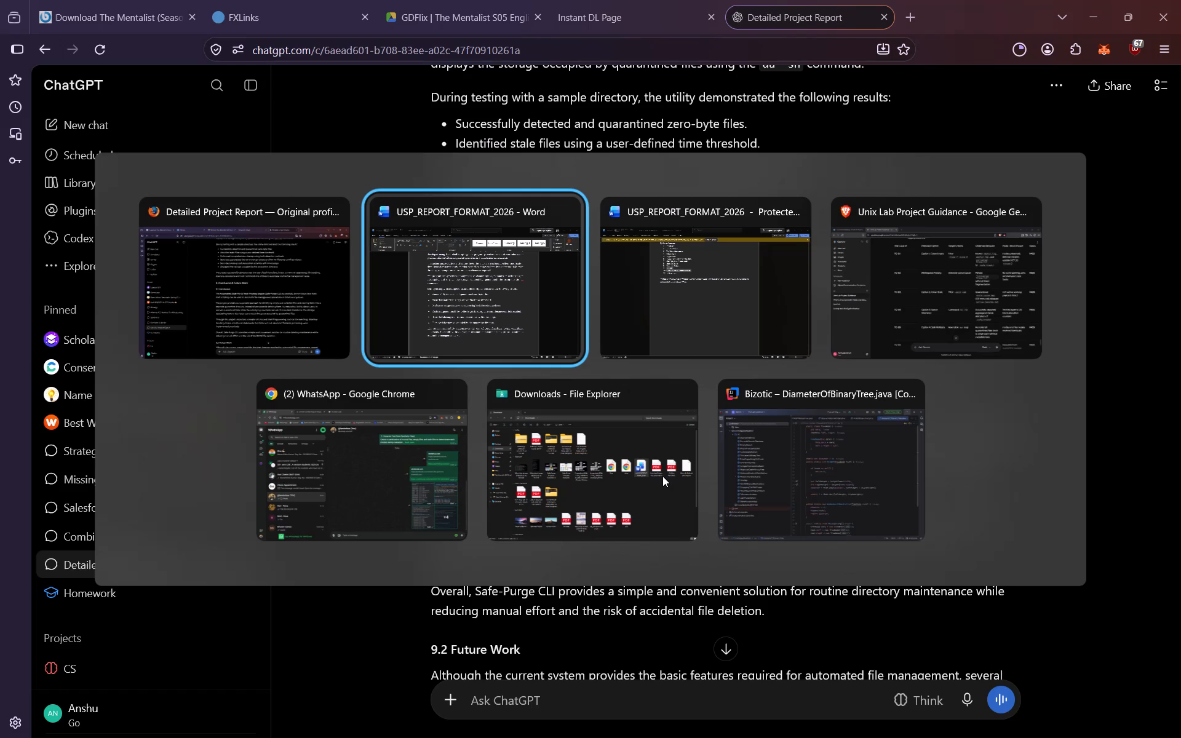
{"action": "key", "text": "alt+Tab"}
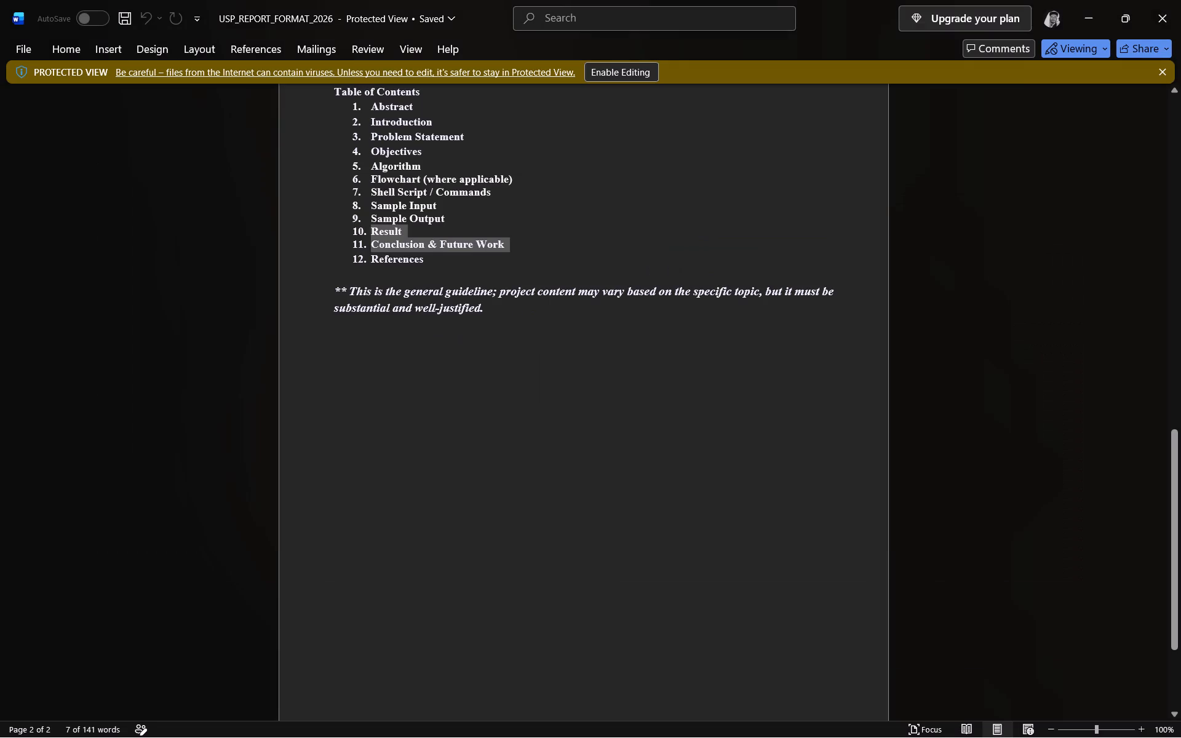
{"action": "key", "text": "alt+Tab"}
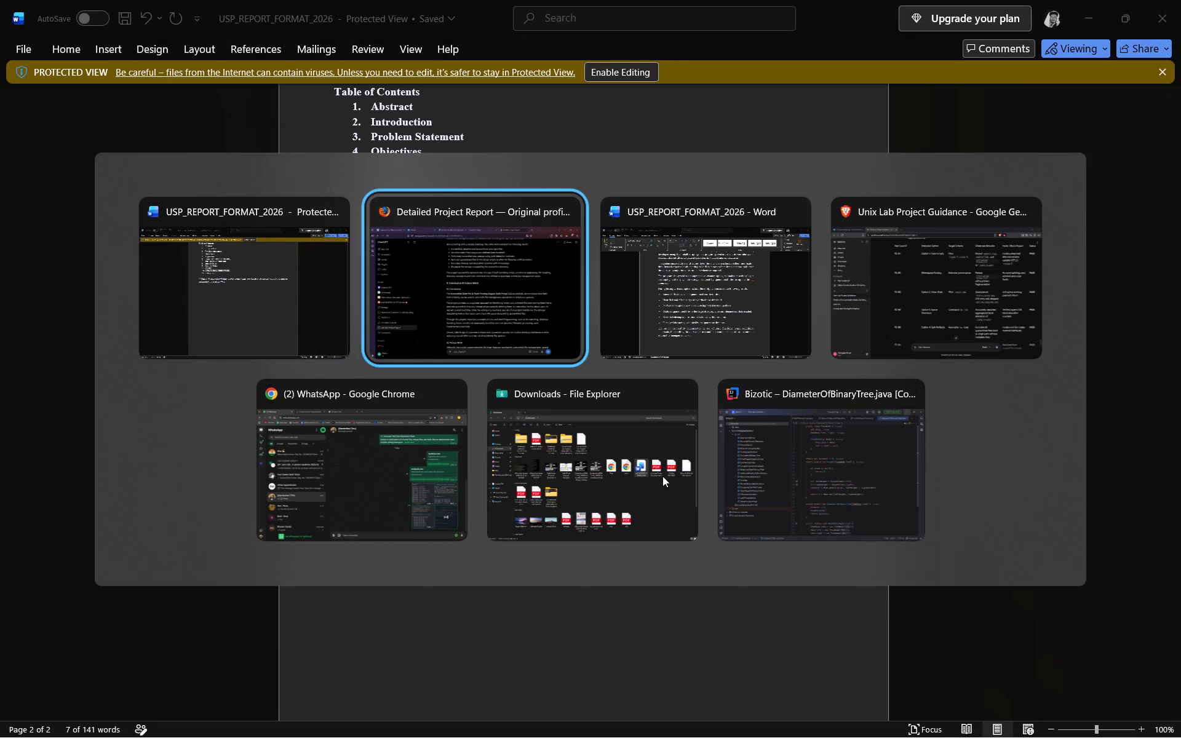
{"action": "scroll", "coordinate": [495, 488], "scroll_direction": "down", "scroll_amount": 2}
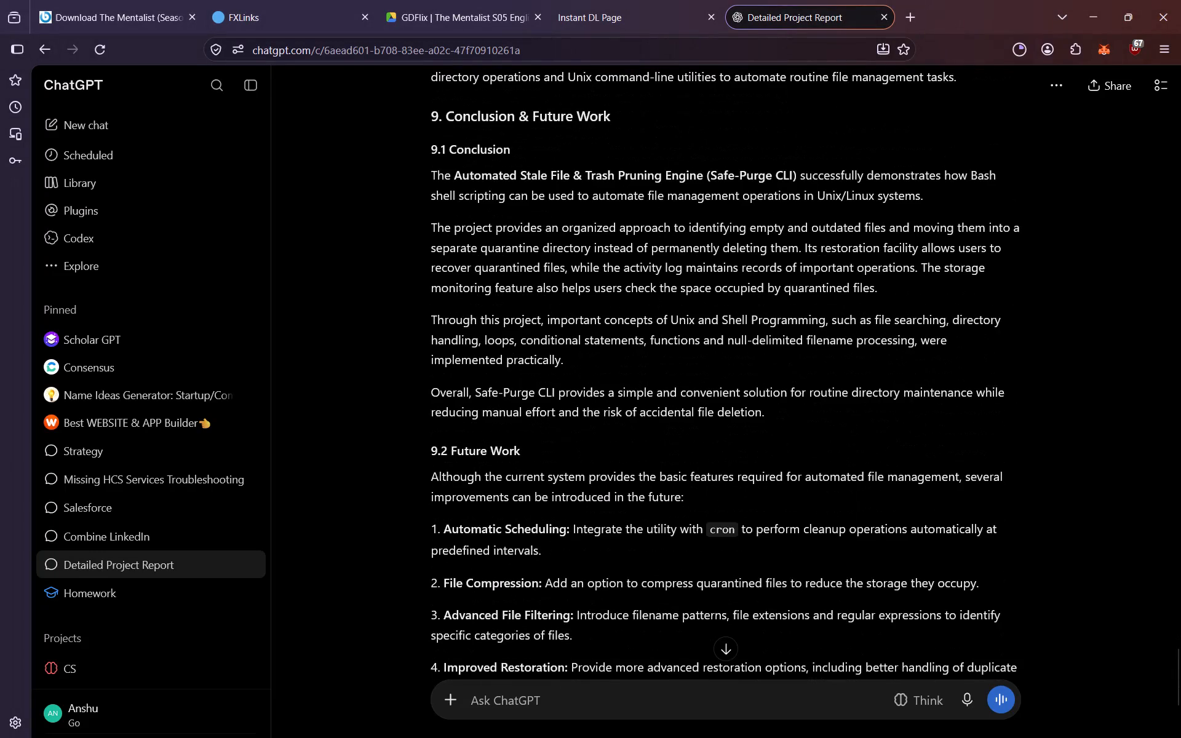
{"action": "scroll", "coordinate": [458, 346], "scroll_direction": "up", "scroll_amount": 1}
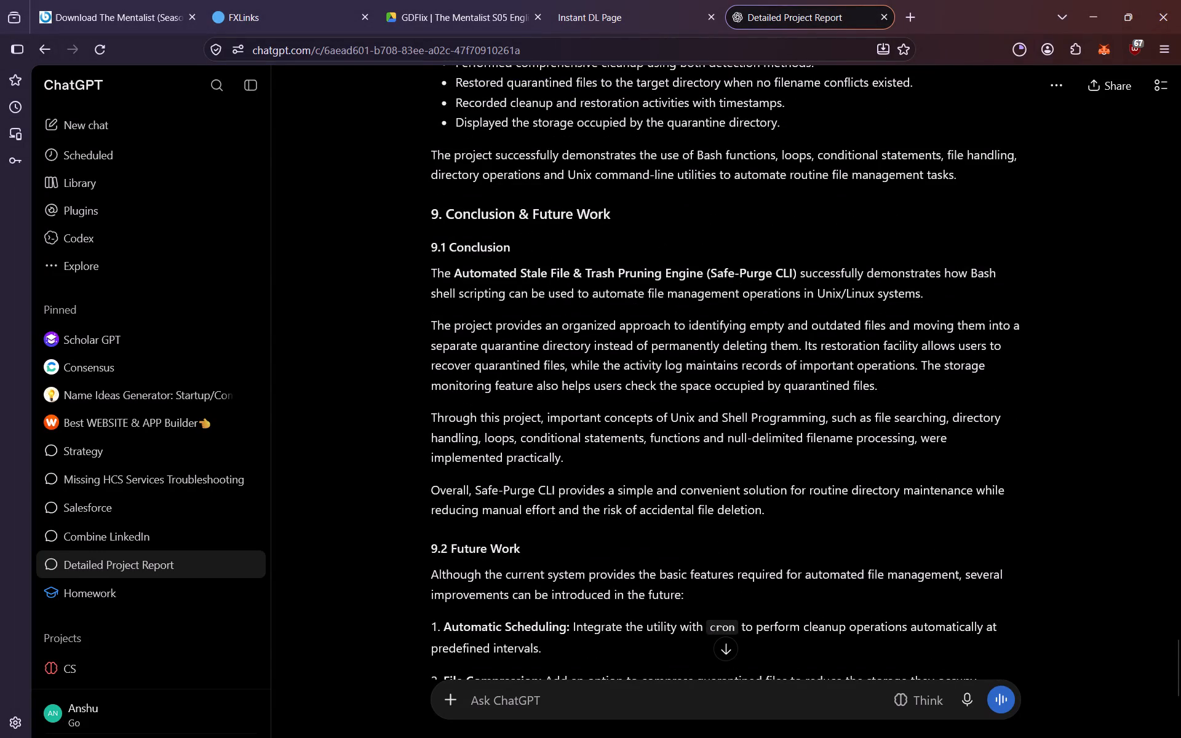
{"action": "key", "text": "alt+Tab"}
{"action": "key", "text": "alt+Tab"}
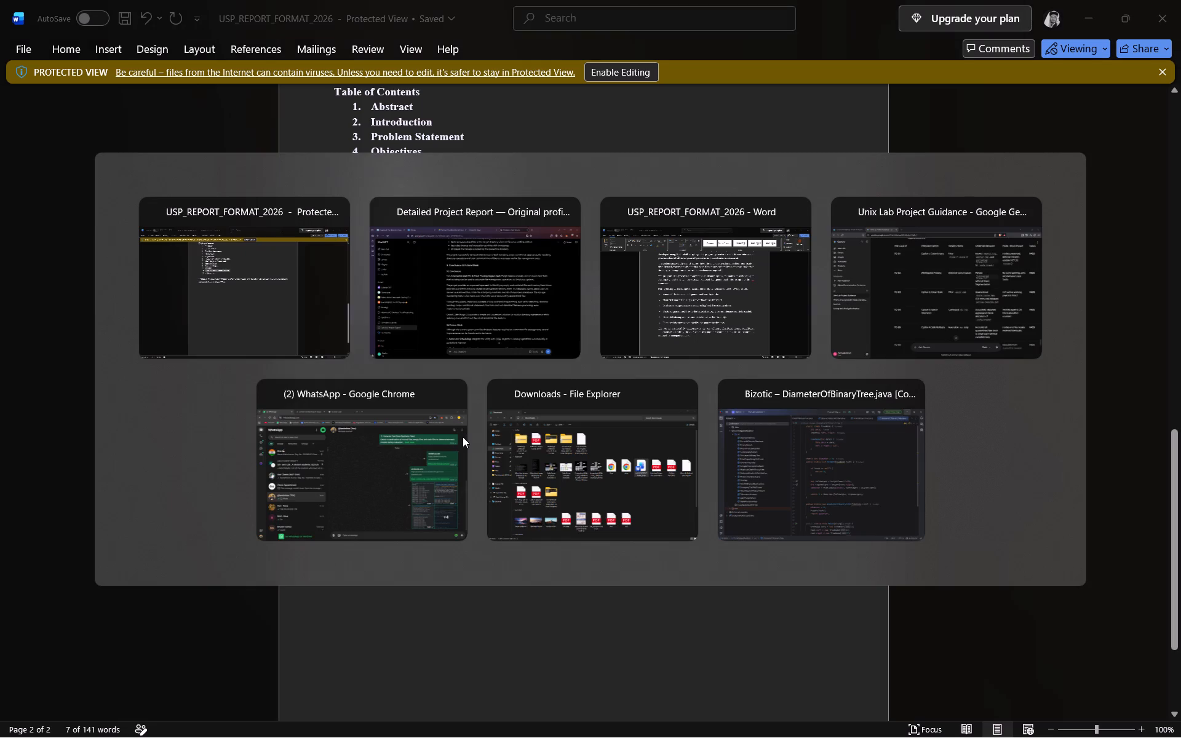
{"action": "key", "text": "alt+Tab"}
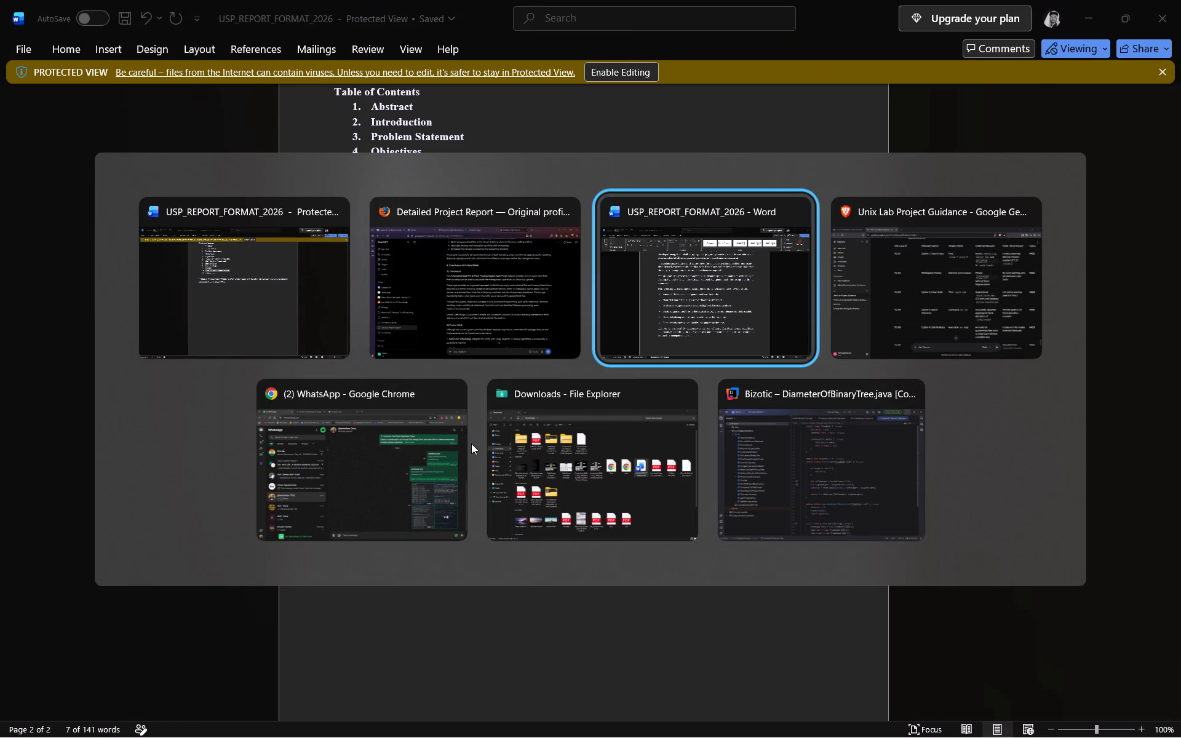
Insert blank lines after the Results section in the editable Word report to begin a new page following page 15.
{"action": "scroll", "coordinate": [477, 452], "scroll_direction": "down", "scroll_amount": 17}
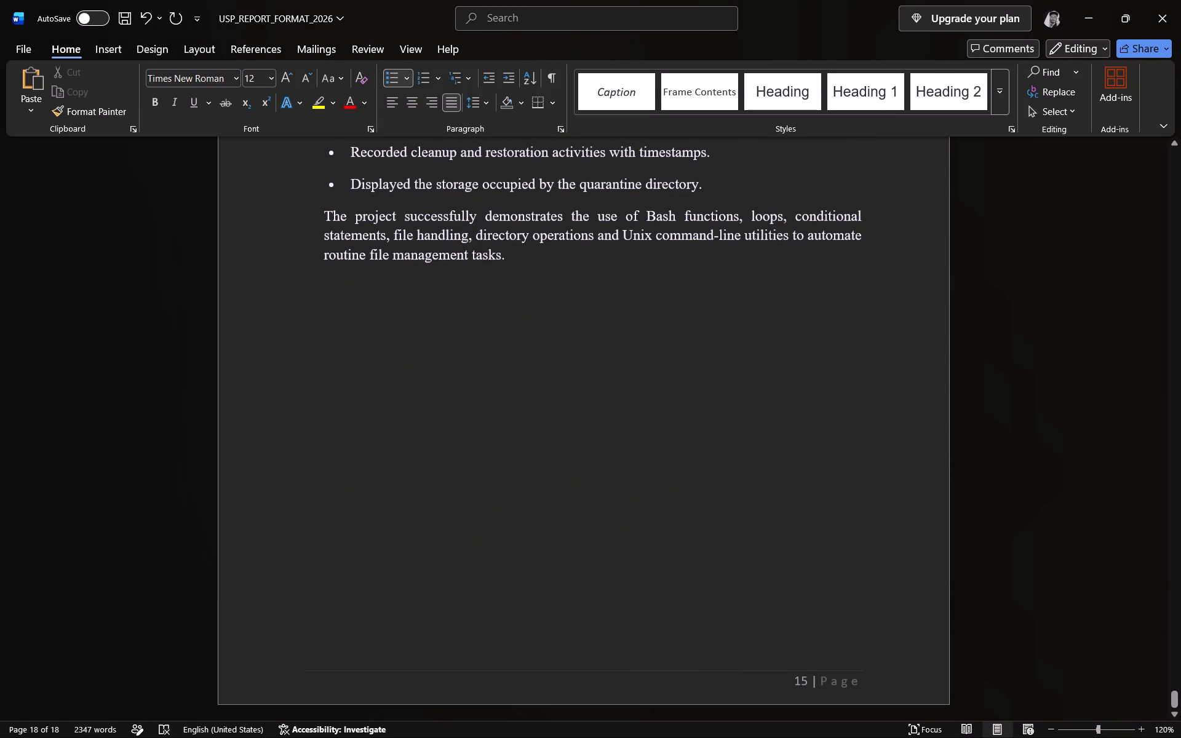
{"action": "left_click", "coordinate": [542, 408]}
{"action": "key", "text": "Return"}
{"action": "key", "text": "Return"}
{"action": "key", "text": "Return"}
{"action": "key", "text": "Return"}
{"action": "key", "text": "Return"}
{"action": "key", "text": "Return"}
{"action": "key", "text": "Return"}
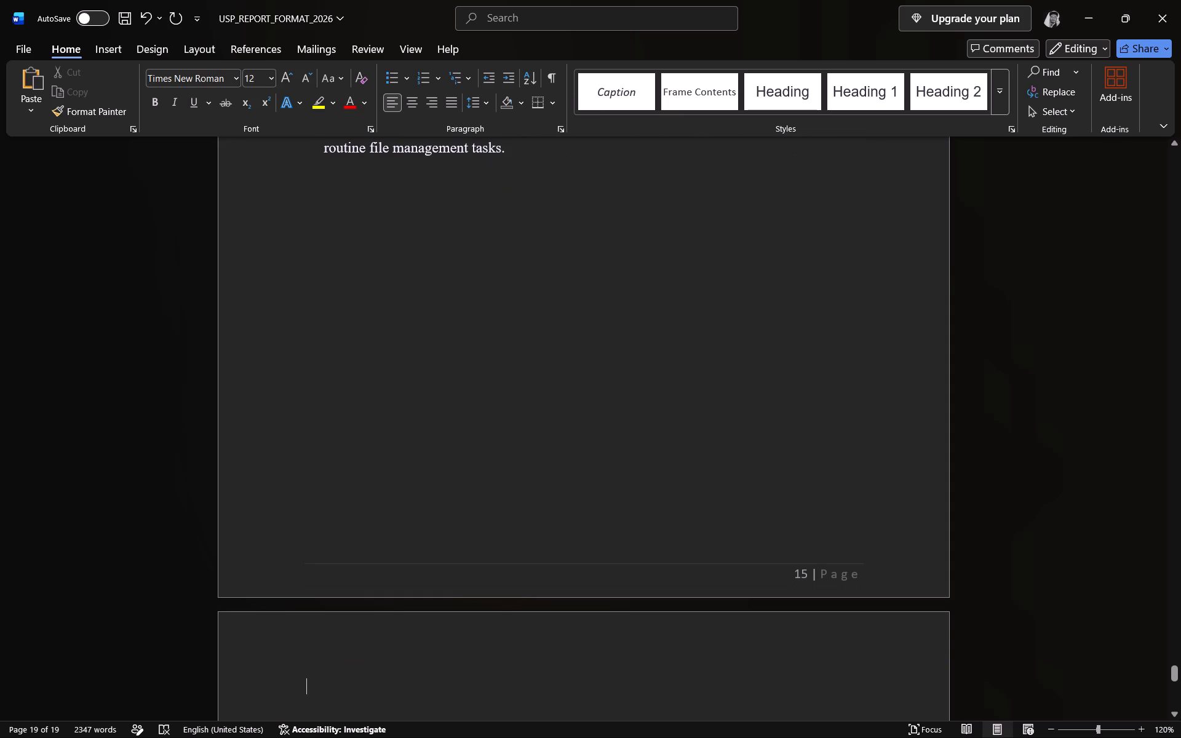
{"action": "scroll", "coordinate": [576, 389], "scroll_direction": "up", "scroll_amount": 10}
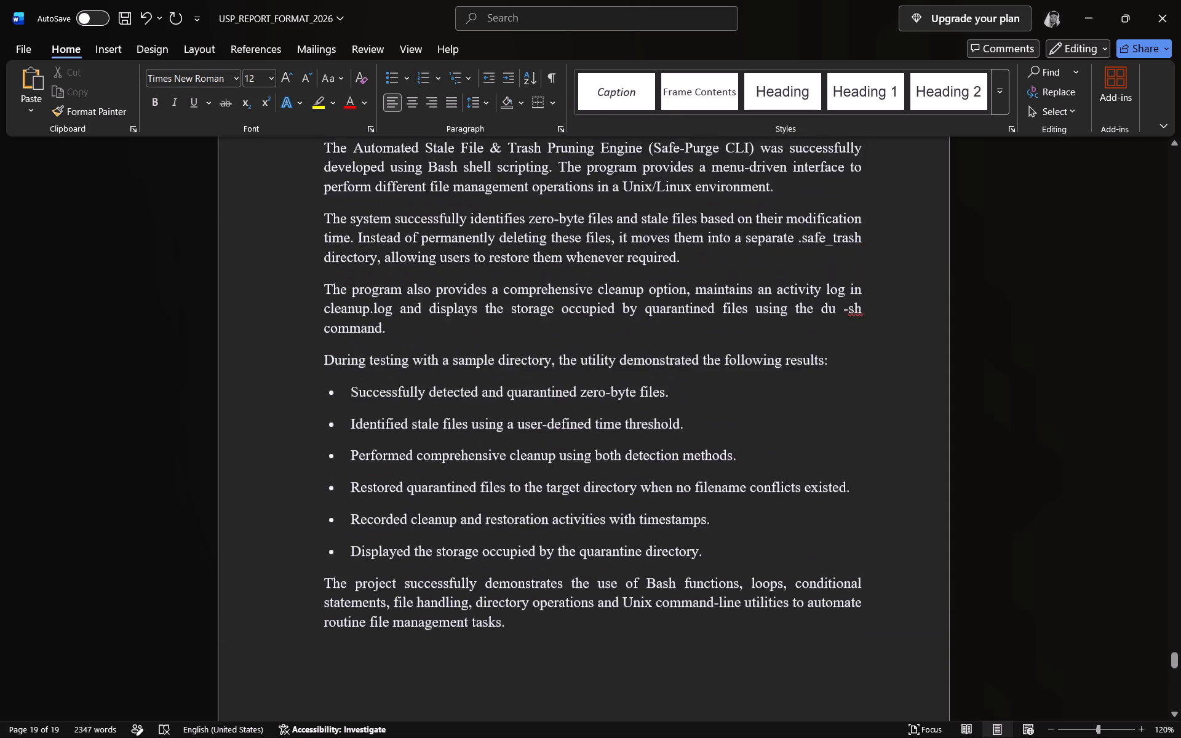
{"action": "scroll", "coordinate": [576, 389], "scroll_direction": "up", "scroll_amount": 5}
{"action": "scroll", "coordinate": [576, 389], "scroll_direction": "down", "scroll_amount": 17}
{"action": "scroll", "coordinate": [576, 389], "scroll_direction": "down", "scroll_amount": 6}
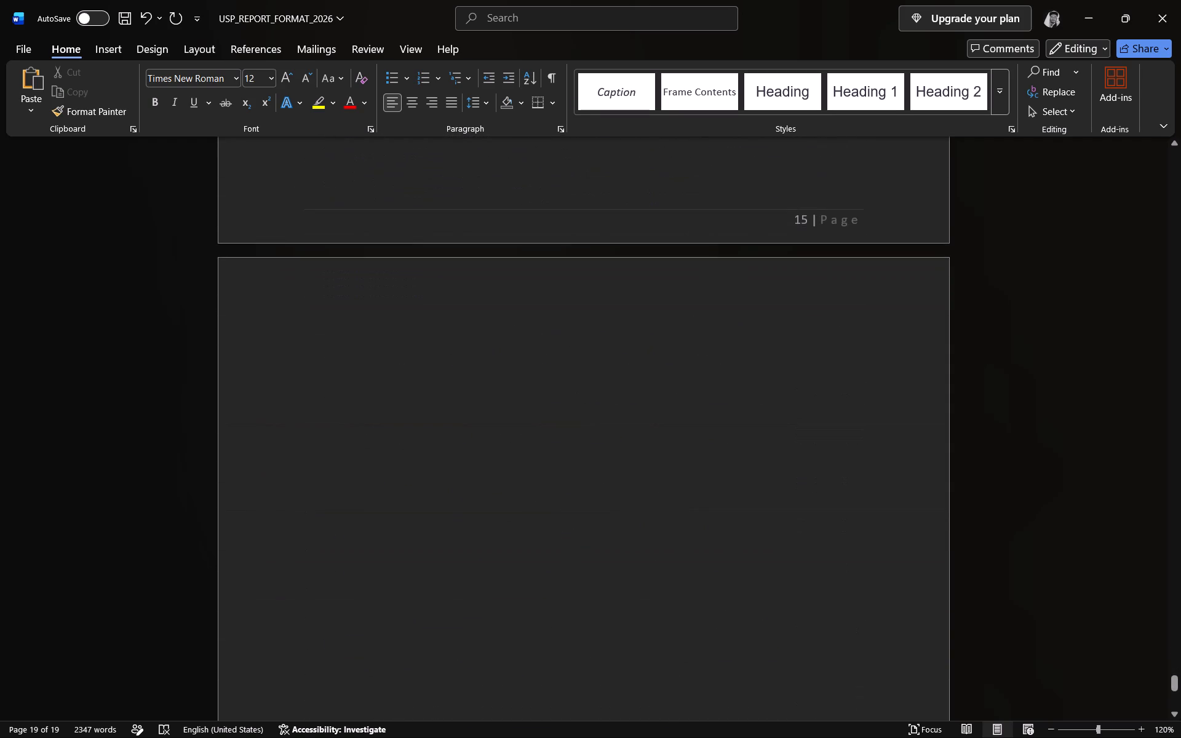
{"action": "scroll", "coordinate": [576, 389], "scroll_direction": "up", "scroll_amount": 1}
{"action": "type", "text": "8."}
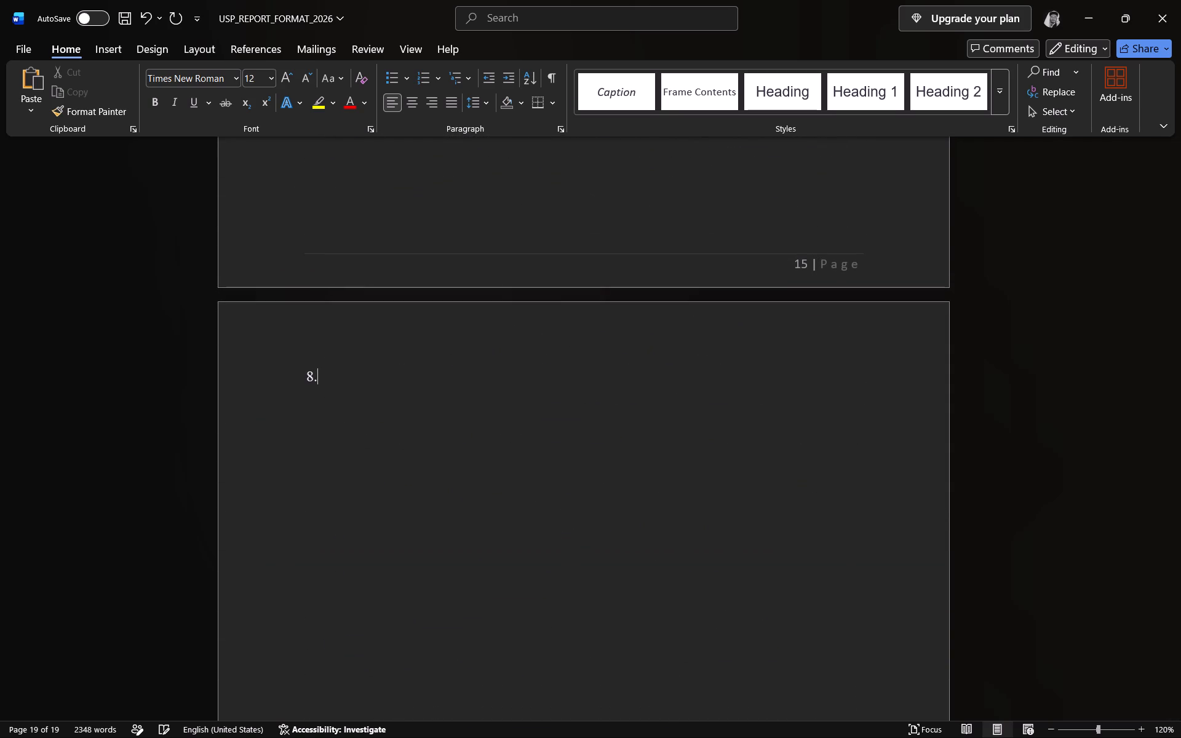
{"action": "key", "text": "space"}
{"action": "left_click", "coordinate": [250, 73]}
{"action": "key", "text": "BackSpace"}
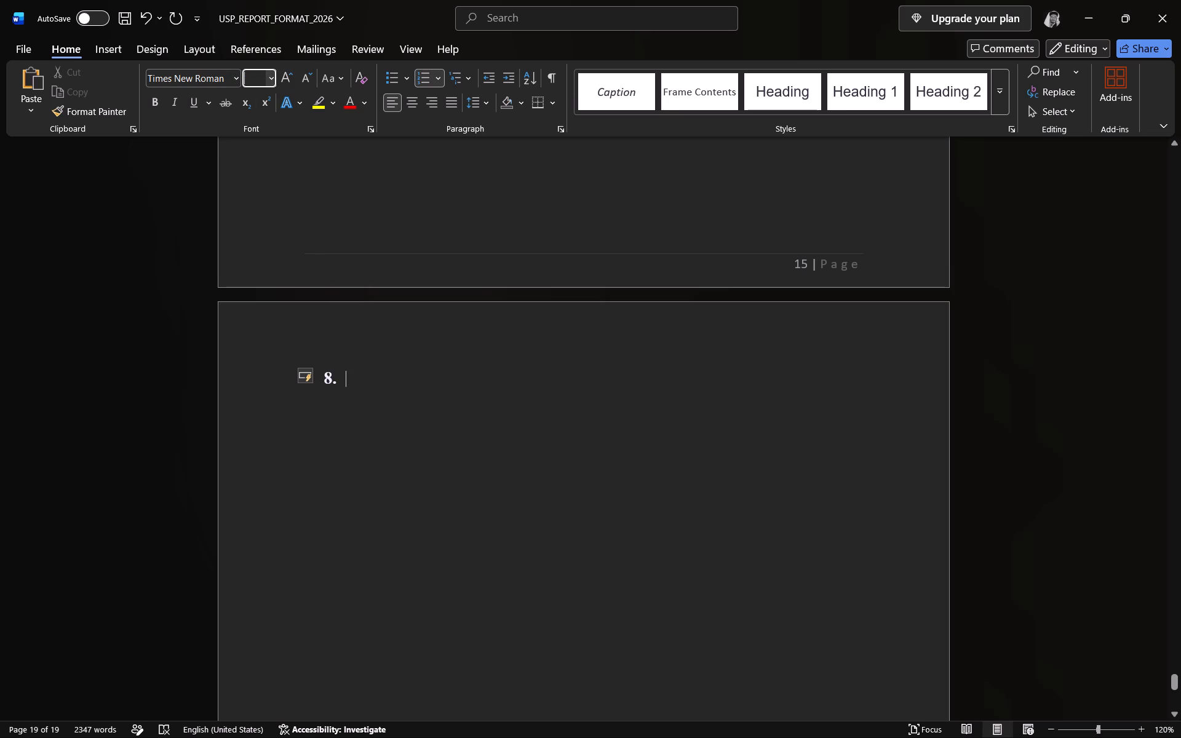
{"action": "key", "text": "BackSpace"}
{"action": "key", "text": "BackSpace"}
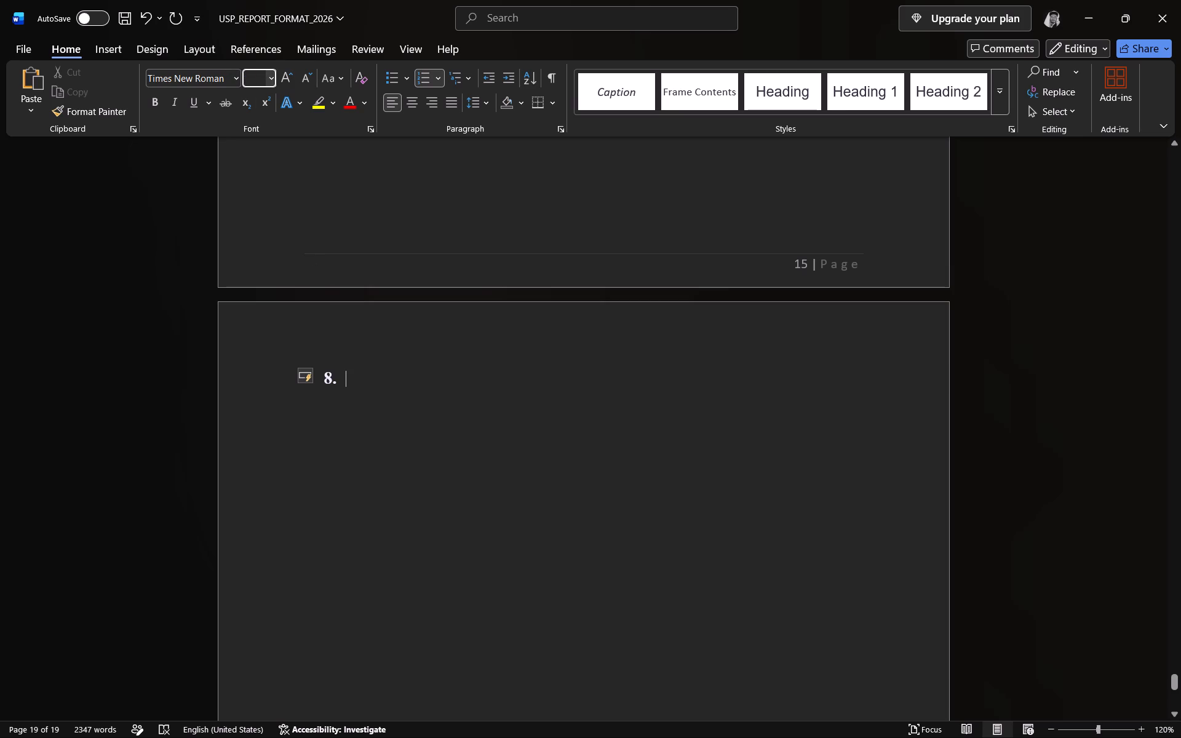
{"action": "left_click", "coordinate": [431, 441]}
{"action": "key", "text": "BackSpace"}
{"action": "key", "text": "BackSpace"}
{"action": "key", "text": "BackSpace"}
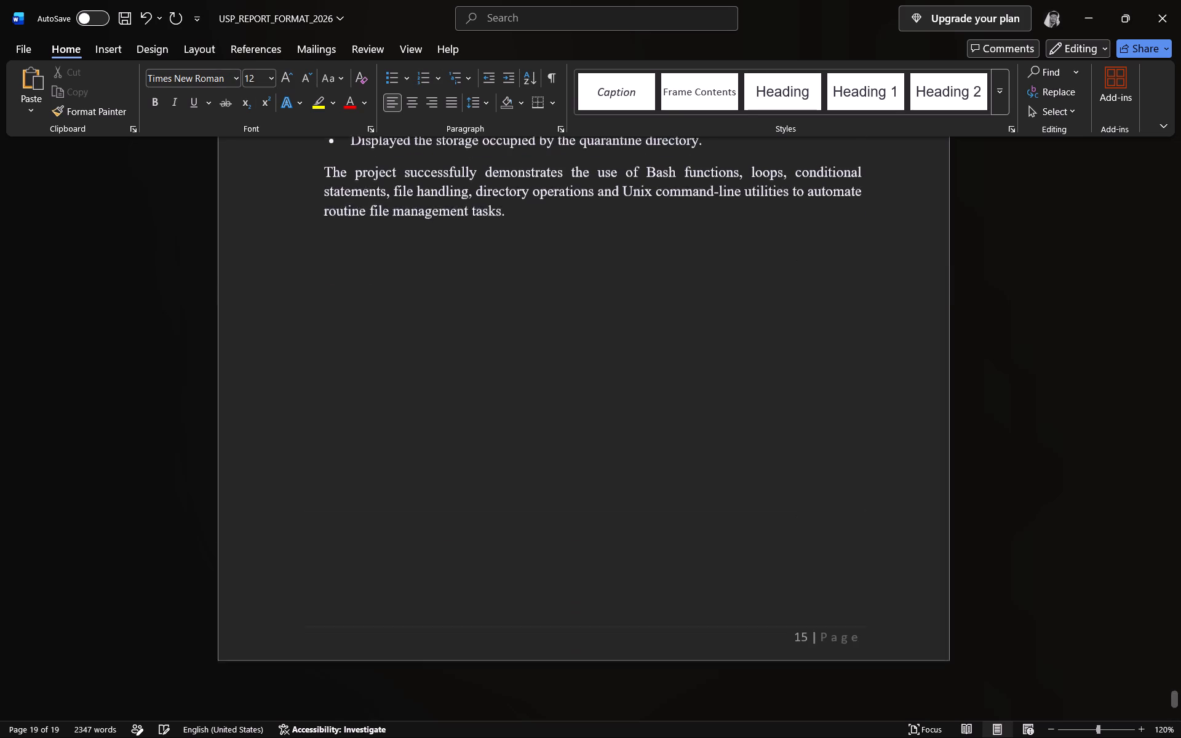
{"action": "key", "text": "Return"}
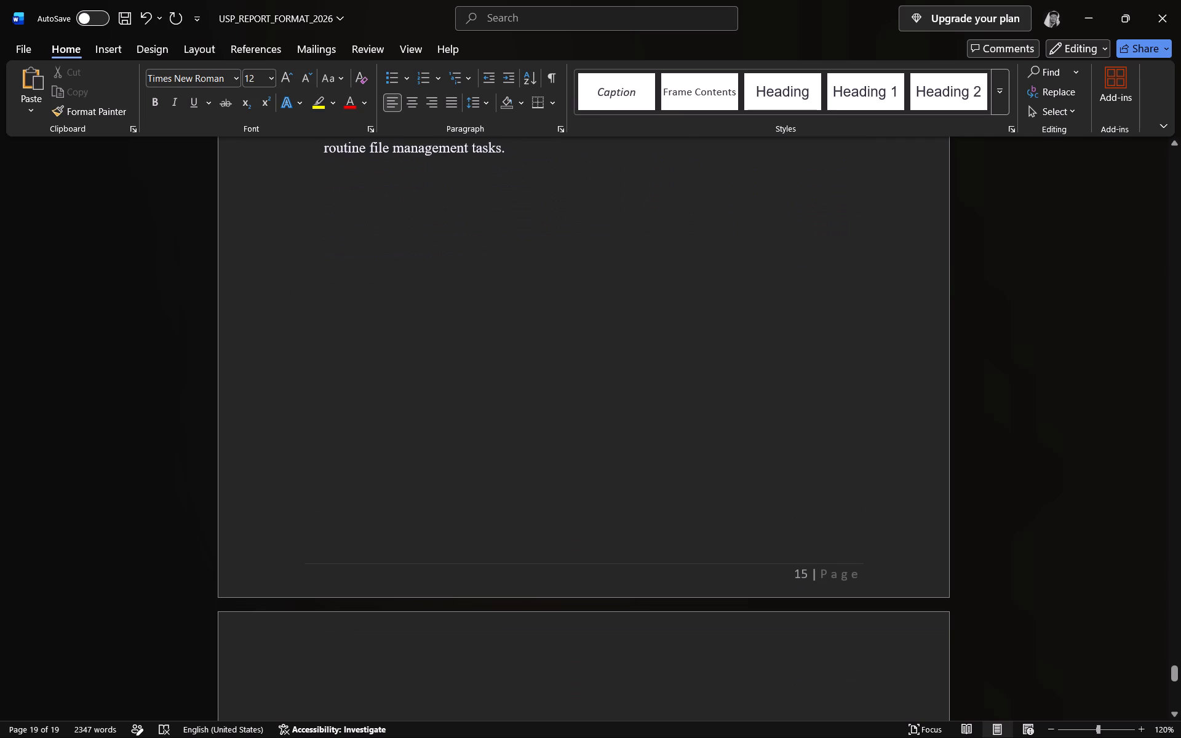
Add the numbered heading "8. Conclusion" in bold 14 pt at the start of the new page after page 15.
{"action": "left_click", "coordinate": [157, 104]}
{"action": "left_click", "coordinate": [263, 82]}
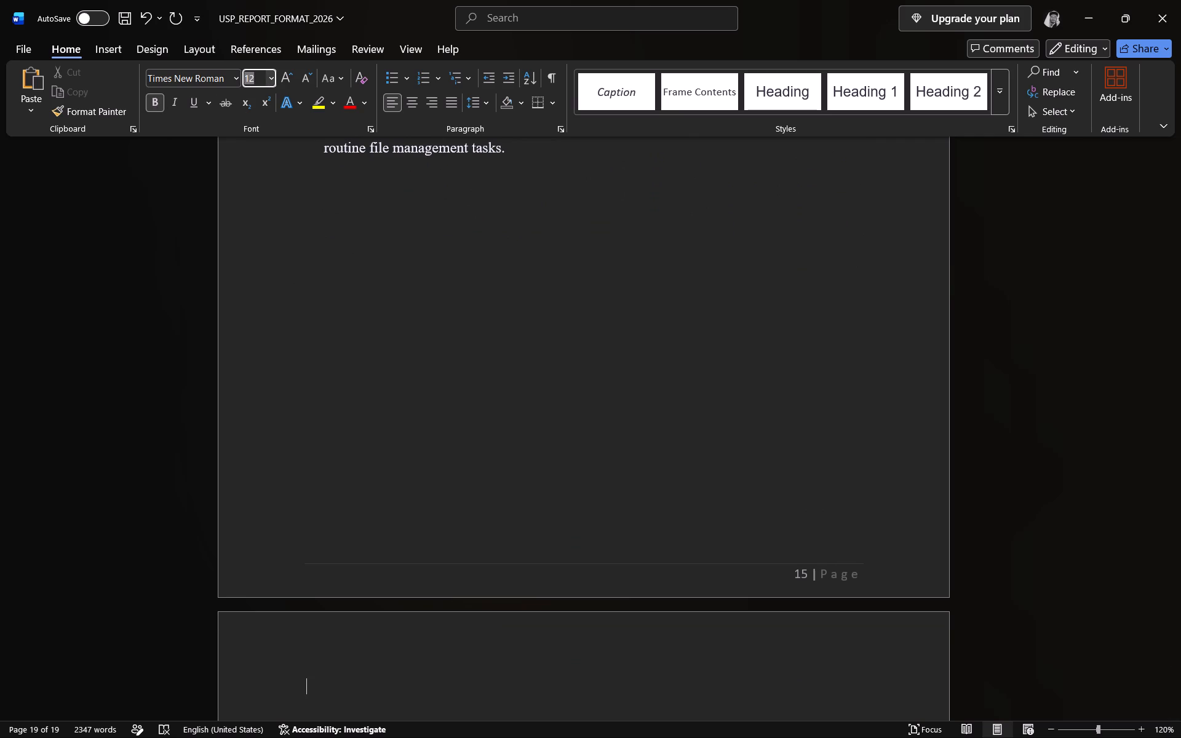
{"action": "type", "text": "14"}
{"action": "key", "text": "Return"}
{"action": "type", "text": "8."}
{"action": "key", "text": "space"}
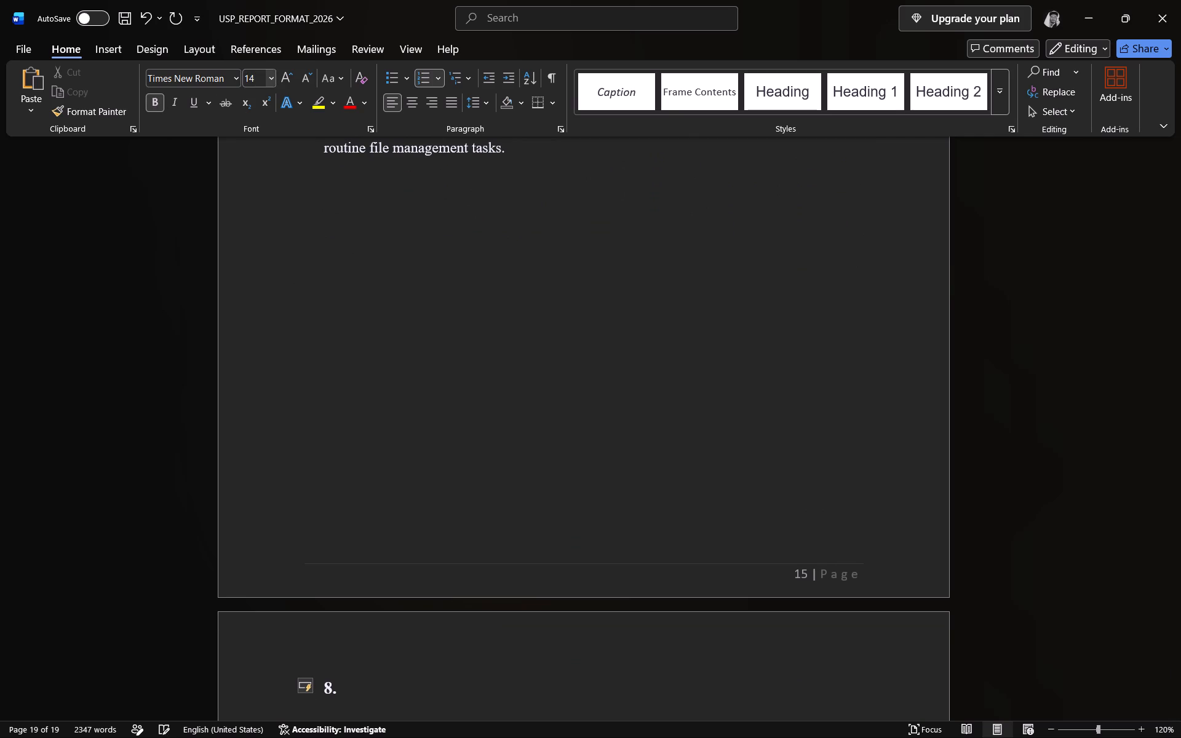
{"action": "type", "text": "Conclusion"}
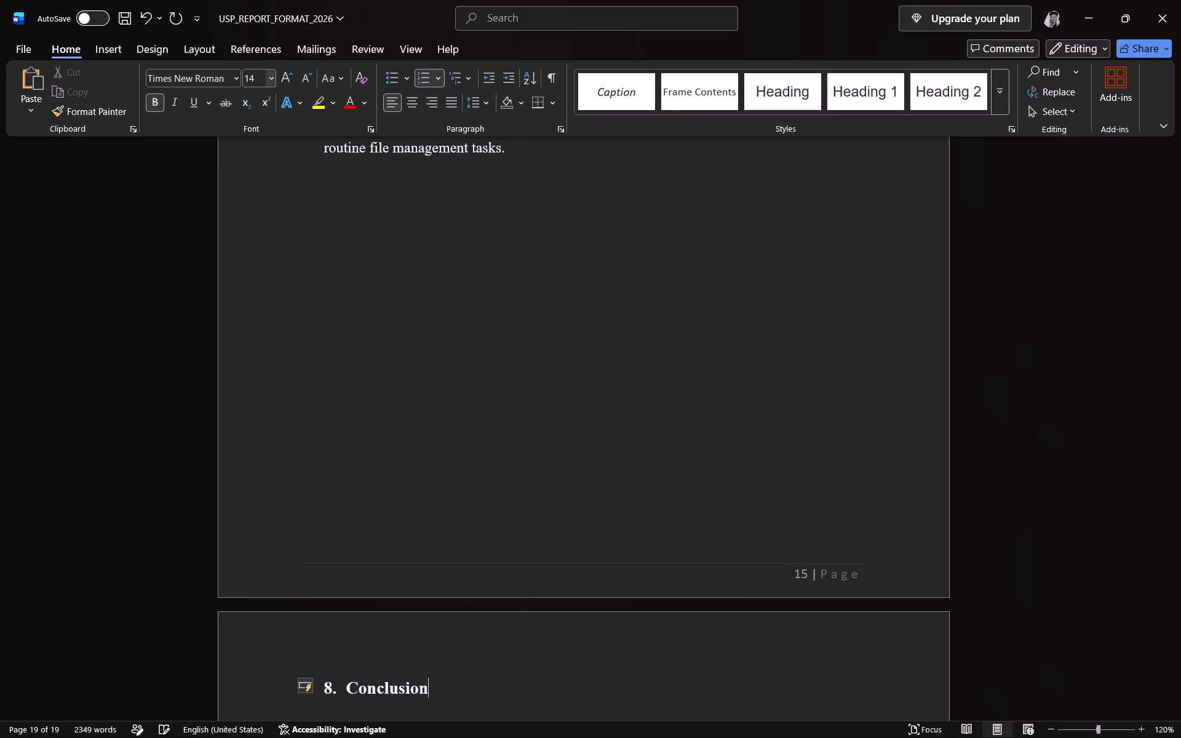
Add an unnumbered body line below the "8. Conclusion" heading and set it to 12 pt without bold.
{"action": "key", "text": "Return"}
{"action": "key", "text": "BackSpace"}
{"action": "key", "text": "BackSpace"}
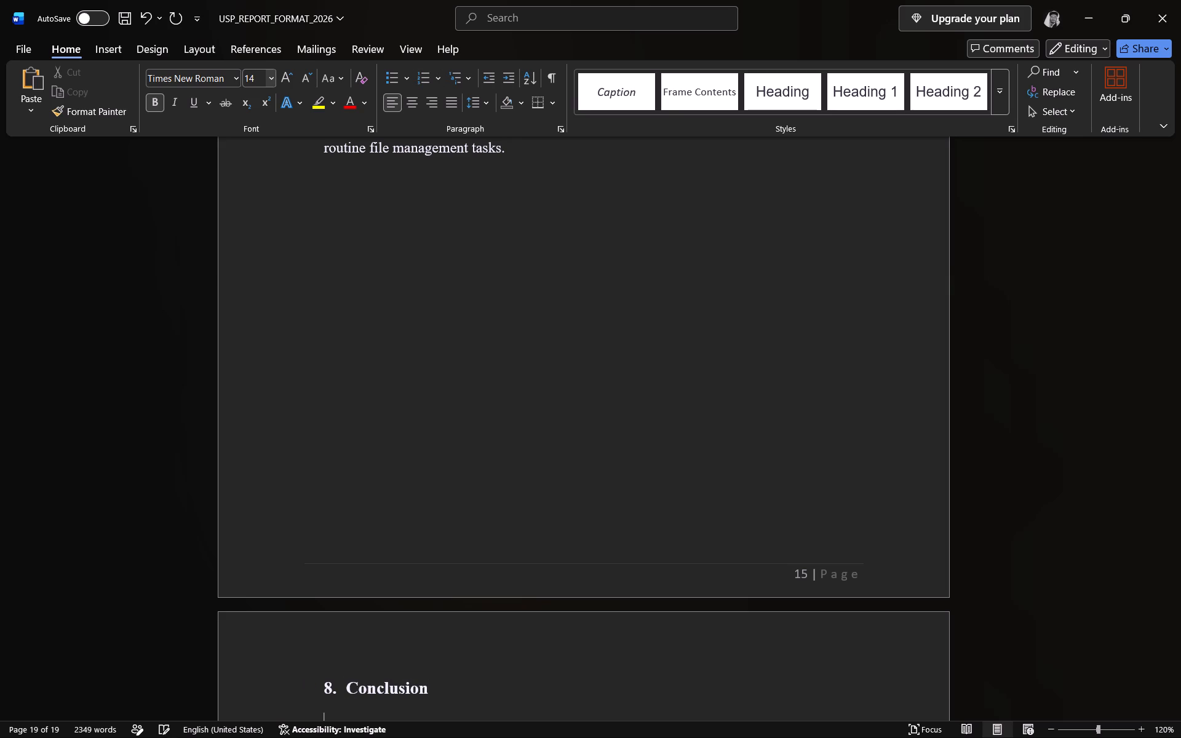
{"action": "left_click", "coordinate": [263, 76]}
{"action": "type", "text": "12"}
{"action": "key", "text": "Return"}
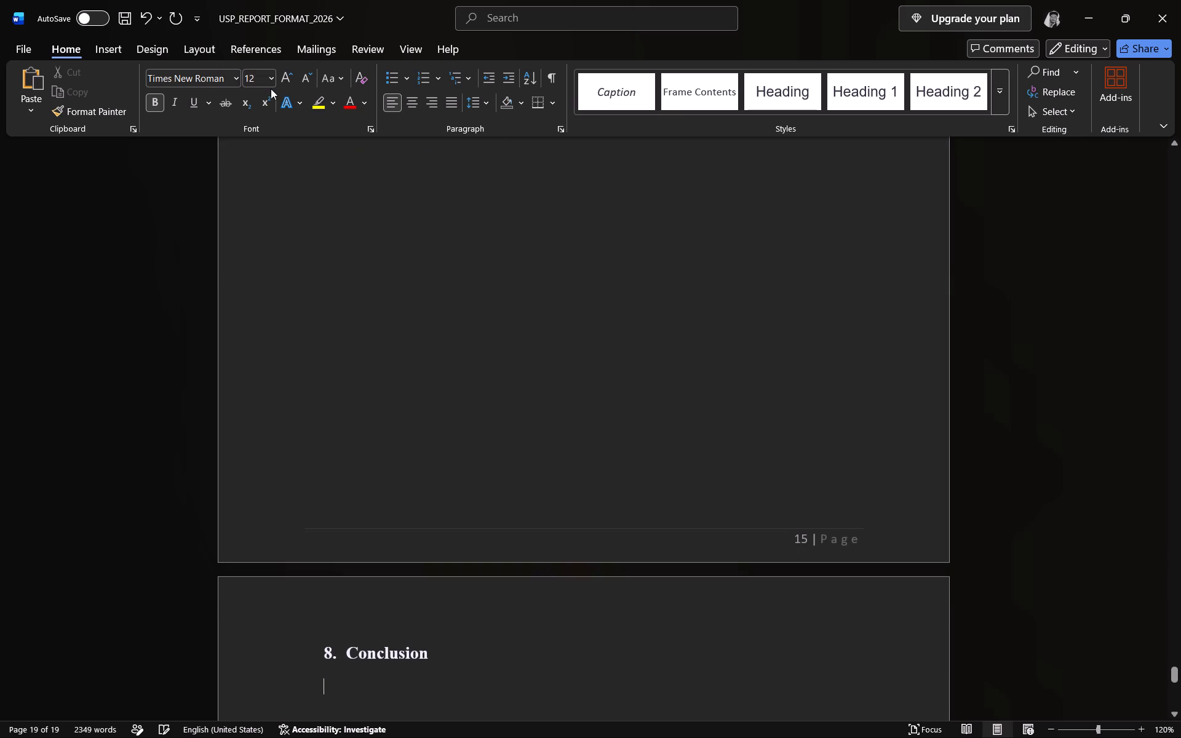
{"action": "left_click", "coordinate": [157, 105]}
Switch to the ChatGPT "Detailed Project Report" conversation in Firefox and go to the end of the Conclusion & Future Work text.
{"action": "key", "text": "alt+Tab"}
{"action": "key", "text": "alt+Tab"}
{"action": "key", "text": "alt+Tab"}
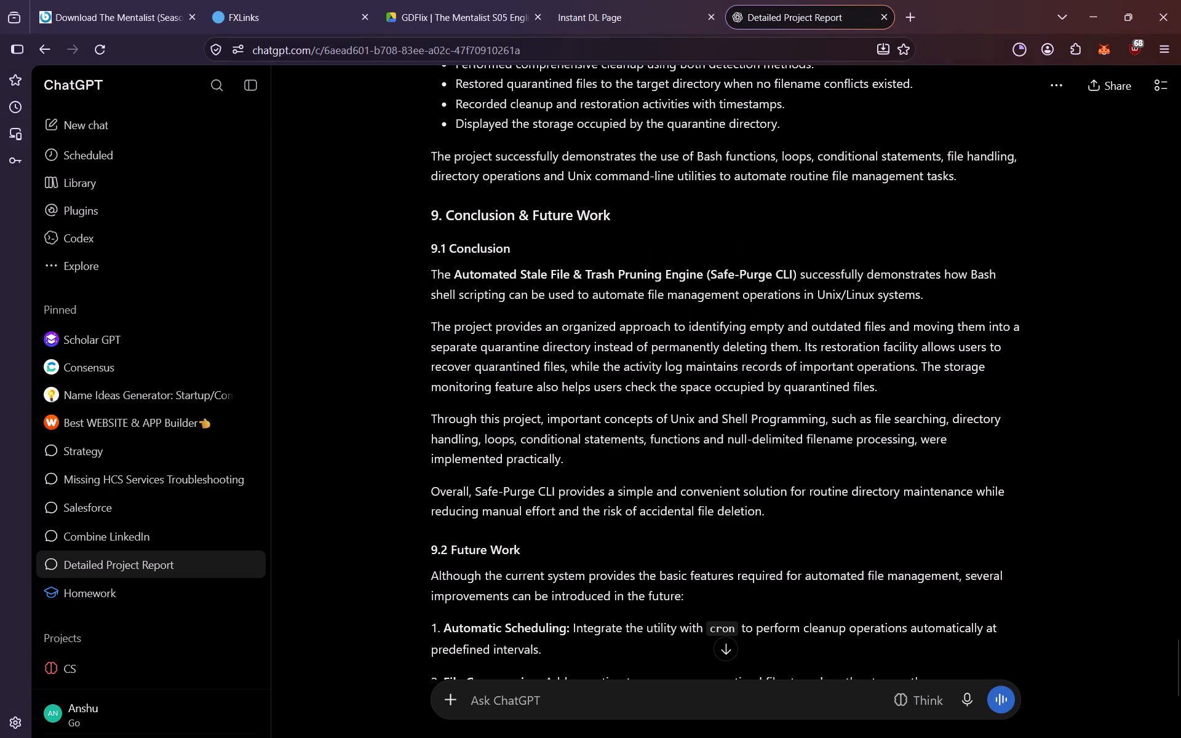
{"action": "scroll", "coordinate": [461, 313], "scroll_direction": "down", "scroll_amount": 2}
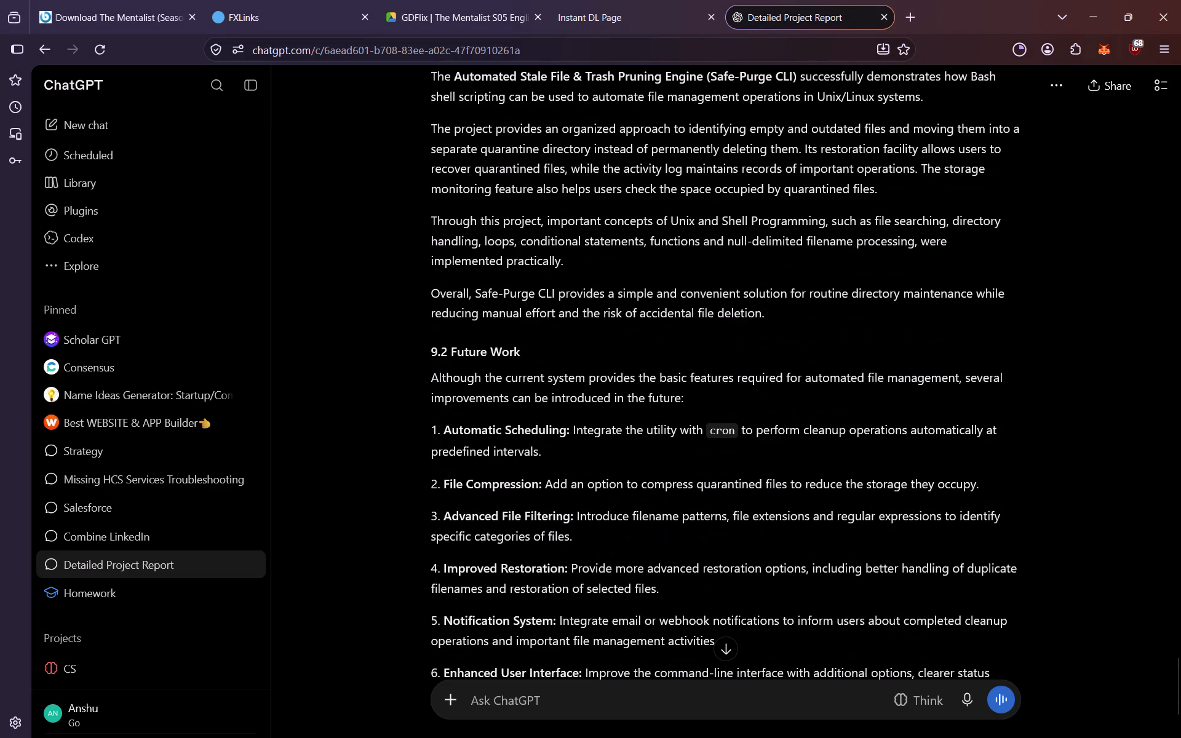
{"action": "scroll", "coordinate": [463, 299], "scroll_direction": "down", "scroll_amount": 6}
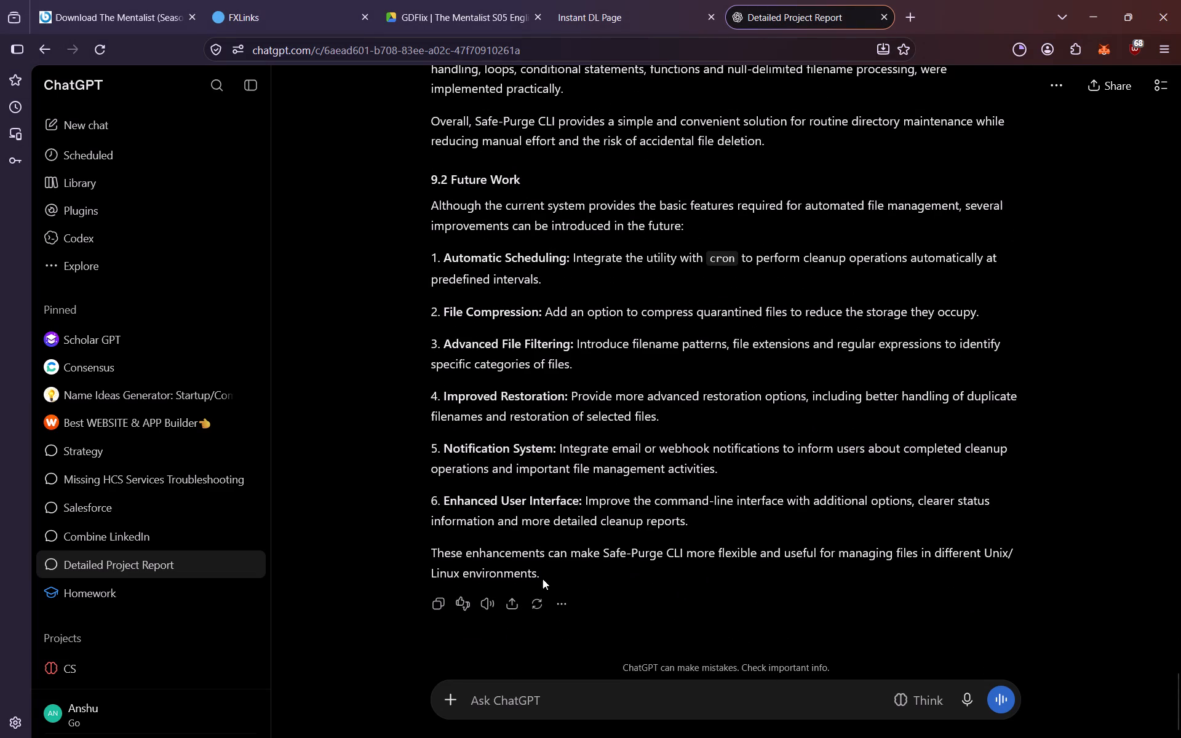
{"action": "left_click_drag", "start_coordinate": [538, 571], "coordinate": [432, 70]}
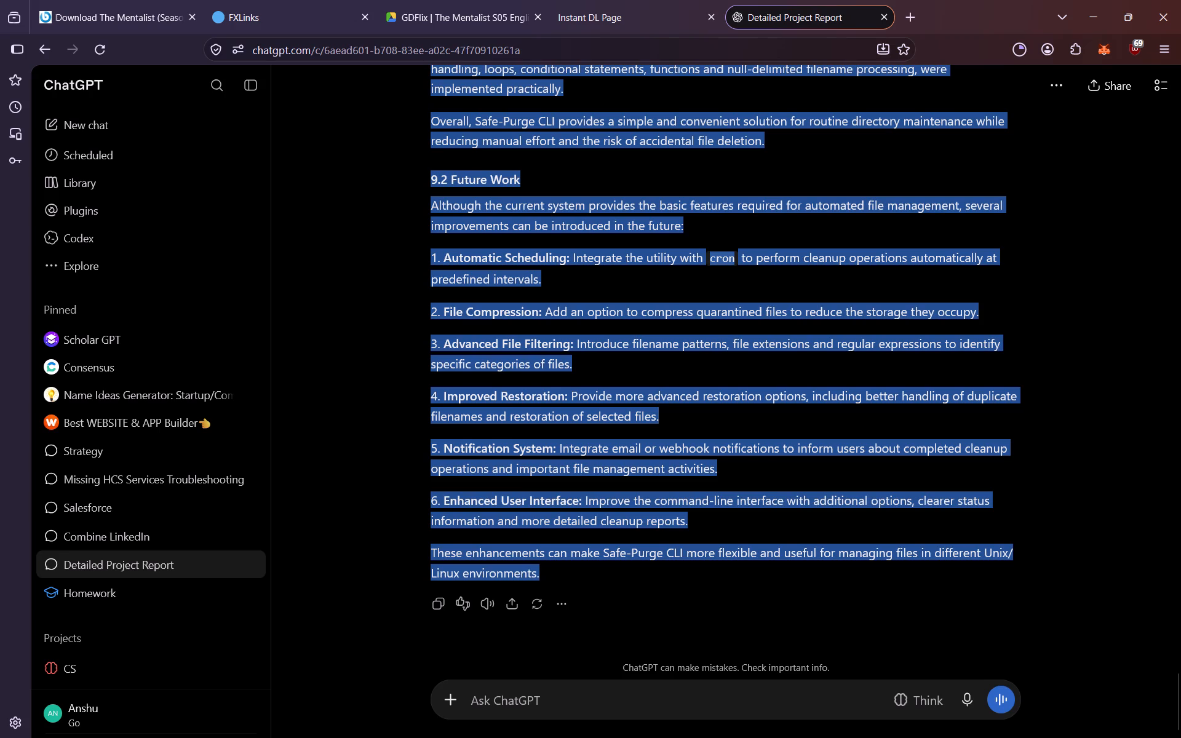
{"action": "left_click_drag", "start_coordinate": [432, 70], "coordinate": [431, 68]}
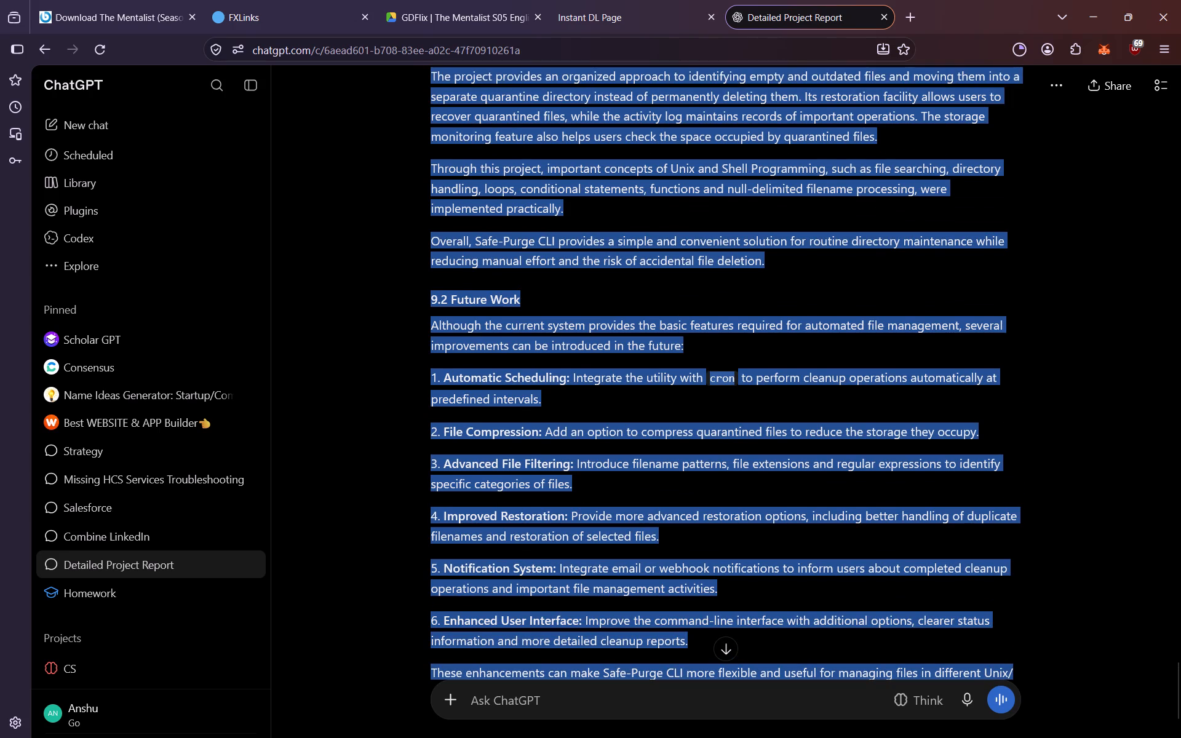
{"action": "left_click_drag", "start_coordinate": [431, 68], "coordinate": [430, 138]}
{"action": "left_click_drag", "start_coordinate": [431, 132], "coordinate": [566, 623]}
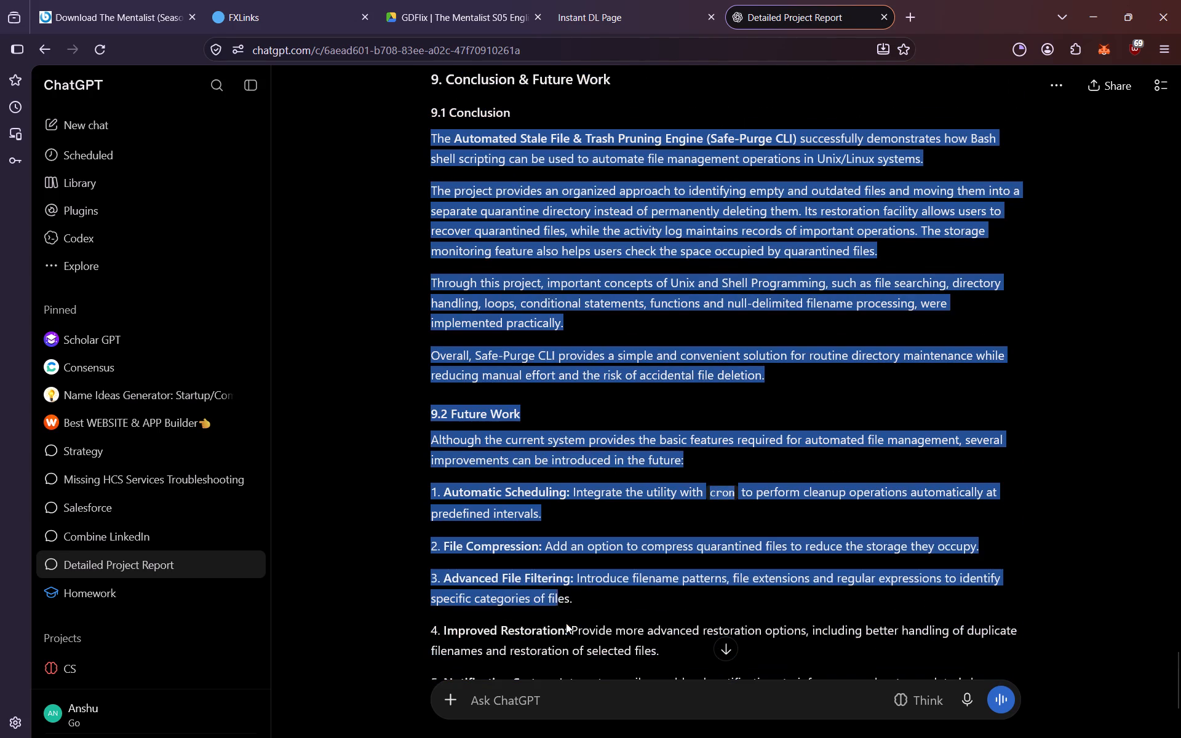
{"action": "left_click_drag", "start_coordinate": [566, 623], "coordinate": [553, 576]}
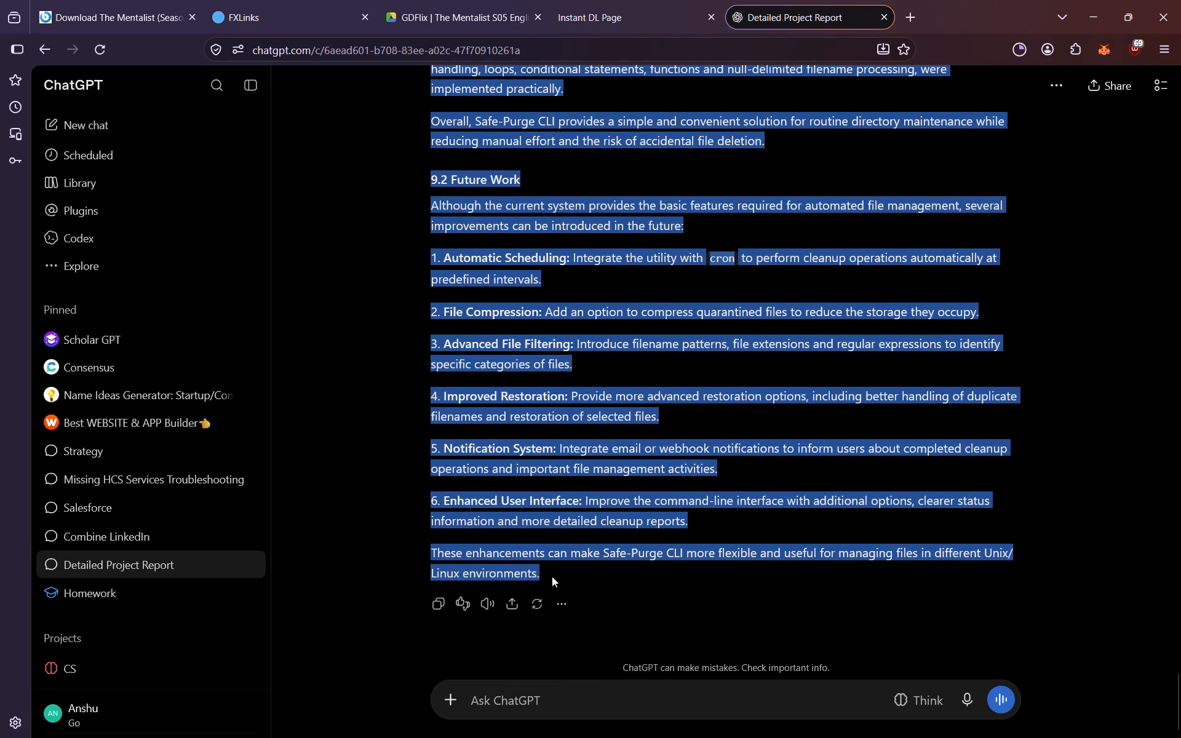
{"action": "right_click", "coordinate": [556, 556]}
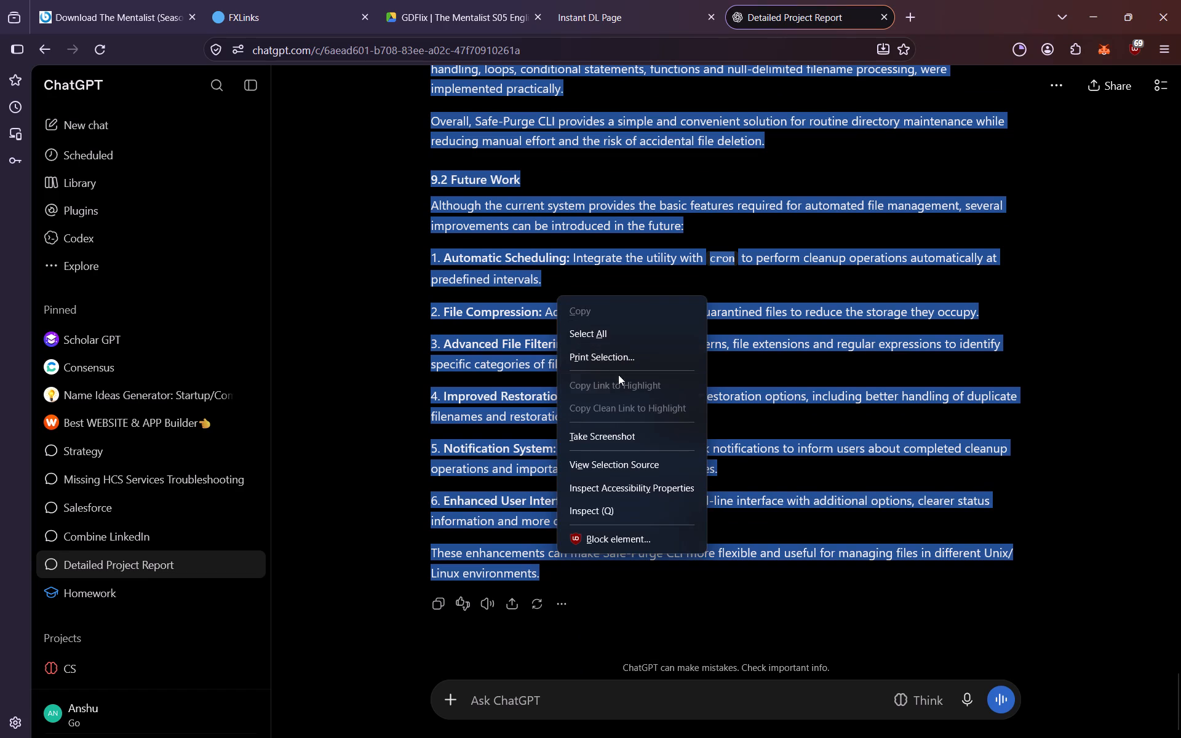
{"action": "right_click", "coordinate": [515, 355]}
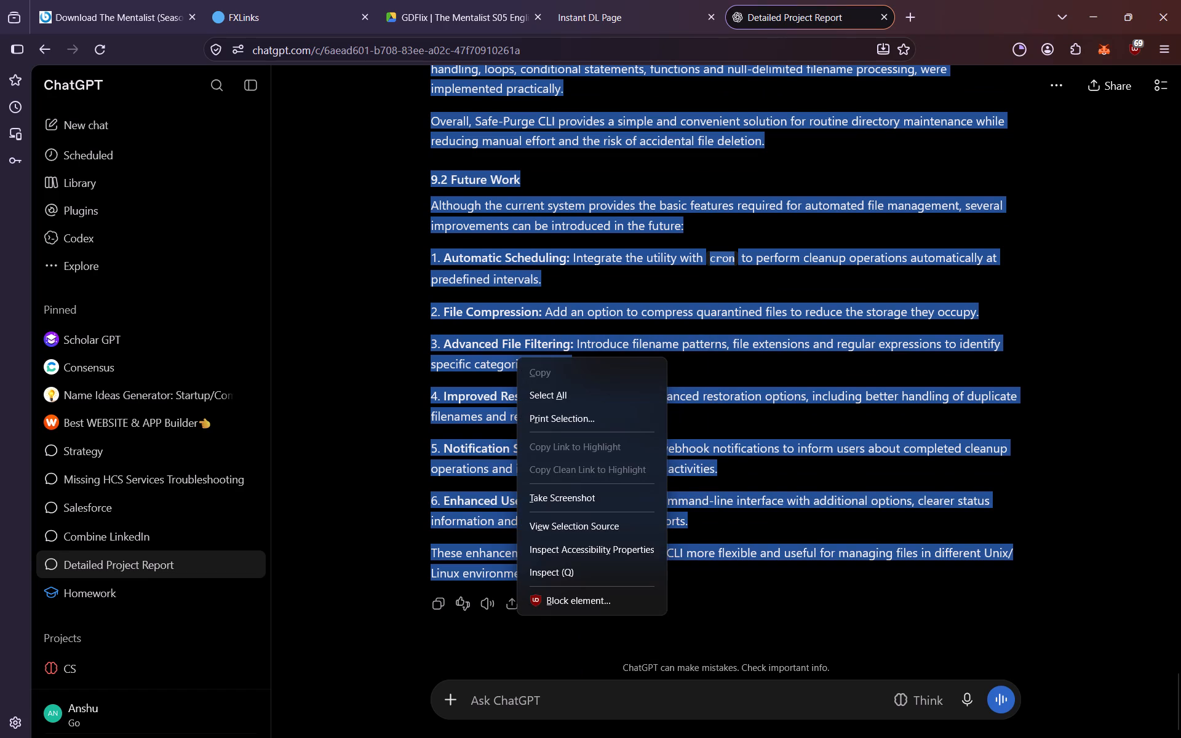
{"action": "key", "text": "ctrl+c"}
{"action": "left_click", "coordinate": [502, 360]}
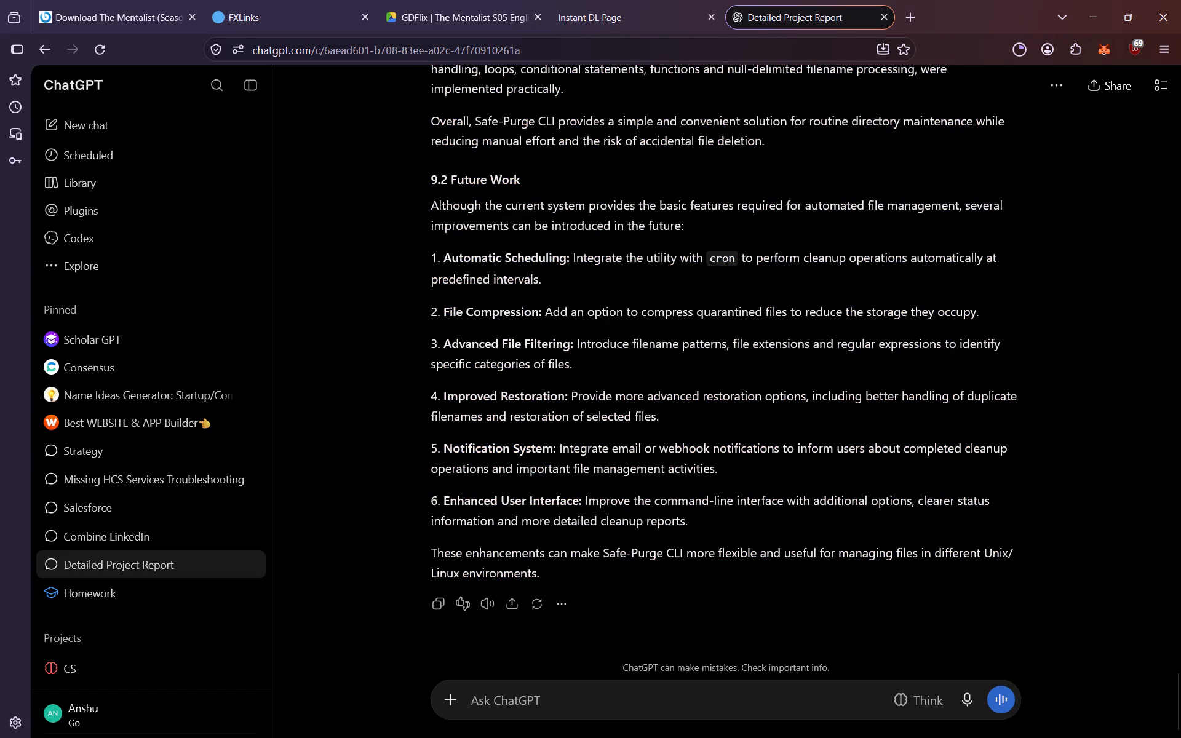
Copy ChatGPT's text from "9.1 Conclusion" through the closing paragraph and paste it below "8. Conclusion" in the editable Word report.
{"action": "left_click_drag", "start_coordinate": [543, 570], "coordinate": [461, 71]}
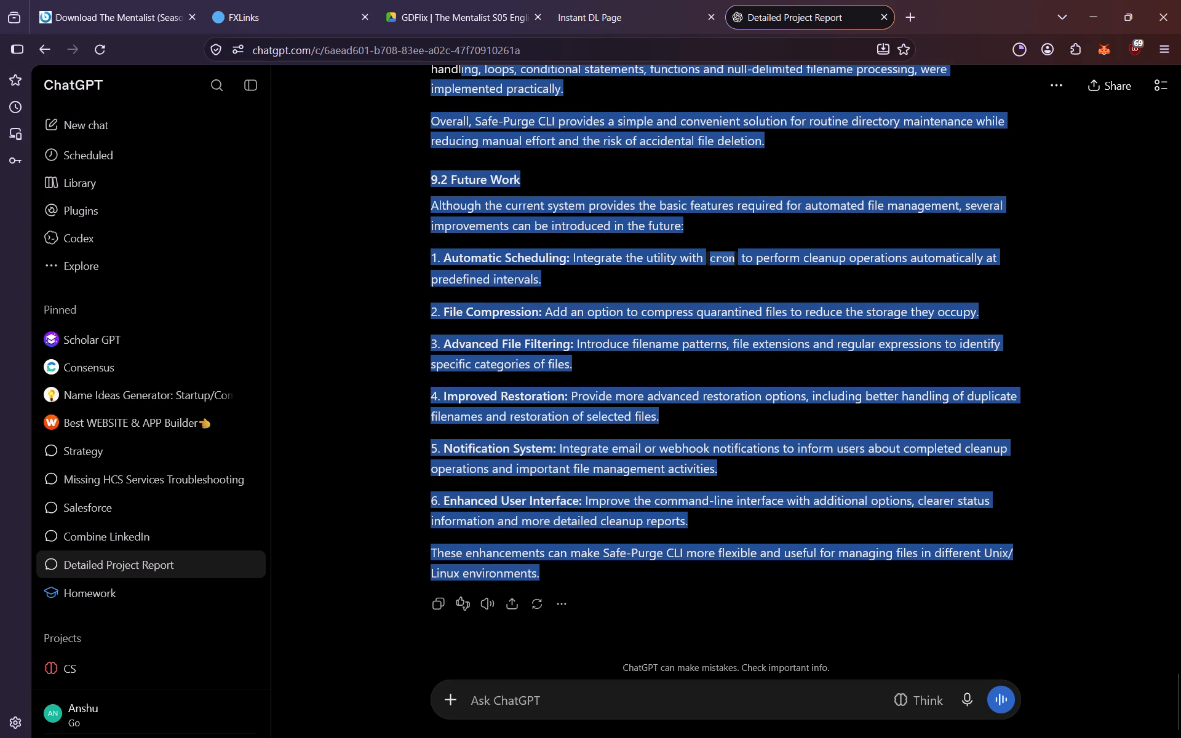
{"action": "left_click_drag", "start_coordinate": [461, 71], "coordinate": [459, 95]}
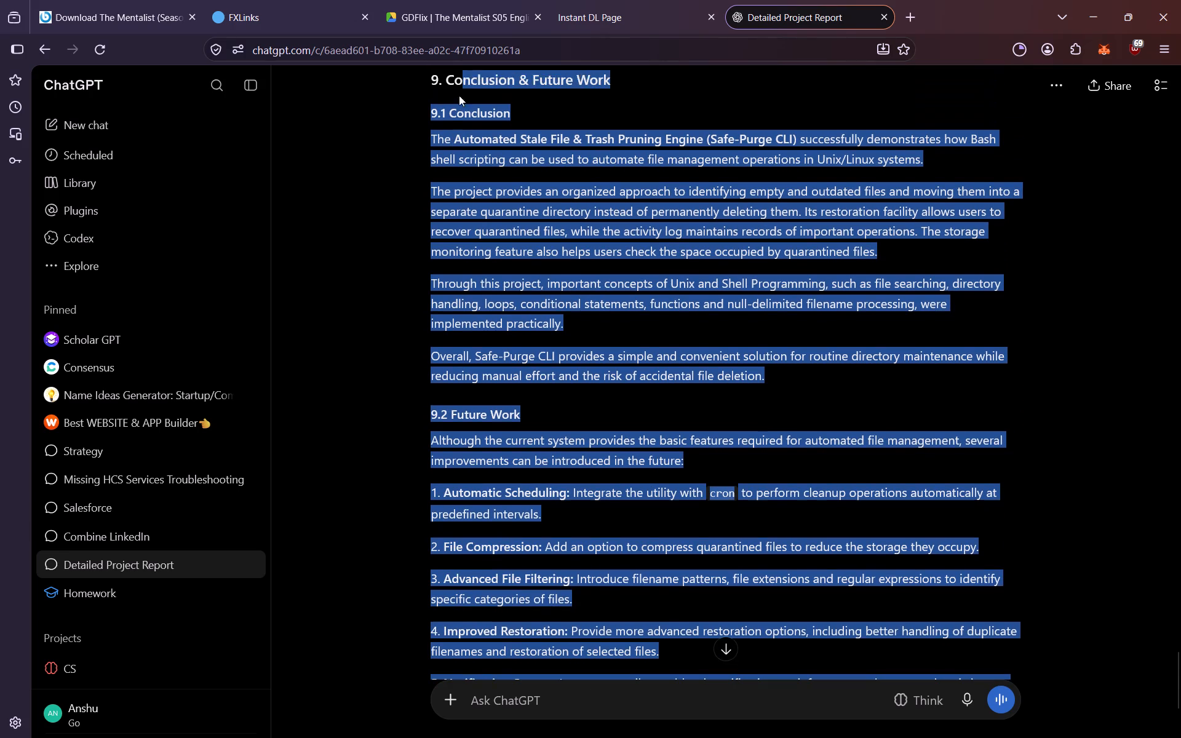
{"action": "left_click_drag", "start_coordinate": [459, 95], "coordinate": [431, 114]}
{"action": "key", "text": "ctrl+c"}
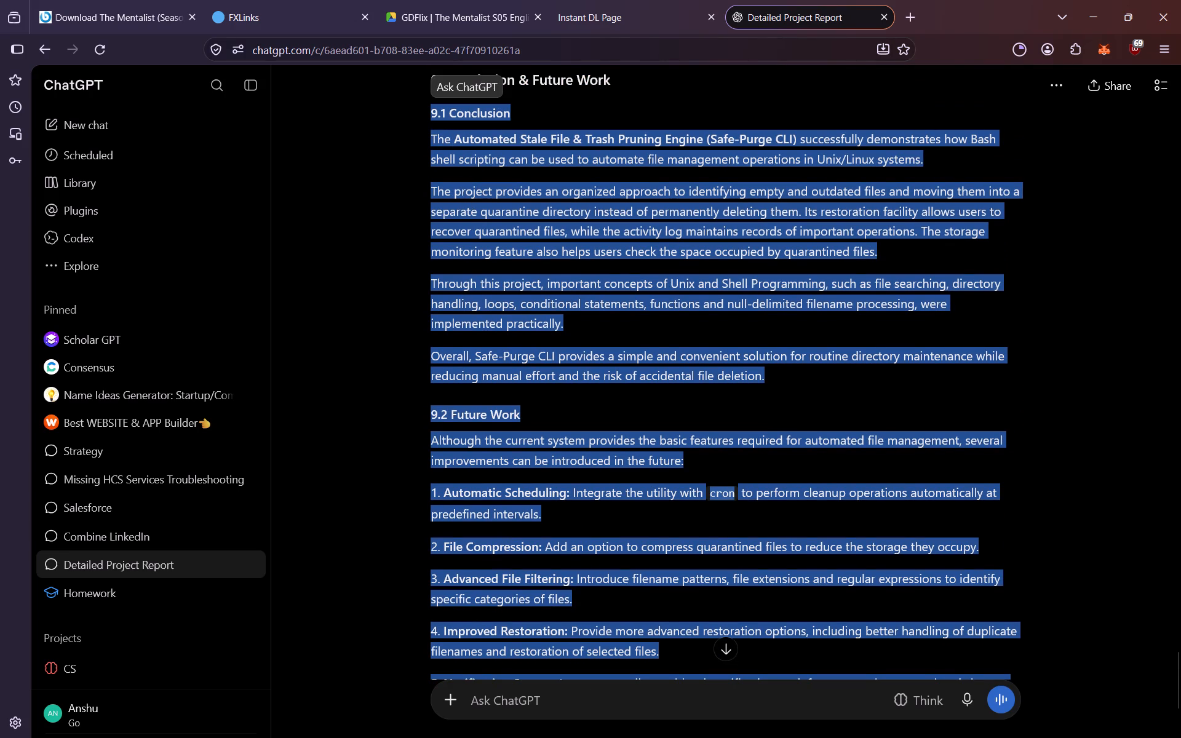
{"action": "key", "text": "alt+Tab"}
{"action": "key", "text": "alt+Tab"}
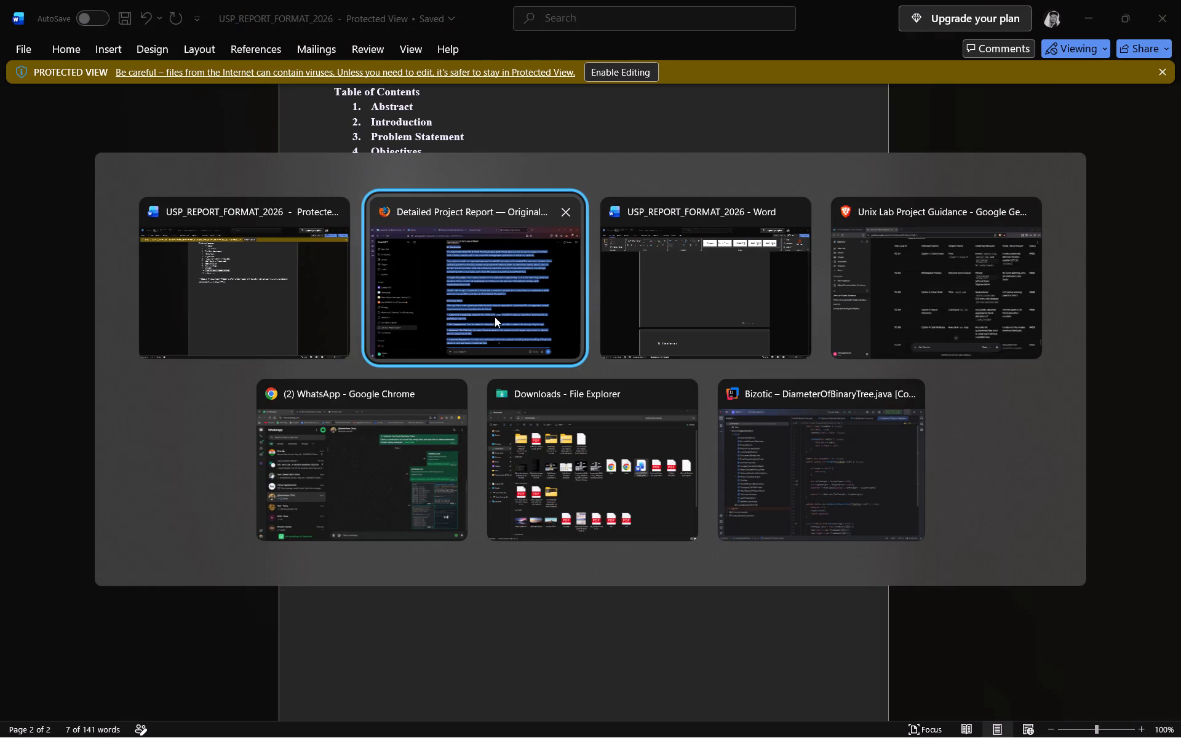
{"action": "key", "text": "alt+Tab"}
{"action": "scroll", "coordinate": [480, 362], "scroll_direction": "down", "scroll_amount": 12}
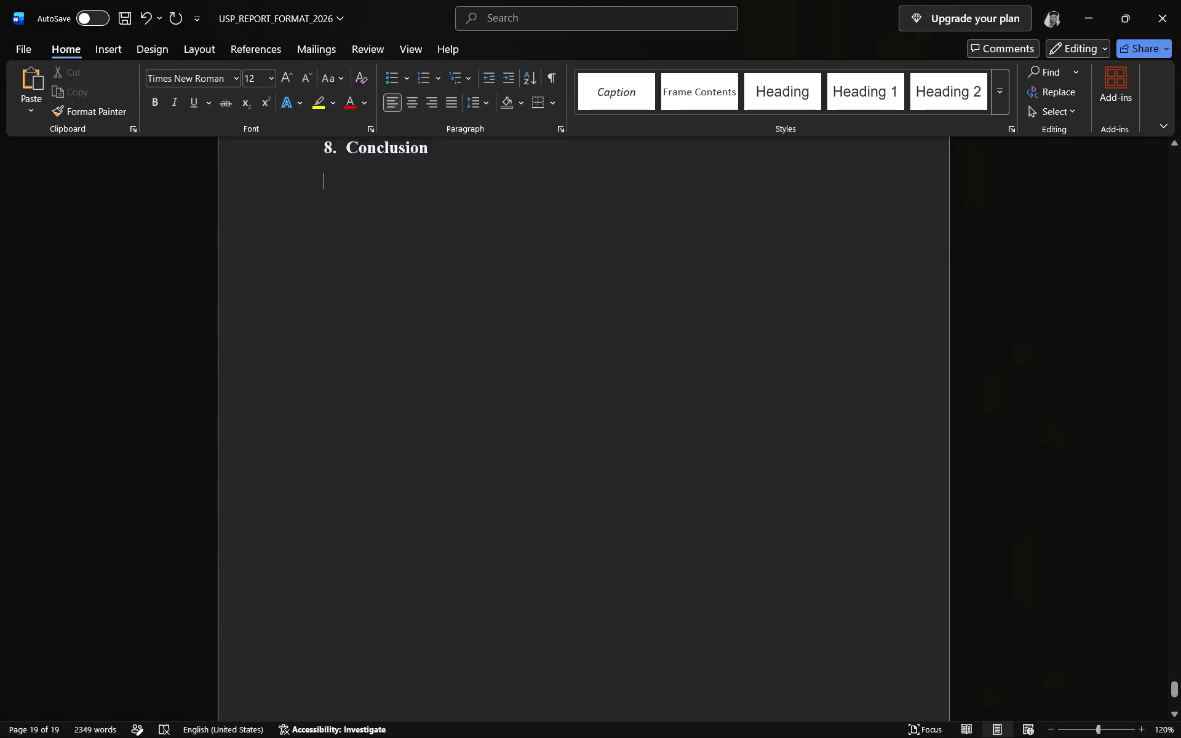
{"action": "scroll", "coordinate": [410, 264], "scroll_direction": "up", "scroll_amount": 1}
{"action": "key", "text": "ctrl+v"}
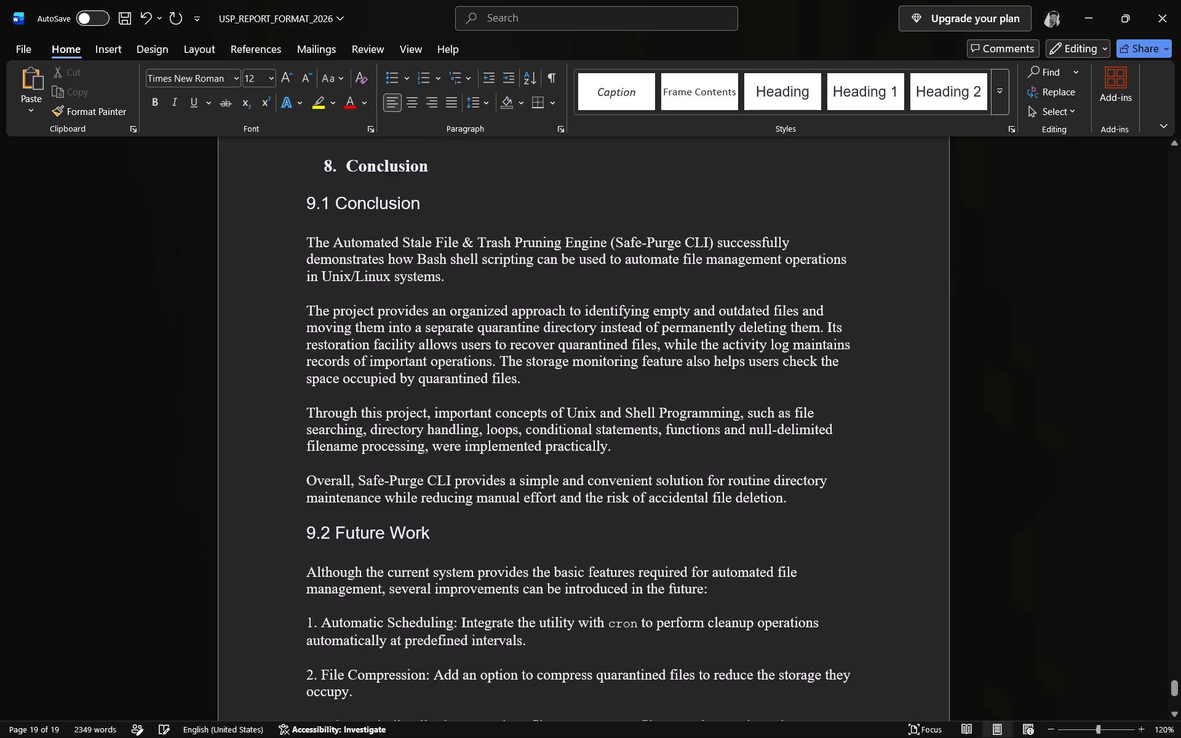
Set all the pasted text from "9.1 Conclusion" through the closing Future Work paragraph to Times New Roman, 12 pt.
{"action": "scroll", "coordinate": [410, 264], "scroll_direction": "up", "scroll_amount": 6}
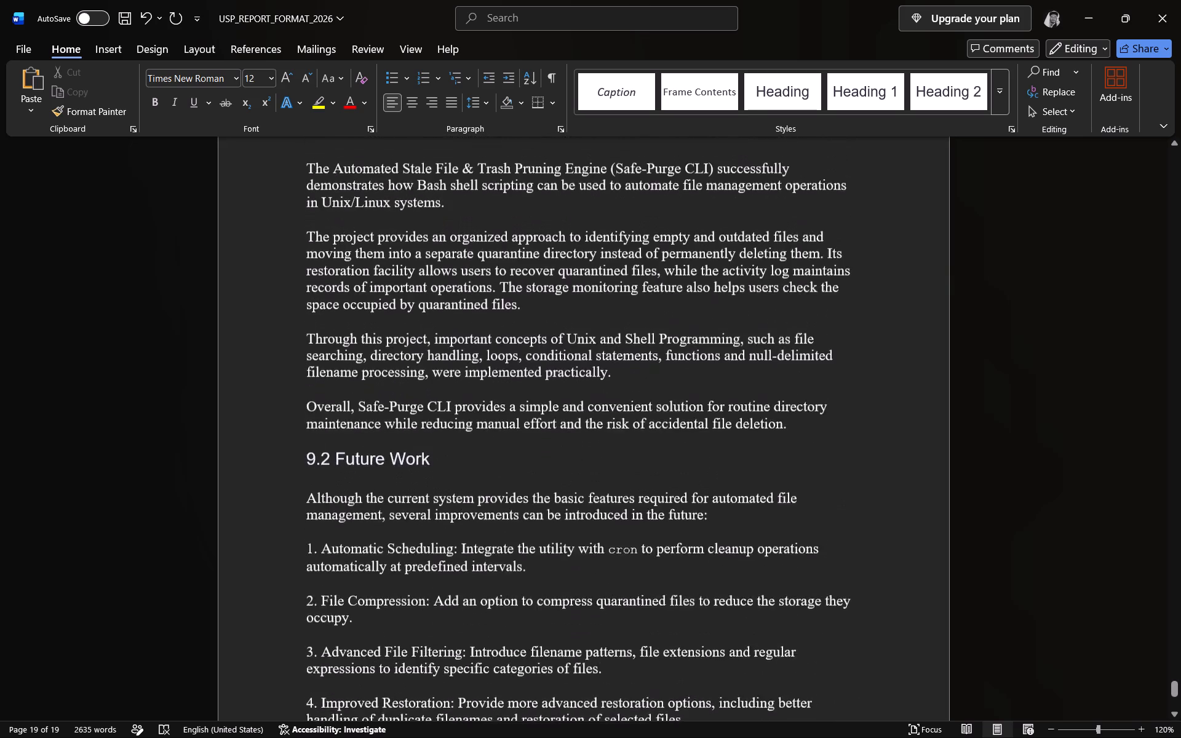
{"action": "scroll", "coordinate": [410, 264], "scroll_direction": "up", "scroll_amount": 3}
{"action": "left_click_drag", "start_coordinate": [394, 311], "coordinate": [349, 314]}
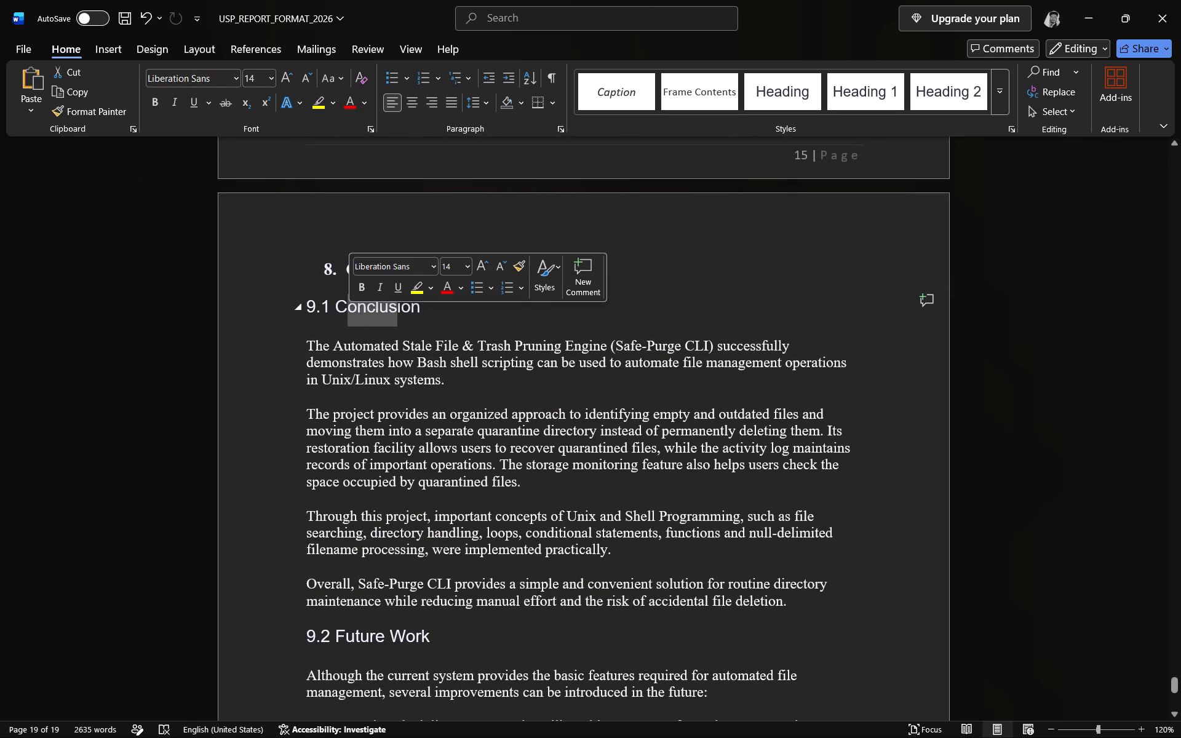
{"action": "scroll", "coordinate": [335, 349], "scroll_direction": "down", "scroll_amount": 2}
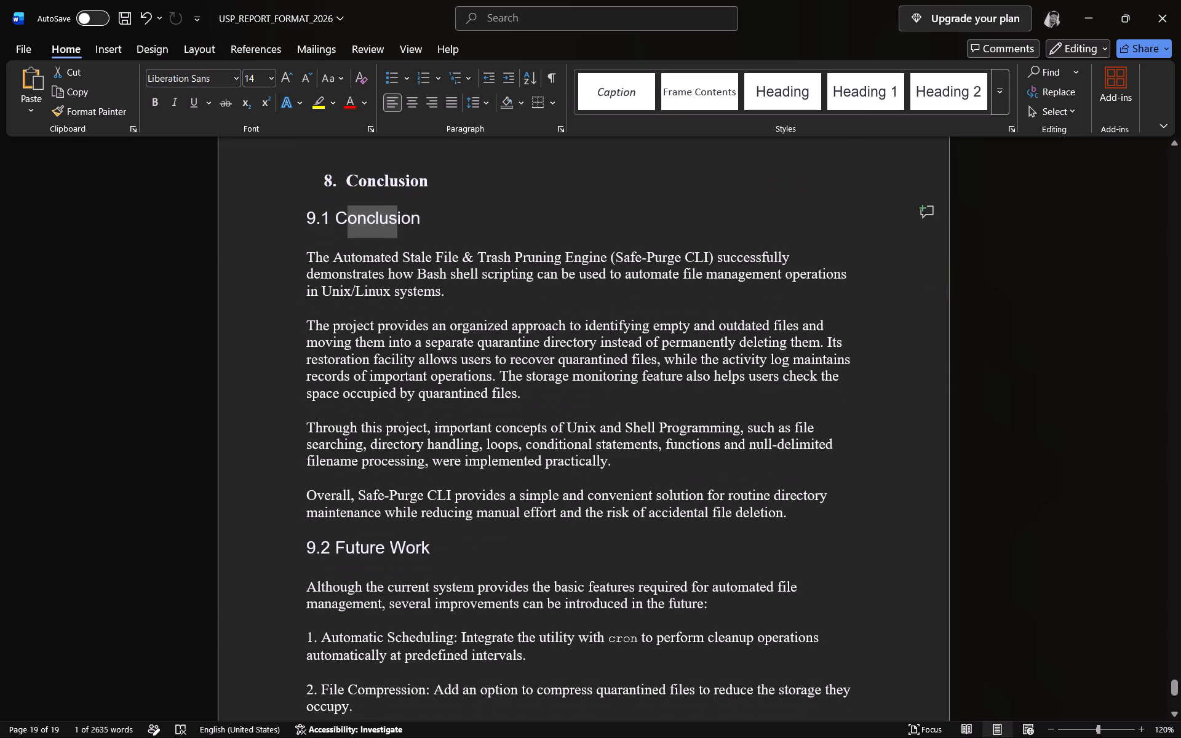
{"action": "left_click_drag", "start_coordinate": [305, 215], "coordinate": [543, 712]}
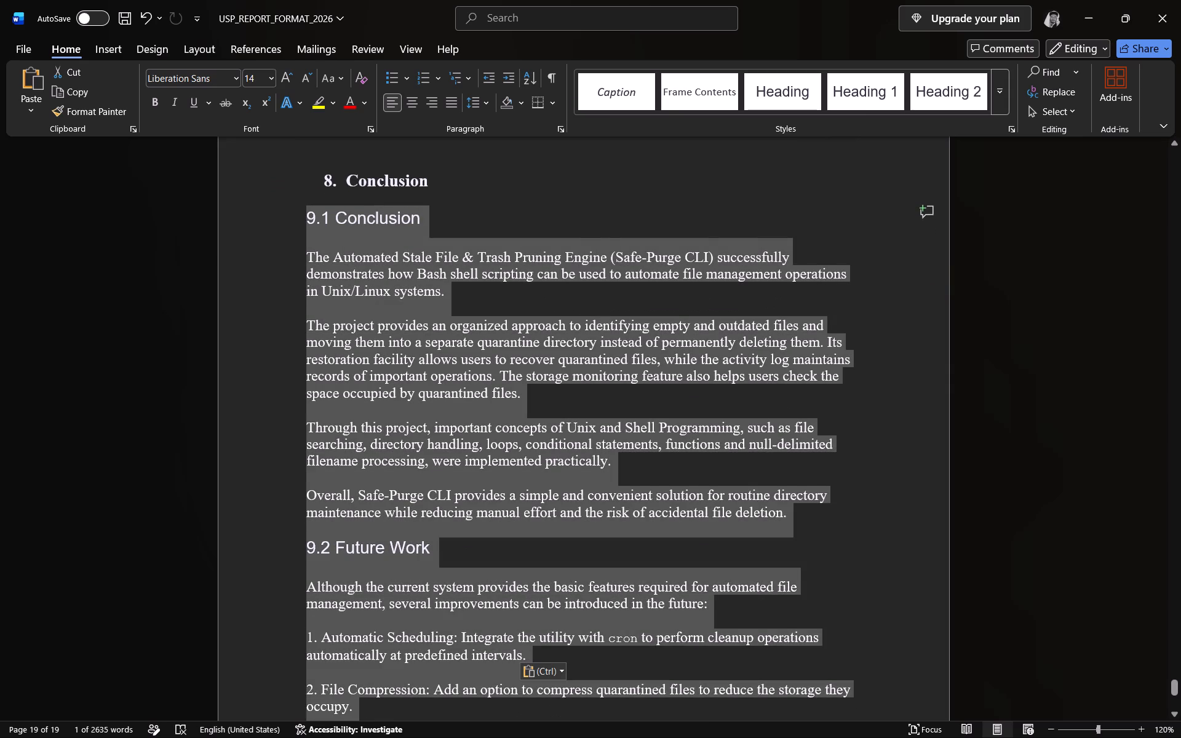
{"action": "left_click_drag", "start_coordinate": [543, 712], "coordinate": [602, 705]}
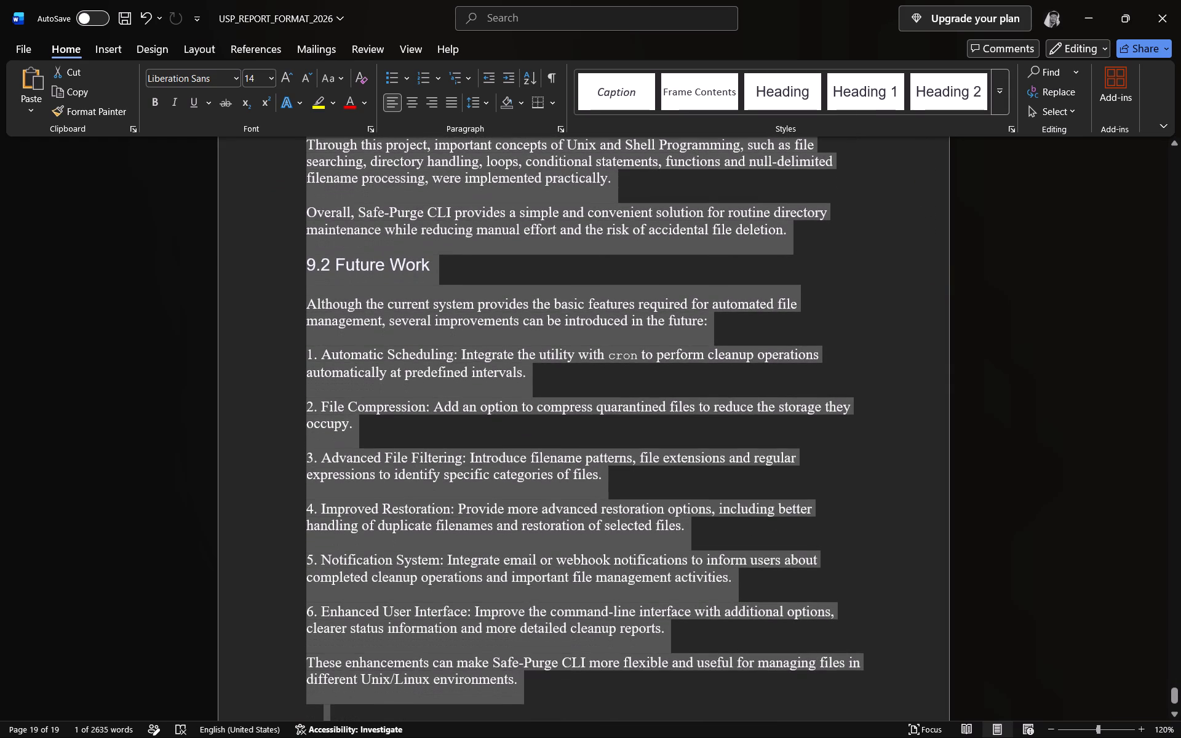
{"action": "left_click_drag", "start_coordinate": [602, 705], "coordinate": [534, 678]}
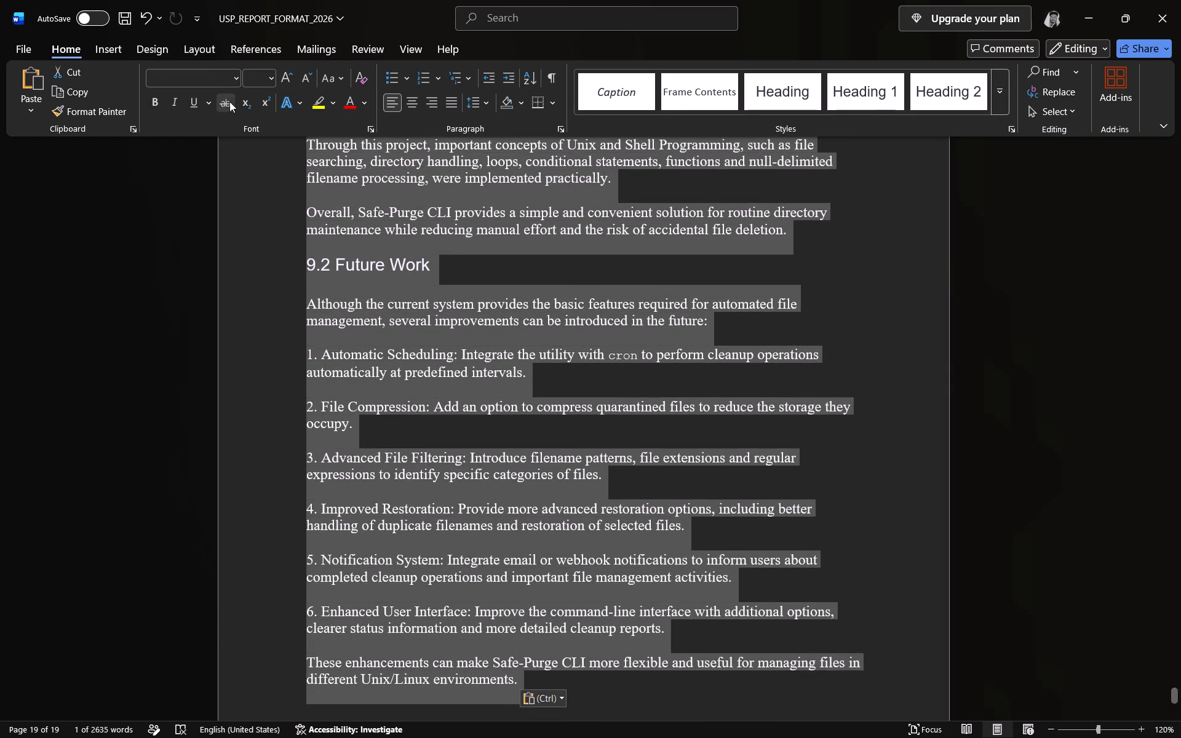
{"action": "left_click", "coordinate": [233, 72]}
{"action": "left_click", "coordinate": [247, 224]}
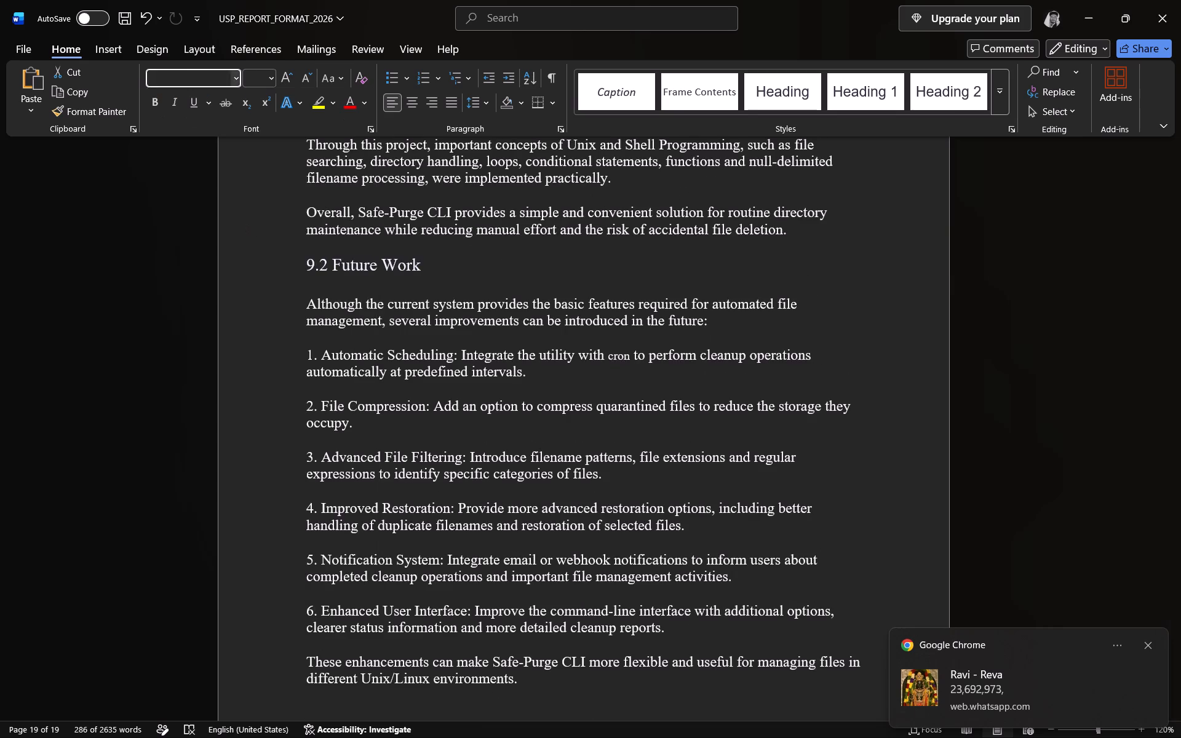
{"action": "left_click", "coordinate": [254, 81]}
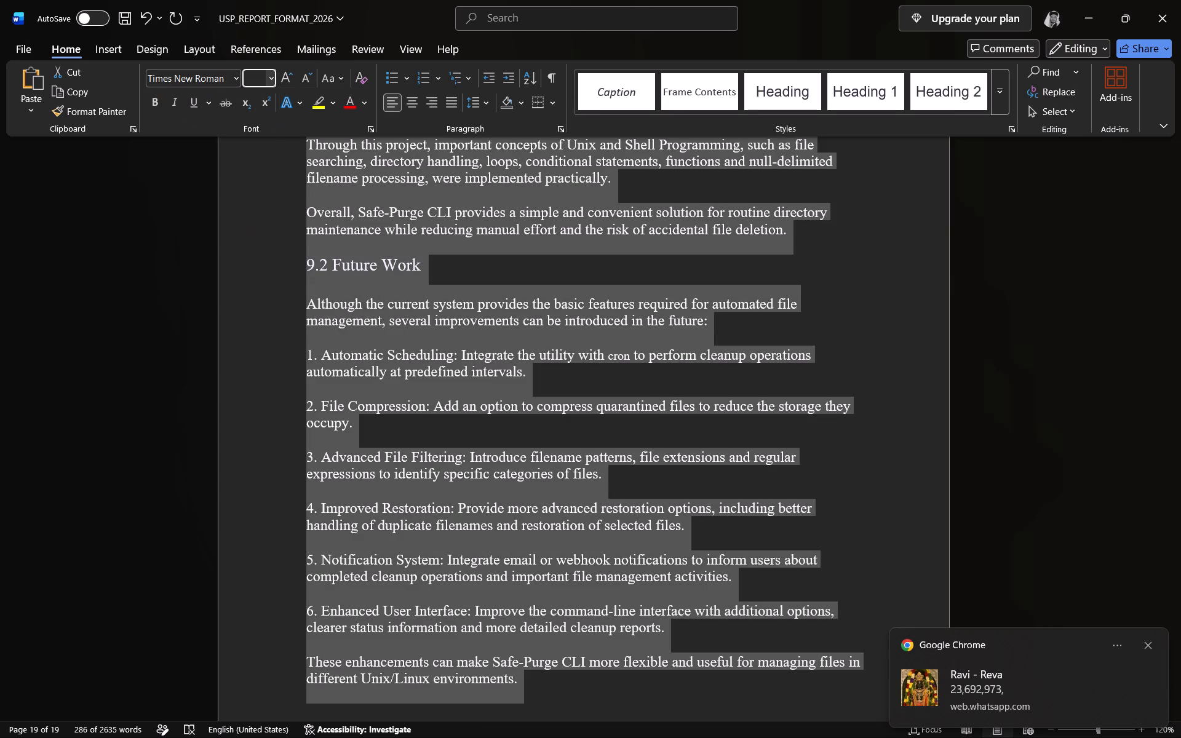
{"action": "type", "text": "12"}
{"action": "key", "text": "Return"}
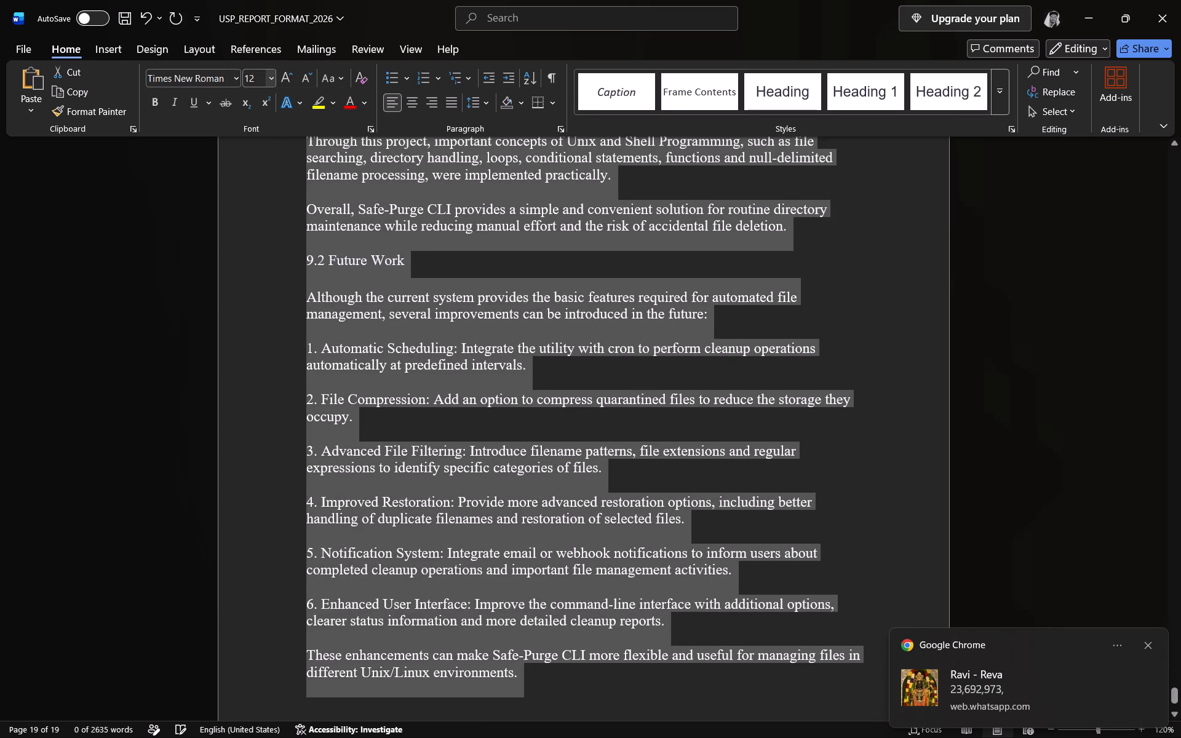
{"action": "left_click", "coordinate": [1001, 244]}
Delete the "9.1 Conclusion" subheading and leave an empty unnumbered line below the "8. Conclusion" heading.
{"action": "scroll", "coordinate": [621, 323], "scroll_direction": "up", "scroll_amount": 3}
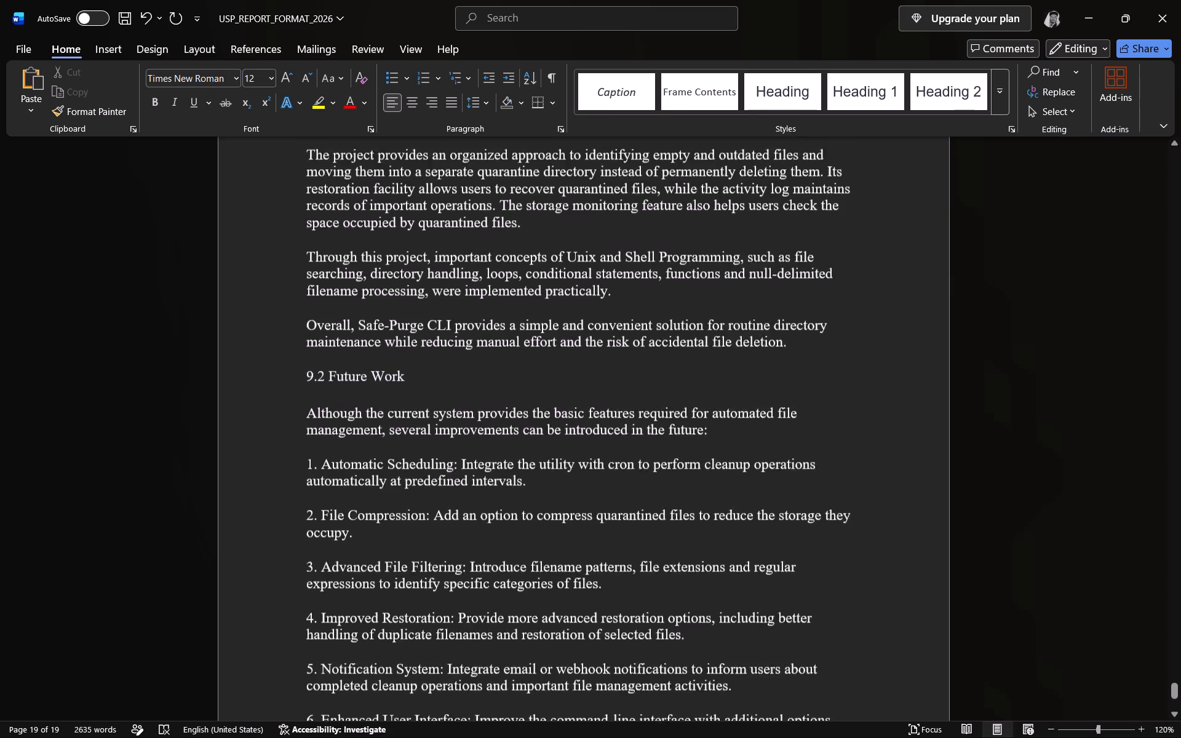
{"action": "scroll", "coordinate": [616, 323], "scroll_direction": "up", "scroll_amount": 7}
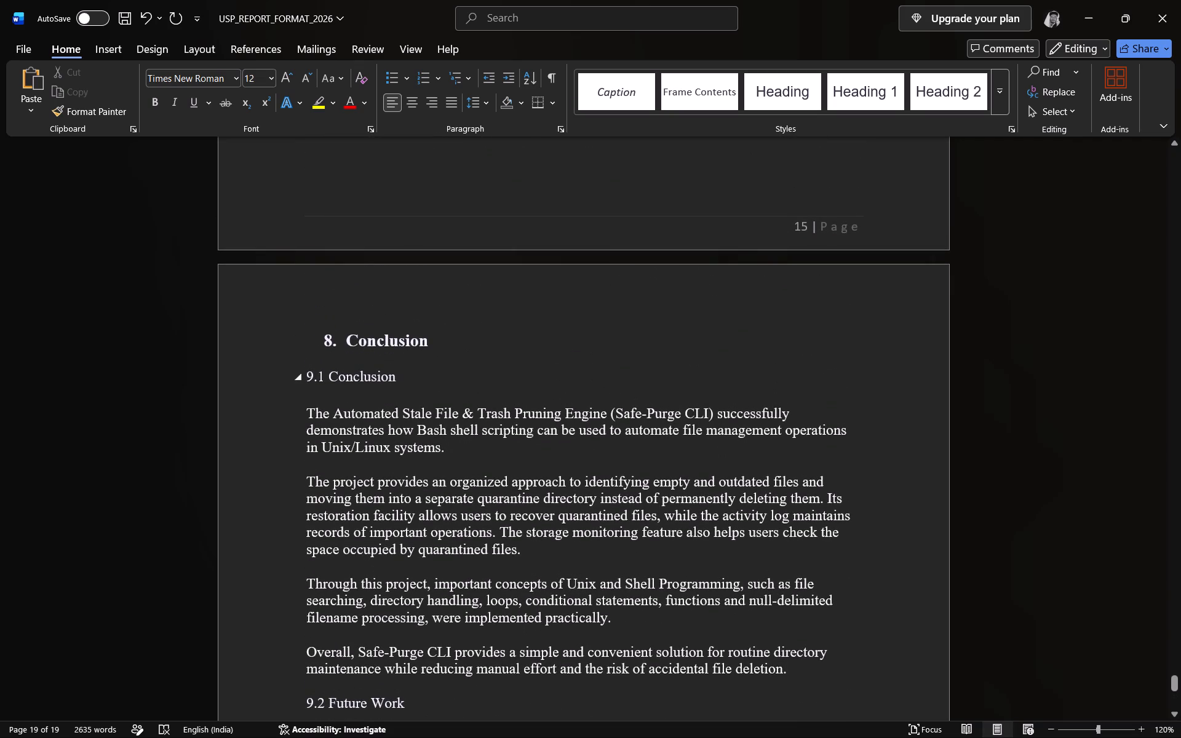
{"action": "left_click", "coordinate": [312, 373]}
{"action": "left_click", "coordinate": [402, 378]}
{"action": "key", "text": "BackSpace"}
{"action": "key", "text": "BackSpace"}
{"action": "key", "text": "BackSpace"}
{"action": "key", "text": "BackSpace"}
{"action": "key", "text": "BackSpace"}
{"action": "key", "text": "BackSpace"}
{"action": "key", "text": "BackSpace"}
{"action": "key", "text": "BackSpace"}
{"action": "key", "text": "BackSpace"}
{"action": "key", "text": "BackSpace"}
{"action": "key", "text": "BackSpace"}
{"action": "key", "text": "BackSpace"}
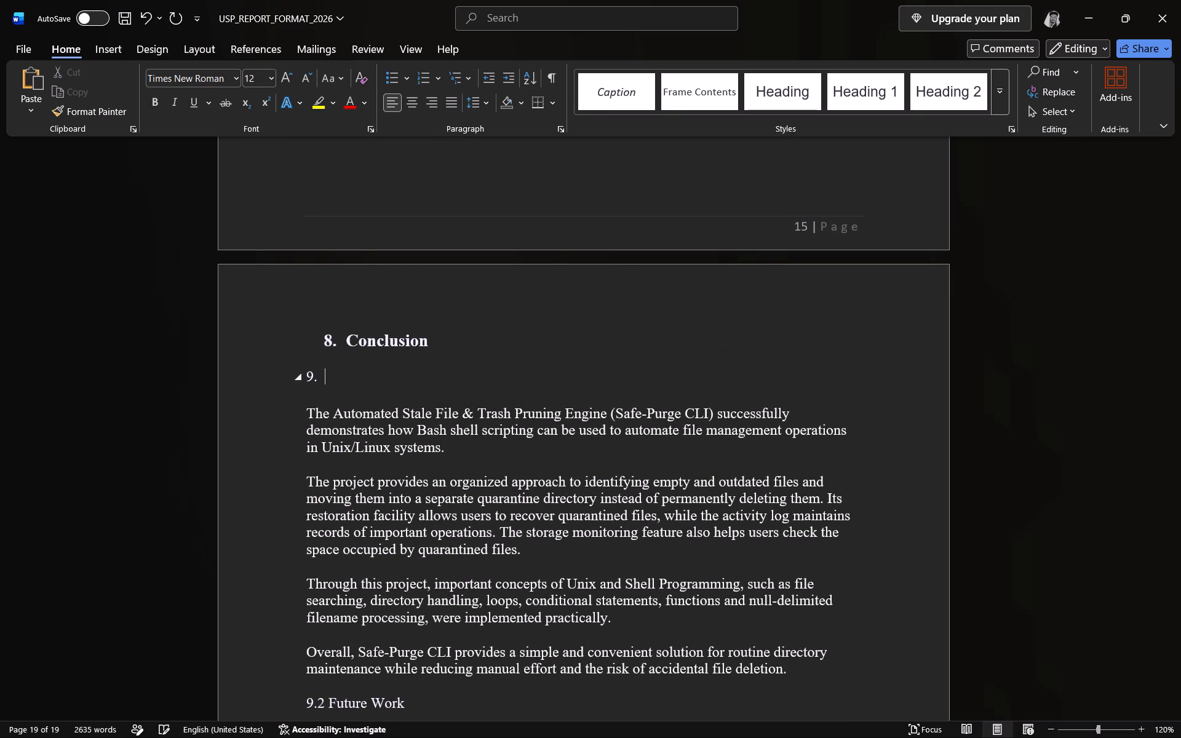
{"action": "key", "text": "BackSpace"}
{"action": "key", "text": "BackSpace"}
{"action": "key", "text": "BackSpace"}
{"action": "key", "text": "Return"}
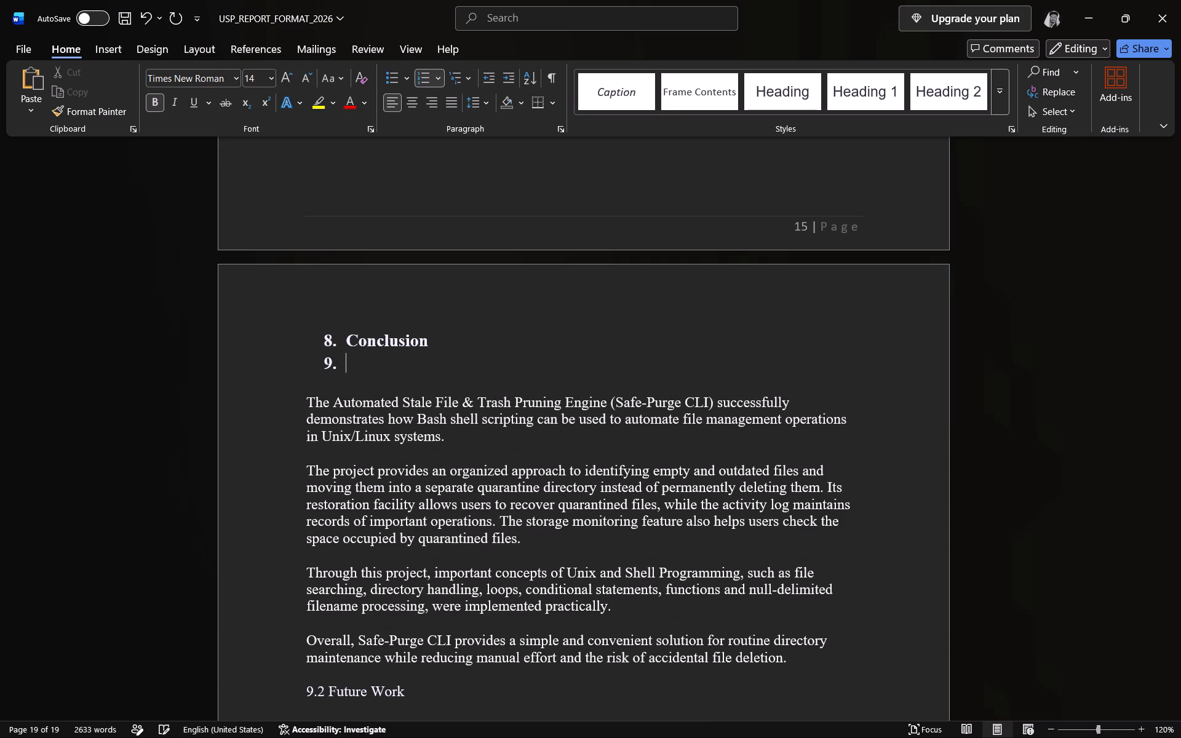
{"action": "key", "text": "BackSpace"}
{"action": "key", "text": "BackSpace"}
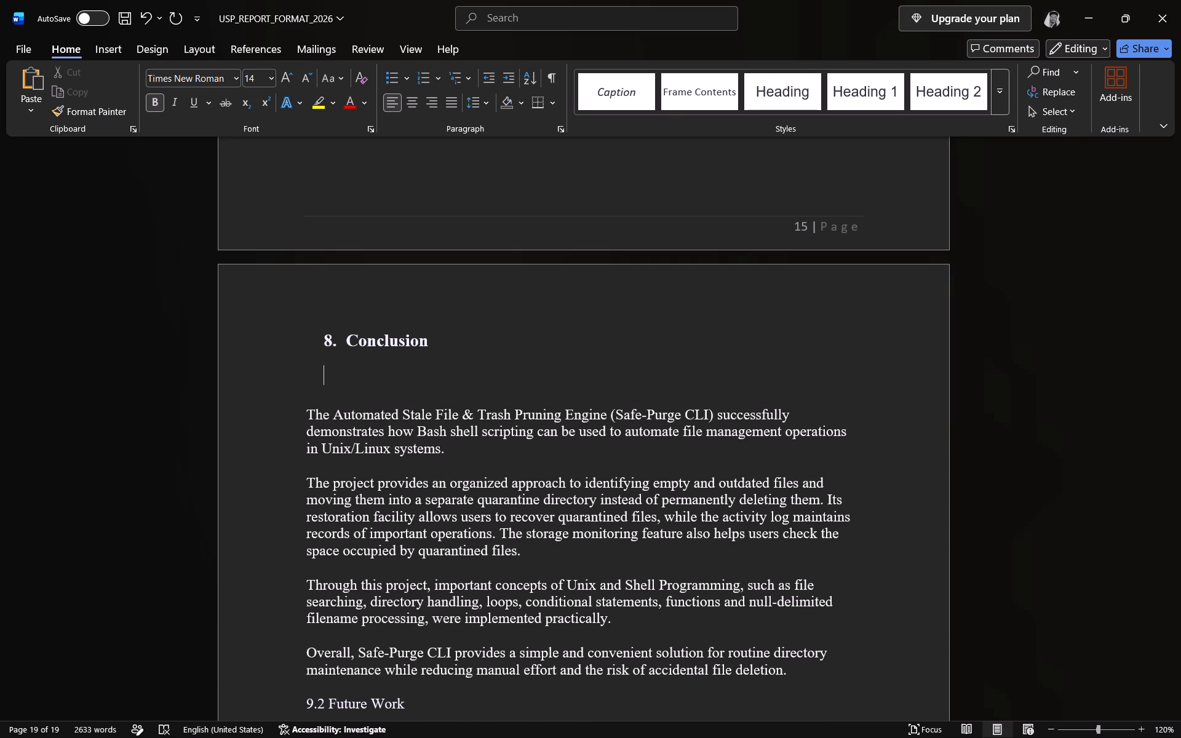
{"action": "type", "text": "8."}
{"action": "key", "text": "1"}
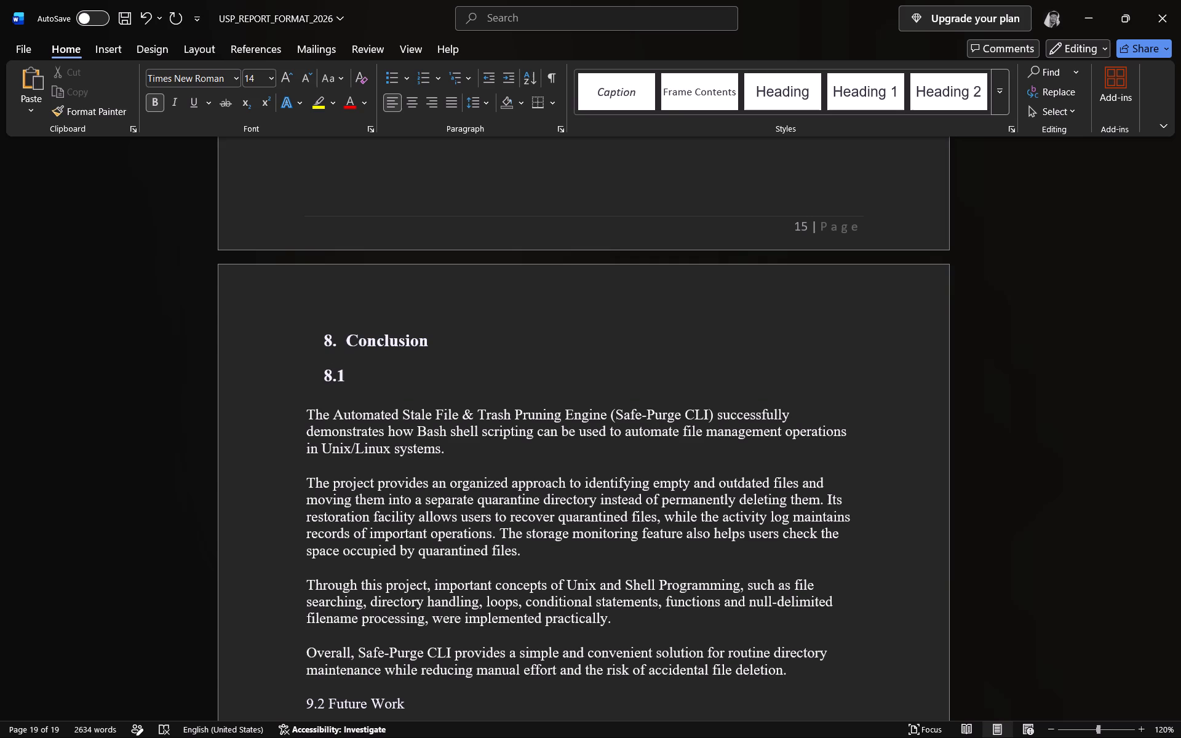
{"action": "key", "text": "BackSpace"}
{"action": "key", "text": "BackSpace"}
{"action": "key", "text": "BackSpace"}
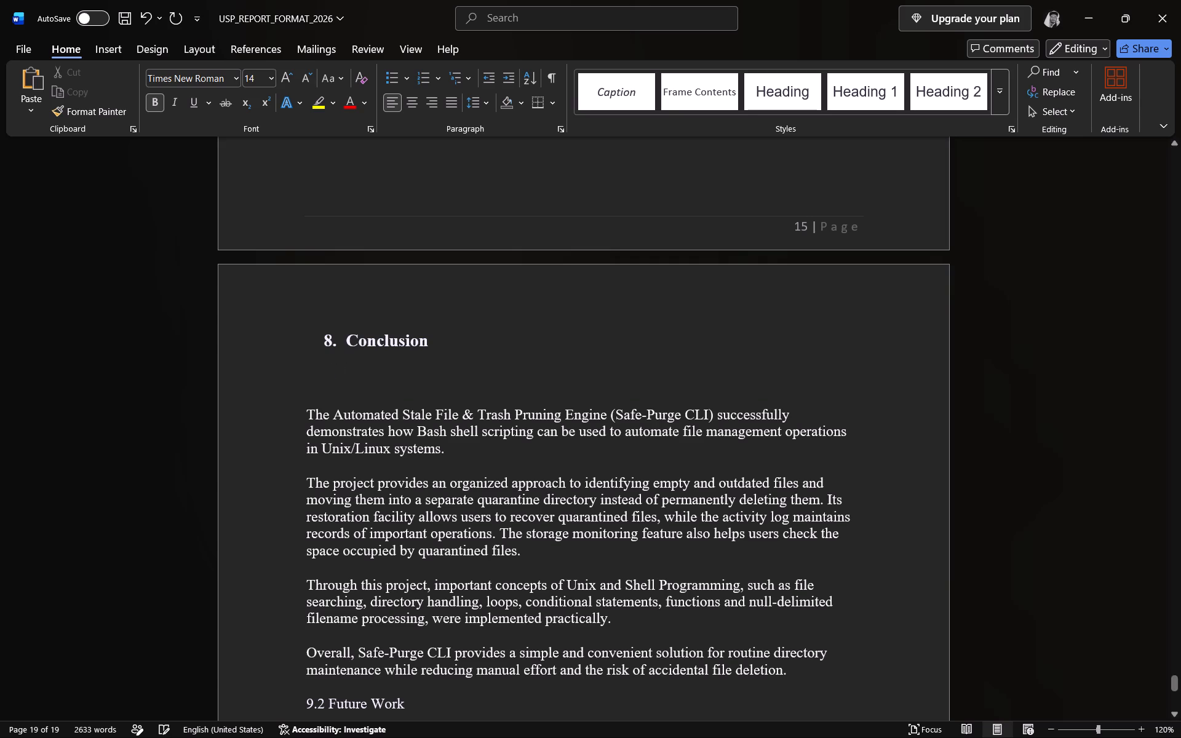
Set the empty line below "8. Conclusion" to 12 pt without bold and enter the subsection number "8.1" there.
{"action": "left_click", "coordinate": [157, 103]}
{"action": "left_click", "coordinate": [249, 72]}
{"action": "key", "text": "Right"}
{"action": "key", "text": "BackSpace"}
{"action": "key", "text": "BackSpace"}
{"action": "key", "text": "Right"}
{"action": "key", "text": "BackSpace"}
{"action": "type", "text": "12"}
{"action": "key", "text": "Return"}
{"action": "type", "text": "8.1"}
{"action": "key", "text": "Return"}
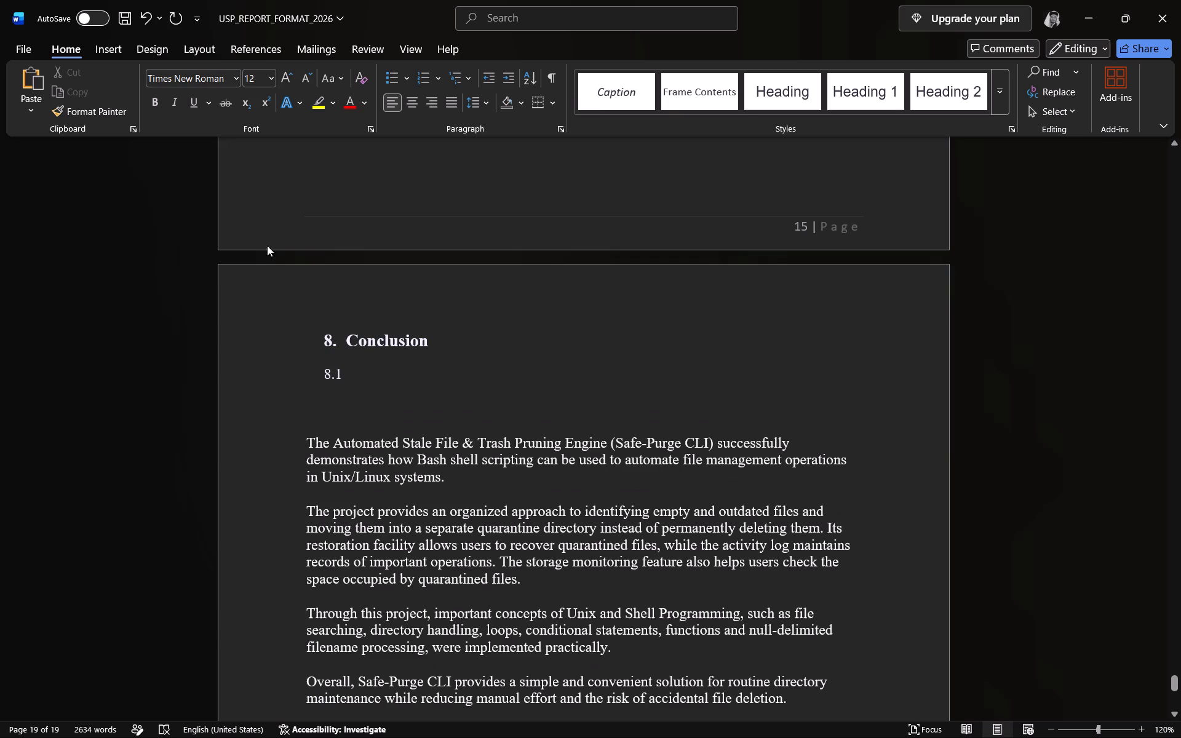
Cut the four conclusion paragraphs above "9.2 Future Work" and paste them on a new line directly below "8.1".
{"action": "scroll", "coordinate": [384, 546], "scroll_direction": "down", "scroll_amount": 1}
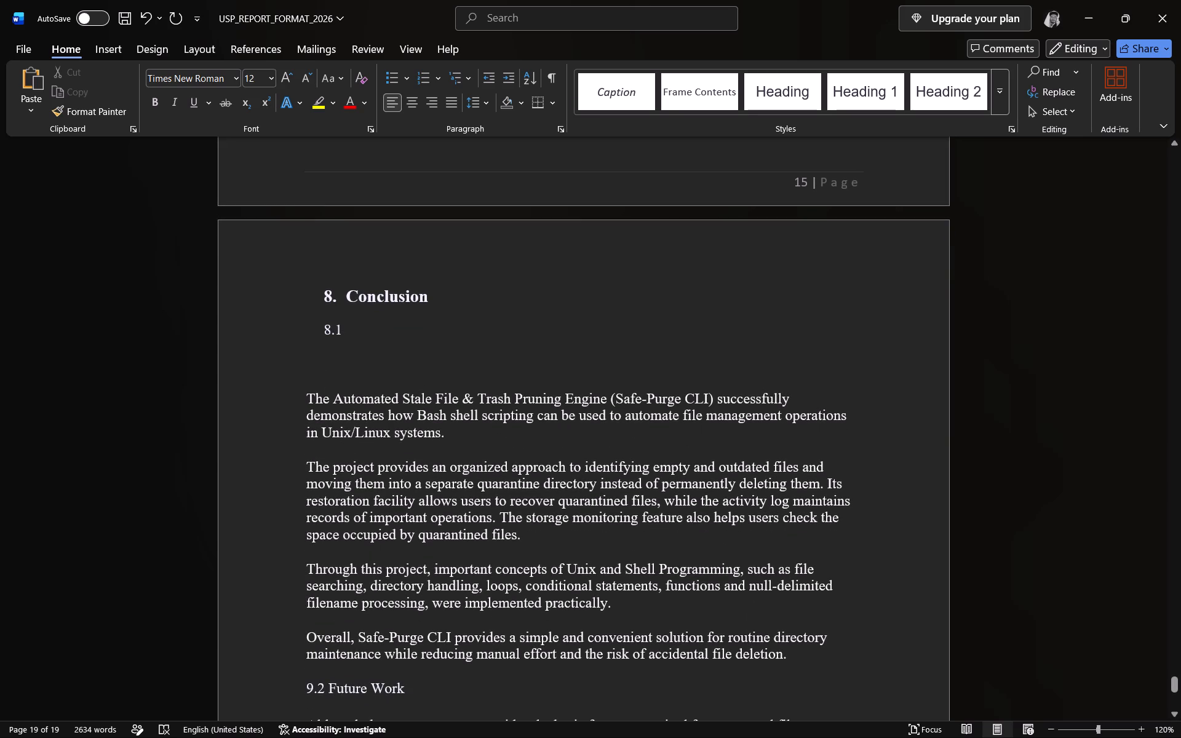
{"action": "left_click_drag", "start_coordinate": [308, 395], "coordinate": [639, 638]}
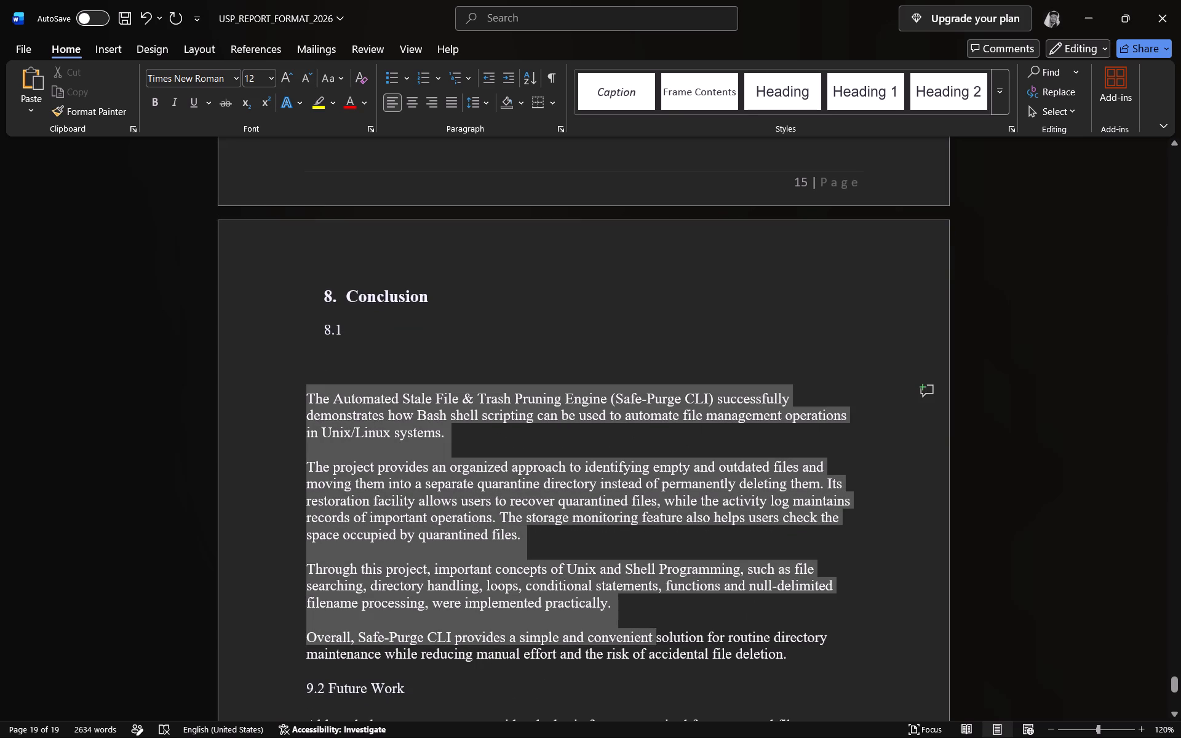
{"action": "left_click_drag", "start_coordinate": [639, 638], "coordinate": [799, 653]}
{"action": "right_click", "coordinate": [707, 645]}
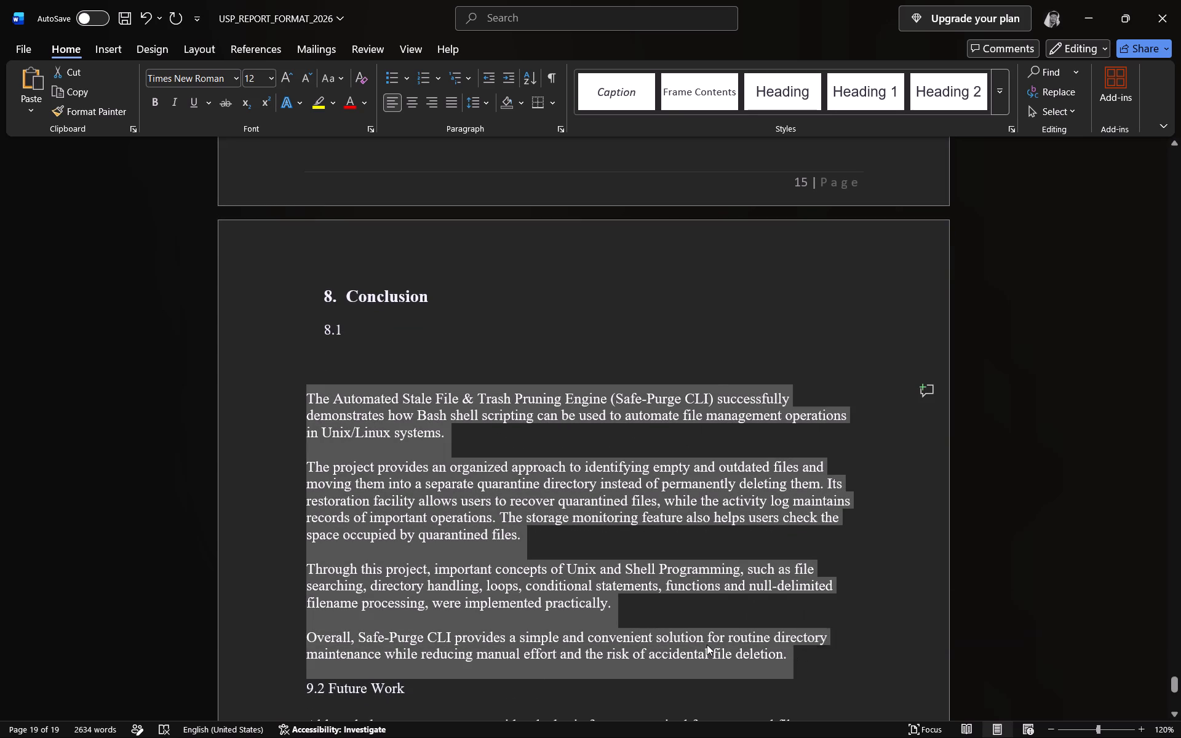
{"action": "left_click", "coordinate": [744, 358]}
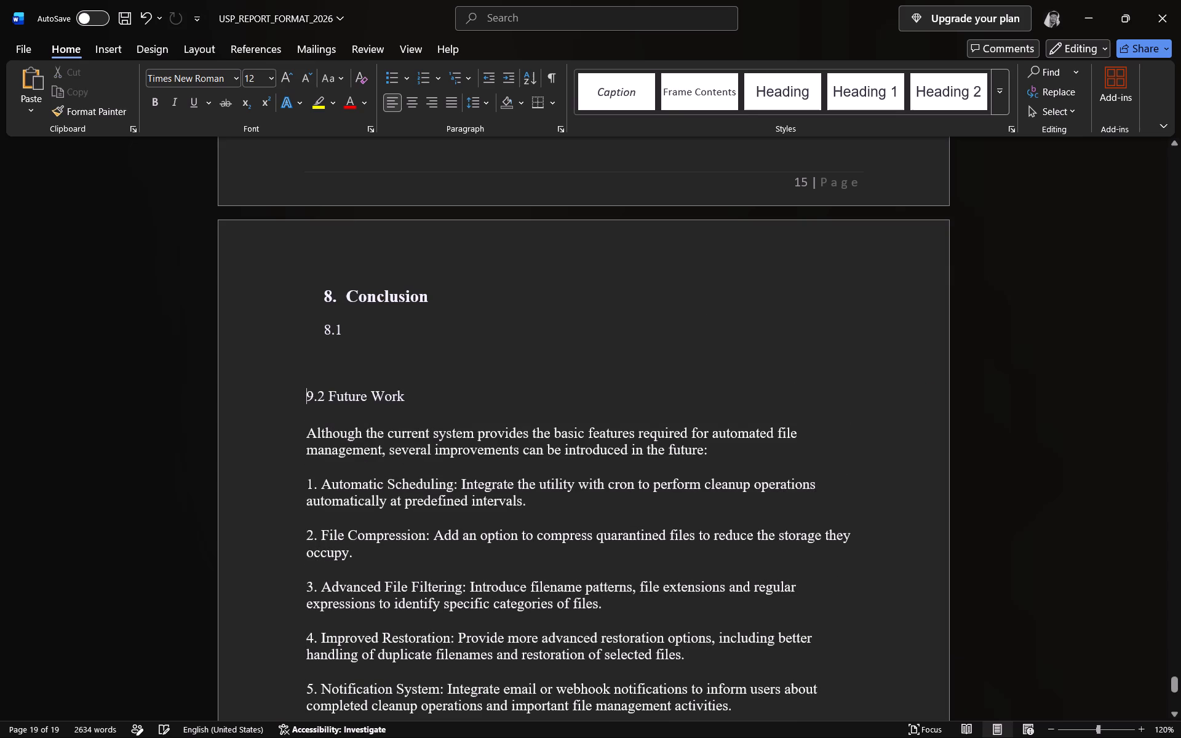
{"action": "left_click", "coordinate": [353, 327]}
{"action": "key", "text": "Return"}
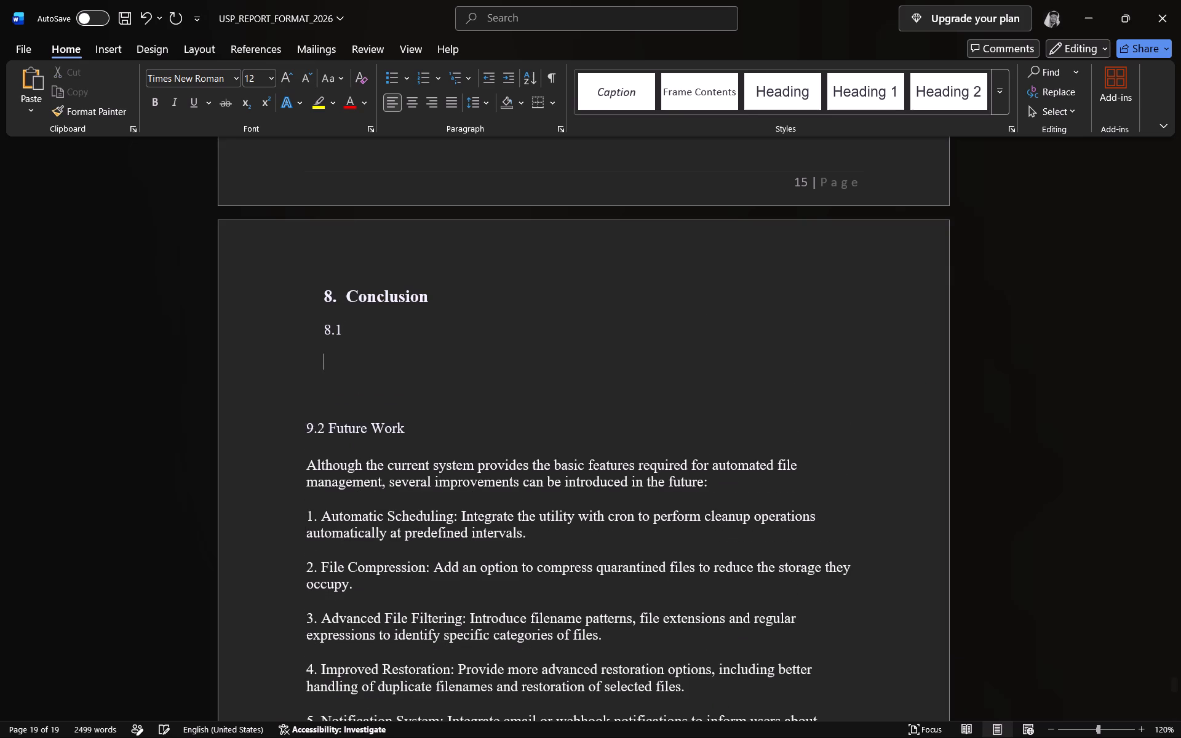
{"action": "key", "text": "ctrl+v"}
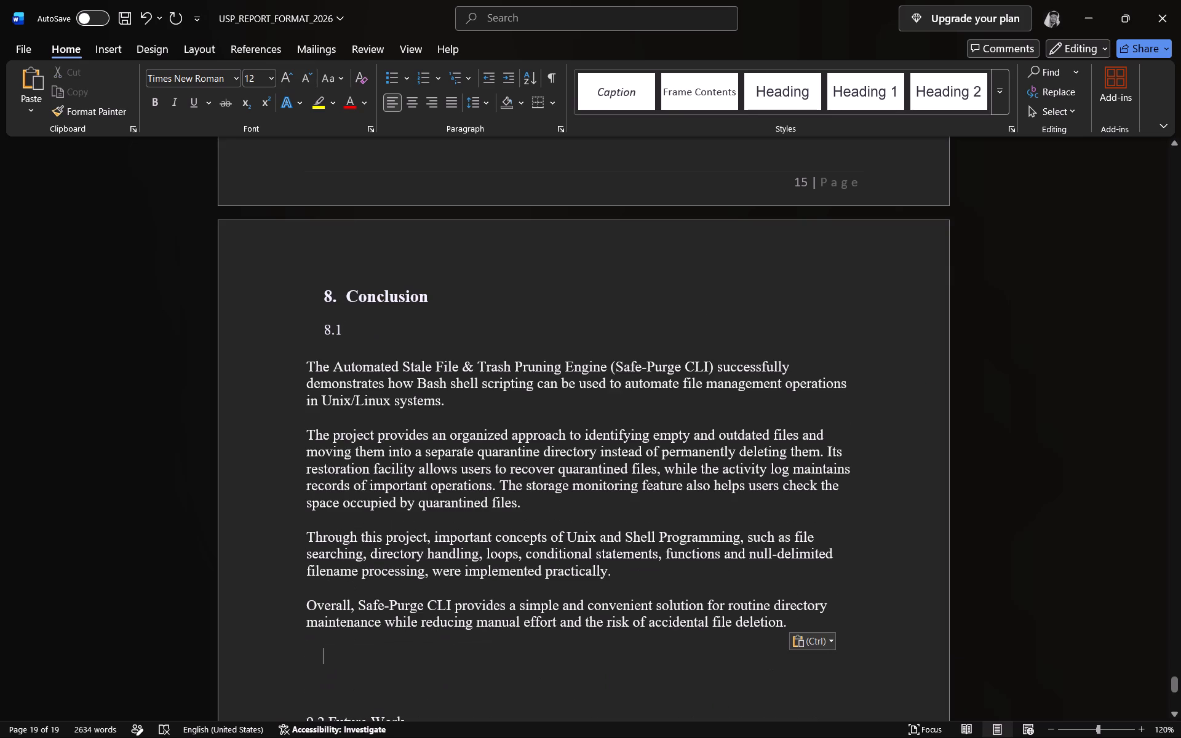
Add the subheading "8.2 Future Work" below the last conclusion paragraph, followed by a new empty line.
{"action": "scroll", "coordinate": [389, 448], "scroll_direction": "down", "scroll_amount": 4}
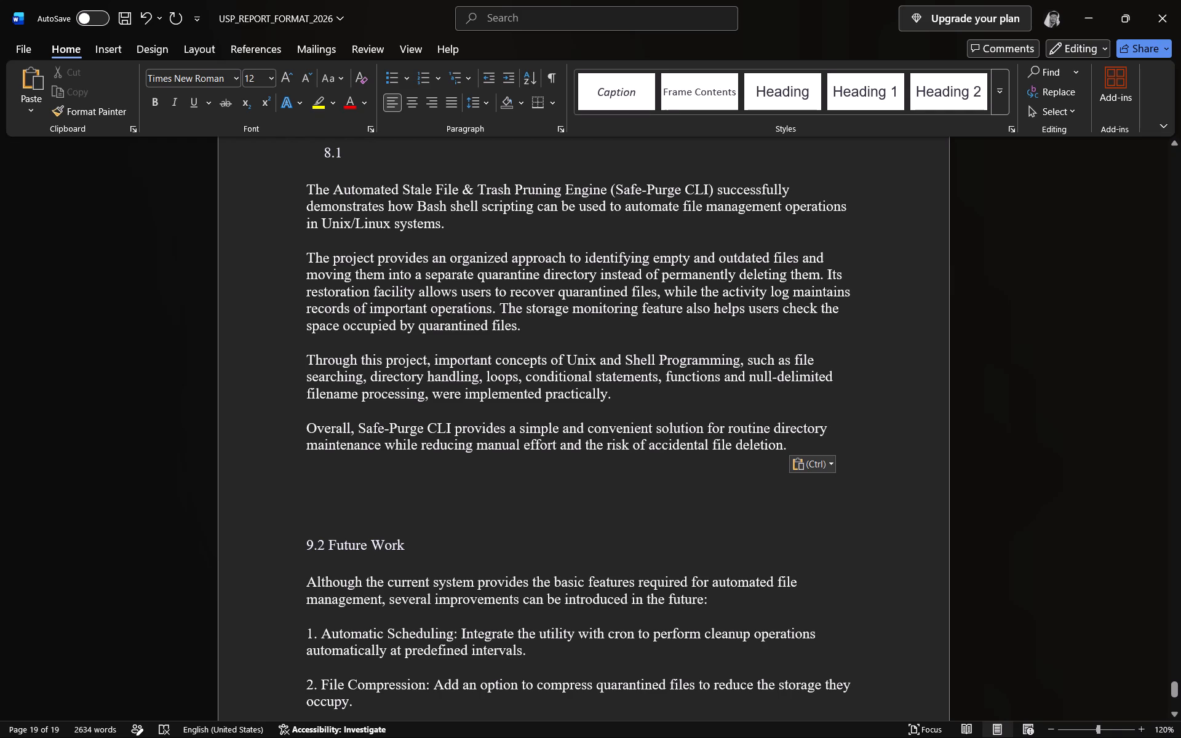
{"action": "type", "text": "8.2"}
{"action": "key", "text": "space"}
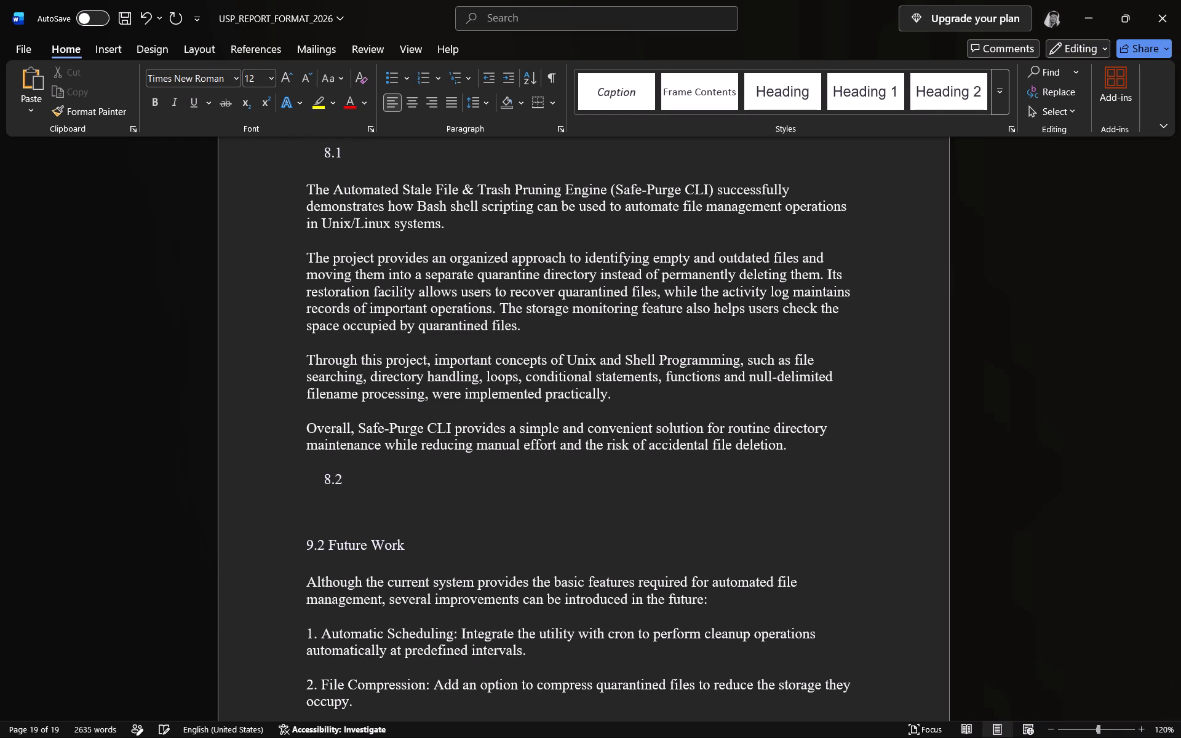
{"action": "key", "text": "Return"}
{"action": "scroll", "coordinate": [388, 496], "scroll_direction": "down", "scroll_amount": 1}
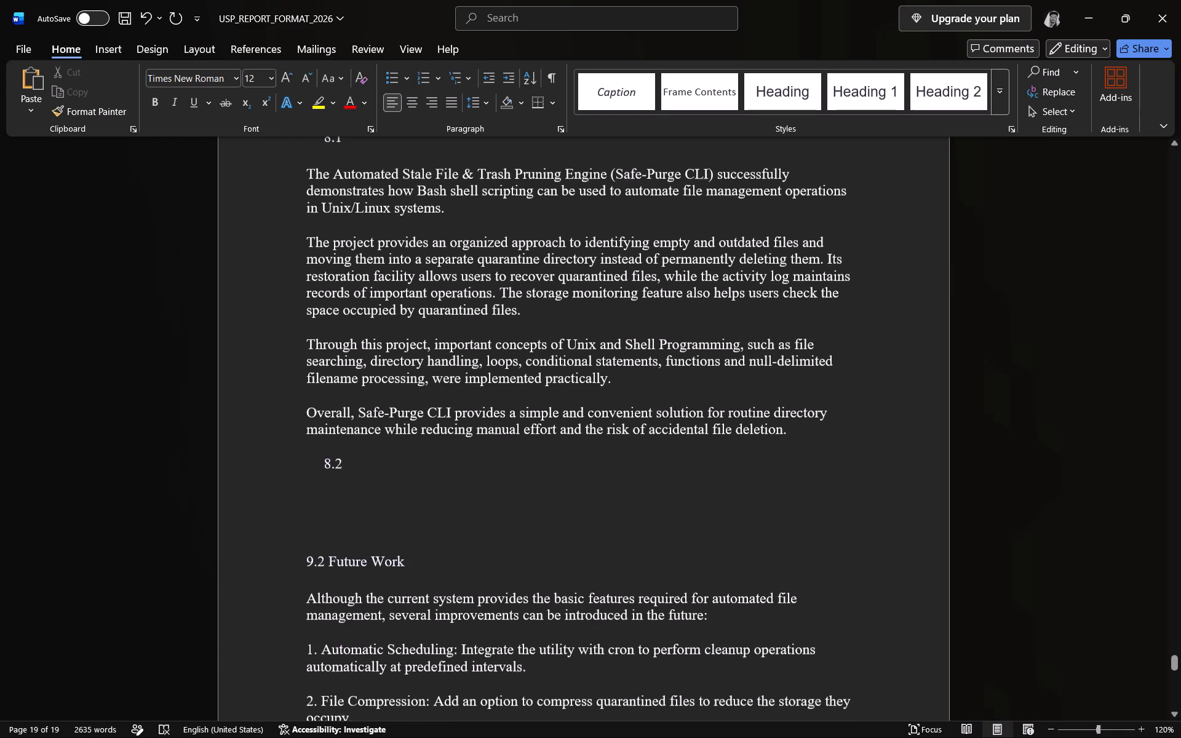
{"action": "scroll", "coordinate": [388, 496], "scroll_direction": "down", "scroll_amount": 1}
{"action": "left_click", "coordinate": [370, 396]}
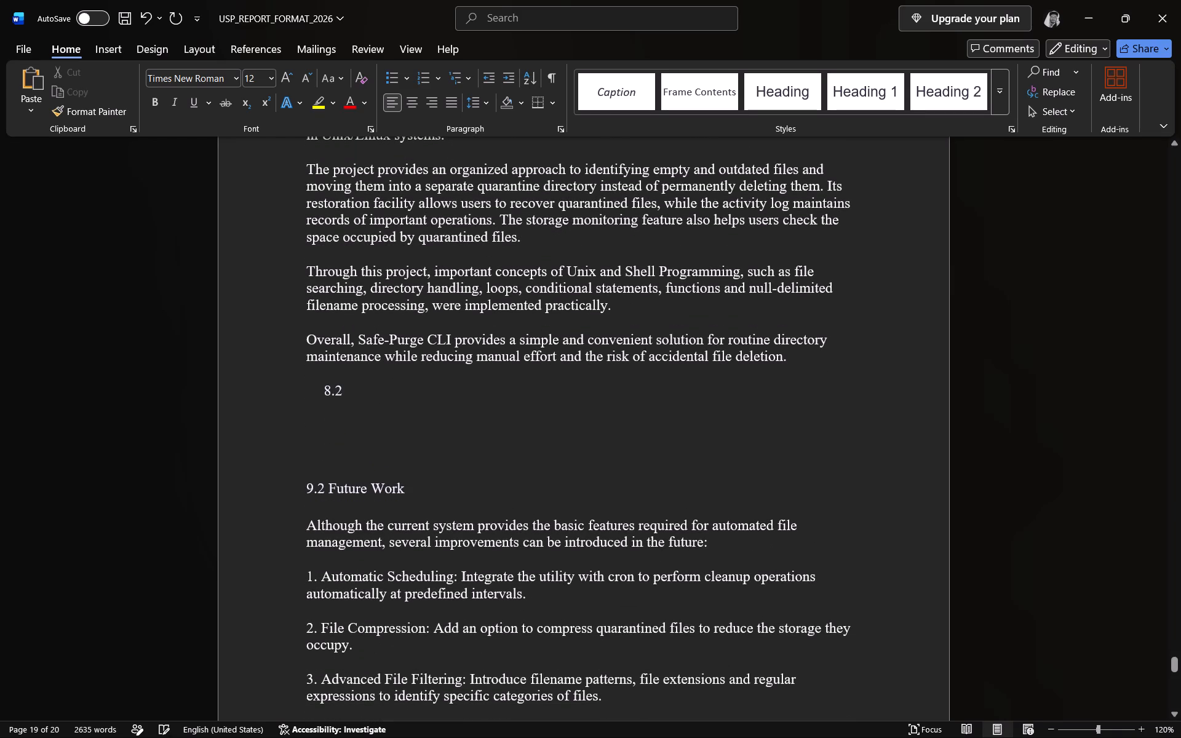
{"action": "key", "text": "space"}
{"action": "type", "text": "F"}
{"action": "key", "text": "u"}
{"action": "type", "text": "ture Work"}
{"action": "scroll", "coordinate": [370, 396], "scroll_direction": "down", "scroll_amount": 3}
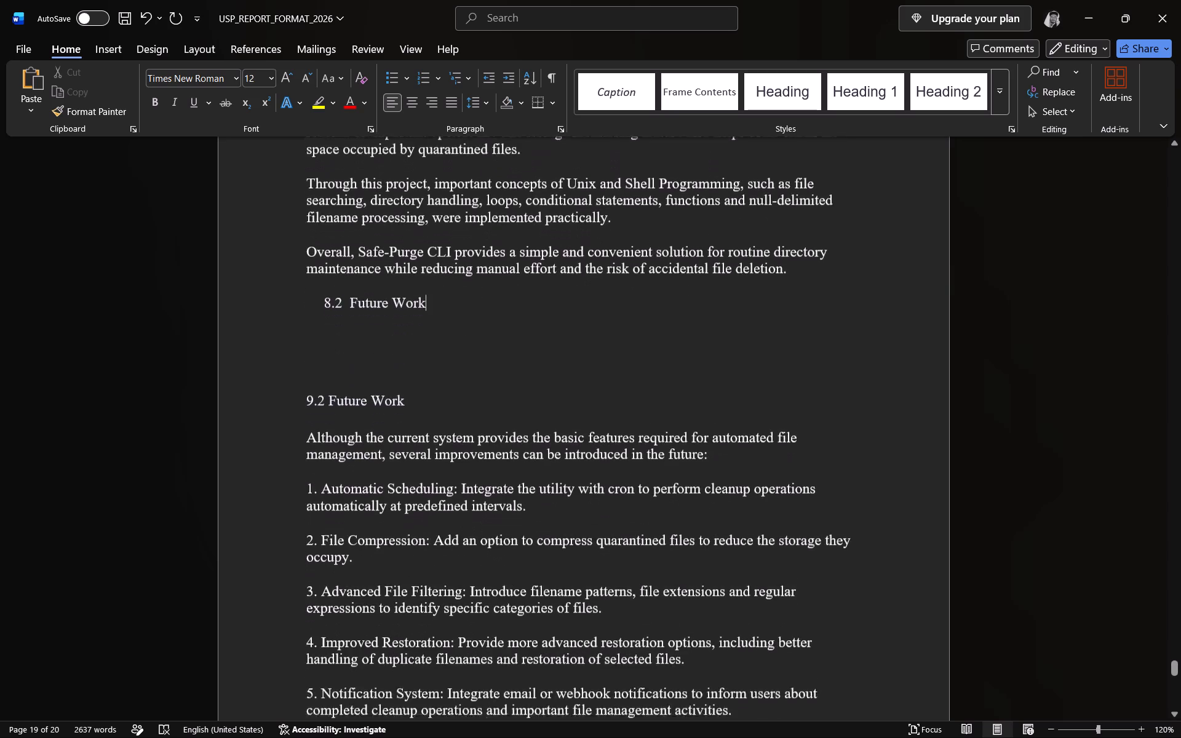
Cut the introductory paragraph, the six numbered improvements and the closing paragraph from below the "9.2 Future Work" line.
{"action": "left_click_drag", "start_coordinate": [305, 392], "coordinate": [395, 566]}
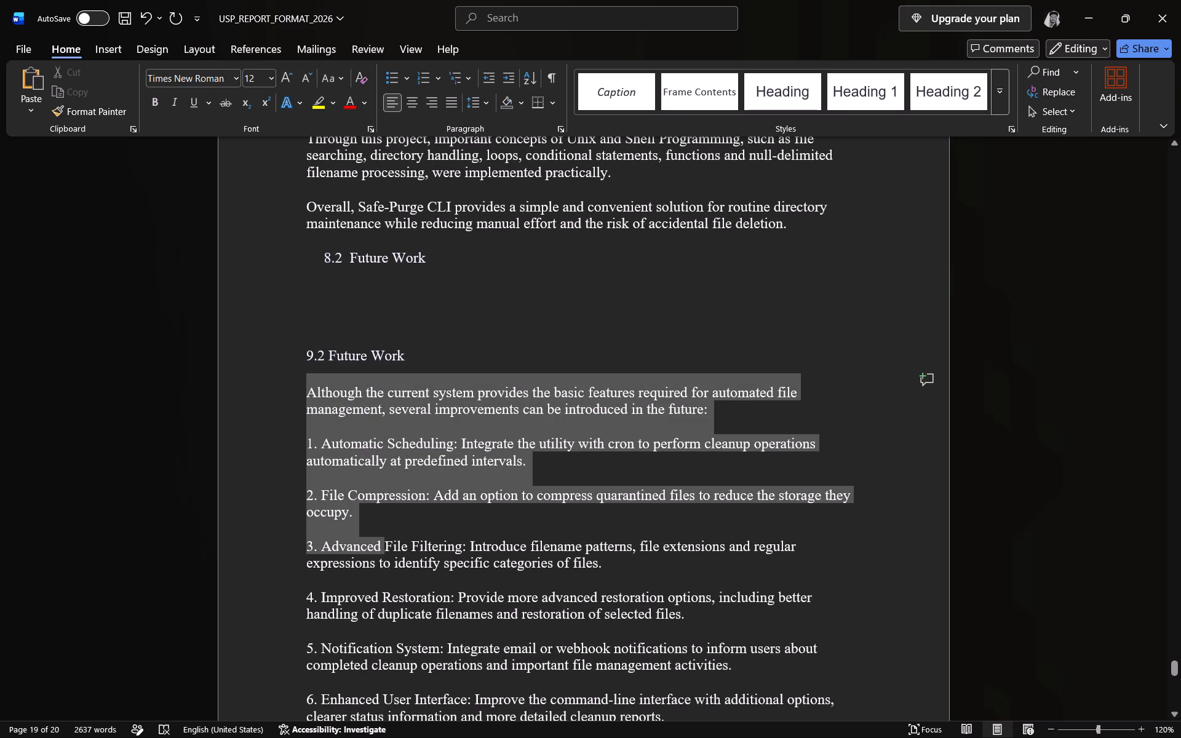
{"action": "left_click_drag", "start_coordinate": [395, 566], "coordinate": [507, 624]}
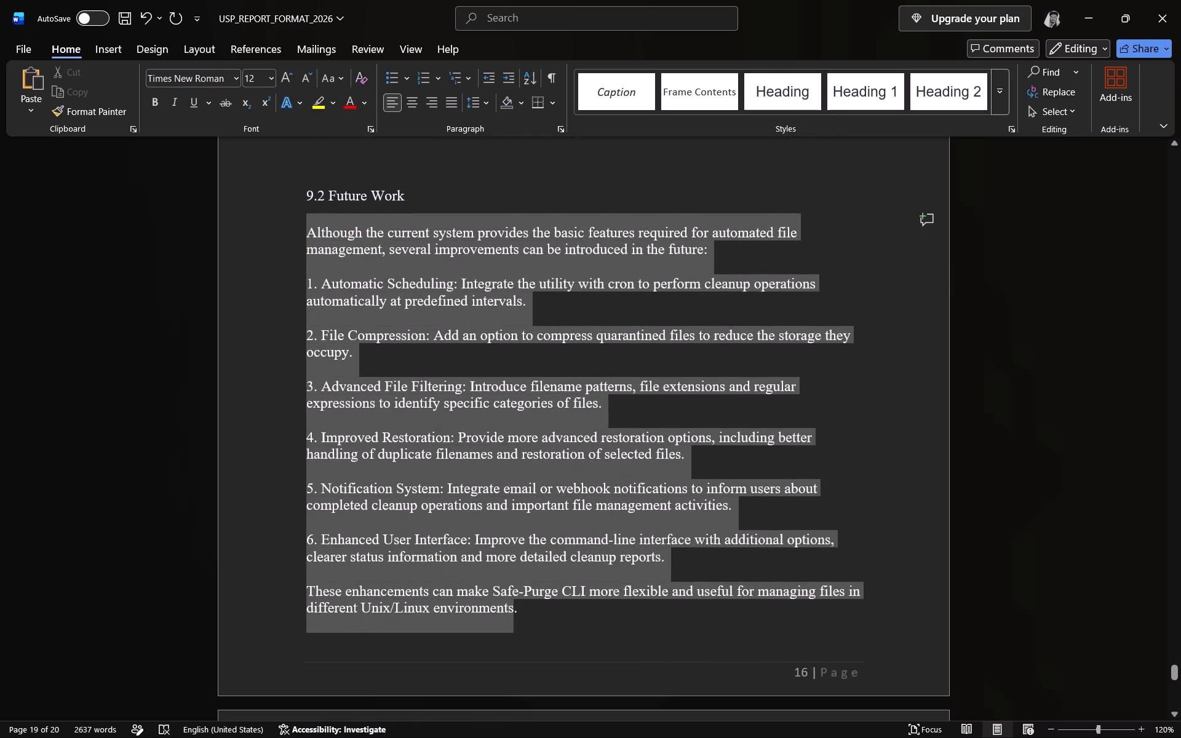
{"action": "left_click_drag", "start_coordinate": [507, 624], "coordinate": [508, 624]}
{"action": "right_click", "coordinate": [460, 525]}
{"action": "left_click", "coordinate": [502, 253]}
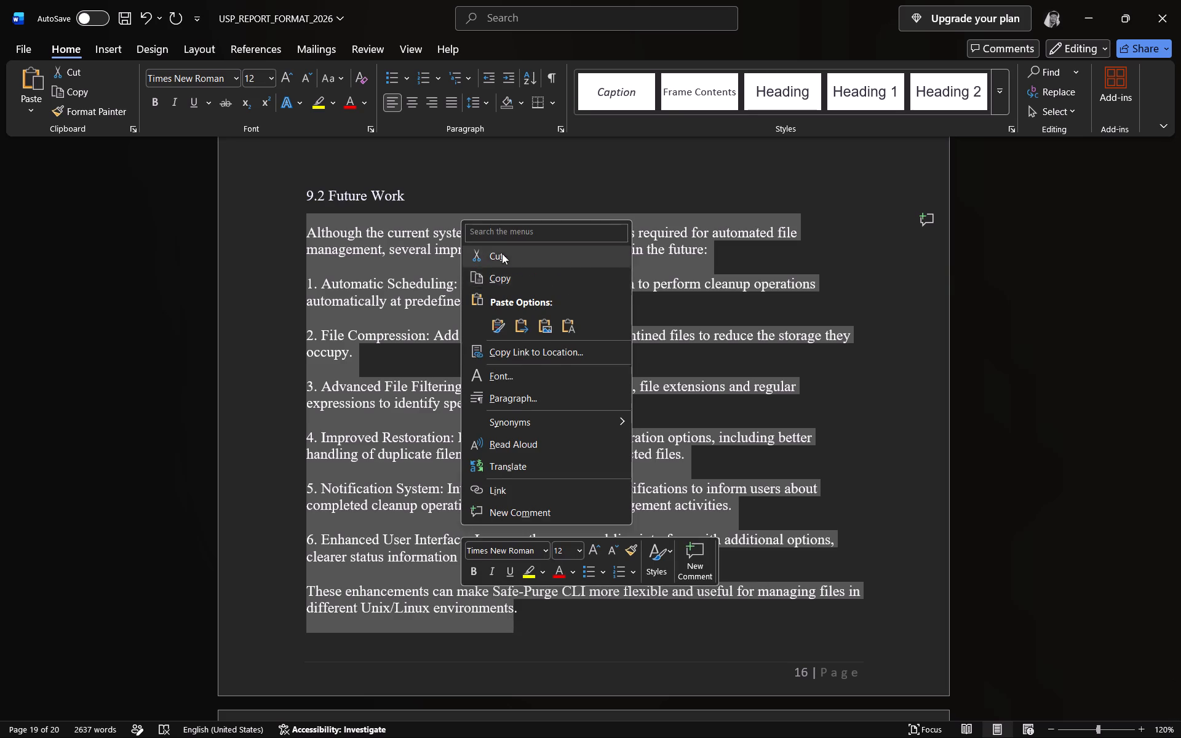
Apply the suggested correction that leaves a single space between "8.2" and "Future Work" in the subheading.
{"action": "scroll", "coordinate": [543, 376], "scroll_direction": "up", "scroll_amount": 4}
{"action": "left_click", "coordinate": [448, 280]}
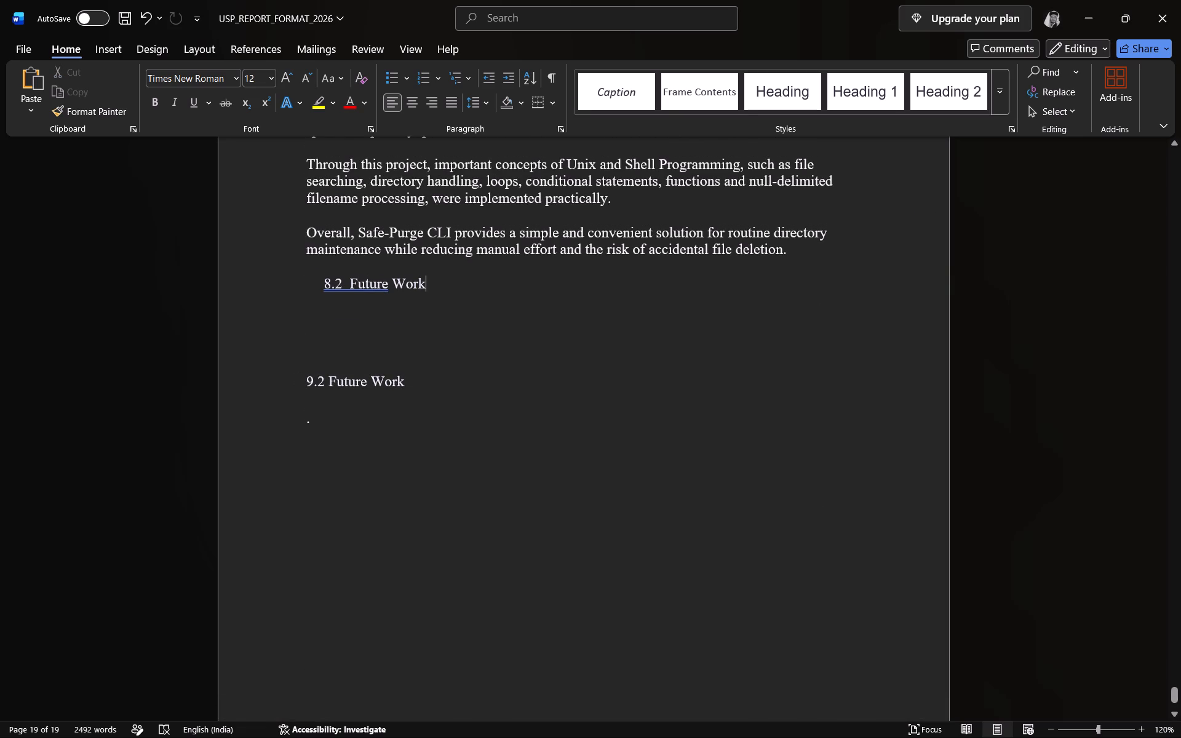
{"action": "right_click", "coordinate": [379, 287]}
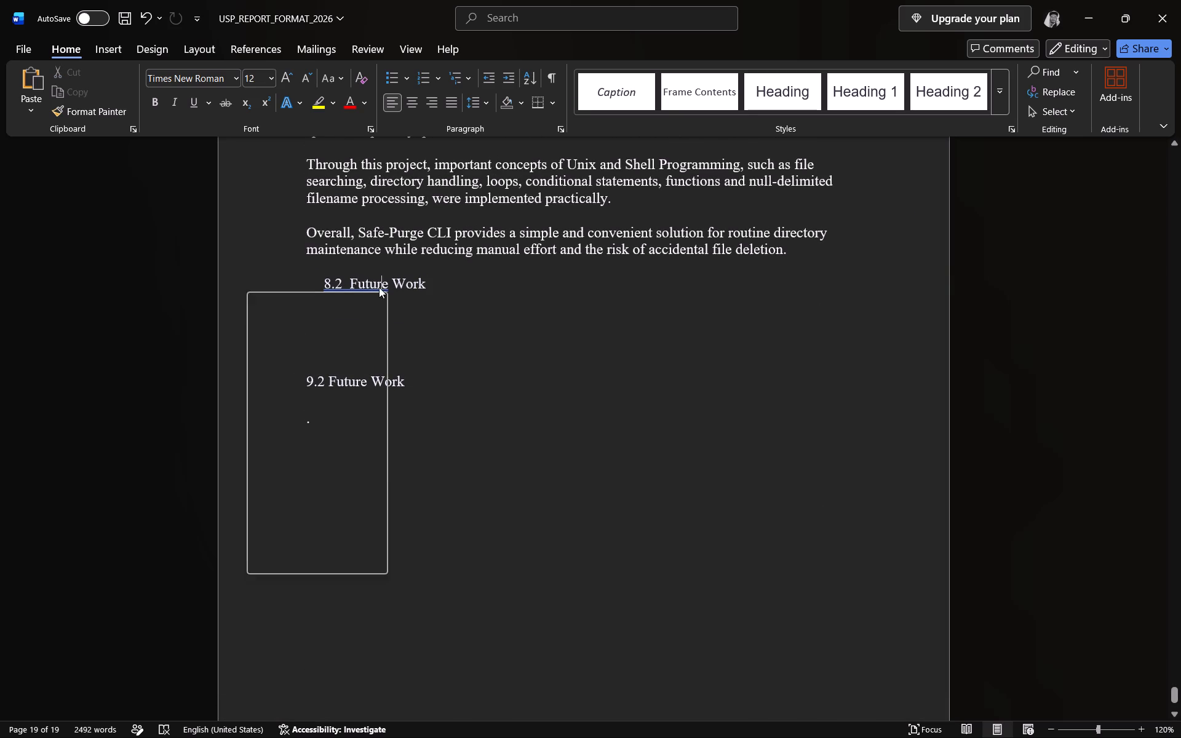
{"action": "left_click", "coordinate": [368, 306]}
Paste the cut future work text on a new line directly below the "8.2 Future Work" subheading.
{"action": "scroll", "coordinate": [368, 306], "scroll_direction": "up", "scroll_amount": 5}
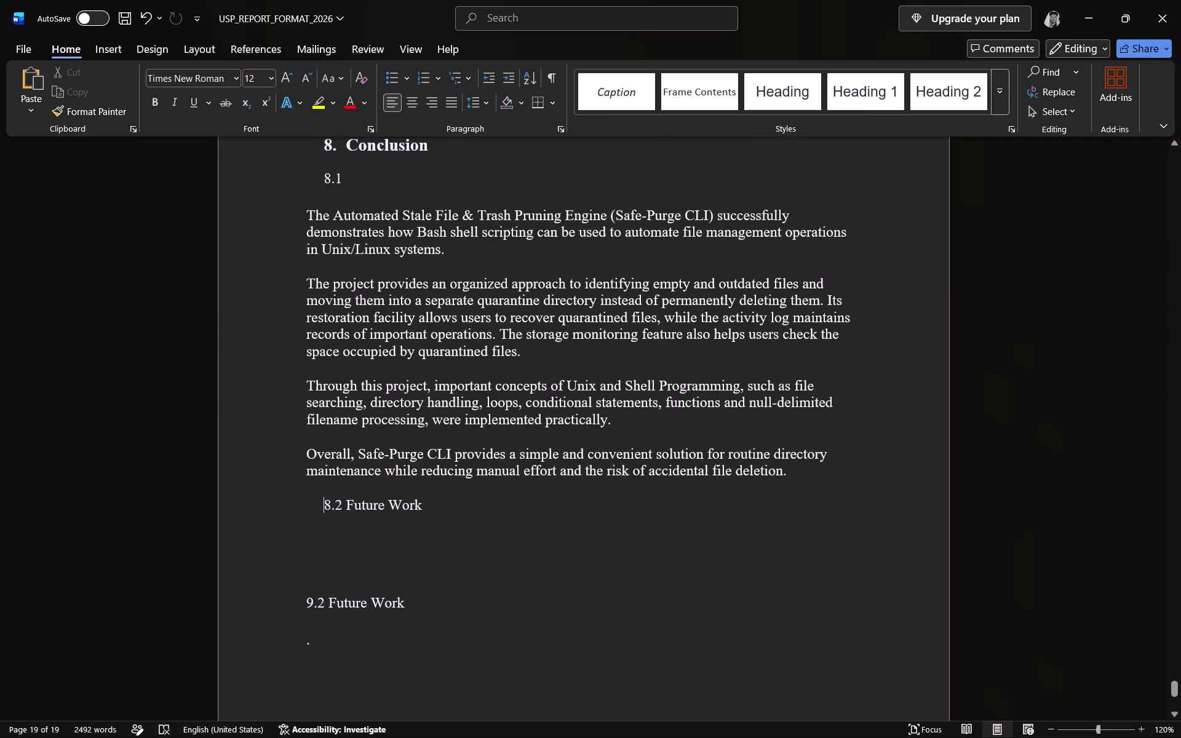
{"action": "scroll", "coordinate": [360, 294], "scroll_direction": "up", "scroll_amount": 1}
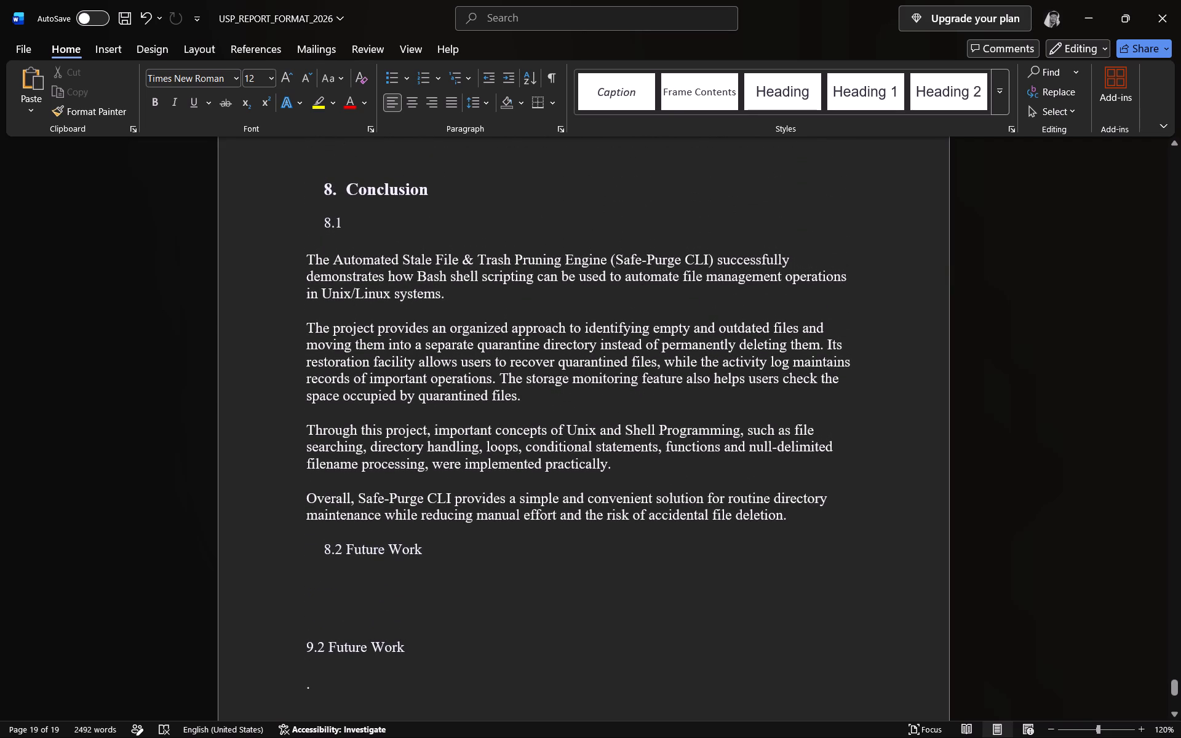
{"action": "left_click", "coordinate": [481, 546]}
{"action": "key", "text": "Return"}
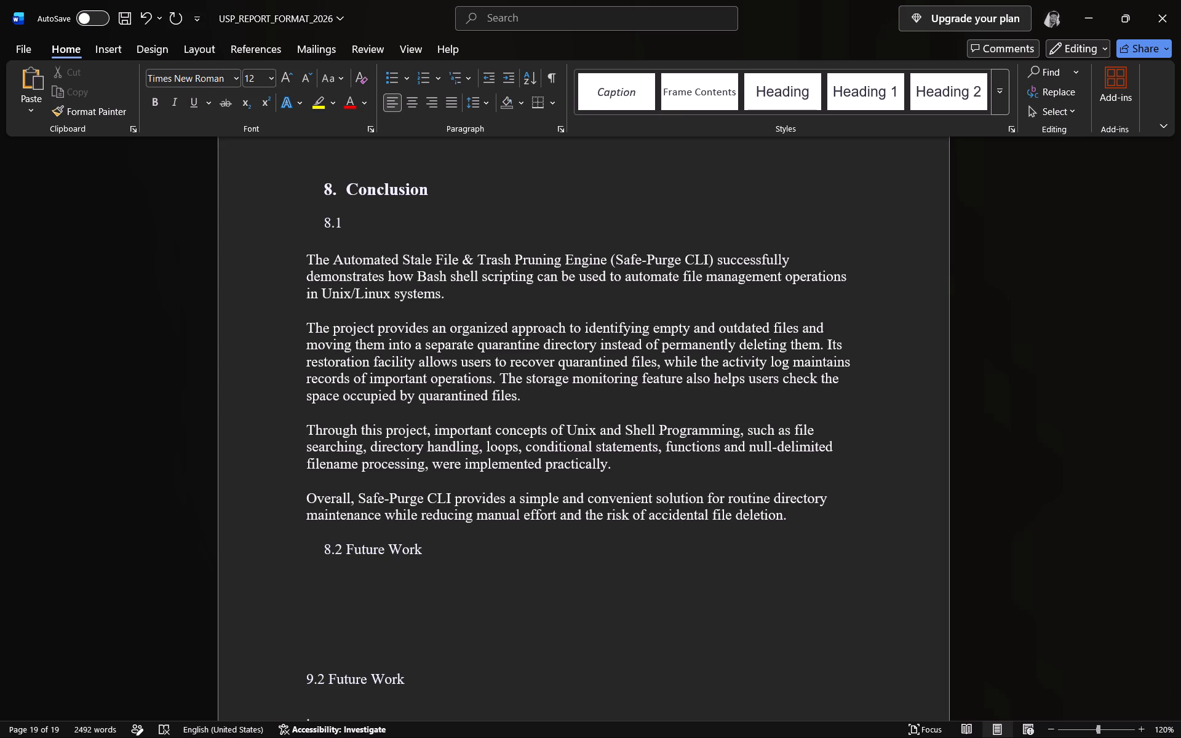
{"action": "key", "text": "ctrl+v"}
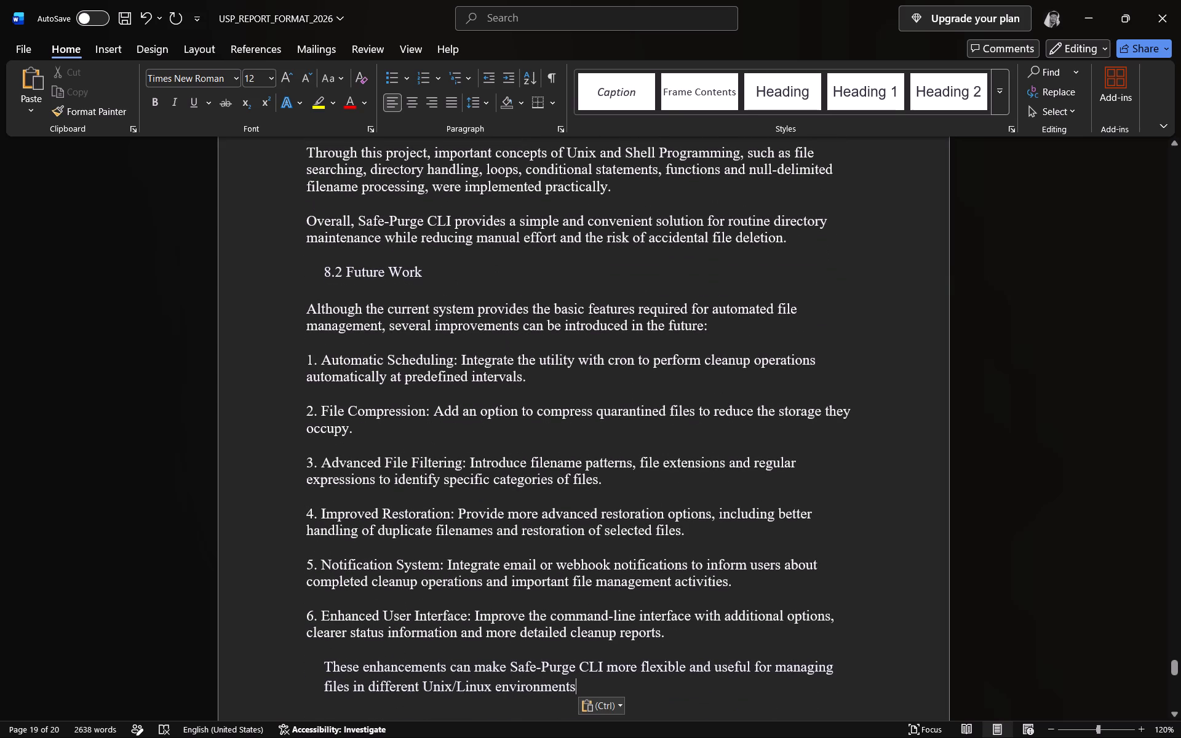
Justify all the text below "8.2 Future Work", from "Although the current system" through "different Unix/Linux environments".
{"action": "left_click_drag", "start_coordinate": [308, 301], "coordinate": [506, 554]}
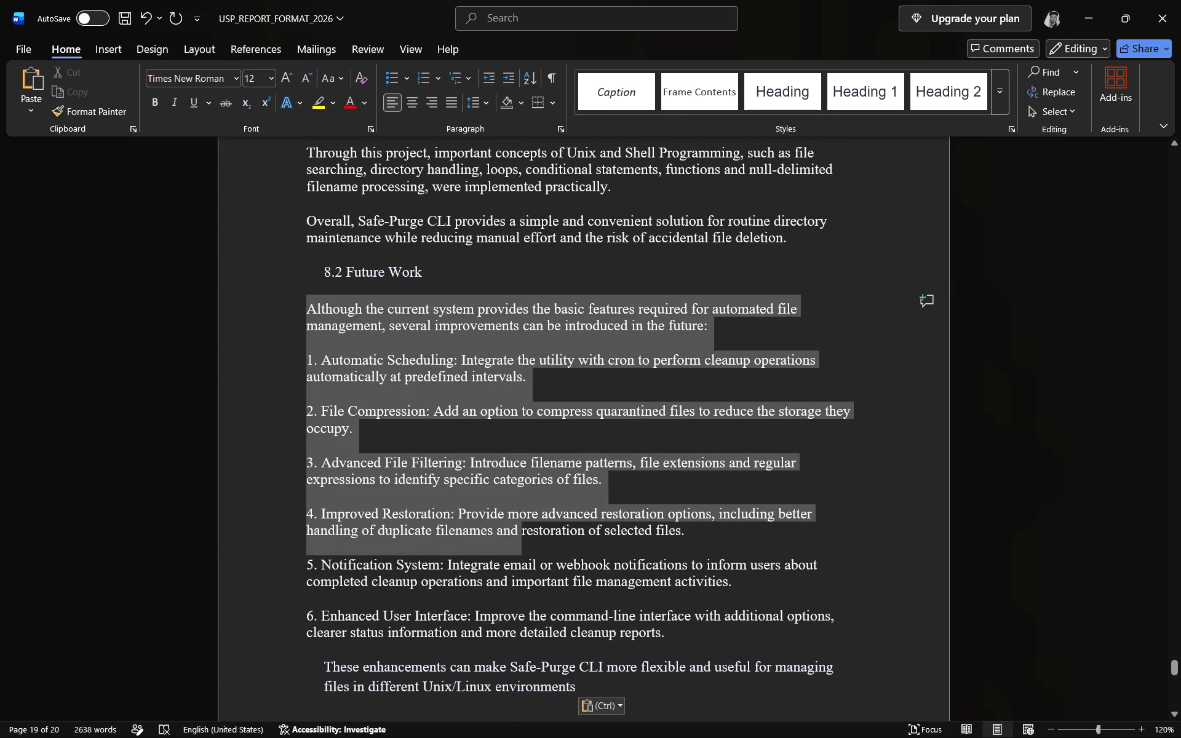
{"action": "left_click_drag", "start_coordinate": [506, 554], "coordinate": [587, 692]}
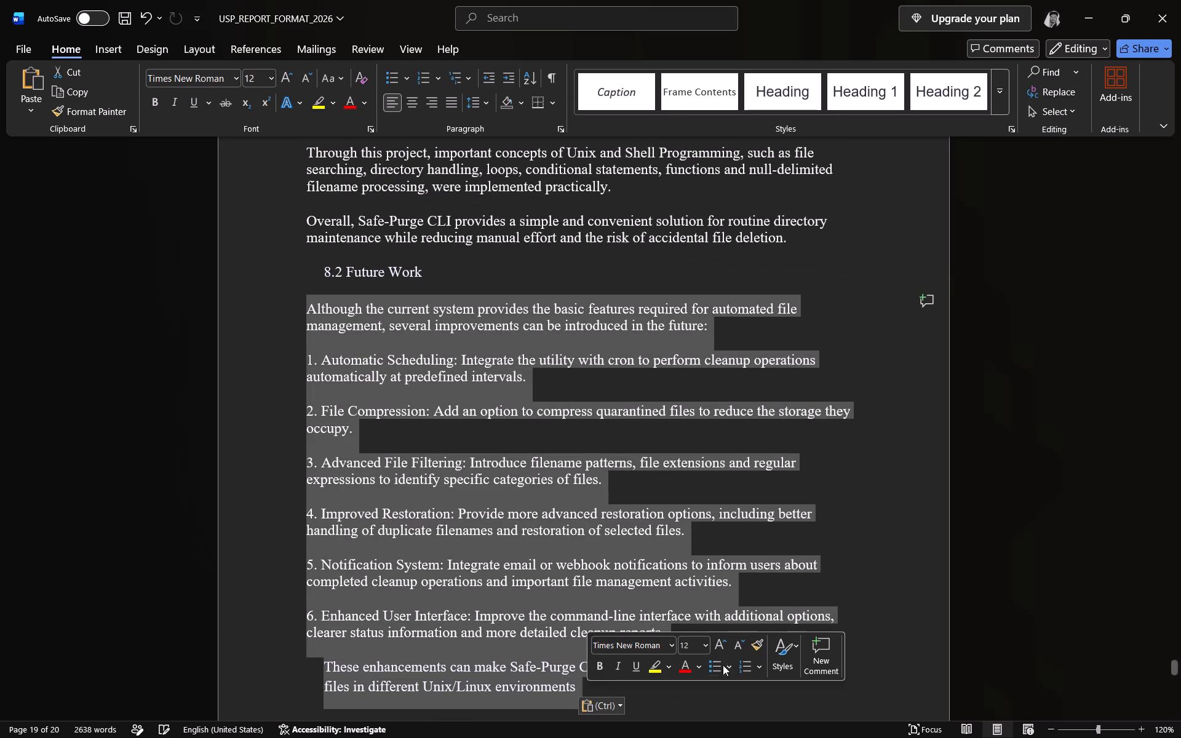
{"action": "left_click", "coordinate": [455, 103]}
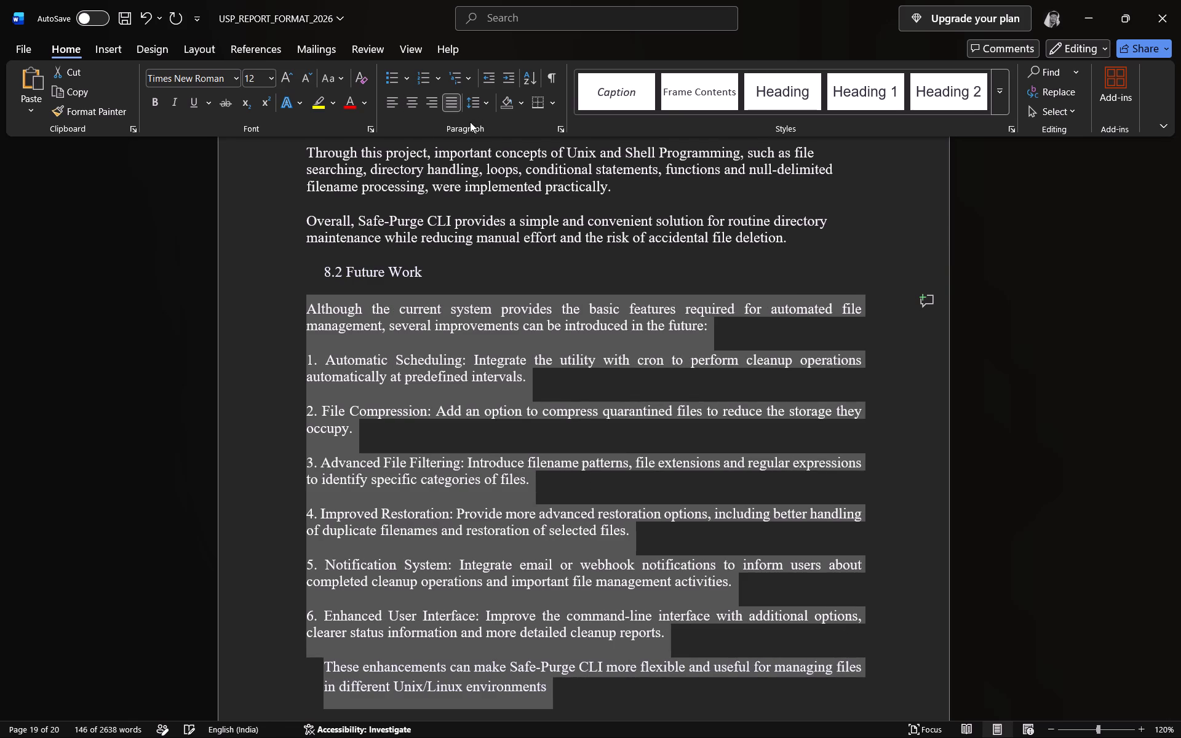
{"action": "left_click", "coordinate": [1049, 422]}
Justify the four conclusion paragraphs between "8.1" and "8.2 Future Work".
{"action": "scroll", "coordinate": [666, 435], "scroll_direction": "up", "scroll_amount": 3}
{"action": "scroll", "coordinate": [575, 415], "scroll_direction": "up", "scroll_amount": 3}
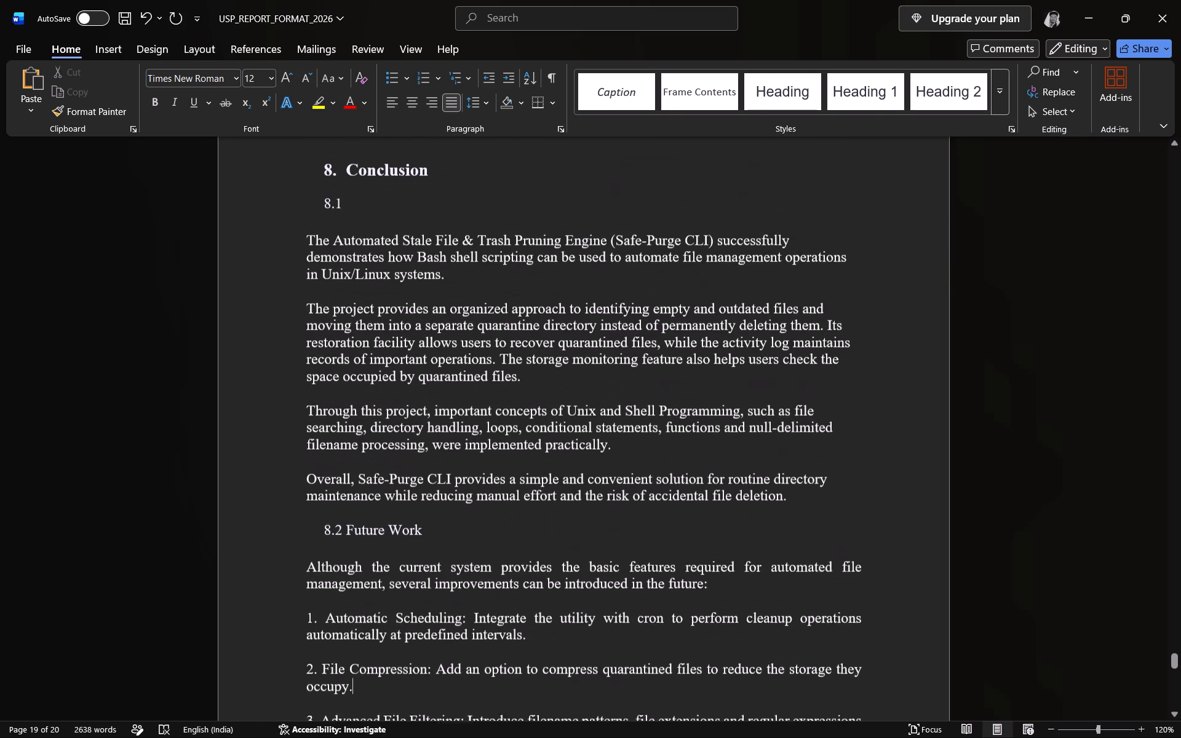
{"action": "left_click_drag", "start_coordinate": [309, 244], "coordinate": [553, 451]}
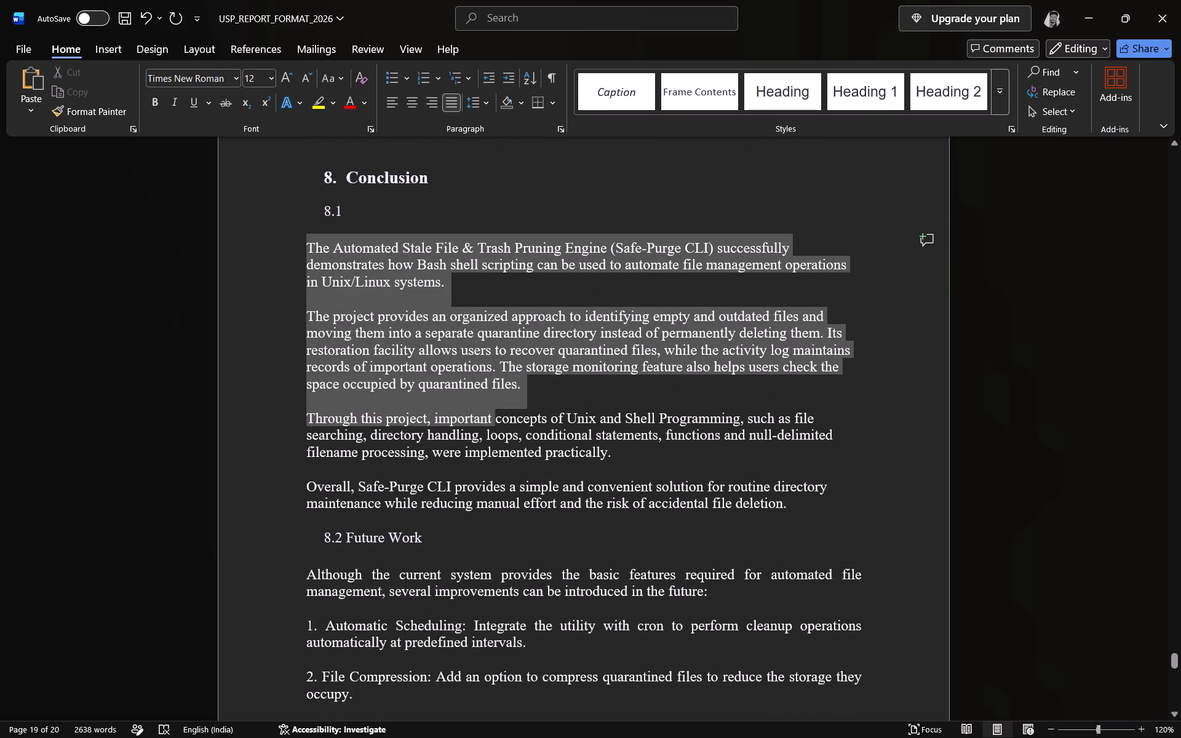
{"action": "left_click_drag", "start_coordinate": [553, 451], "coordinate": [789, 501]}
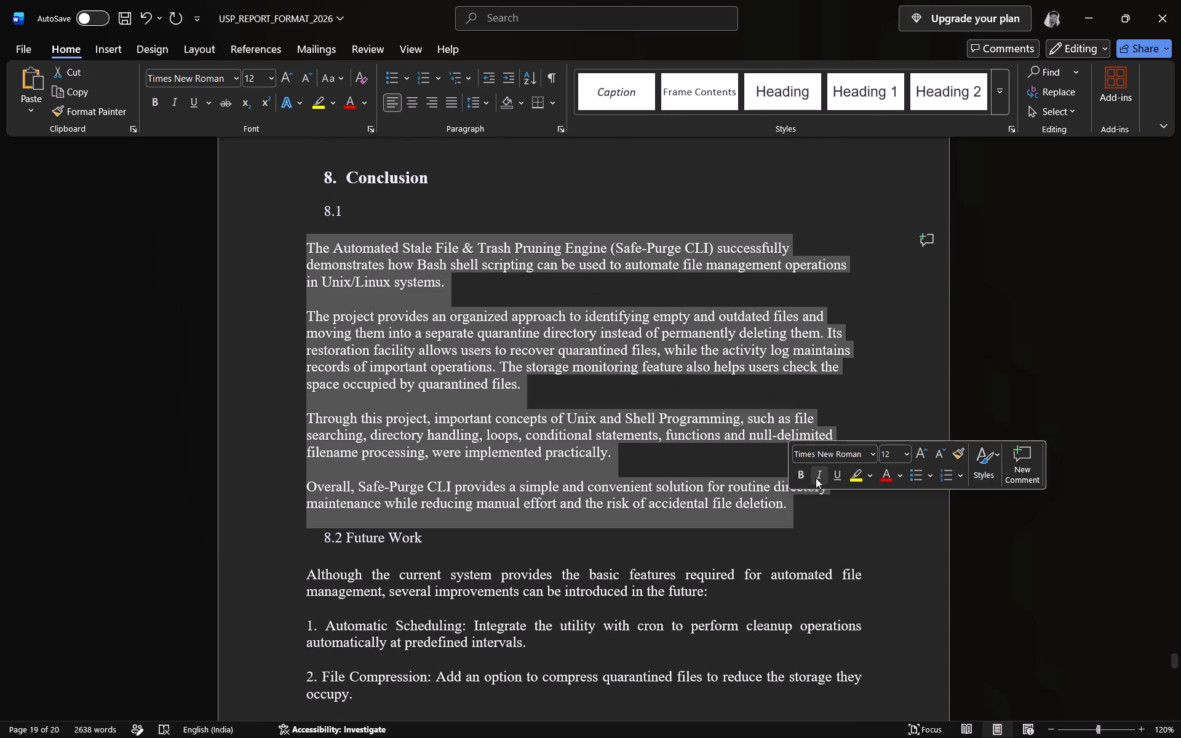
{"action": "left_click", "coordinate": [451, 104]}
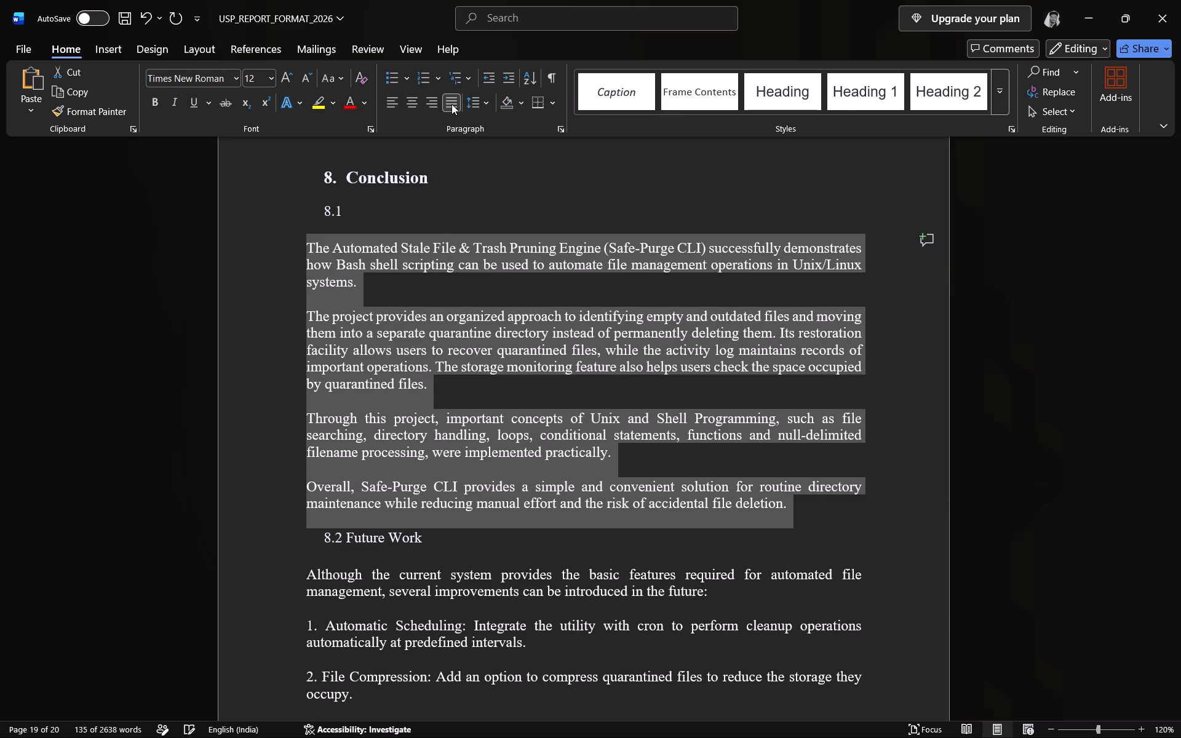
{"action": "left_click", "coordinate": [977, 391]}
Make the "8.2 Future Work" subheading bold.
{"action": "scroll", "coordinate": [394, 608], "scroll_direction": "down", "scroll_amount": 5}
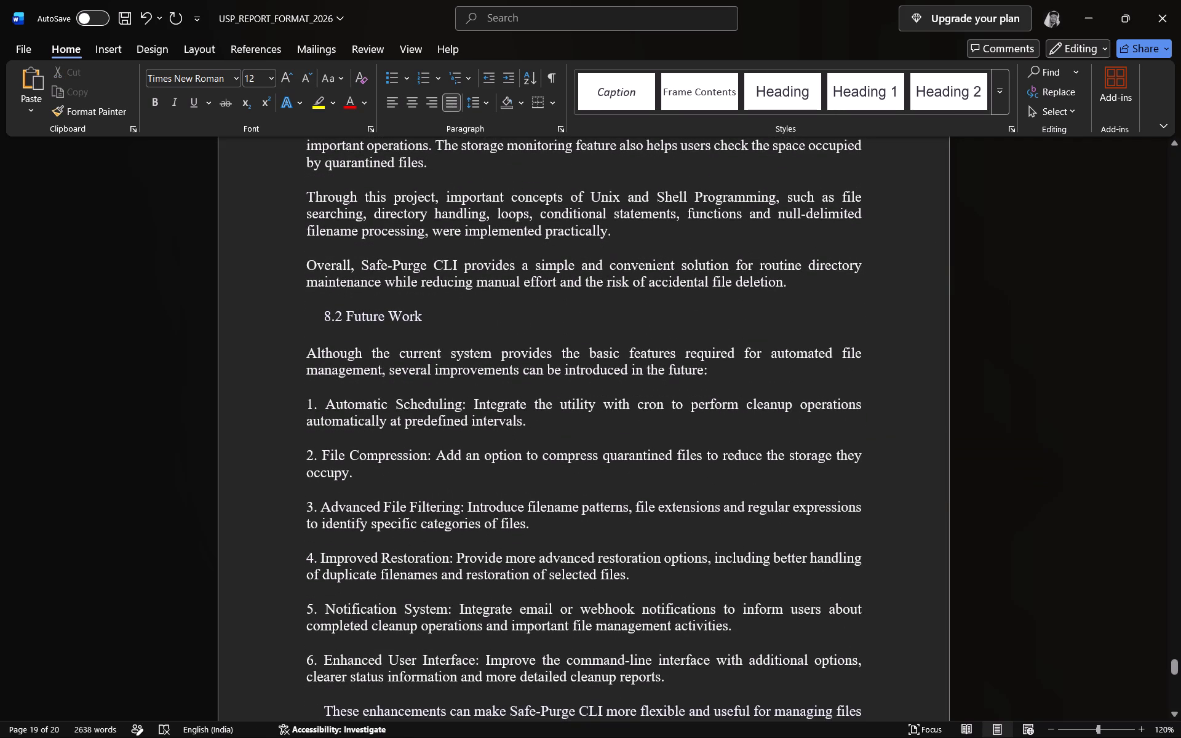
{"action": "left_click_drag", "start_coordinate": [325, 312], "coordinate": [415, 314]}
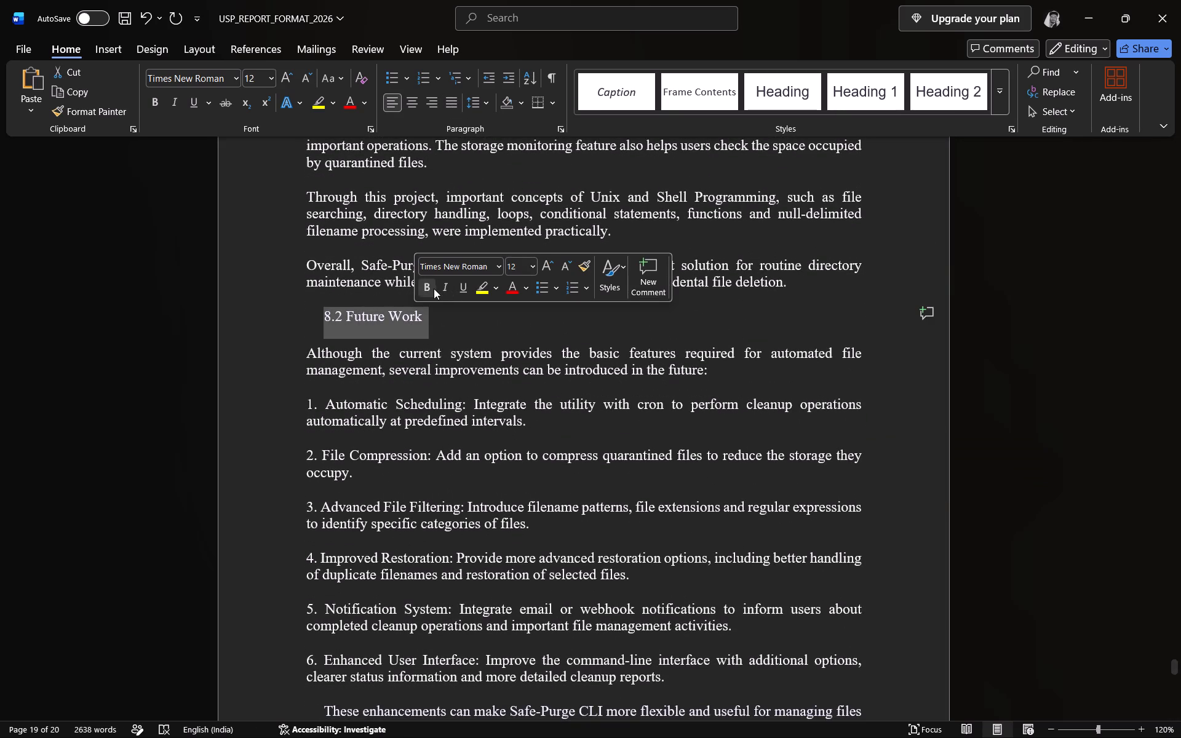
{"action": "left_click", "coordinate": [432, 287]}
Complete the "8.1" subheading with the title "Conclusion".
{"action": "scroll", "coordinate": [432, 317], "scroll_direction": "up", "scroll_amount": 6}
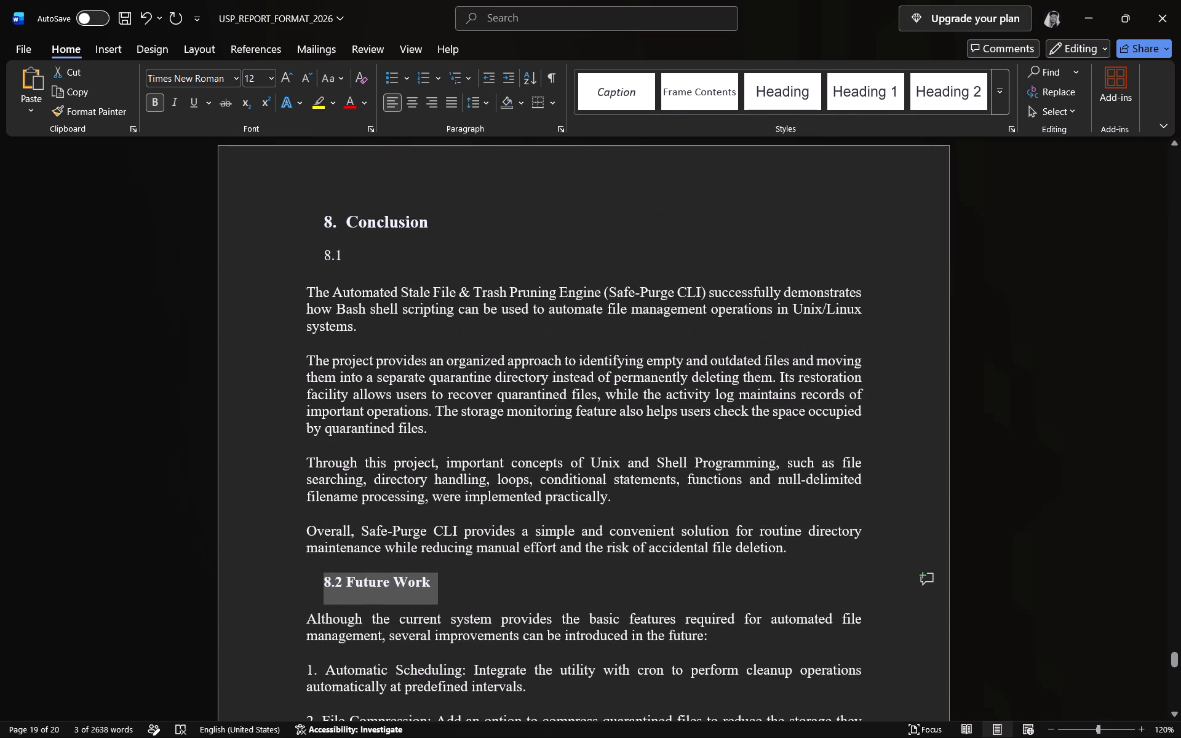
{"action": "left_click", "coordinate": [367, 269]}
{"action": "key", "text": "space"}
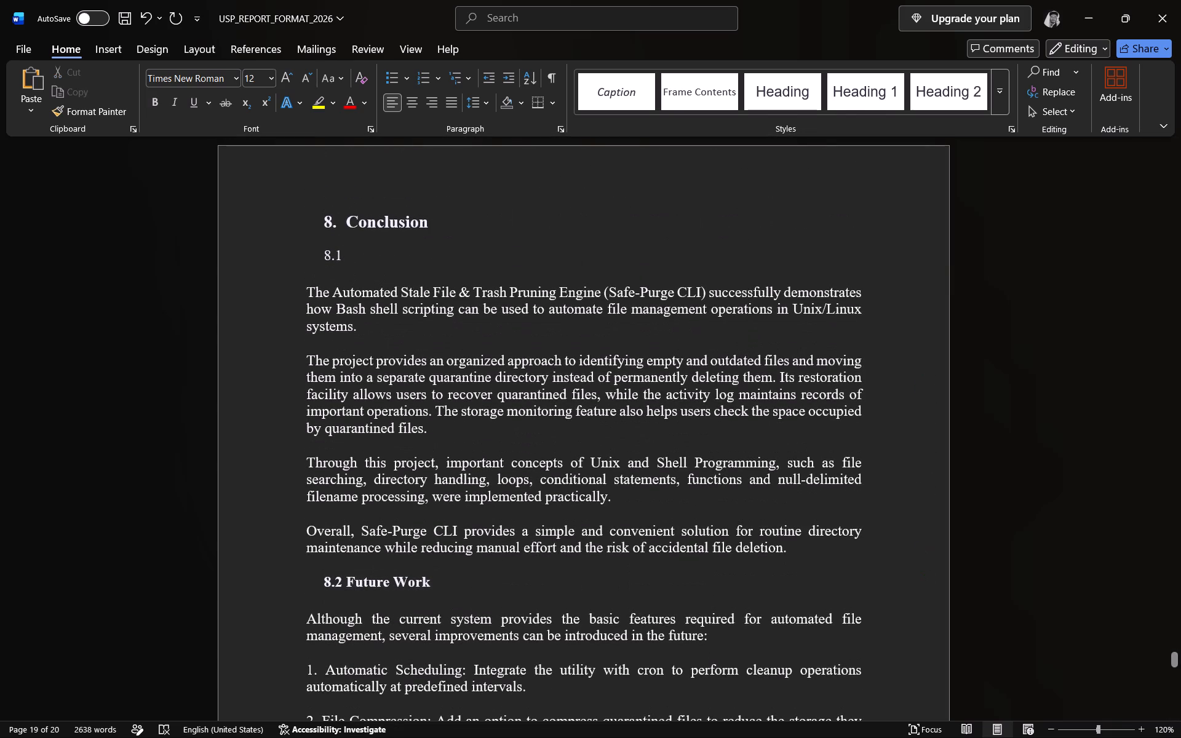
{"action": "key", "text": "shift+c"}
{"action": "key", "text": "o"}
{"action": "key", "text": "n"}
{"action": "type", "text": "clusion"}
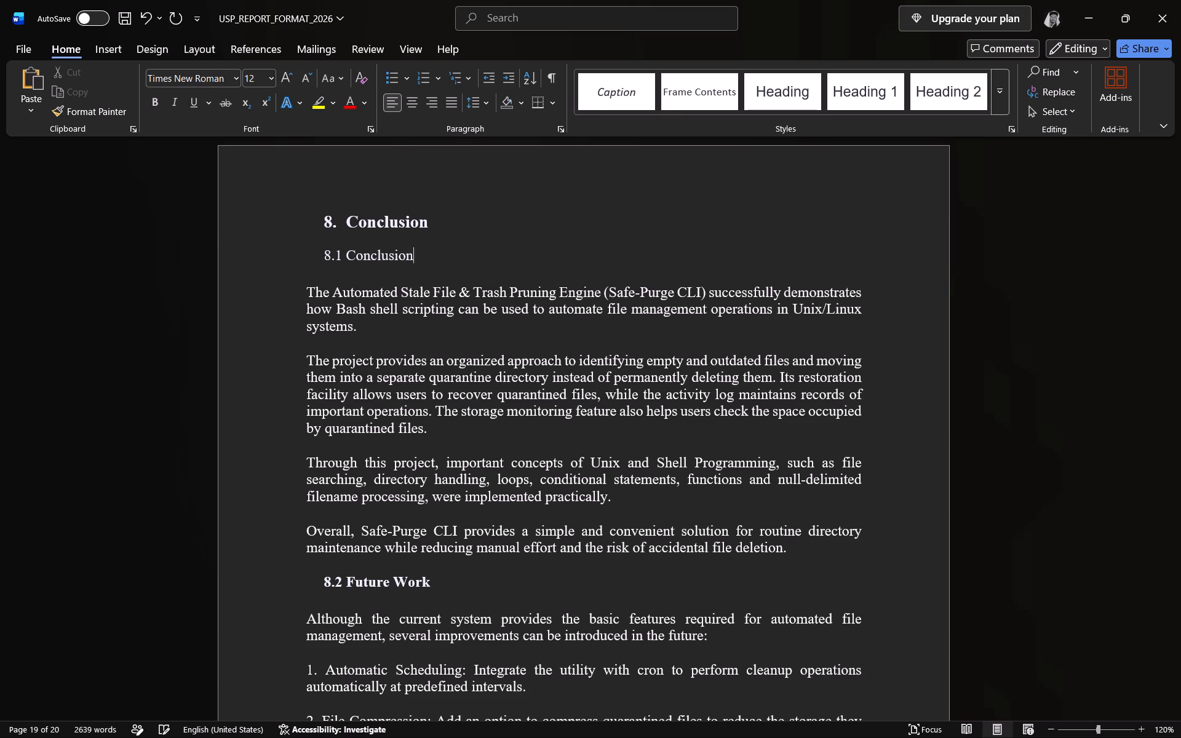
Check the section title in the ChatGPT report and extend the section 8 heading to "Conclusion and Future Work".
{"action": "key", "text": "alt+Tab"}
{"action": "key", "text": "alt+Tab"}
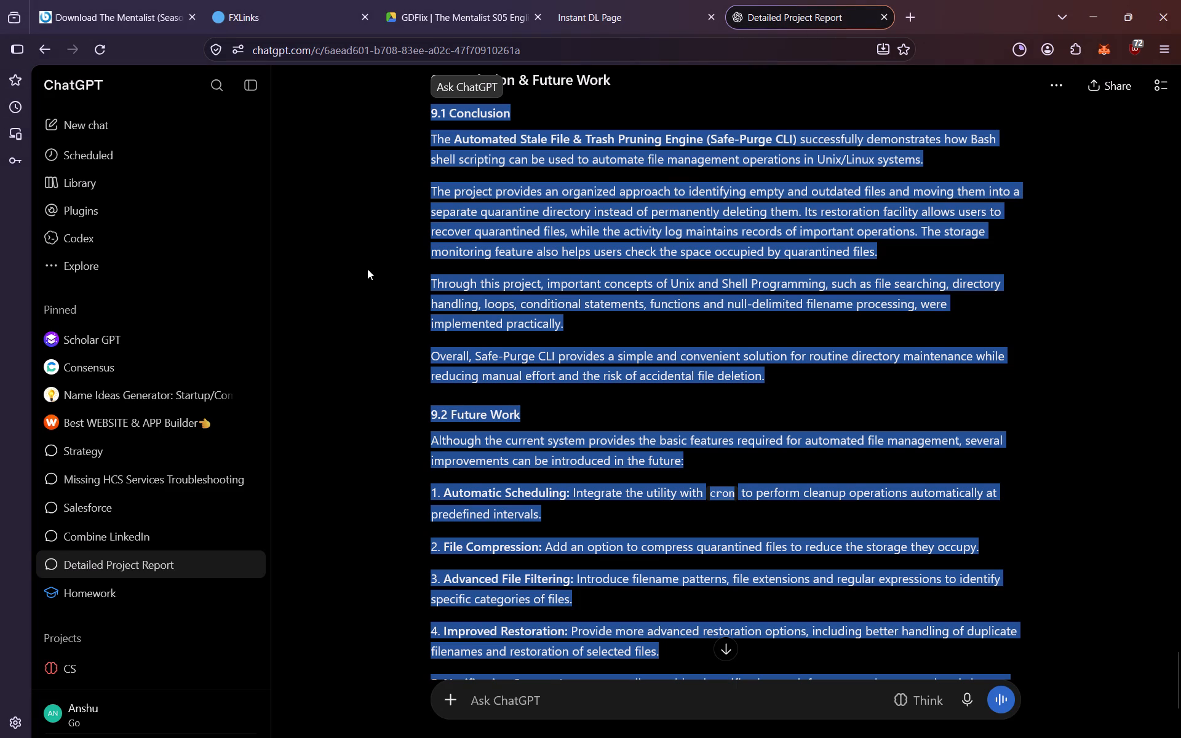
{"action": "key", "text": "alt+Tab"}
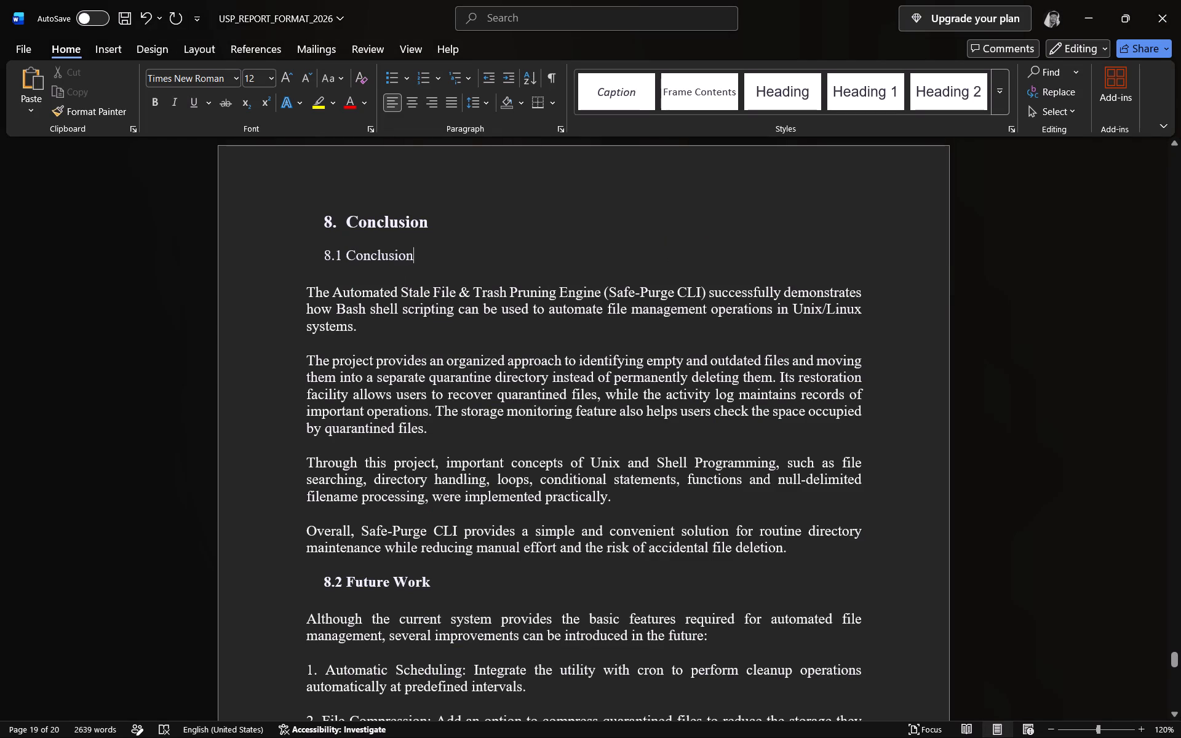
{"action": "left_click", "coordinate": [440, 223]}
{"action": "key", "text": "space"}
{"action": "type", "text": "and"}
{"action": "key", "text": "space"}
{"action": "type", "text": "Future"}
{"action": "key", "text": "space"}
{"action": "type", "text": "Work"}
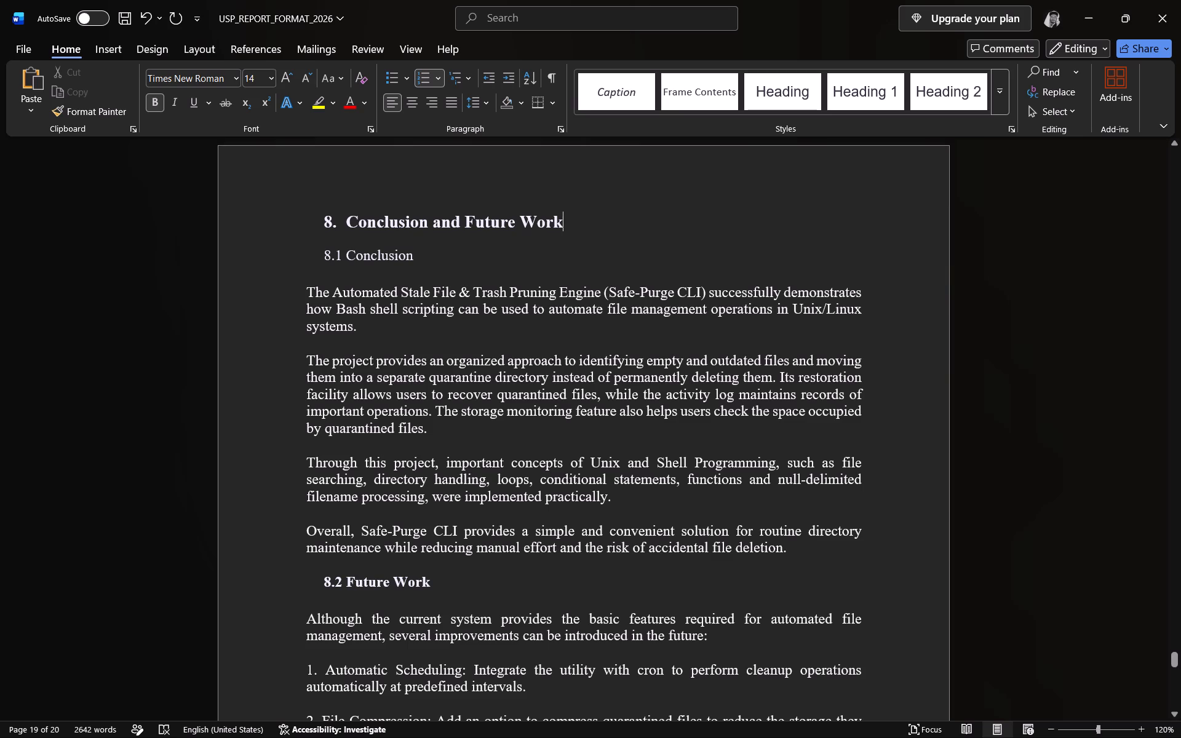
Make the "8.1 Conclusion" subheading bold.
{"action": "left_click_drag", "start_coordinate": [416, 260], "coordinate": [325, 251]}
{"action": "left_click", "coordinate": [335, 224]}
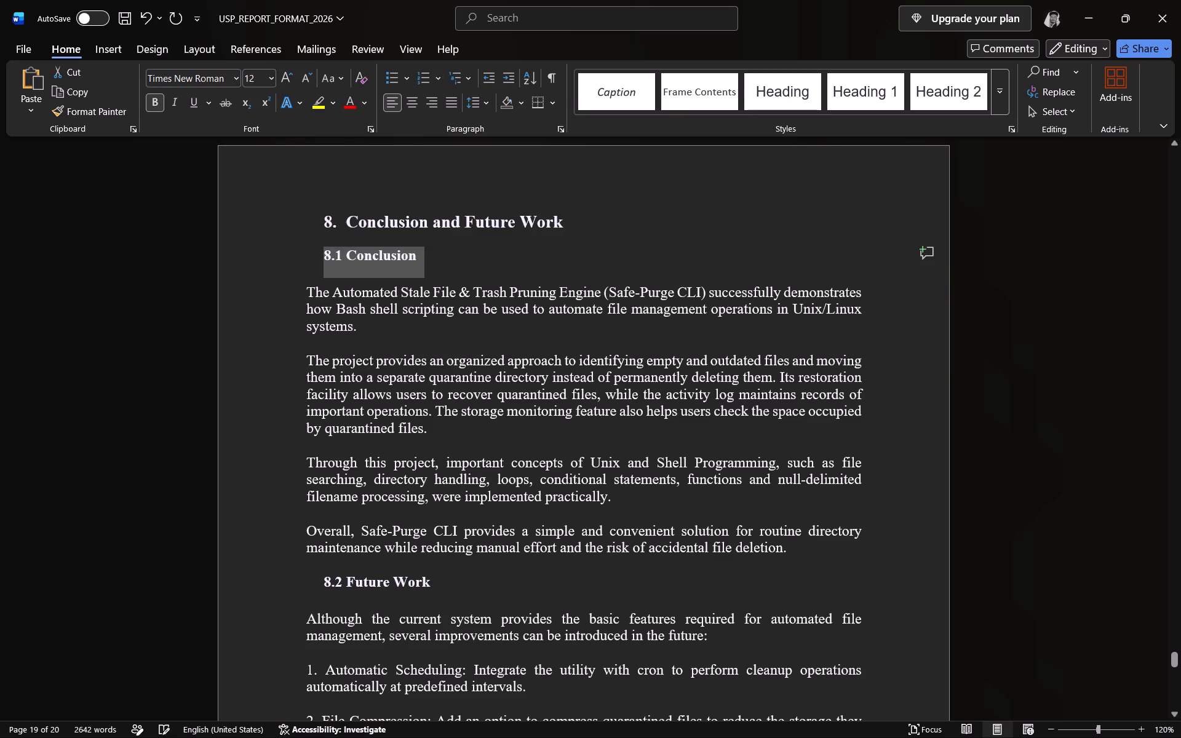
{"action": "left_click", "coordinate": [1051, 279]}
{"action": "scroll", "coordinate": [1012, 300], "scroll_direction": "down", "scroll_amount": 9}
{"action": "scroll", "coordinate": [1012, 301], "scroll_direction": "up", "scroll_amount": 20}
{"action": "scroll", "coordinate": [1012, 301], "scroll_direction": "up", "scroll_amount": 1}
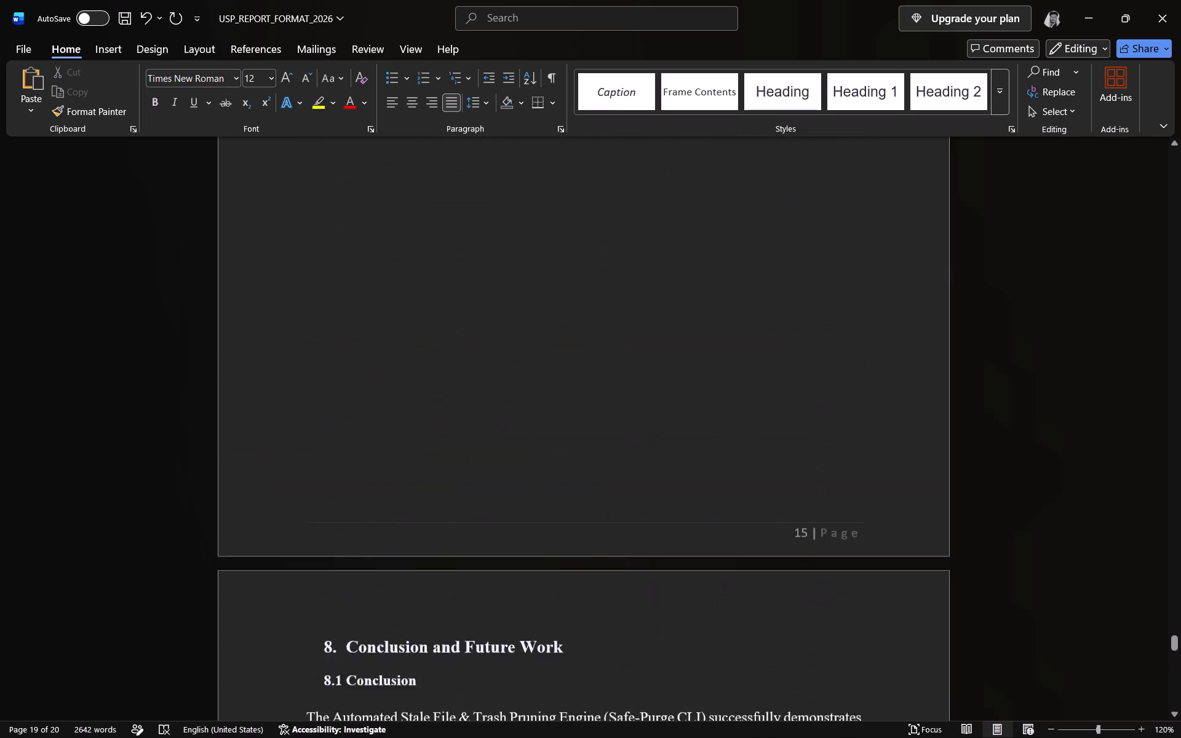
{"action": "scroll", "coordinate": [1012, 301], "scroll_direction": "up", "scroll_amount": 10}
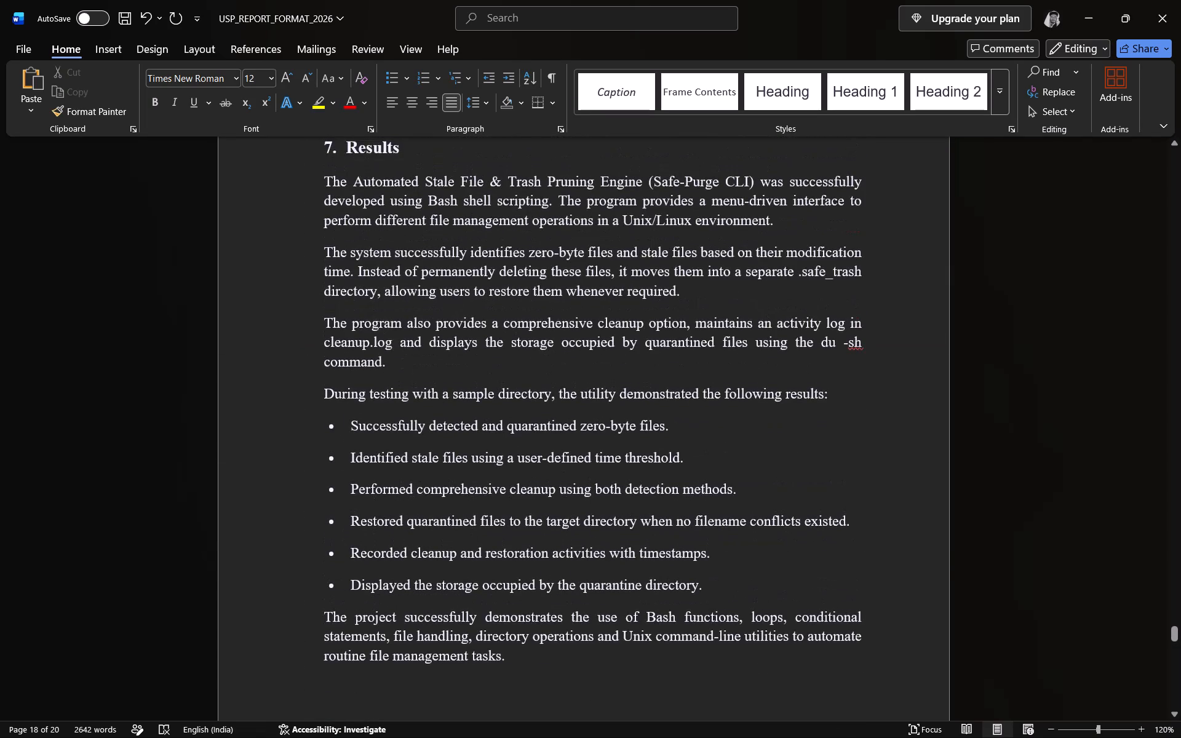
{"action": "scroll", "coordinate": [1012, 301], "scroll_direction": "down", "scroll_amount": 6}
{"action": "key", "text": "alt+Tab"}
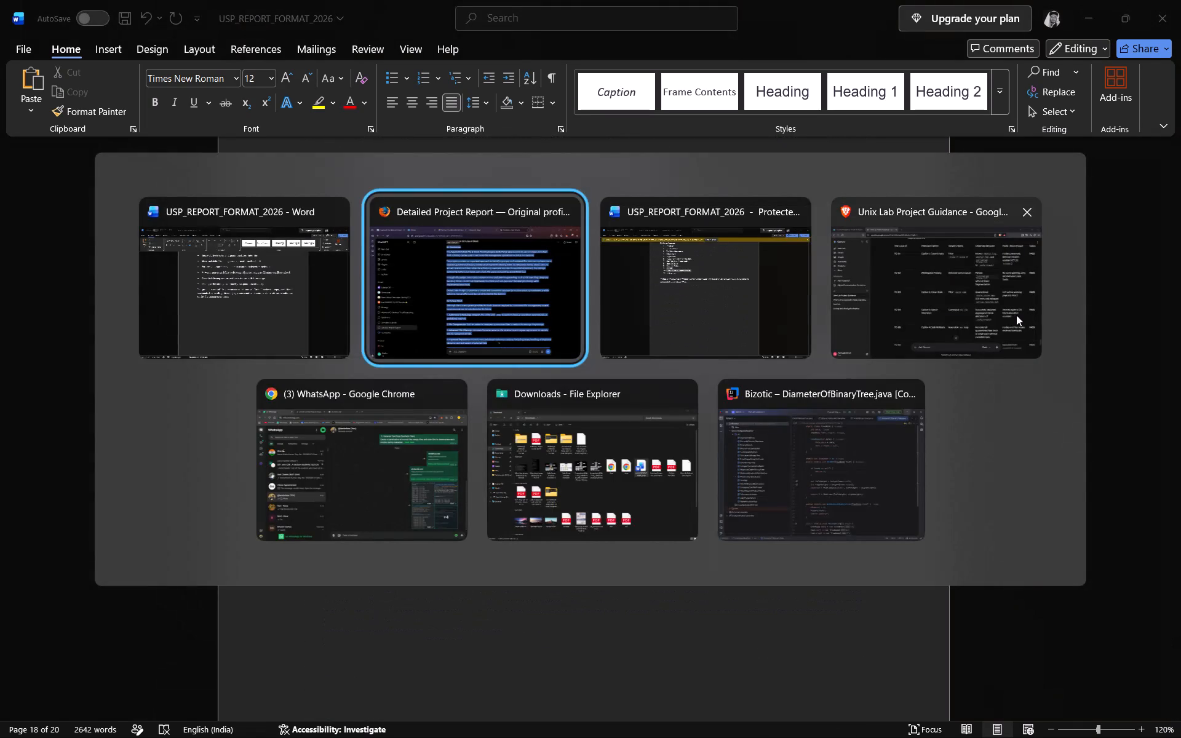
{"action": "key", "text": "alt+Tab"}
{"action": "key", "text": "alt+Tab"}
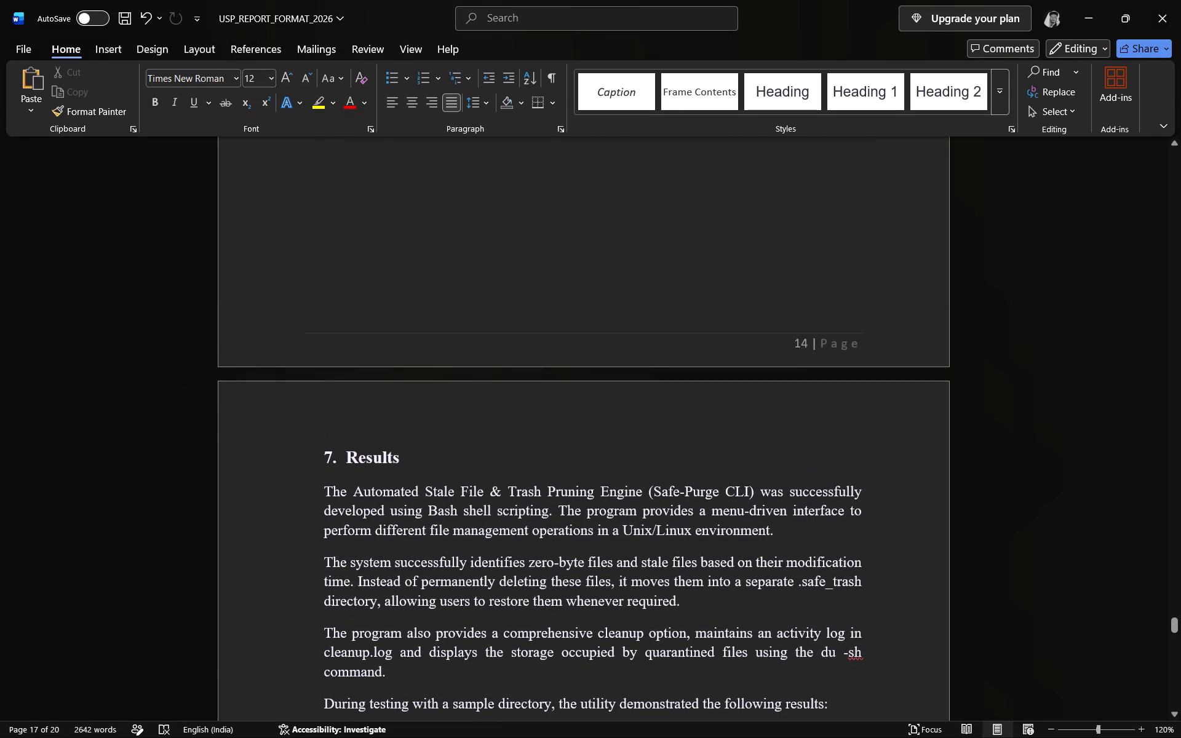
{"action": "key", "text": "ctrl+a"}
{"action": "left_click", "coordinate": [451, 104]}
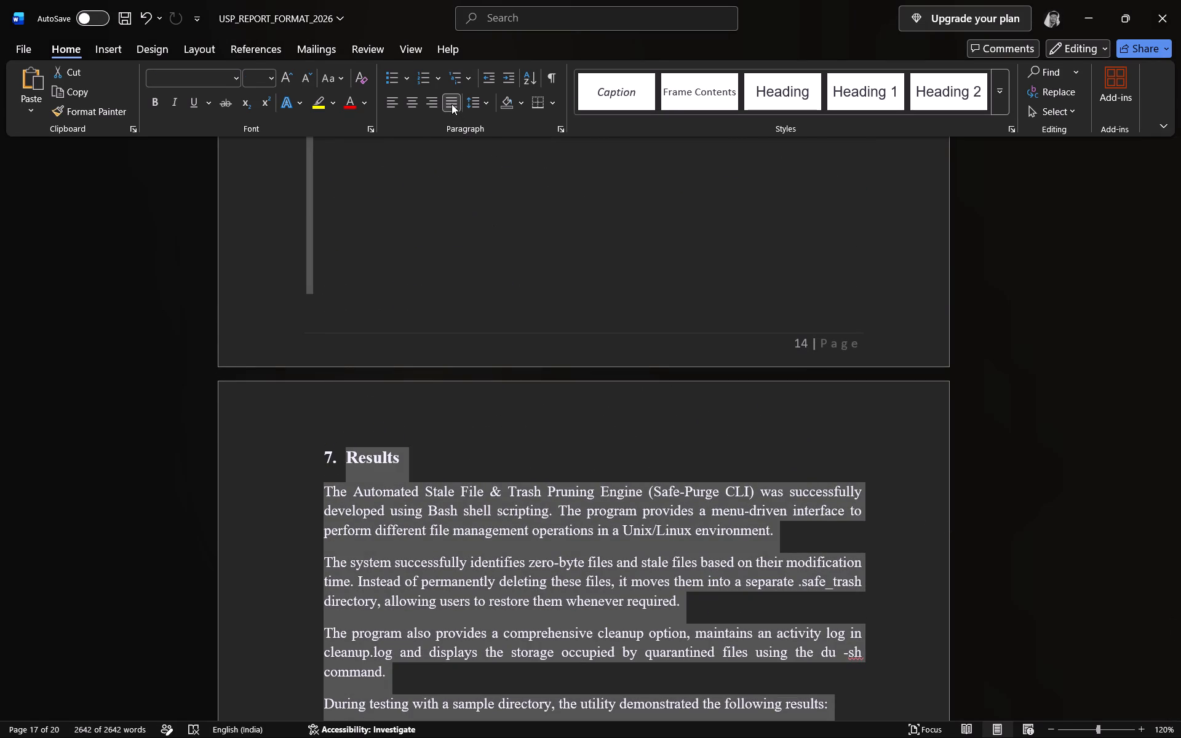
{"action": "left_click", "coordinate": [1010, 292]}
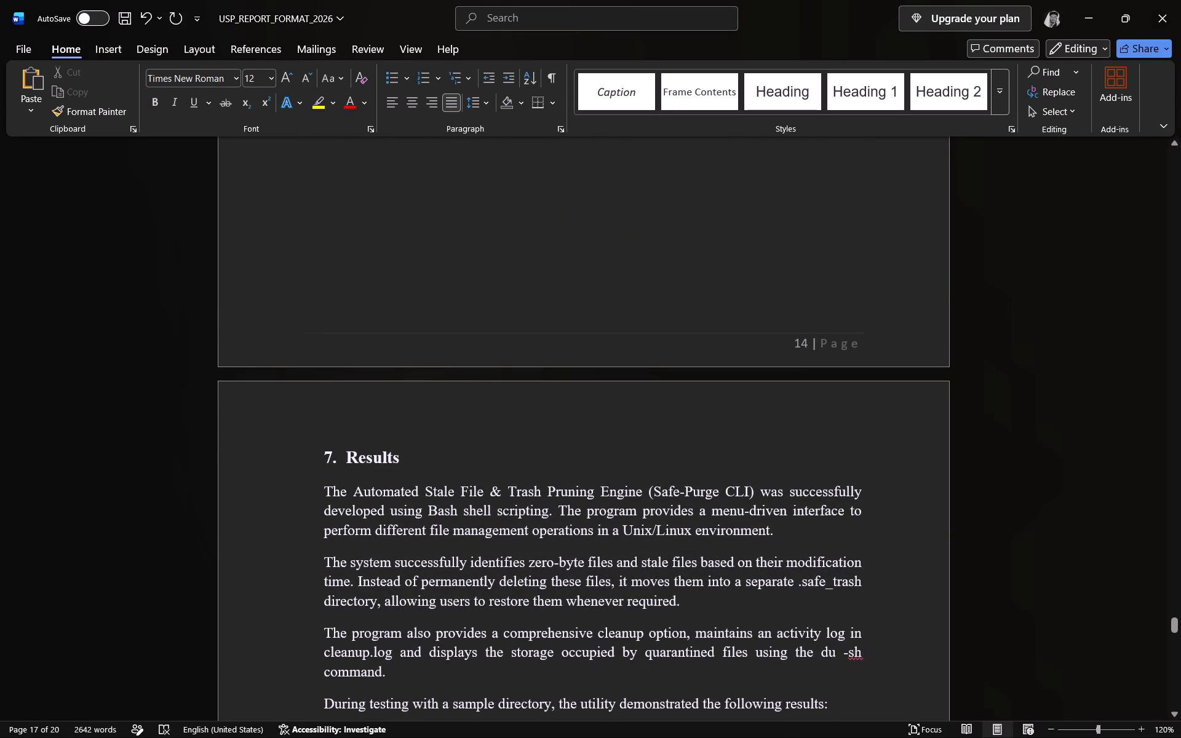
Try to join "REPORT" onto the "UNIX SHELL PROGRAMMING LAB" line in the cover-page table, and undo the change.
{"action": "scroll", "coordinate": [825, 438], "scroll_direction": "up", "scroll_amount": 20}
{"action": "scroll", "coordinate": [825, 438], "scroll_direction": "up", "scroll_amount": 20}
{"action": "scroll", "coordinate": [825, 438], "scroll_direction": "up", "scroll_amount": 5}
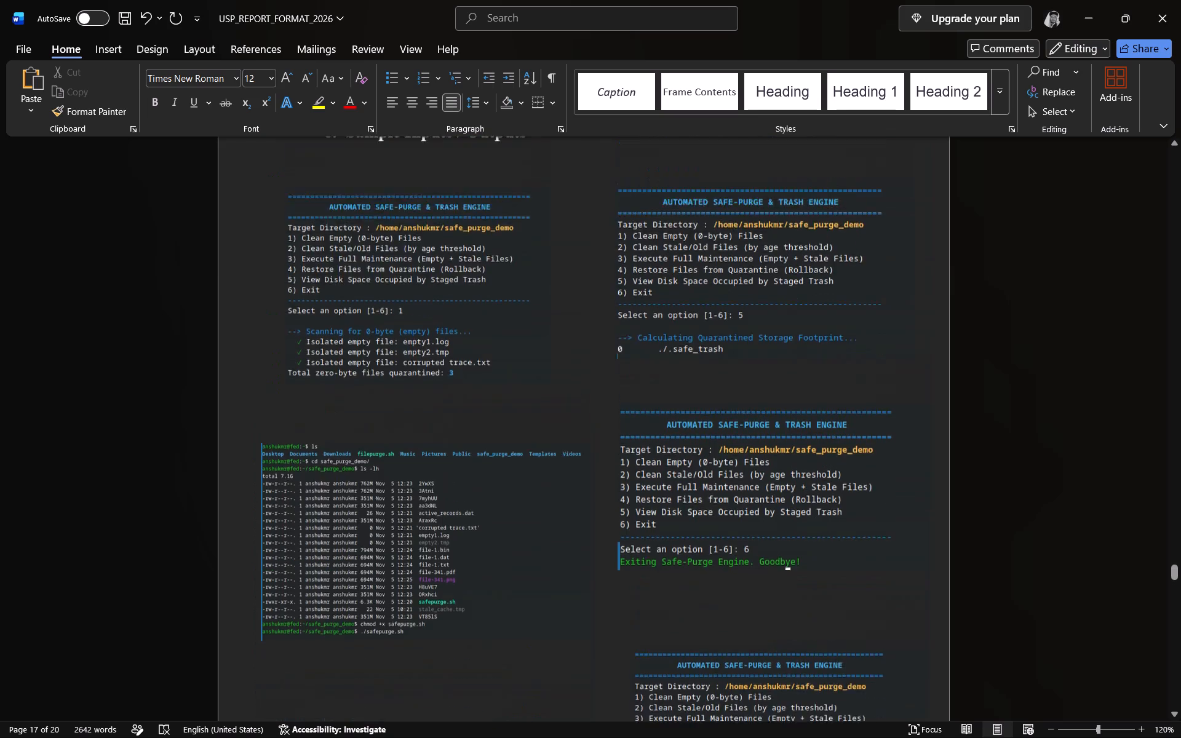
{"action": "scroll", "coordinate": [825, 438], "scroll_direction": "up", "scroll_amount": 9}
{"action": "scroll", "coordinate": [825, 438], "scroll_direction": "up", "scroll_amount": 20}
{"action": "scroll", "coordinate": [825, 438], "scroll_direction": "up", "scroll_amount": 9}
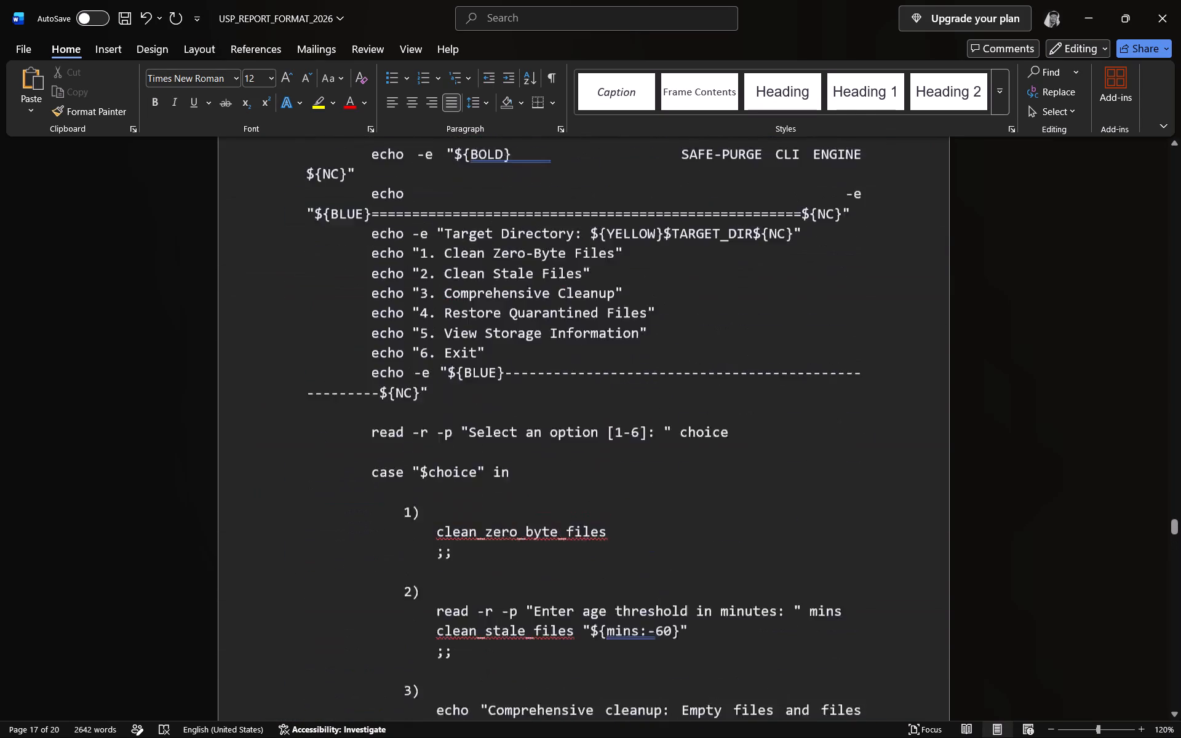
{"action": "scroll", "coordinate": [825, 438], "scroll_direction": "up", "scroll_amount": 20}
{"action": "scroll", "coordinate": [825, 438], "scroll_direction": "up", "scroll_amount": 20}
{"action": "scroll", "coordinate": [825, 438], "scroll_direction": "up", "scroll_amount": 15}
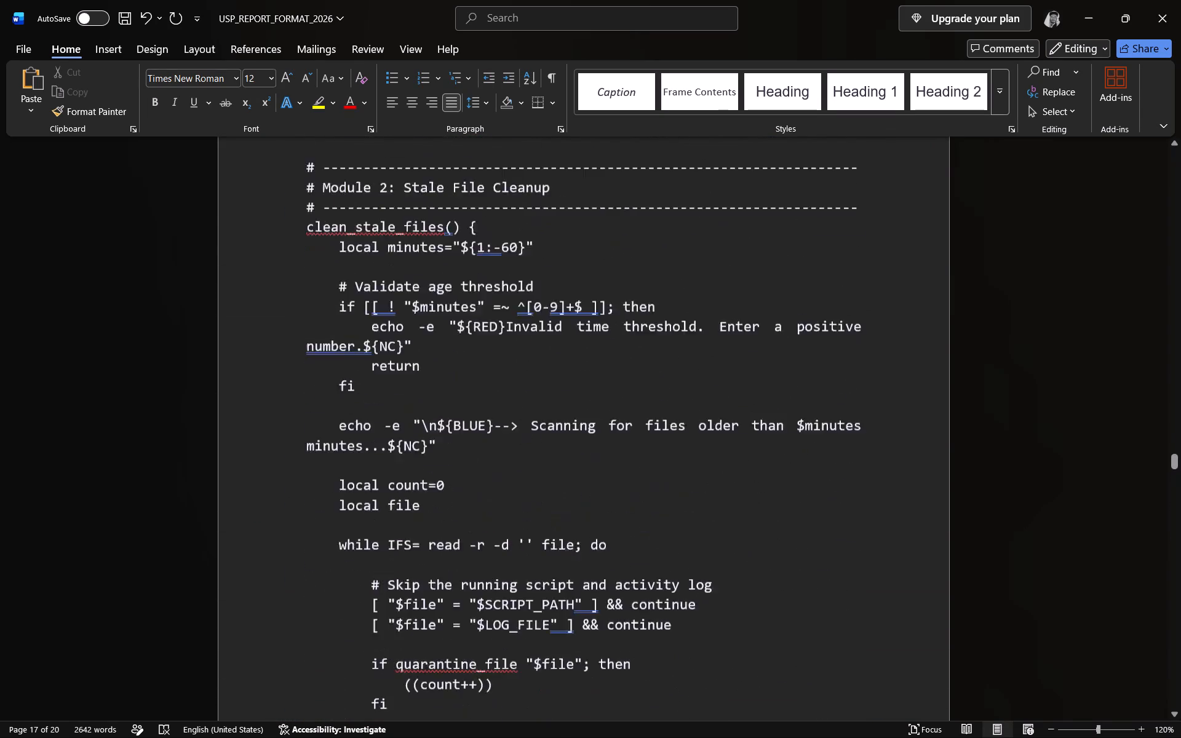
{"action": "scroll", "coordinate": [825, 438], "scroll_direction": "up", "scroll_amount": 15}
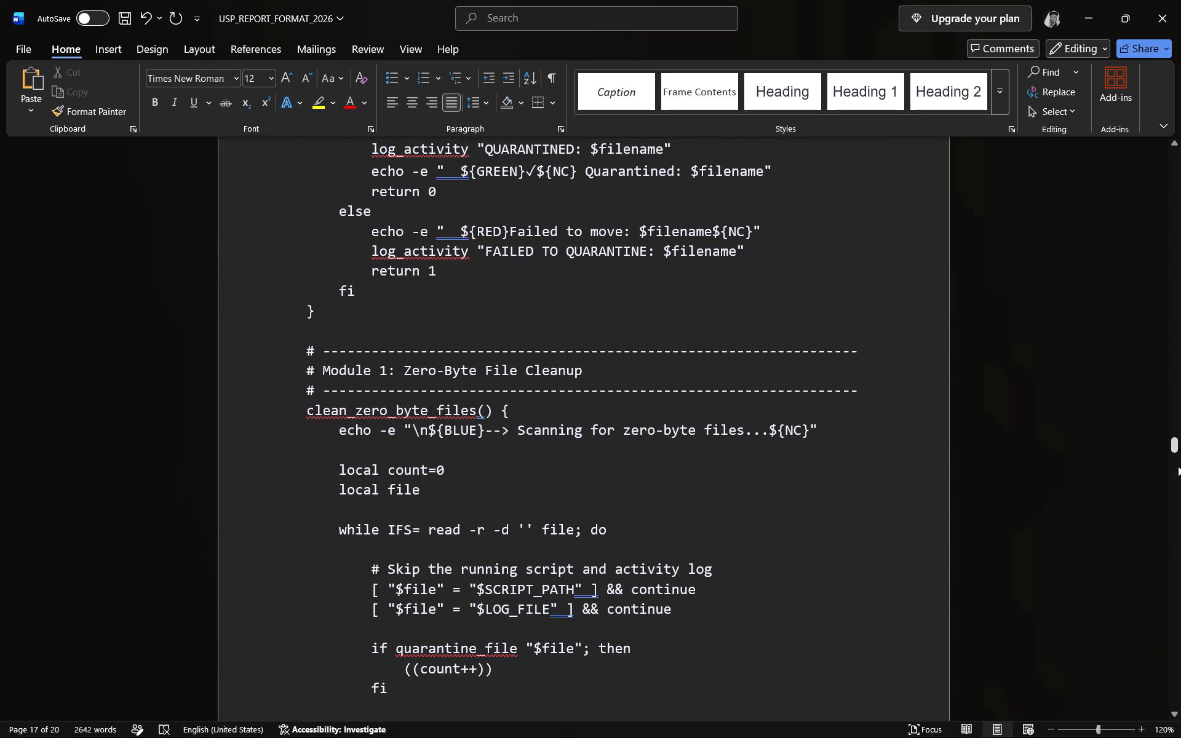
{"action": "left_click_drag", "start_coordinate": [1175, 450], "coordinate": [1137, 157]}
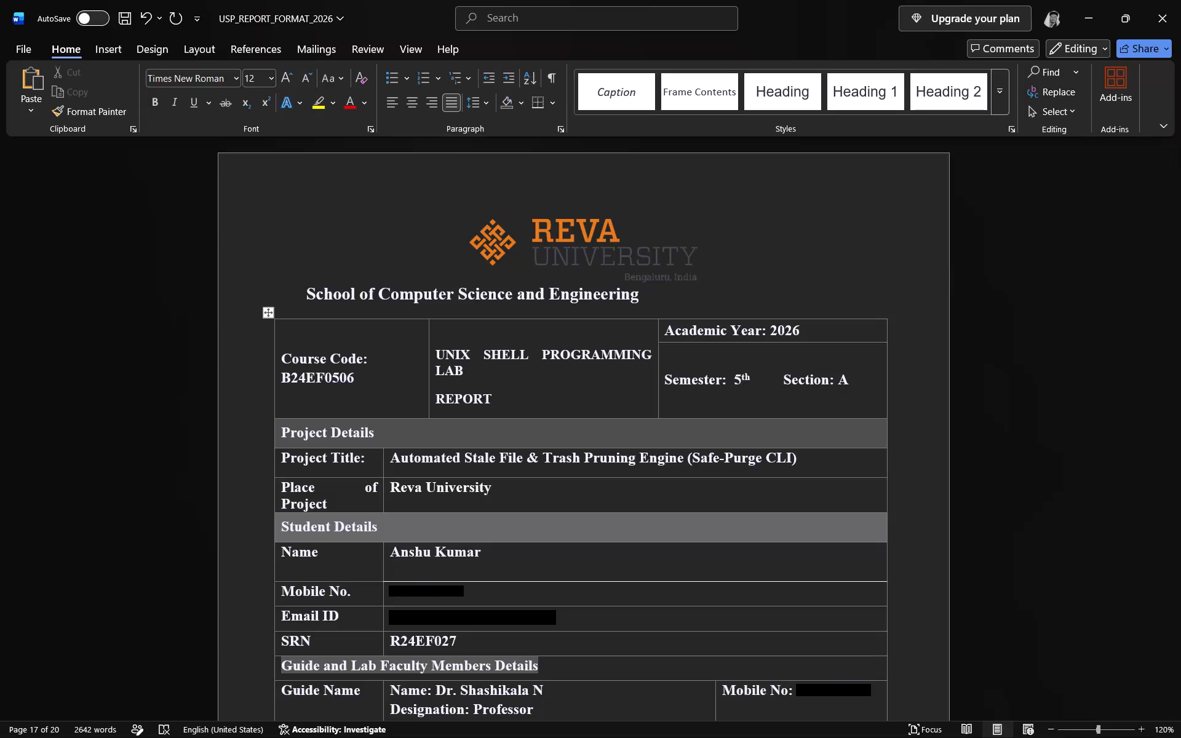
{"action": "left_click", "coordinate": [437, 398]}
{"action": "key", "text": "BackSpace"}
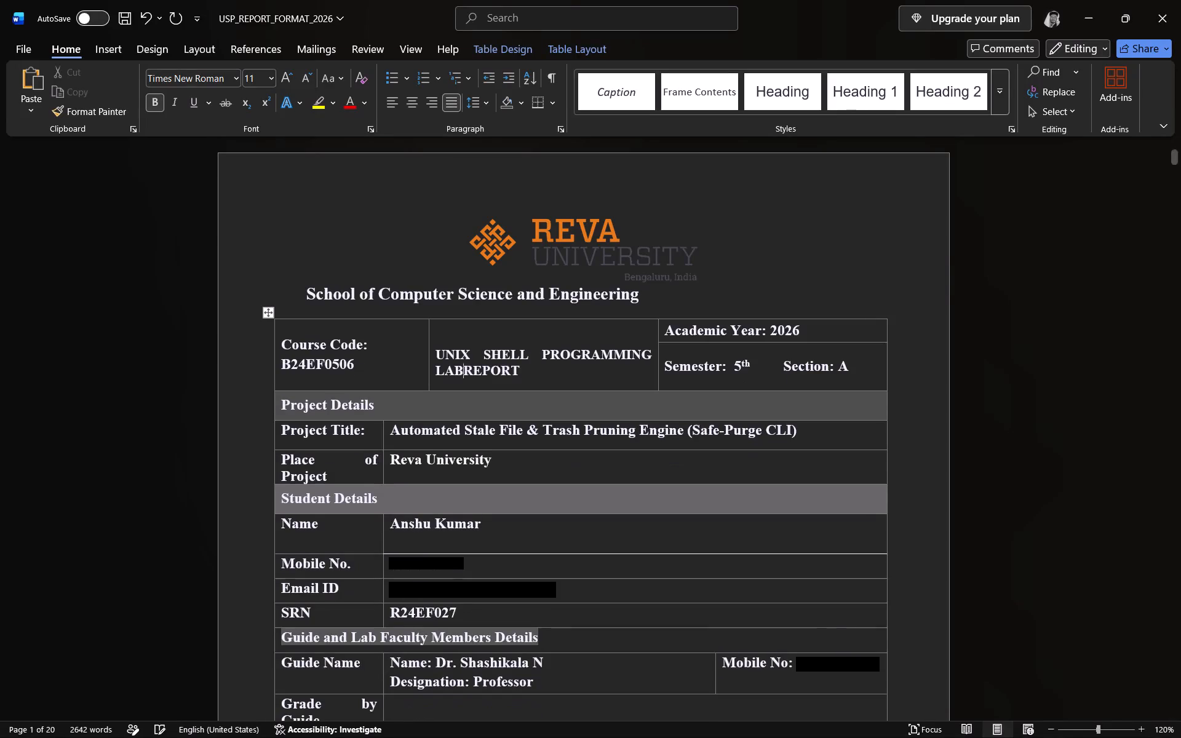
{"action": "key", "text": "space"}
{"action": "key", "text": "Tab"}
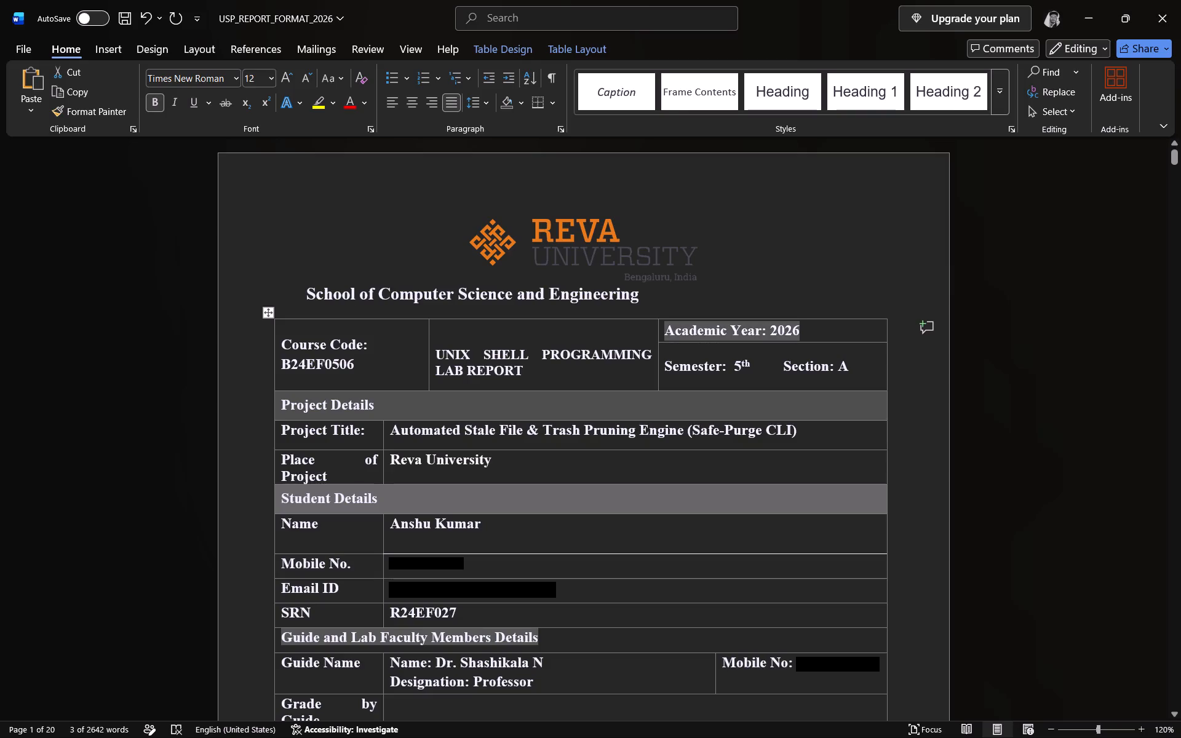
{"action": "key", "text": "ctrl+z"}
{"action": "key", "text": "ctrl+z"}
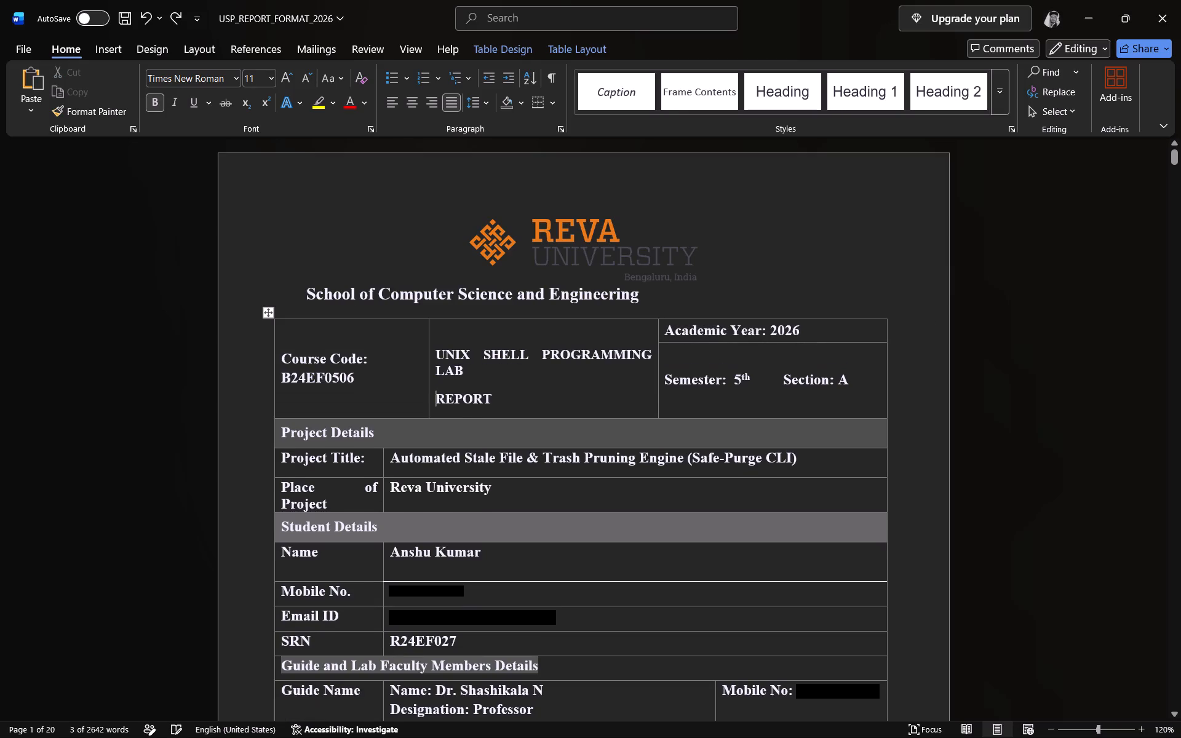
Save the report document.
{"action": "key", "text": "ctrl+s"}
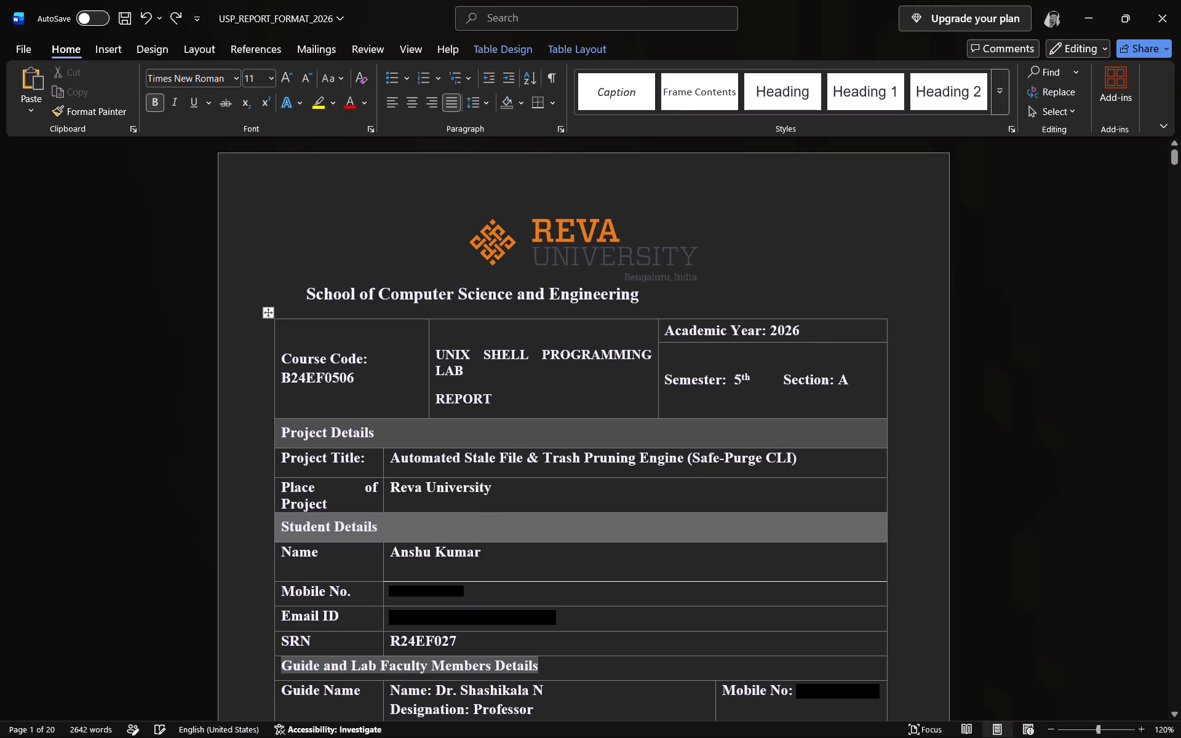
Shift the "Guide and Lab Faculty Members Details" heading toward the centre of its cover-page table row with leading spaces.
{"action": "scroll", "coordinate": [522, 402], "scroll_direction": "down", "scroll_amount": 15}
{"action": "scroll", "coordinate": [523, 402], "scroll_direction": "up", "scroll_amount": 5}
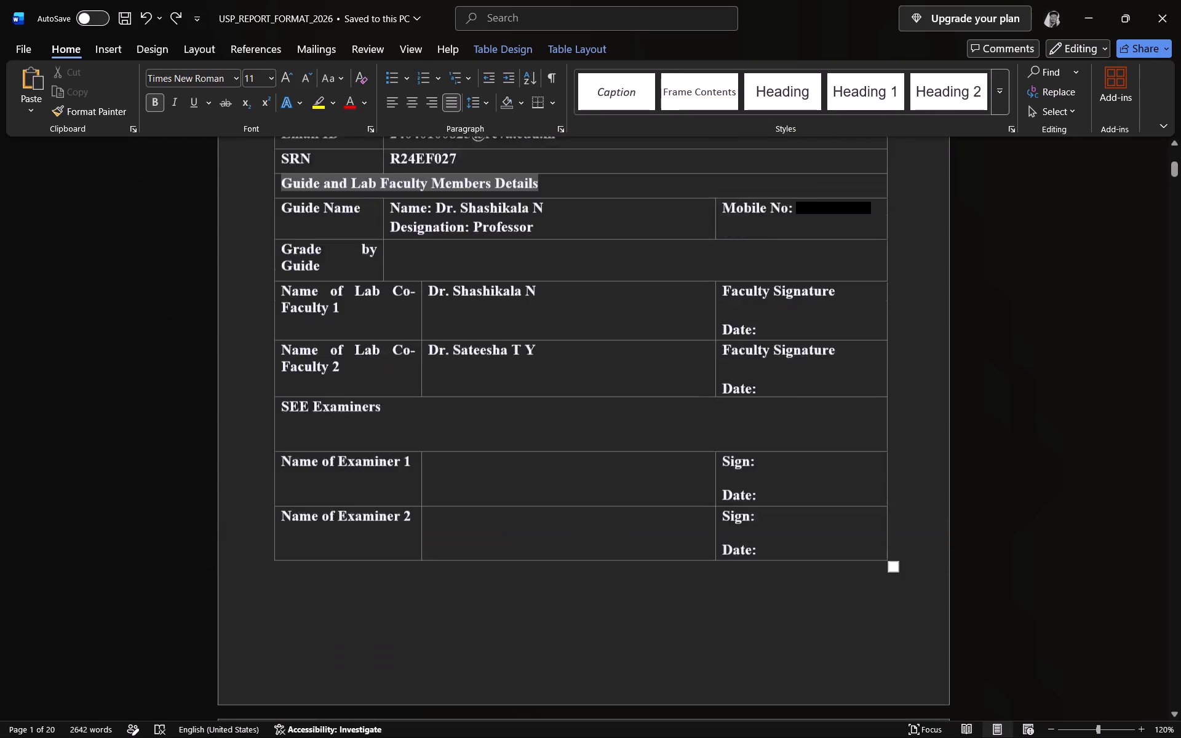
{"action": "scroll", "coordinate": [523, 402], "scroll_direction": "up", "scroll_amount": 7}
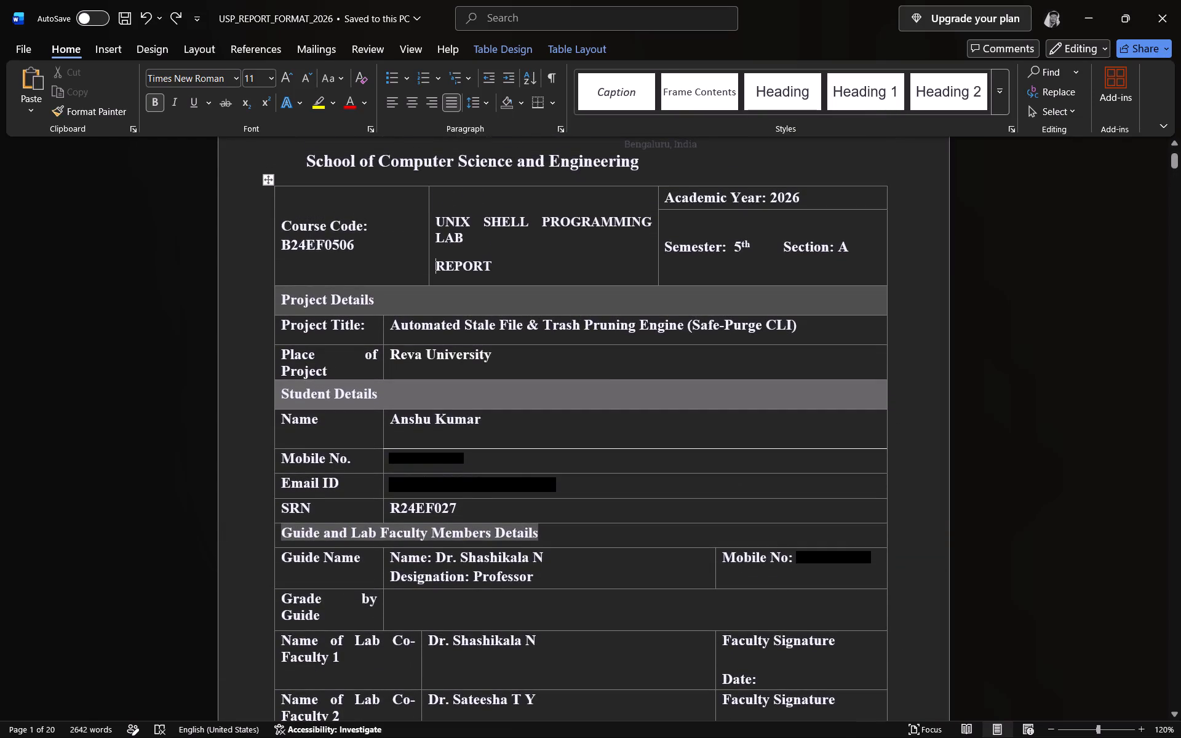
{"action": "scroll", "coordinate": [468, 483], "scroll_direction": "down", "scroll_amount": 2}
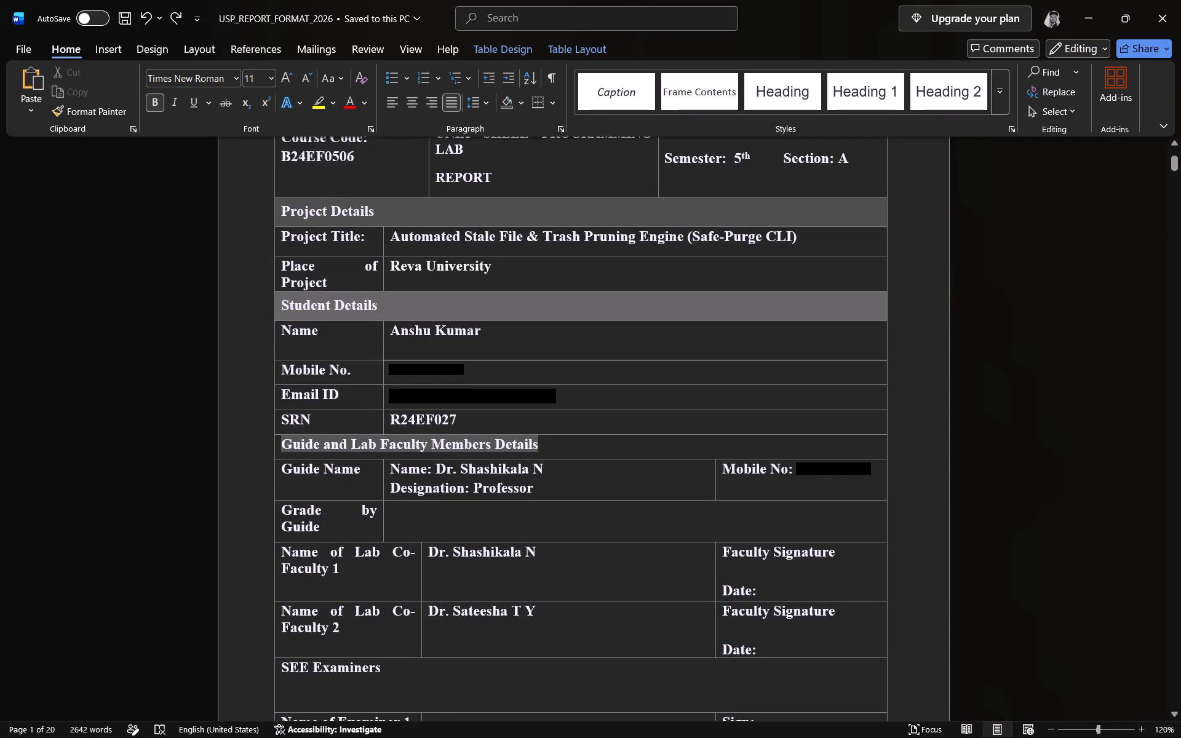
{"action": "left_click", "coordinate": [285, 439]}
{"action": "key", "text": "space"}
{"action": "key", "text": "space"}
{"action": "key", "text": "space"}
{"action": "key", "text": "space"}
{"action": "key", "text": "space"}
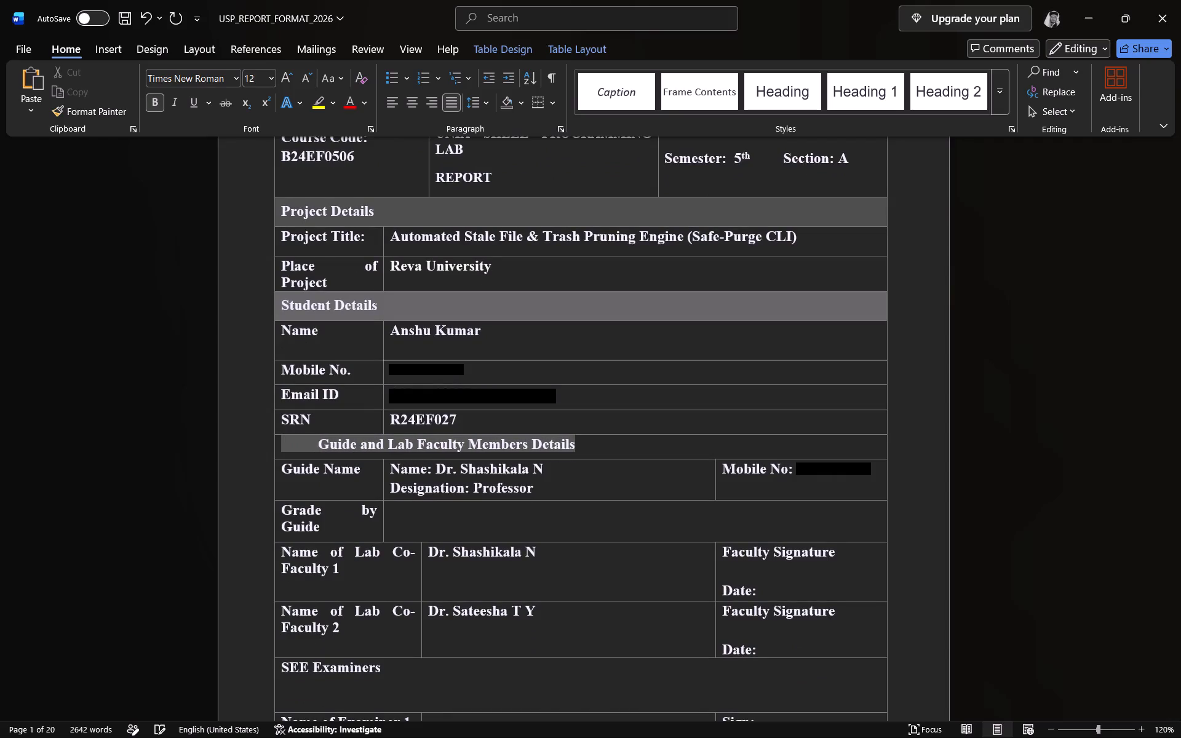
{"action": "key", "text": "space"}
{"action": "key", "text": "space"}
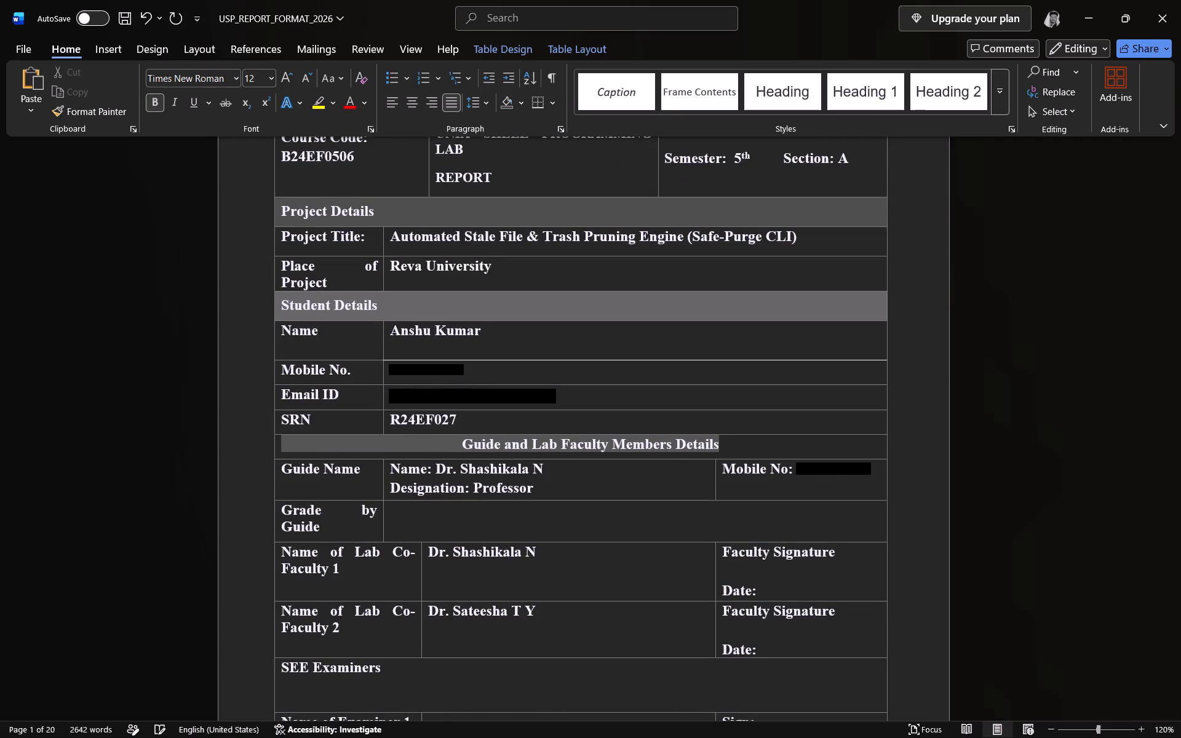
{"action": "key", "text": "space"}
{"action": "key", "text": "space"}
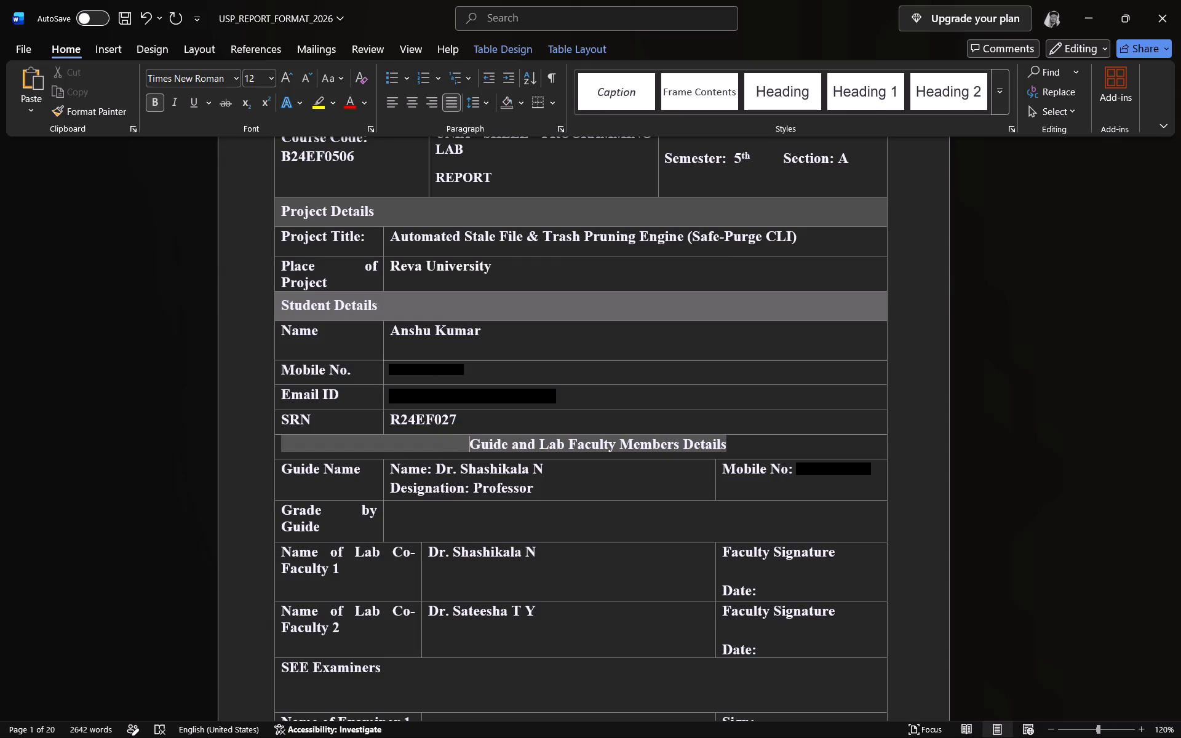
{"action": "key", "text": "Tab"}
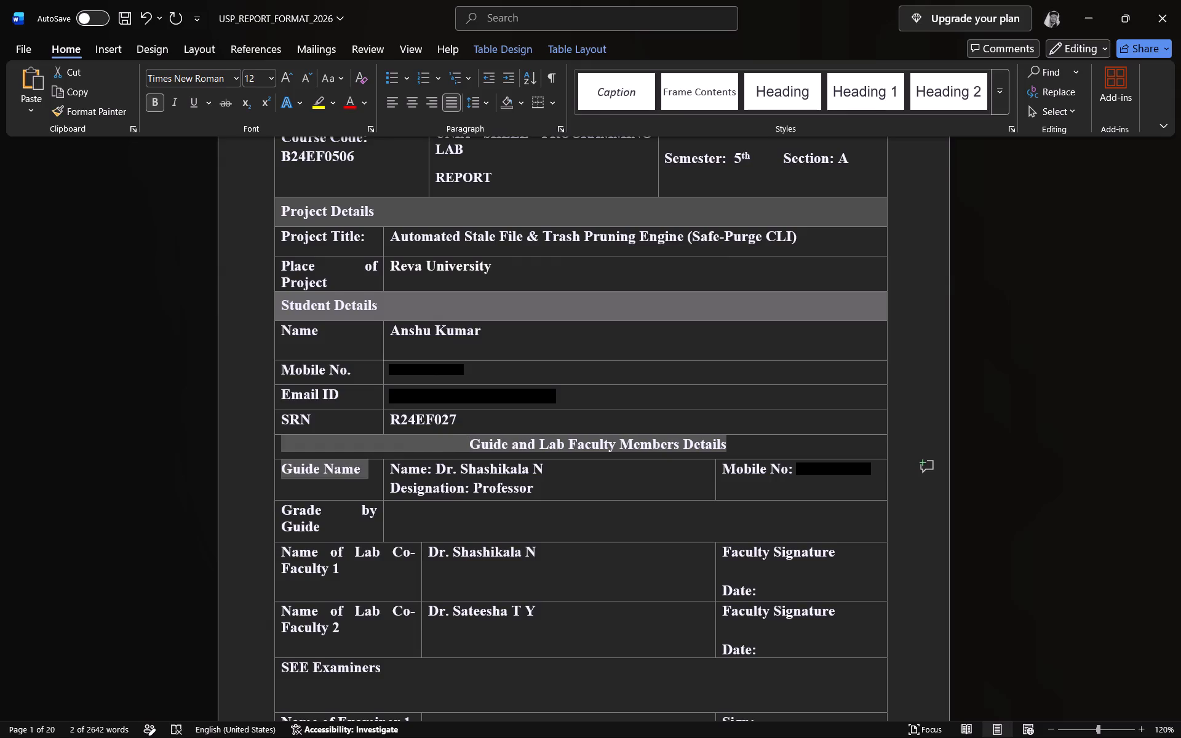
Fine-tune the centring of the "Guide and Lab Faculty Members Details" heading with one trailing space and six more leading spaces.
{"action": "scroll", "coordinate": [285, 441], "scroll_direction": "up", "scroll_amount": 1}
{"action": "left_click", "coordinate": [782, 494]}
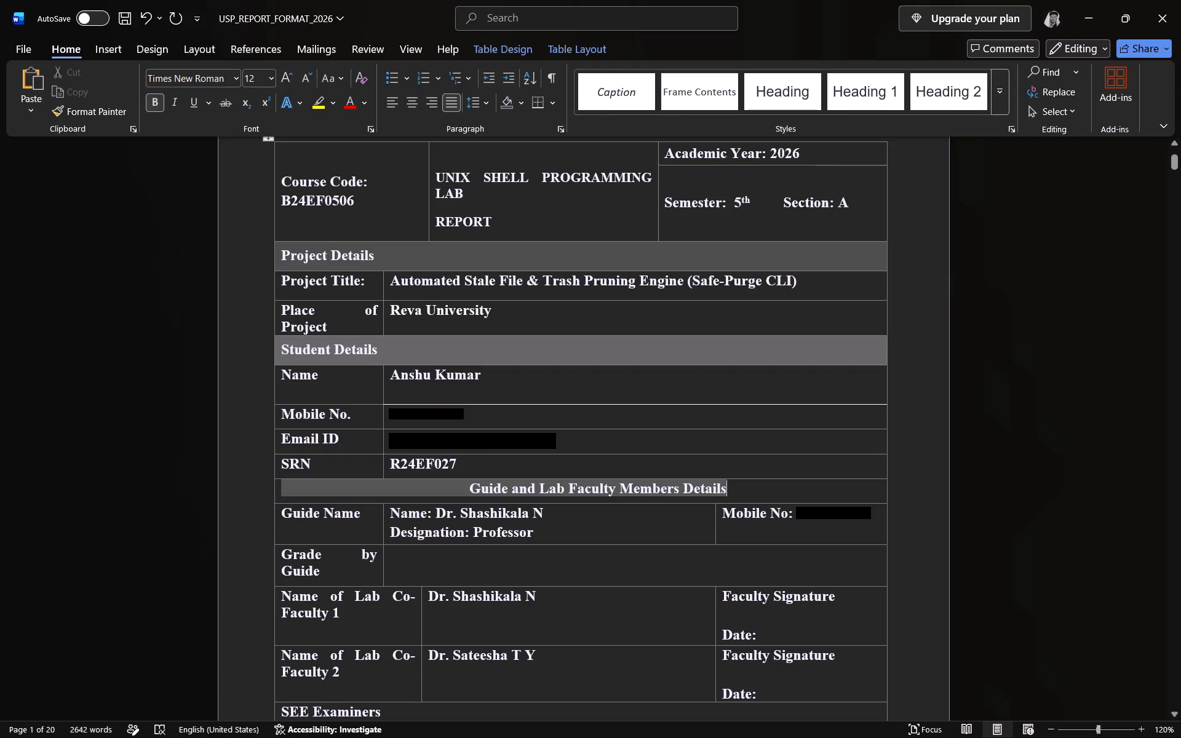
{"action": "key", "text": "space"}
{"action": "key", "text": "space"}
{"action": "key", "text": "BackSpace"}
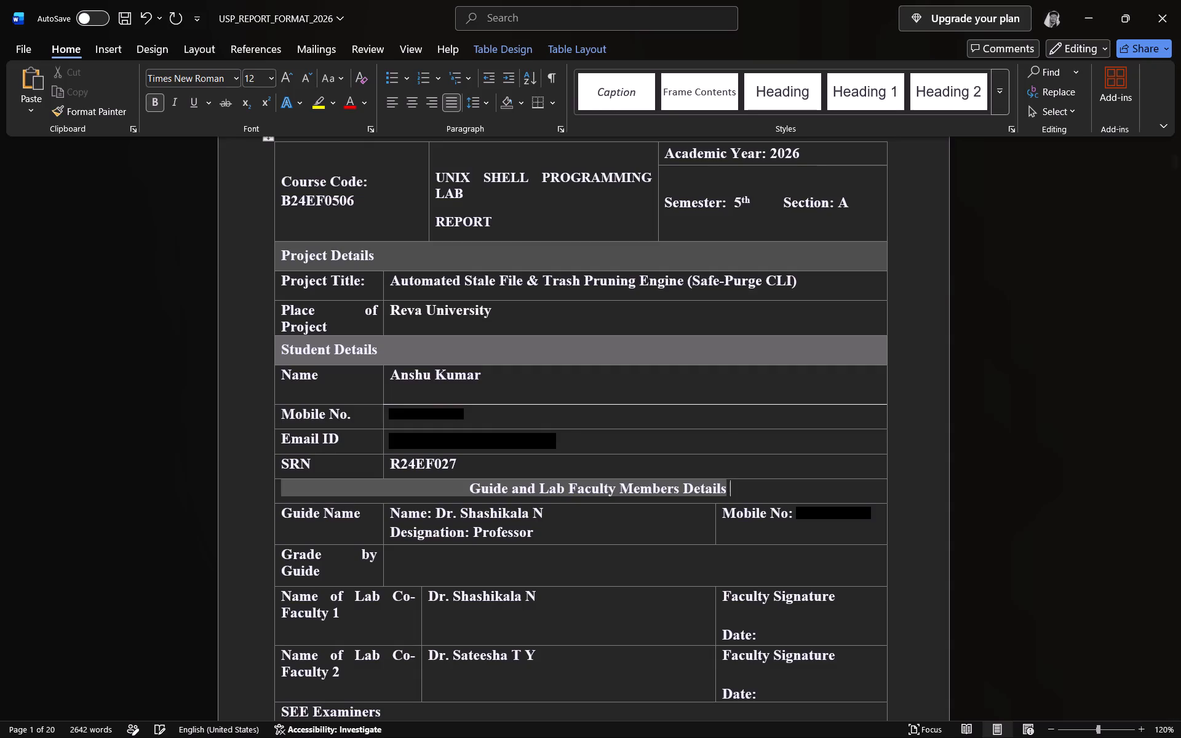
{"action": "left_click", "coordinate": [470, 483]}
{"action": "key", "text": "space"}
{"action": "key", "text": "space"}
{"action": "key", "text": "space"}
{"action": "key", "text": "space"}
{"action": "key", "text": "space"}
{"action": "key", "text": "space"}
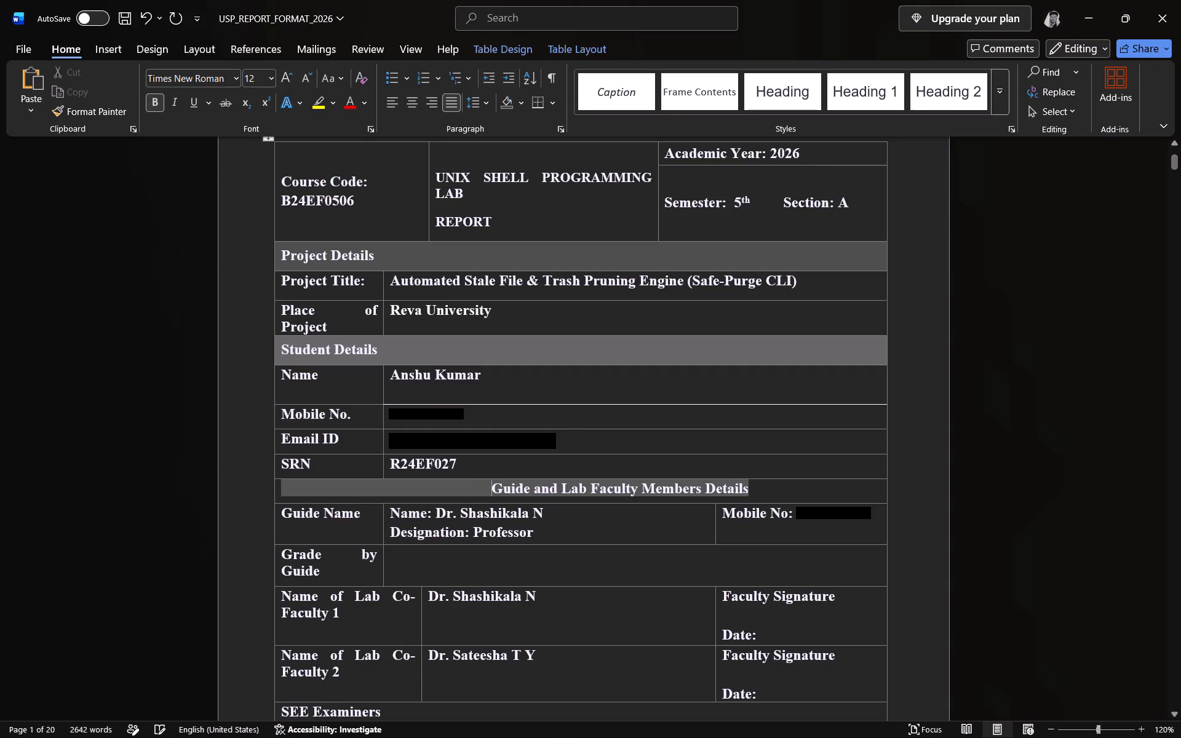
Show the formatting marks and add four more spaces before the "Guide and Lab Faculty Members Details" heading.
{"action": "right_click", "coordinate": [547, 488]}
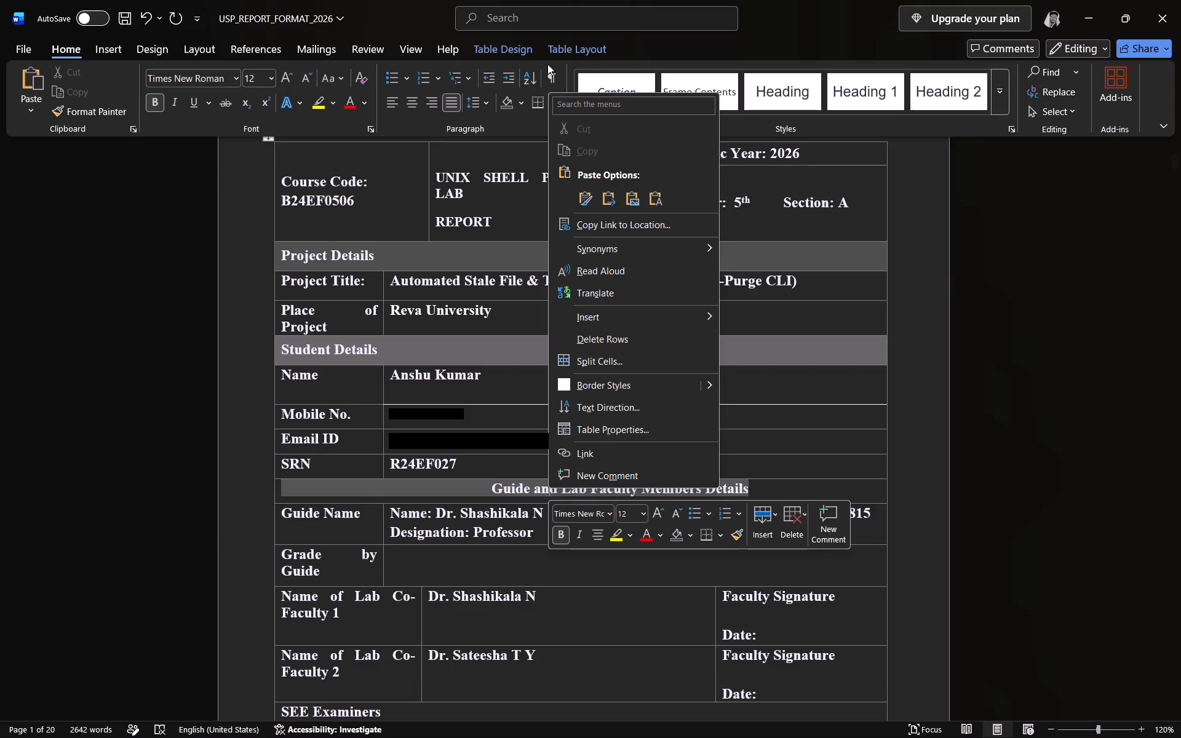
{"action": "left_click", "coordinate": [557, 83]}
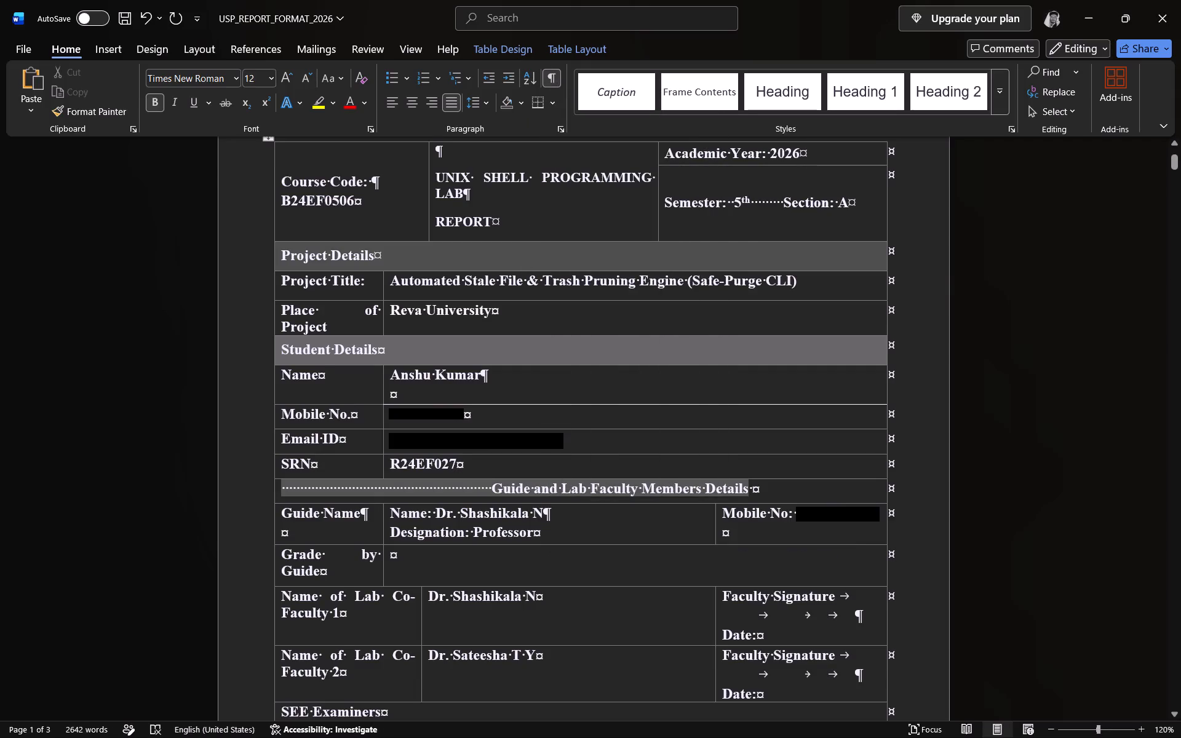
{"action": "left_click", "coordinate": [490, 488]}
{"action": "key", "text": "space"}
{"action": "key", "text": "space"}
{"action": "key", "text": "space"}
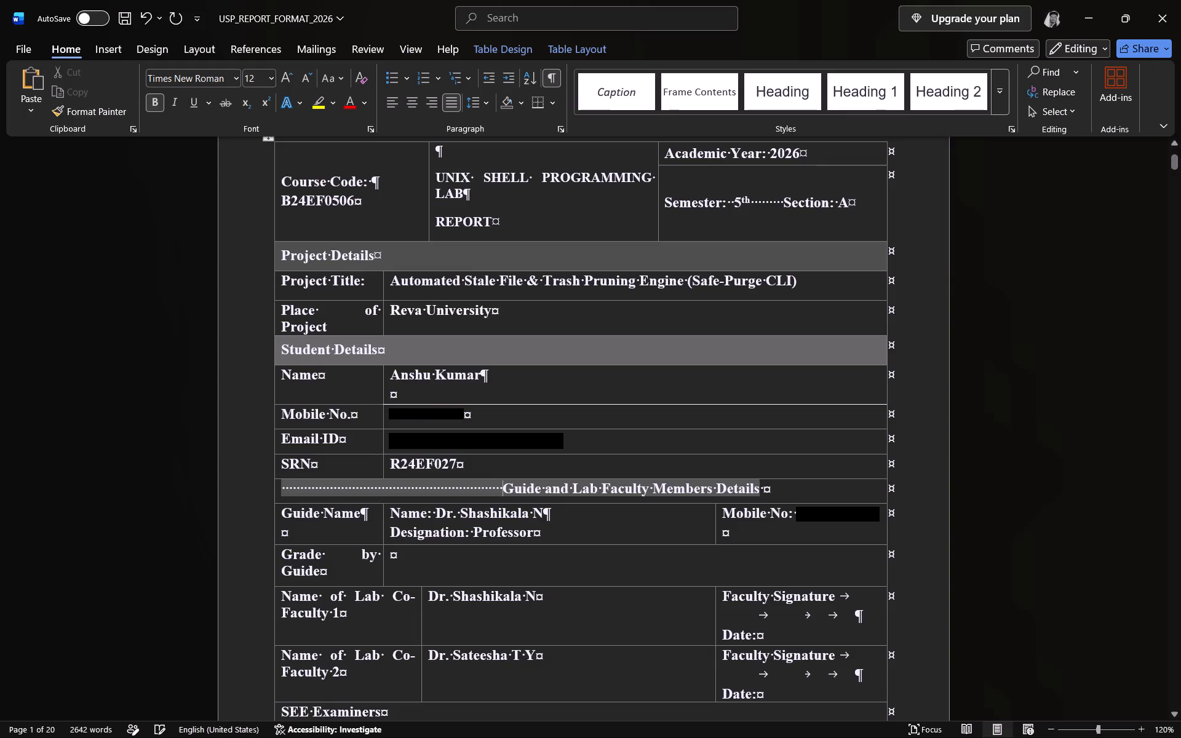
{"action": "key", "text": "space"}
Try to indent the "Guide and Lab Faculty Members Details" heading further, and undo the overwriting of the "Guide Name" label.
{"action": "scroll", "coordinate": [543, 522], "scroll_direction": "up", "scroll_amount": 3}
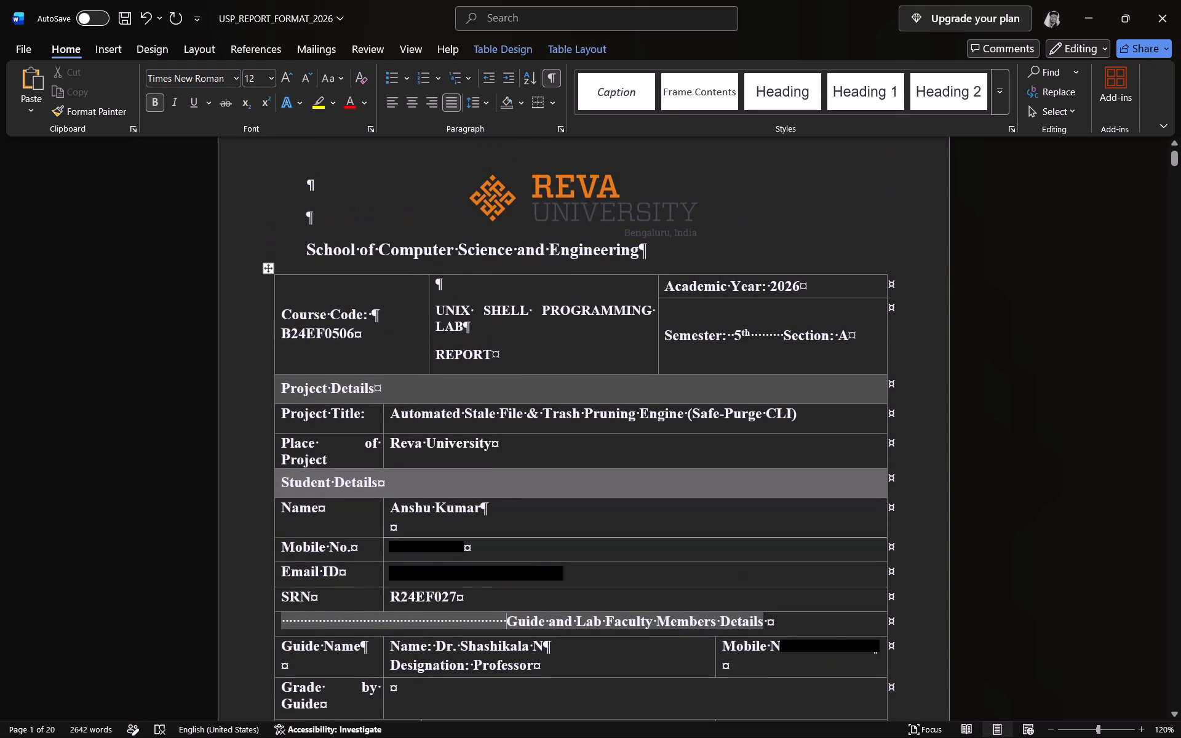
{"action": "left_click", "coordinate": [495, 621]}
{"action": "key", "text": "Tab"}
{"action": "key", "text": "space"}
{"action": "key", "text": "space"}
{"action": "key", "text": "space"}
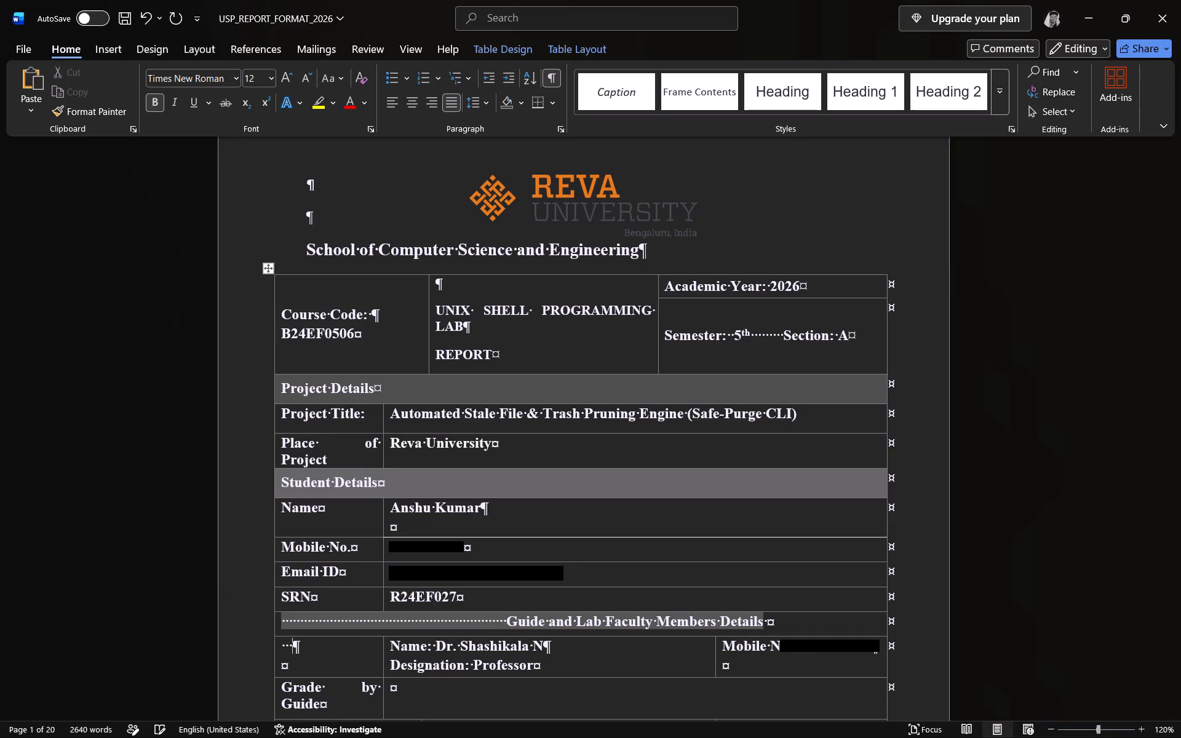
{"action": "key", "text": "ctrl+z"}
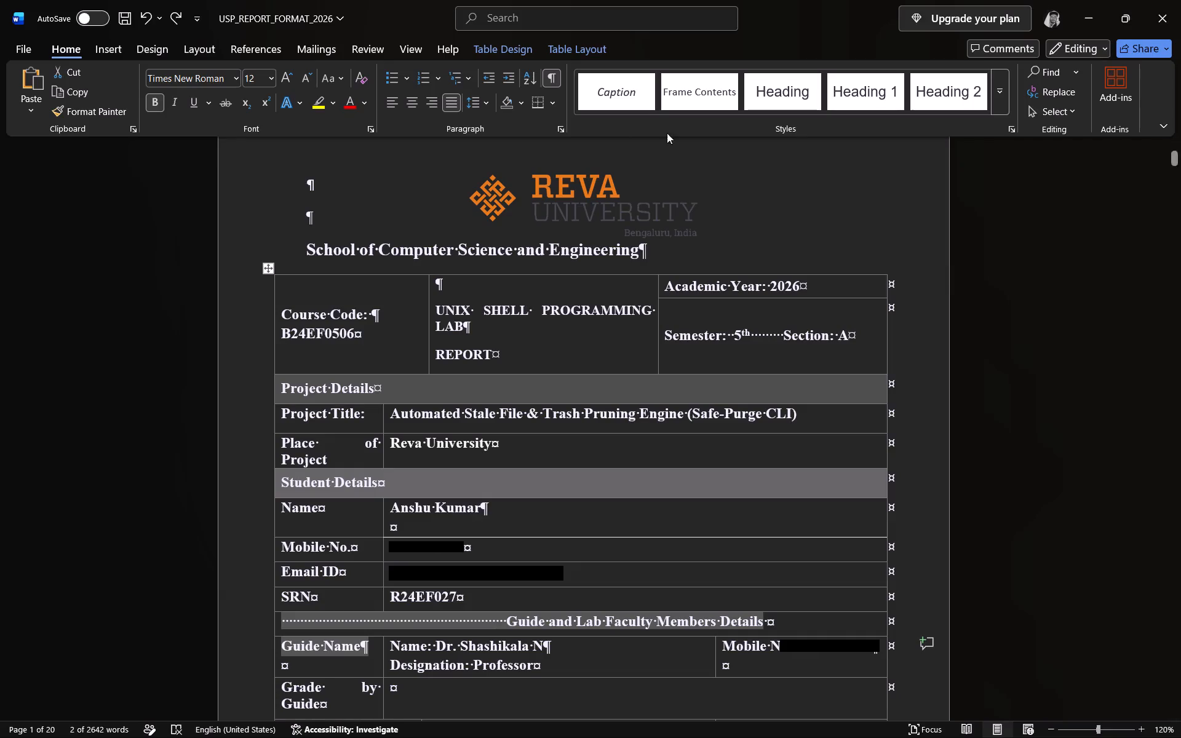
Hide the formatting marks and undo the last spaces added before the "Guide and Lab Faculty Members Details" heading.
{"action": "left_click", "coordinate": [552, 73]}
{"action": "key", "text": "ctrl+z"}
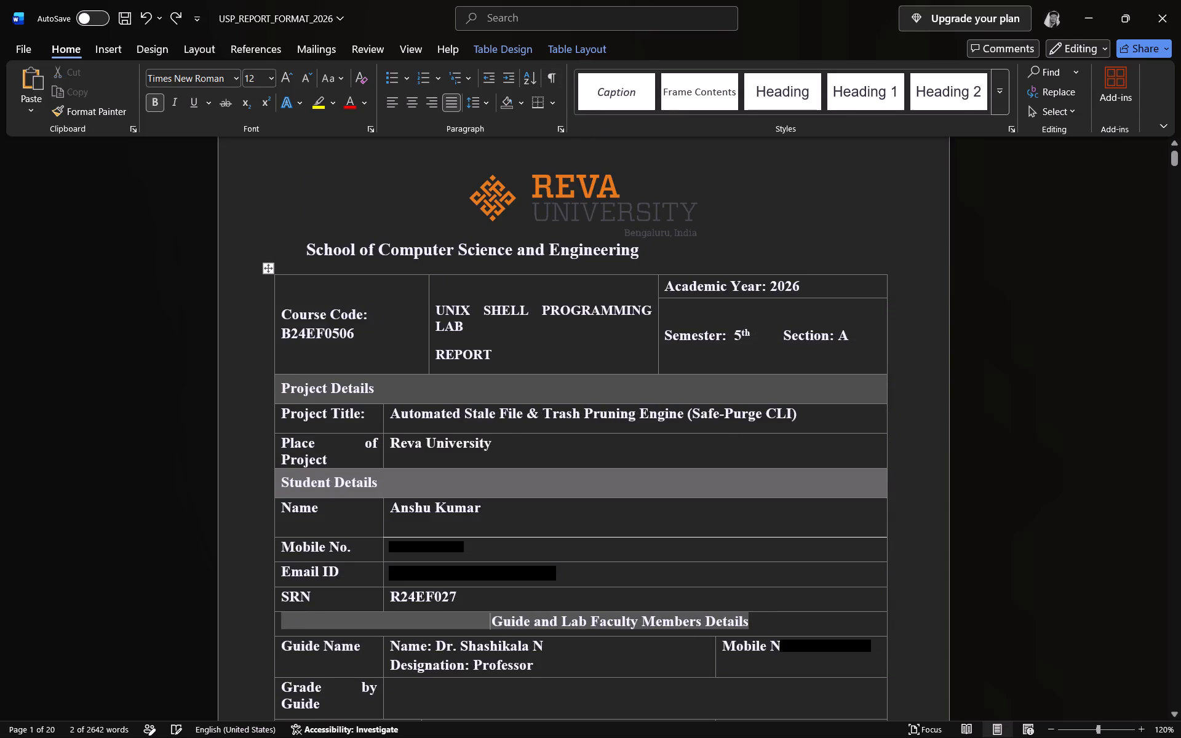
Undo the last remaining batch of spaces added before the "Guide and Lab Faculty Members Details" heading.
{"action": "key", "text": "ctrl+z"}
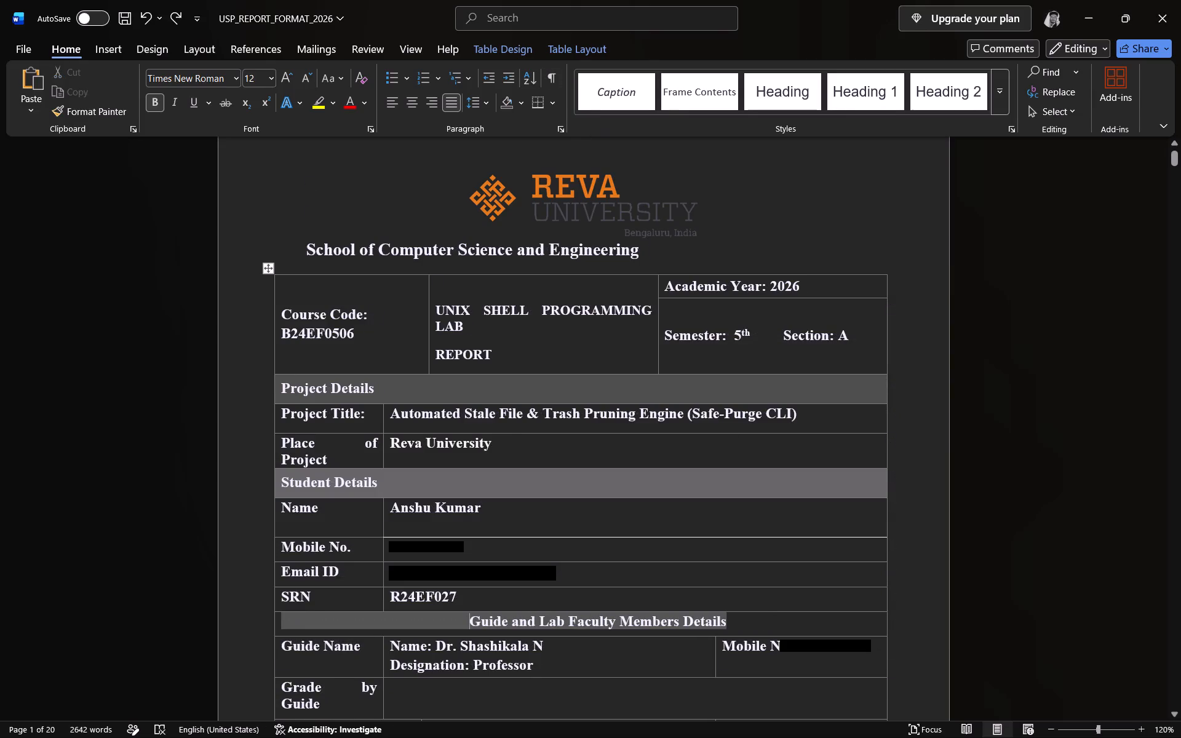
{"action": "left_click", "coordinate": [985, 569]}
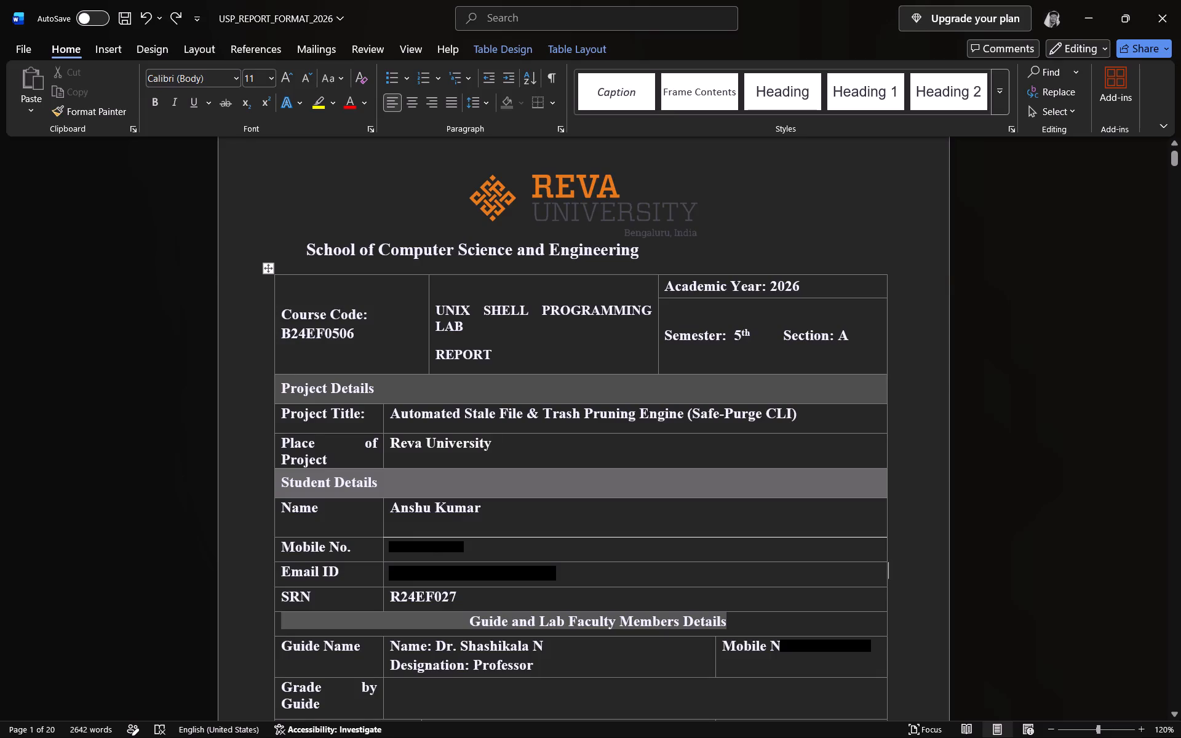
Clear the page numbers of Introduction, Problem Statement and Project Overview in the Contents table.
{"action": "scroll", "coordinate": [463, 454], "scroll_direction": "down", "scroll_amount": 1}
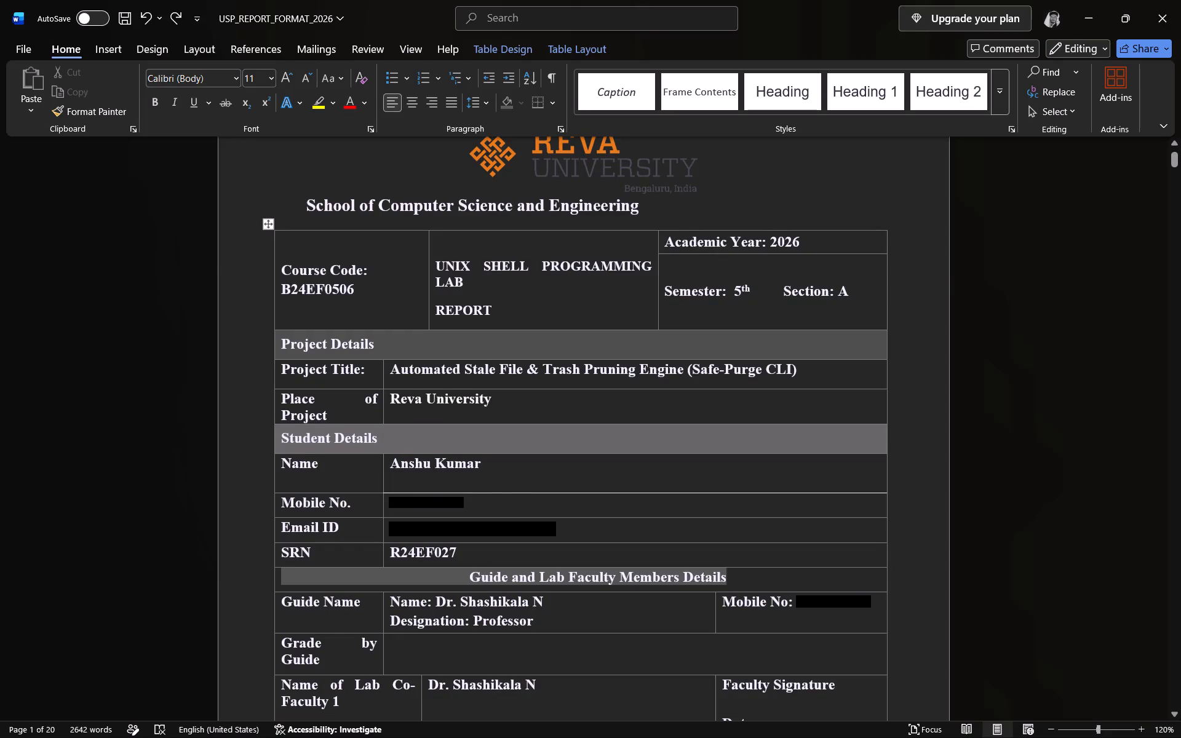
{"action": "scroll", "coordinate": [472, 507], "scroll_direction": "down", "scroll_amount": 3}
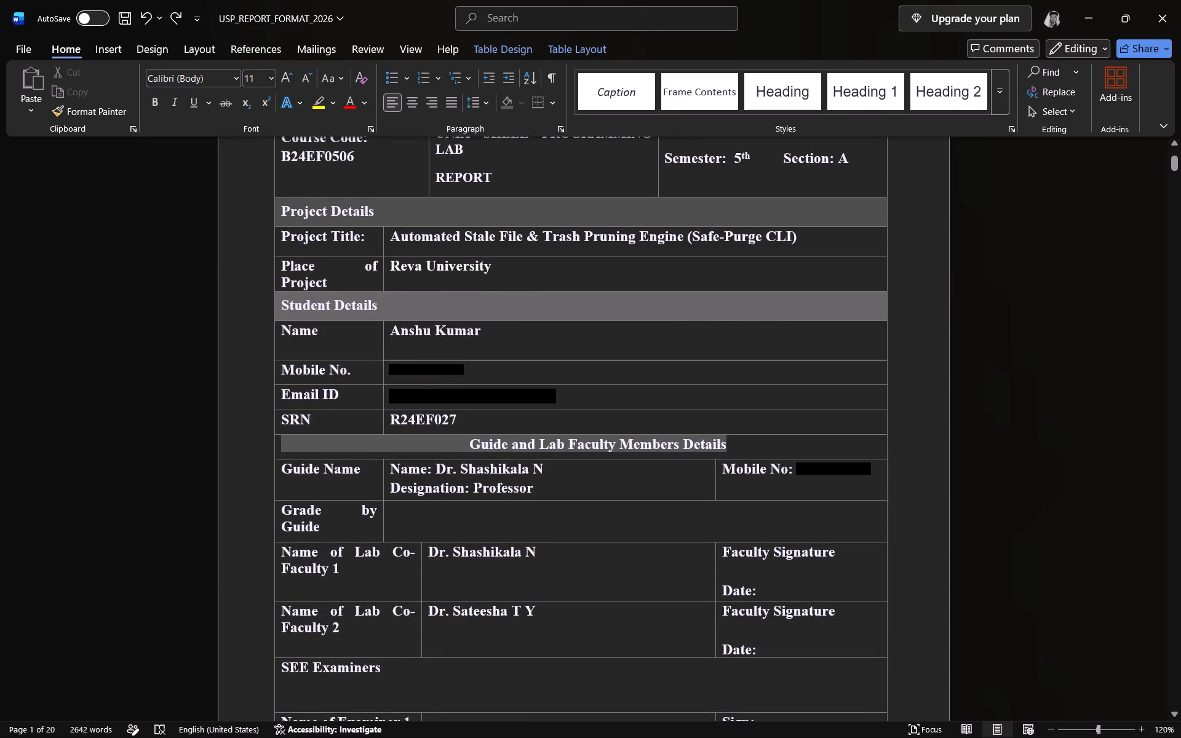
{"action": "scroll", "coordinate": [536, 505], "scroll_direction": "down", "scroll_amount": 1}
{"action": "scroll", "coordinate": [483, 519], "scroll_direction": "down", "scroll_amount": 2}
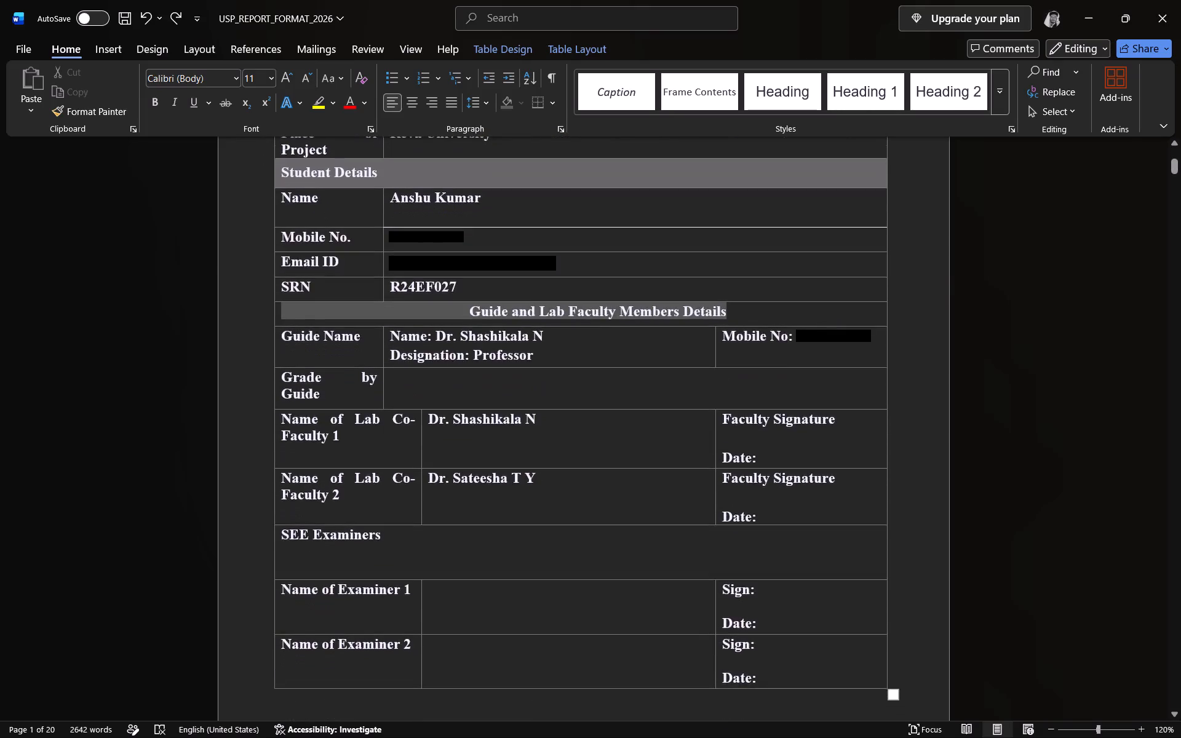
{"action": "scroll", "coordinate": [485, 520], "scroll_direction": "down", "scroll_amount": 15}
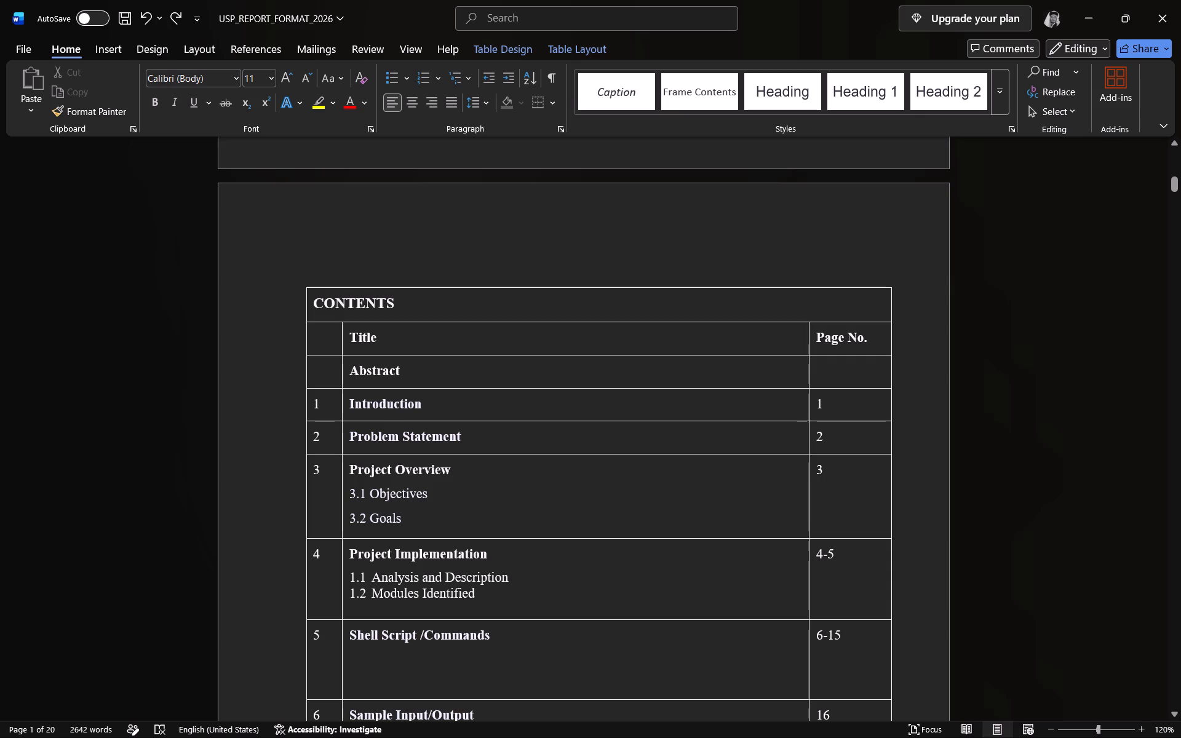
{"action": "left_click", "coordinate": [833, 403]}
{"action": "key", "text": "BackSpace"}
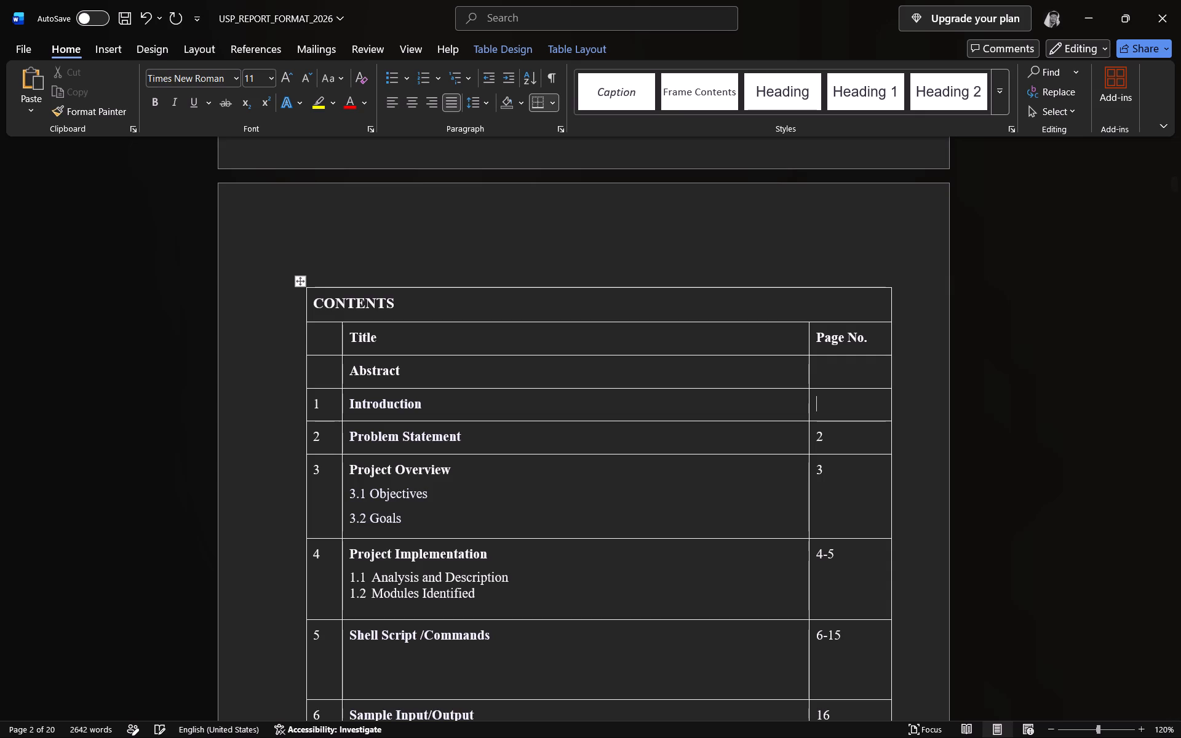
{"action": "key", "text": "Down"}
{"action": "key", "text": "Right"}
{"action": "key", "text": "BackSpace"}
{"action": "key", "text": "Down"}
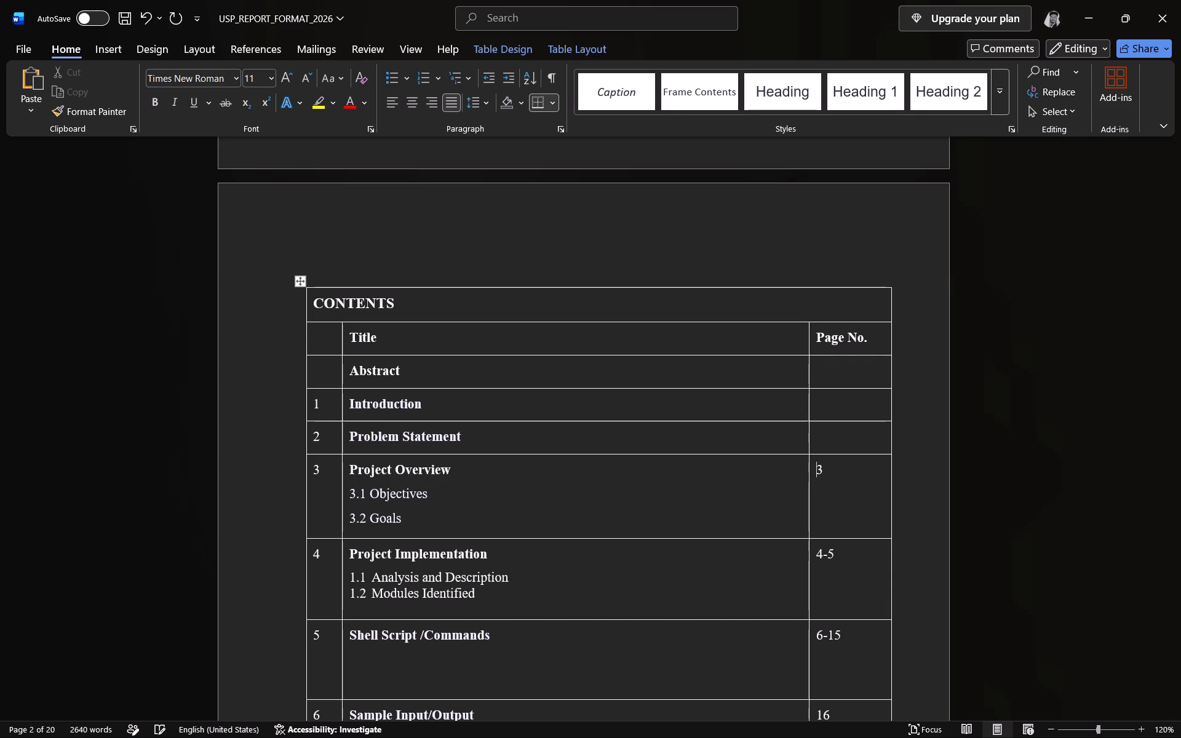
{"action": "key", "text": "Right"}
{"action": "key", "text": "BackSpace"}
Clear the page ranges of Project Implementation and Shell Script /Commands in the Contents table.
{"action": "key", "text": "Down"}
{"action": "key", "text": "Down"}
{"action": "key", "text": "Up"}
{"action": "key", "text": "Right"}
{"action": "key", "text": "Right"}
{"action": "key", "text": "Right"}
{"action": "key", "text": "BackSpace"}
{"action": "key", "text": "BackSpace"}
{"action": "key", "text": "BackSpace"}
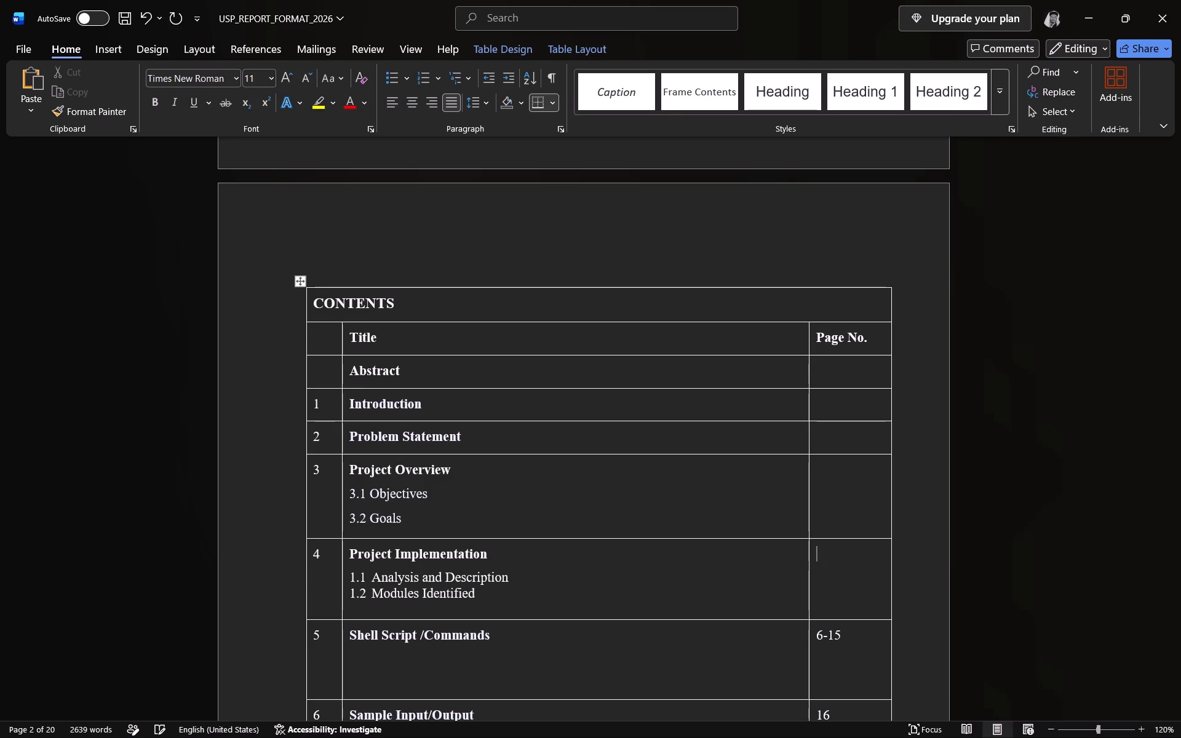
{"action": "key", "text": "Down"}
{"action": "key", "text": "Down"}
{"action": "key", "text": "Down"}
{"action": "key", "text": "Right"}
{"action": "key", "text": "Right"}
{"action": "key", "text": "Right"}
{"action": "key", "text": "Right"}
{"action": "key", "text": "BackSpace"}
{"action": "key", "text": "BackSpace"}
{"action": "key", "text": "BackSpace"}
{"action": "key", "text": "BackSpace"}
Clear the page numbers of Sample Input/Output and Result in the Contents table.
{"action": "key", "text": "Down"}
{"action": "key", "text": "Down"}
{"action": "key", "text": "Down"}
{"action": "key", "text": "Right"}
{"action": "key", "text": "Right"}
{"action": "key", "text": "BackSpace"}
{"action": "key", "text": "BackSpace"}
{"action": "key", "text": "Down"}
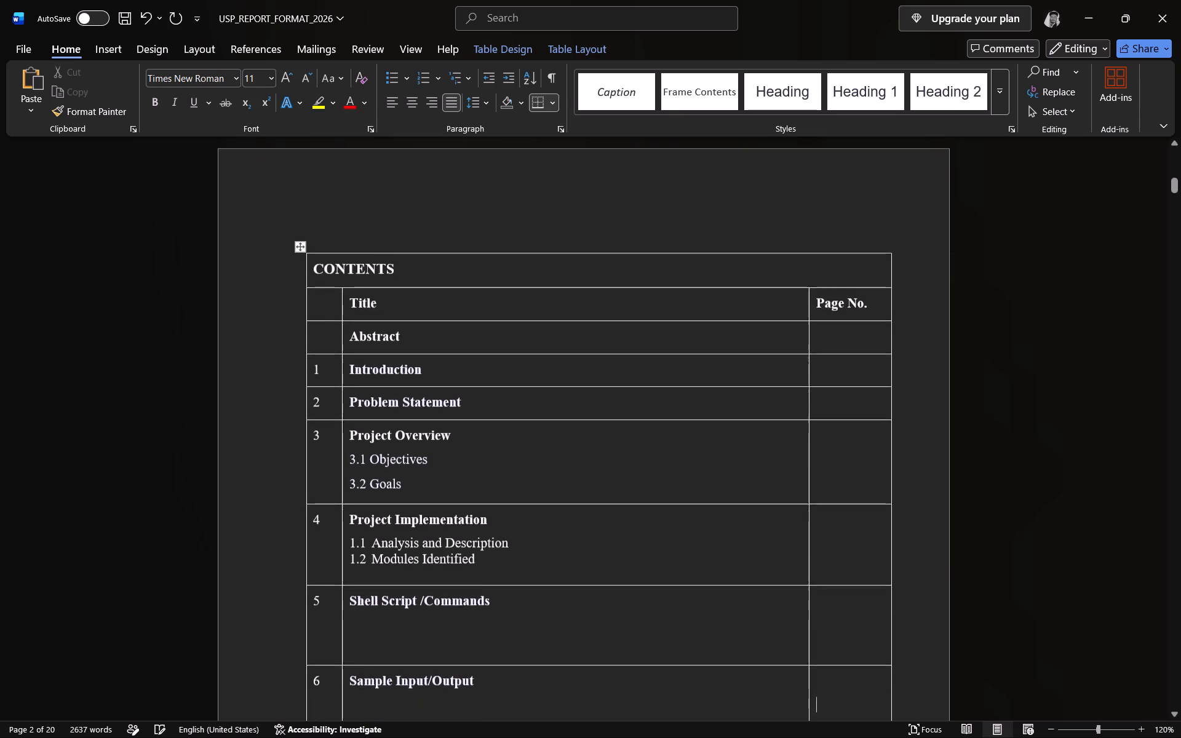
{"action": "key", "text": "Down"}
{"action": "key", "text": "Down"}
{"action": "key", "text": "Down"}
{"action": "key", "text": "Up"}
{"action": "key", "text": "Right"}
{"action": "key", "text": "Right"}
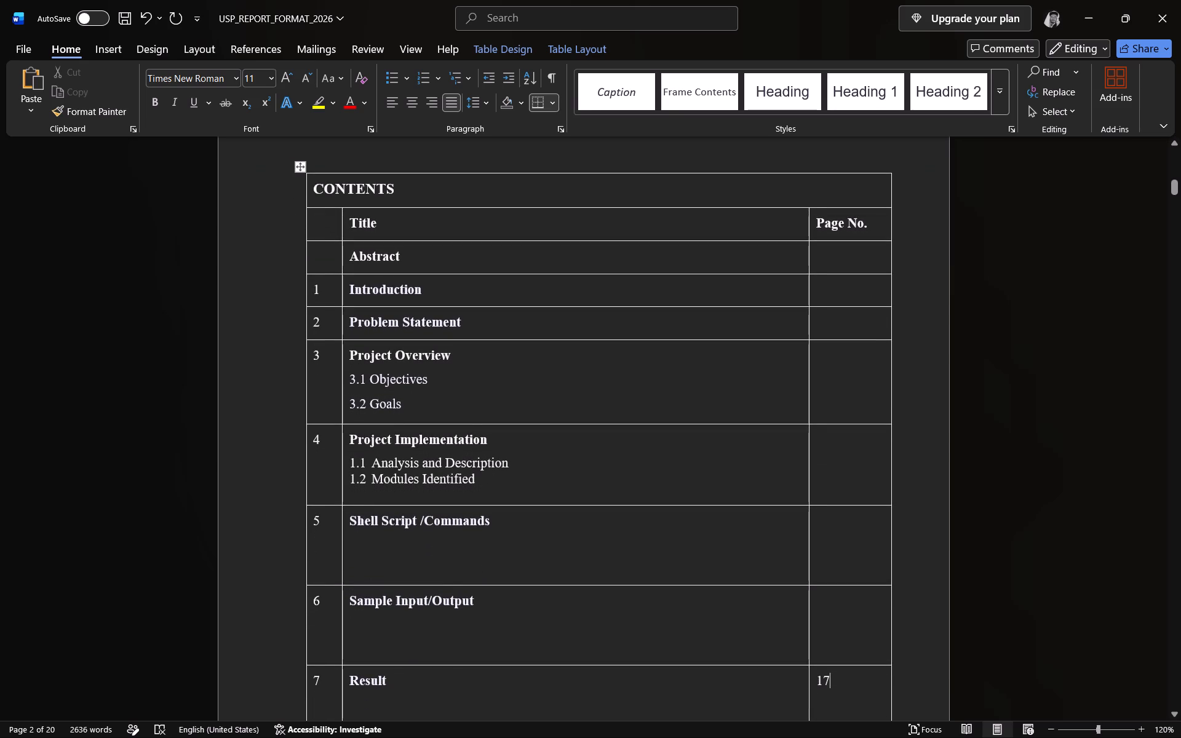
{"action": "key", "text": "BackSpace"}
{"action": "key", "text": "BackSpace"}
Clear the page numbers of Conclusion and References in the Contents table.
{"action": "key", "text": "Down"}
{"action": "key", "text": "Down"}
{"action": "key", "text": "Down"}
{"action": "key", "text": "Down"}
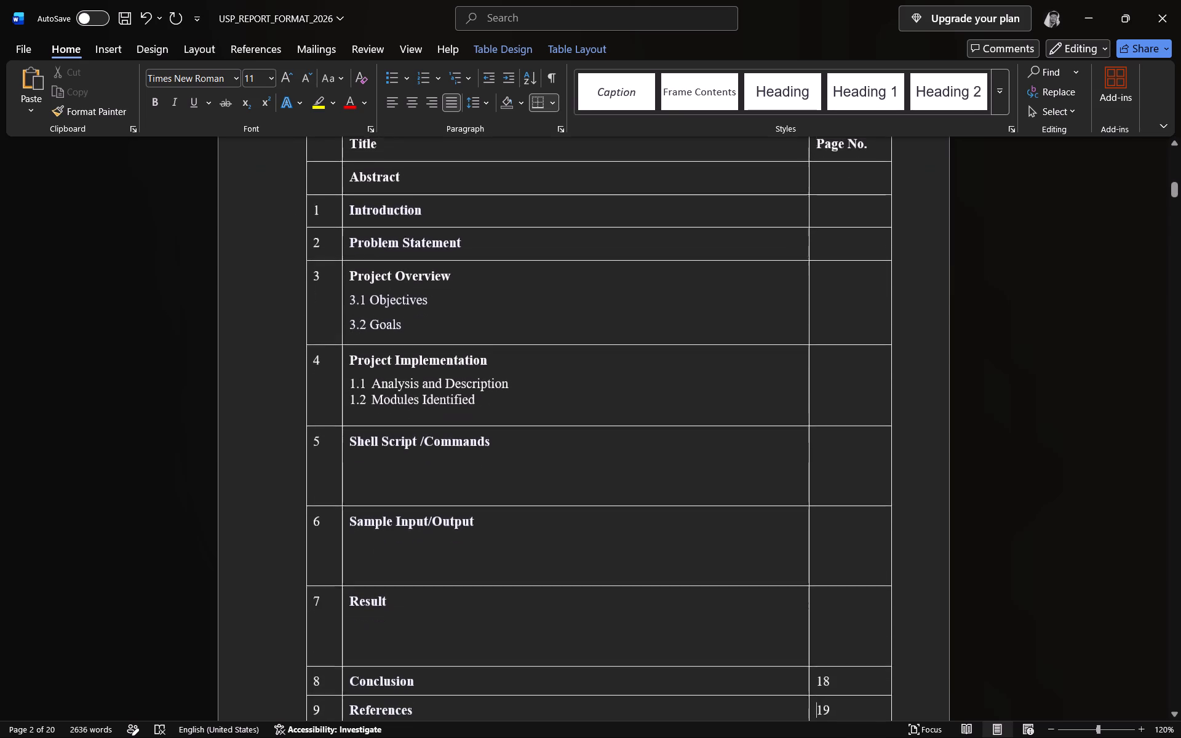
{"action": "key", "text": "Up"}
{"action": "key", "text": "Right"}
{"action": "key", "text": "Right"}
{"action": "key", "text": "BackSpace"}
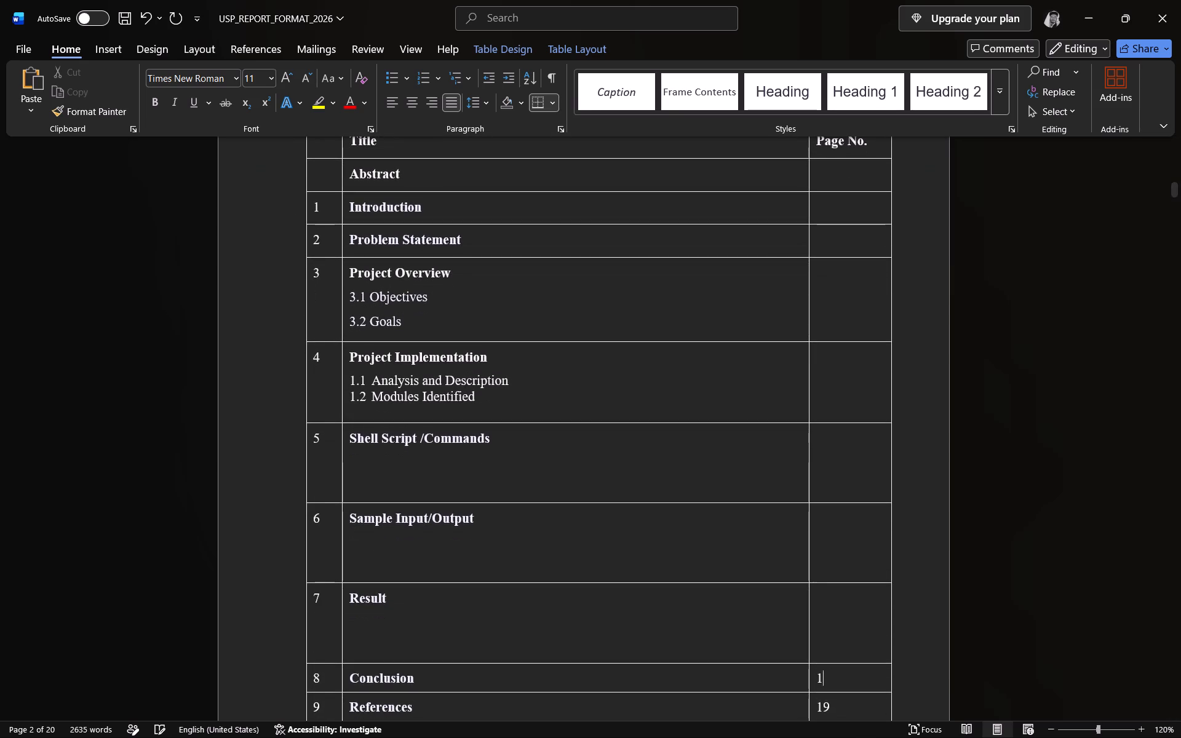
{"action": "key", "text": "BackSpace"}
{"action": "key", "text": "Down"}
{"action": "key", "text": "Right"}
{"action": "key", "text": "Right"}
{"action": "key", "text": "BackSpace"}
{"action": "key", "text": "BackSpace"}
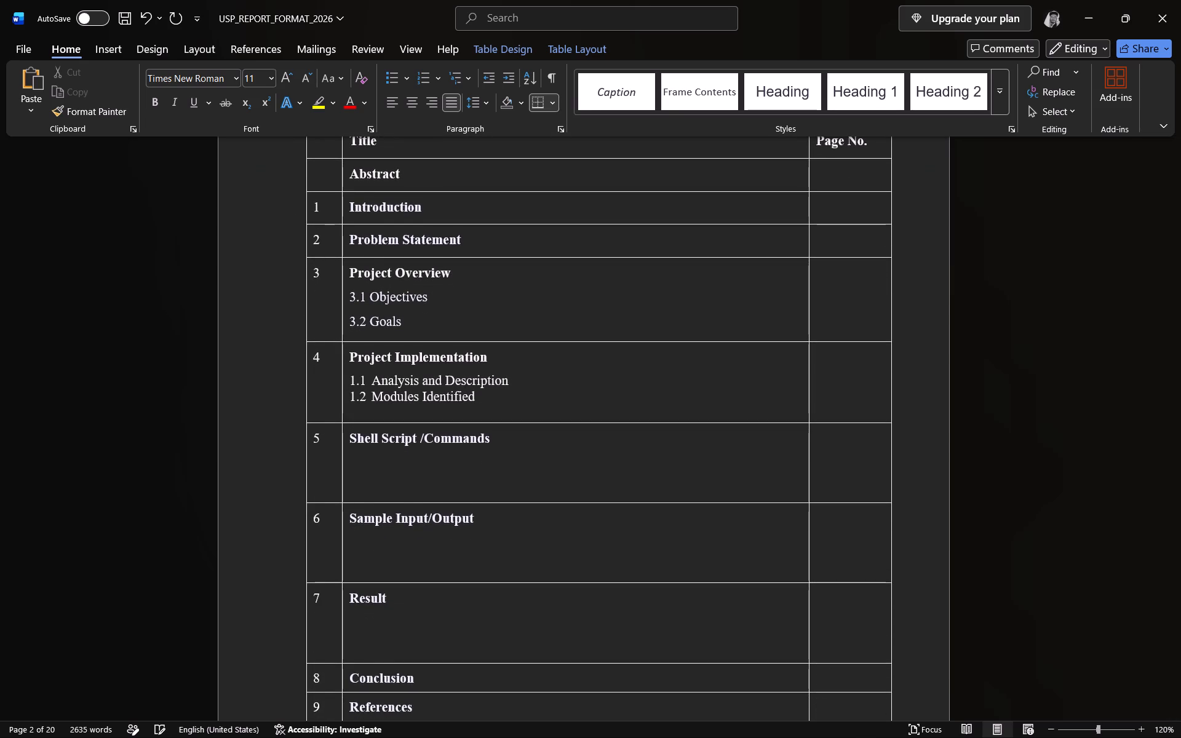
{"action": "key", "text": "Down"}
{"action": "key", "text": "Down"}
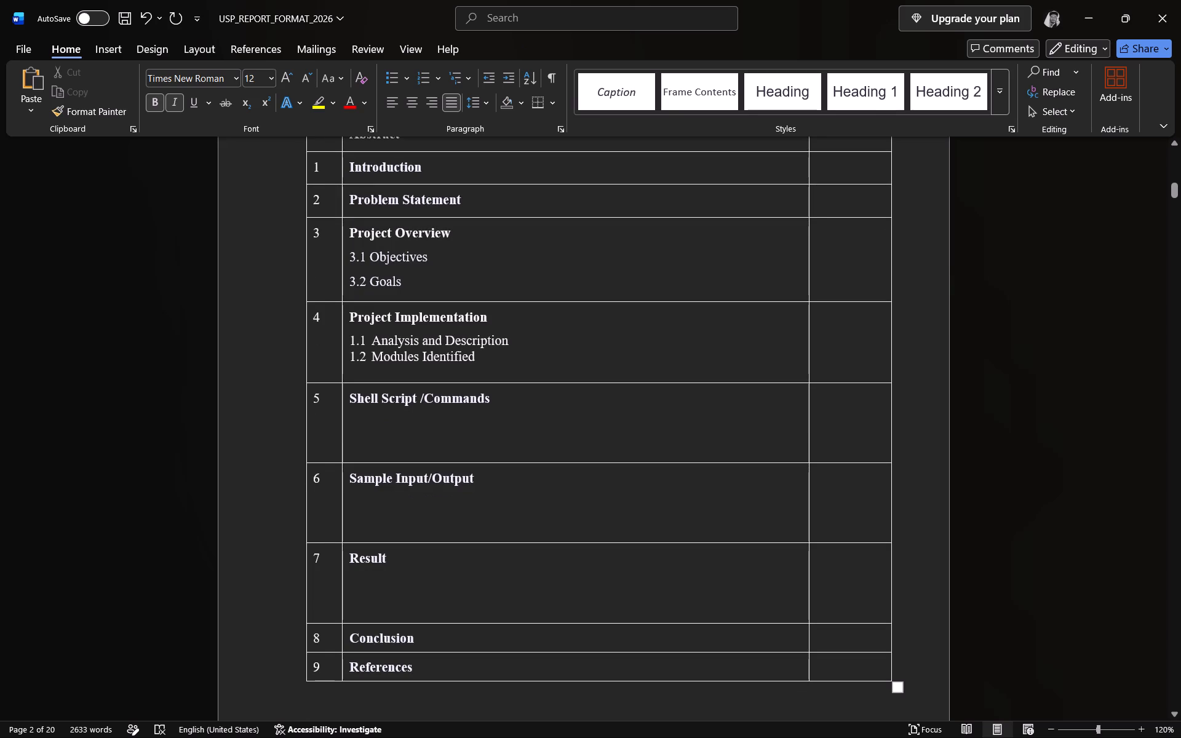
Extend the Conclusion entry in the Contents table to read "Conclusion and Future Work".
{"action": "left_click", "coordinate": [439, 641]}
{"action": "key", "text": "space"}
{"action": "type", "text": "and Fi"}
{"action": "key", "text": "BackSpace"}
{"action": "type", "text": "uture Work"}
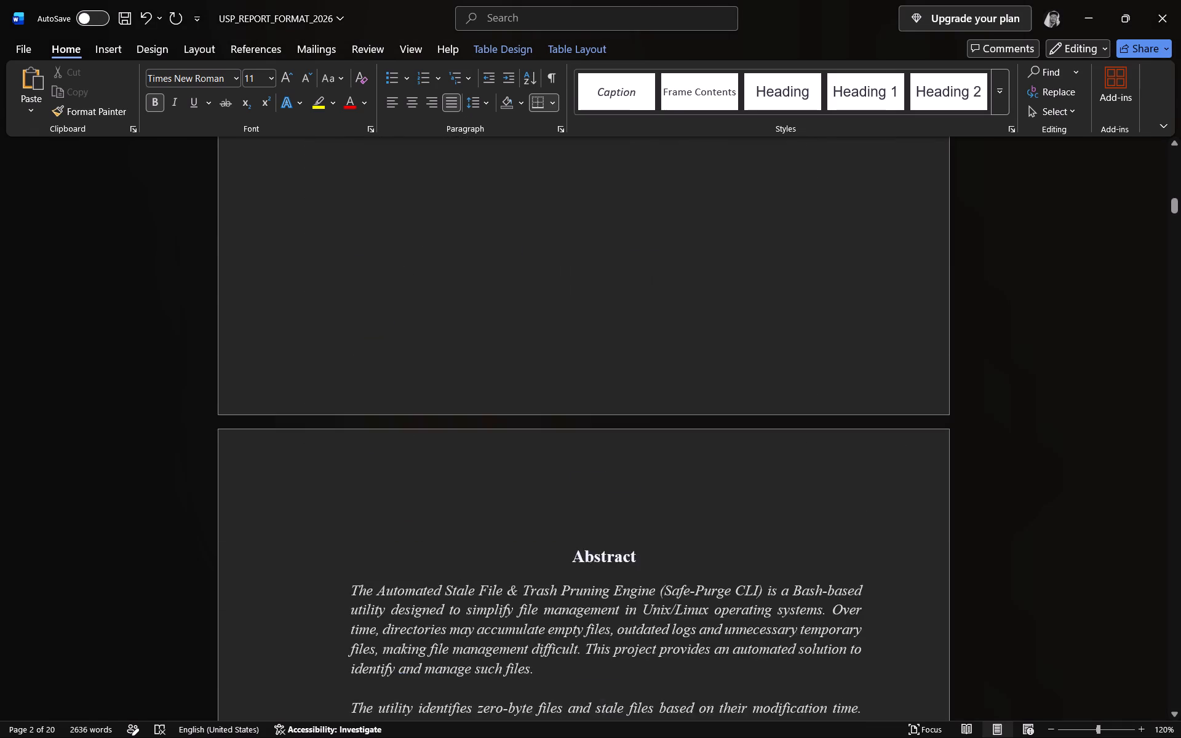
{"action": "scroll", "coordinate": [597, 449], "scroll_direction": "down", "scroll_amount": 20}
{"action": "scroll", "coordinate": [597, 449], "scroll_direction": "down", "scroll_amount": 20}
{"action": "scroll", "coordinate": [597, 449], "scroll_direction": "down", "scroll_amount": 1}
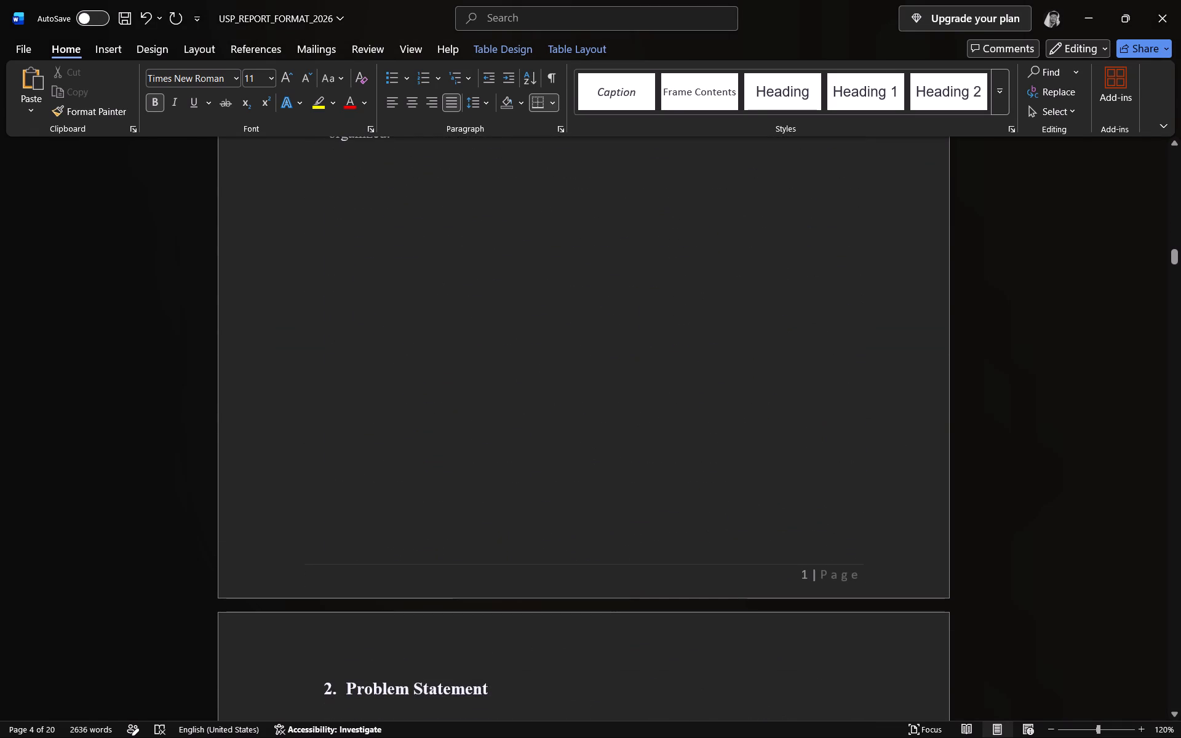
{"action": "key", "text": "ctrl+s"}
Delete the leftover "9.2 Future Work" heading from the last page of the report.
{"action": "scroll", "coordinate": [1048, 284], "scroll_direction": "down", "scroll_amount": 8}
{"action": "left_click_drag", "start_coordinate": [1180, 266], "coordinate": [1180, 658]}
{"action": "scroll", "coordinate": [979, 551], "scroll_direction": "down", "scroll_amount": 20}
{"action": "scroll", "coordinate": [979, 551], "scroll_direction": "down", "scroll_amount": 7}
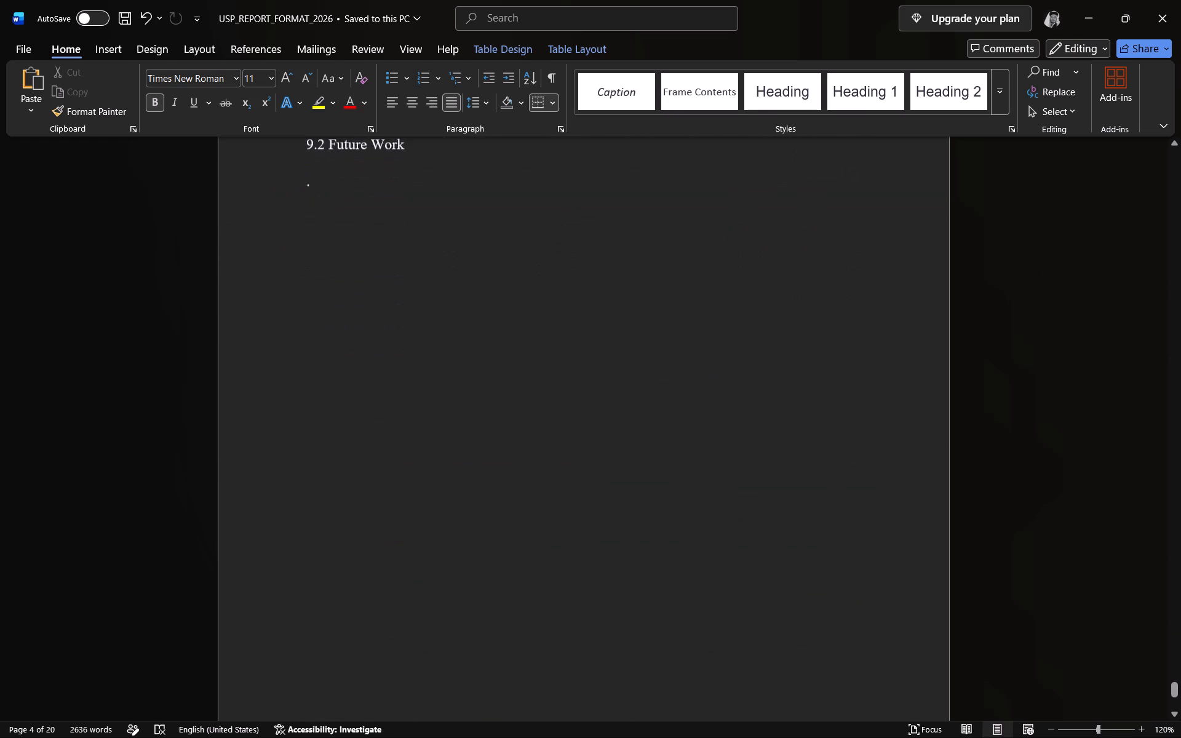
{"action": "scroll", "coordinate": [976, 550], "scroll_direction": "up", "scroll_amount": 18}
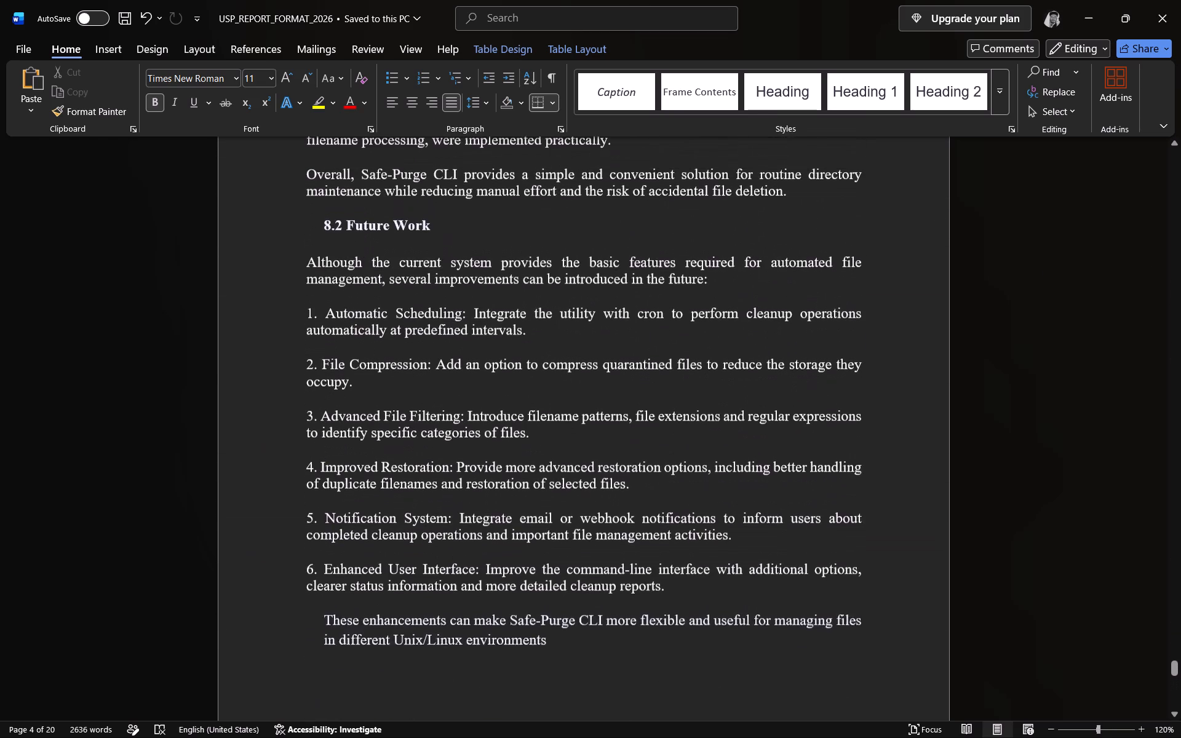
{"action": "scroll", "coordinate": [976, 550], "scroll_direction": "down", "scroll_amount": 7}
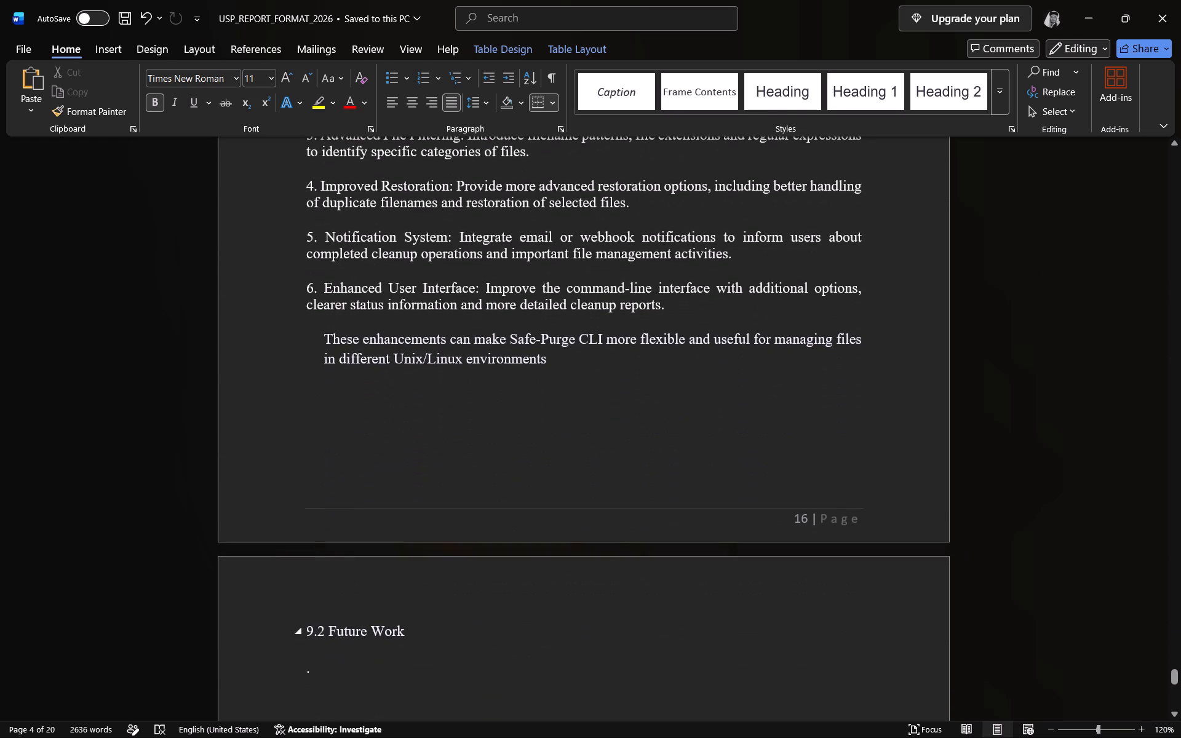
{"action": "left_click", "coordinate": [451, 627]}
{"action": "key", "text": "BackSpace"}
{"action": "key", "text": "BackSpace"}
{"action": "key", "text": "BackSpace"}
{"action": "key", "text": "BackSpace"}
{"action": "key", "text": "BackSpace"}
{"action": "key", "text": "BackSpace"}
{"action": "key", "text": "BackSpace"}
{"action": "key", "text": "BackSpace"}
{"action": "key", "text": "BackSpace"}
{"action": "key", "text": "BackSpace"}
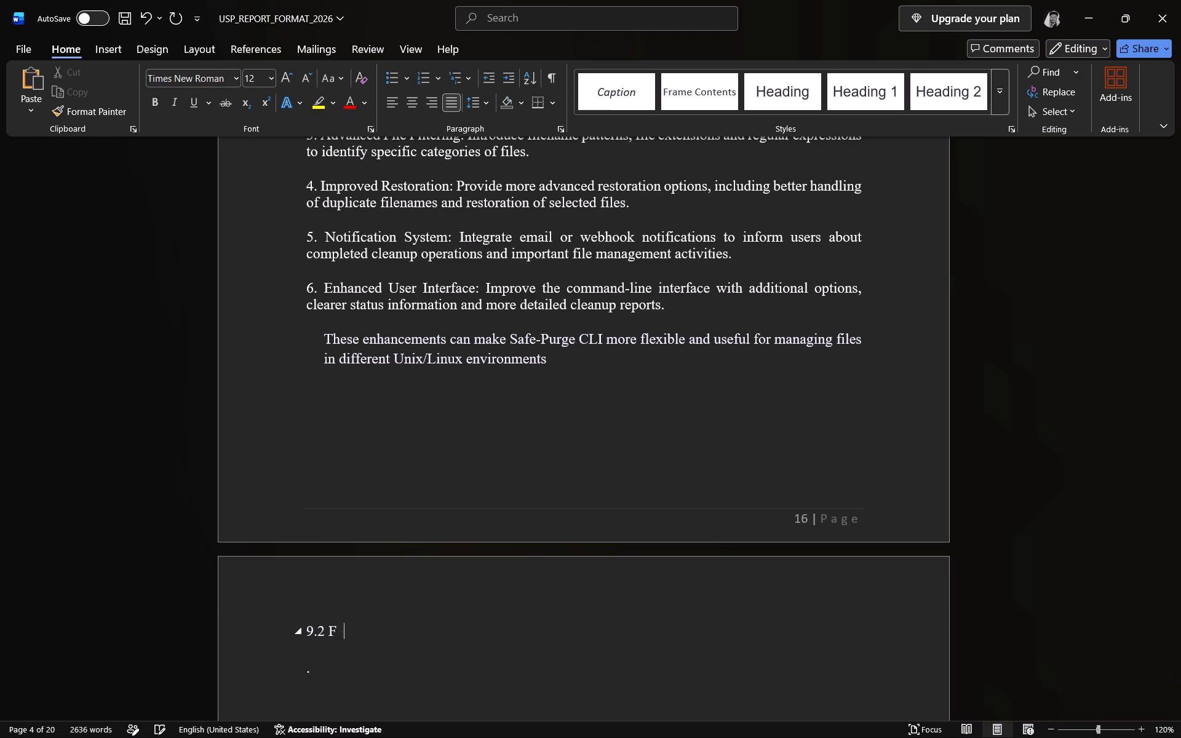
{"action": "key", "text": "BackSpace"}
{"action": "key", "text": "BackSpace"}
{"action": "key", "text": "BackSpace"}
{"action": "key", "text": "BackSpace"}
{"action": "key", "text": "BackSpace"}
{"action": "key", "text": "BackSpace"}
Delete the stray period left over after the Future Work section.
{"action": "key", "text": "Up"}
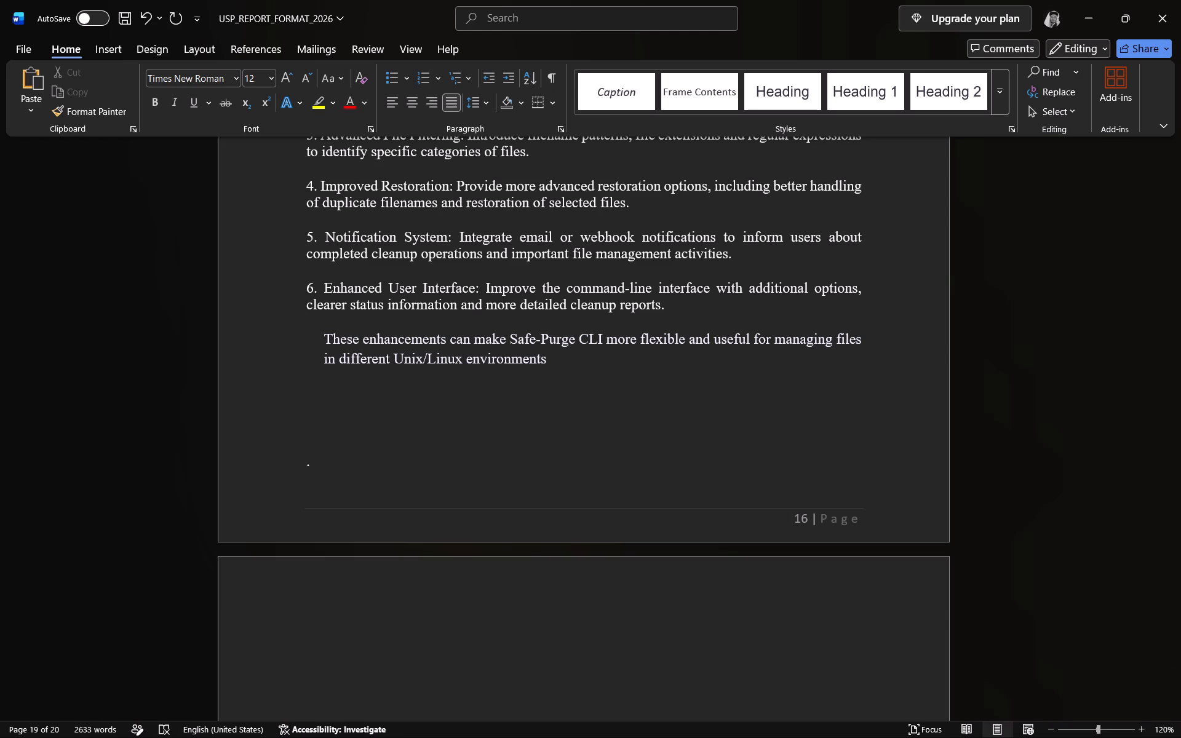
{"action": "key", "text": "Down"}
{"action": "key", "text": "Down"}
{"action": "key", "text": "Right"}
{"action": "key", "text": "BackSpace"}
{"action": "key", "text": "Down"}
Start a fresh unindented line at the top of the last page, set to bold at font size 14.
{"action": "scroll", "coordinate": [451, 601], "scroll_direction": "up", "scroll_amount": 6}
{"action": "scroll", "coordinate": [467, 527], "scroll_direction": "up", "scroll_amount": 1}
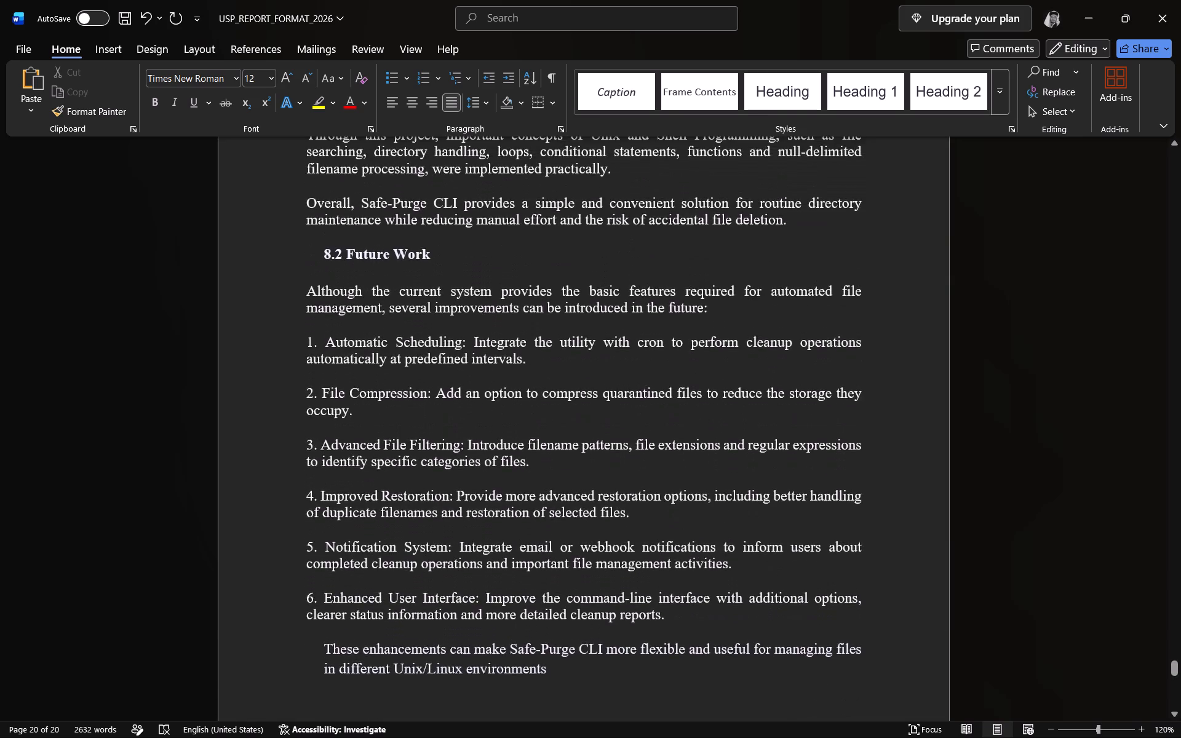
{"action": "scroll", "coordinate": [467, 527], "scroll_direction": "down", "scroll_amount": 8}
{"action": "key", "text": "9"}
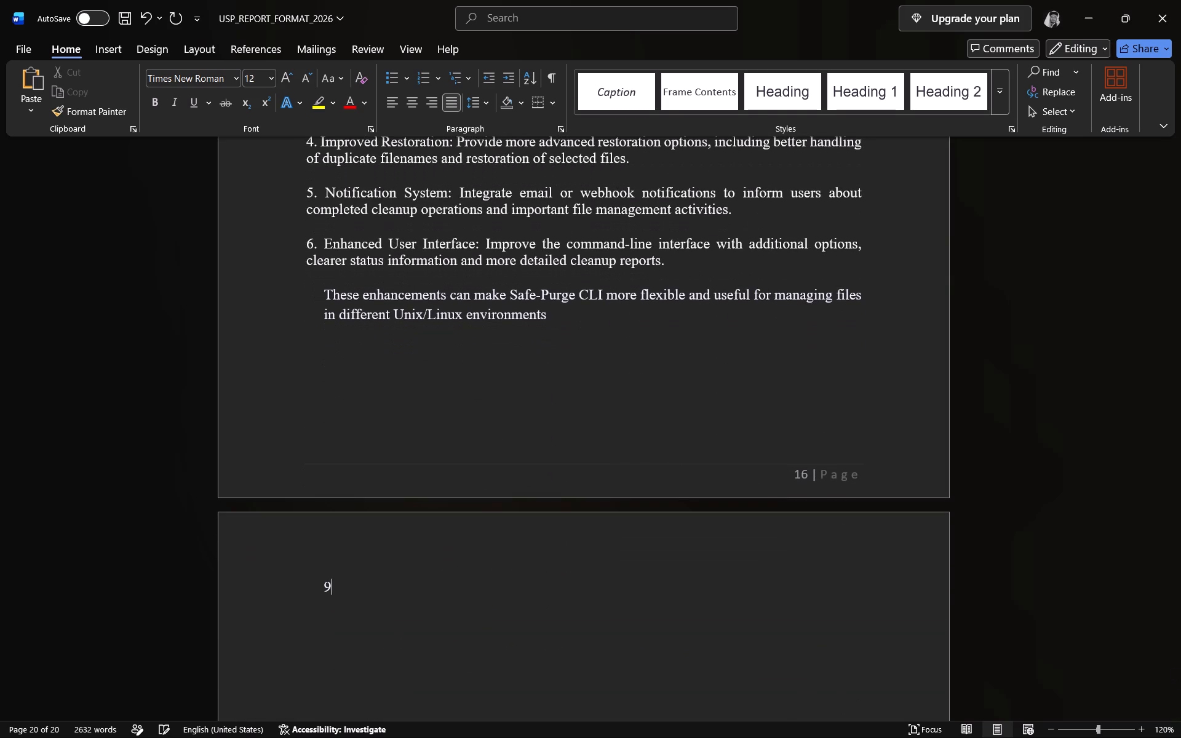
{"action": "key", "text": "BackSpace"}
{"action": "key", "text": "BackSpace"}
{"action": "key", "text": "BackSpace"}
{"action": "key", "text": "Return"}
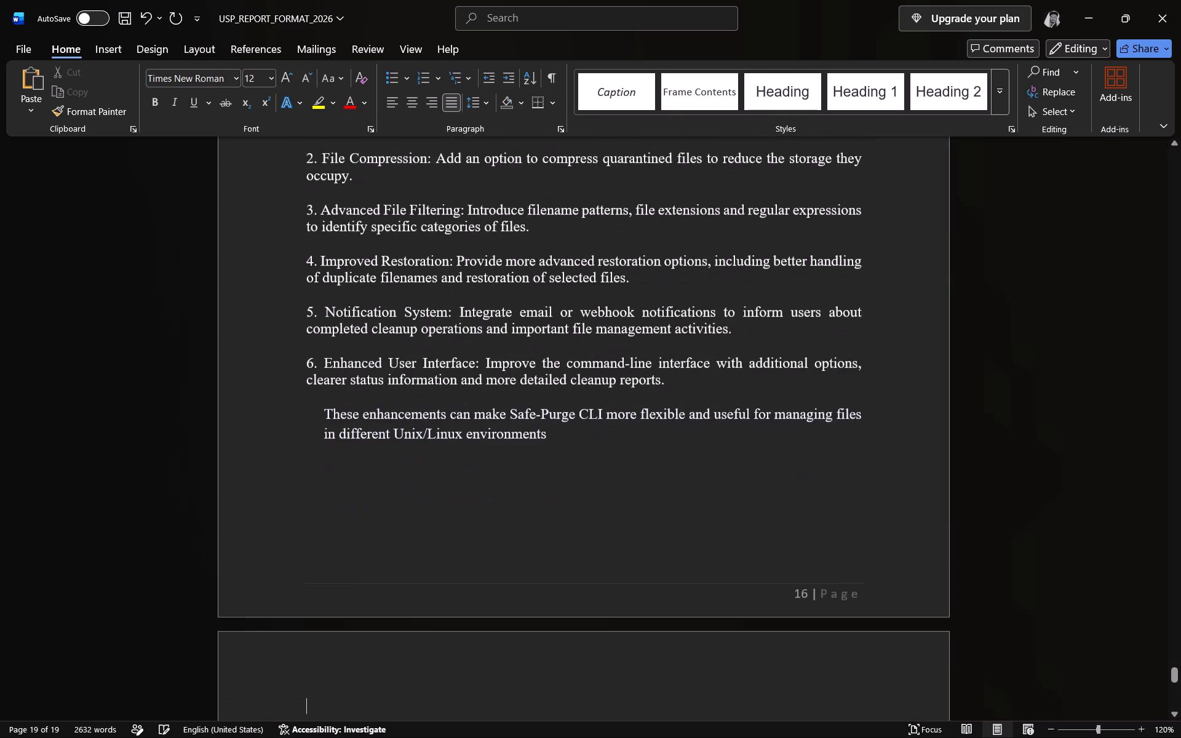
{"action": "left_click", "coordinate": [252, 69]}
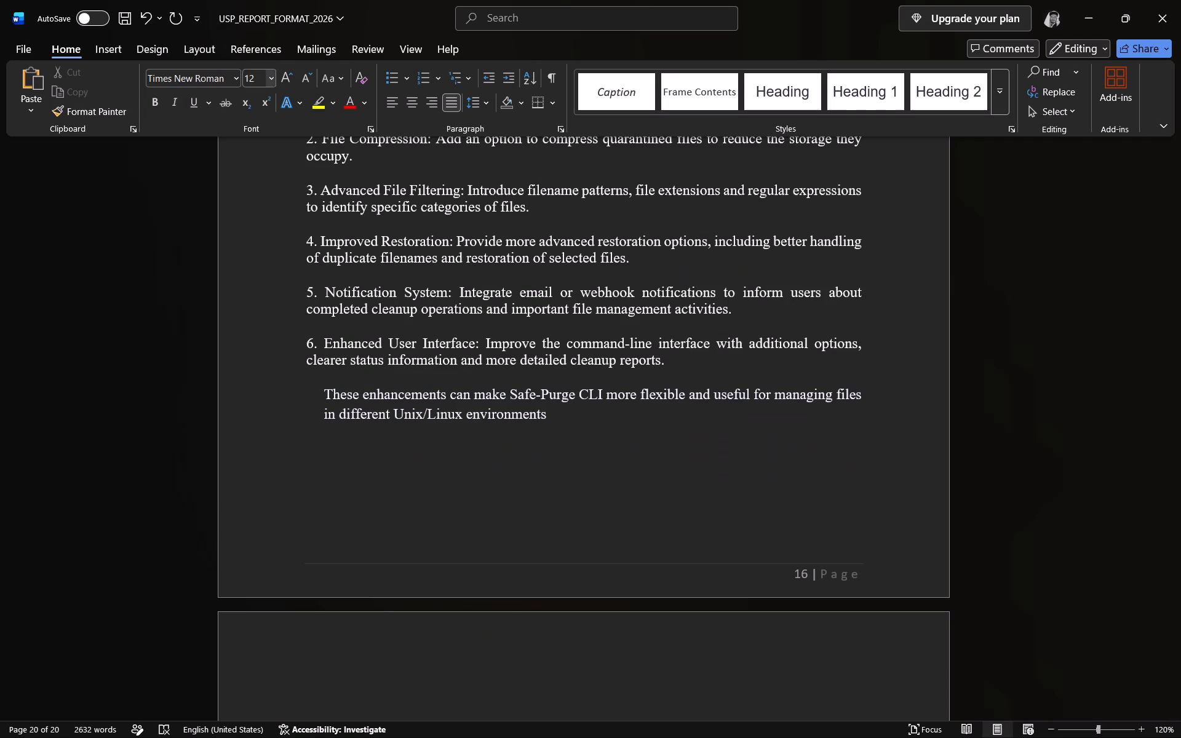
{"action": "left_click", "coordinate": [252, 74]}
{"action": "type", "text": "14"}
{"action": "key", "text": "Return"}
{"action": "left_click", "coordinate": [156, 105]}
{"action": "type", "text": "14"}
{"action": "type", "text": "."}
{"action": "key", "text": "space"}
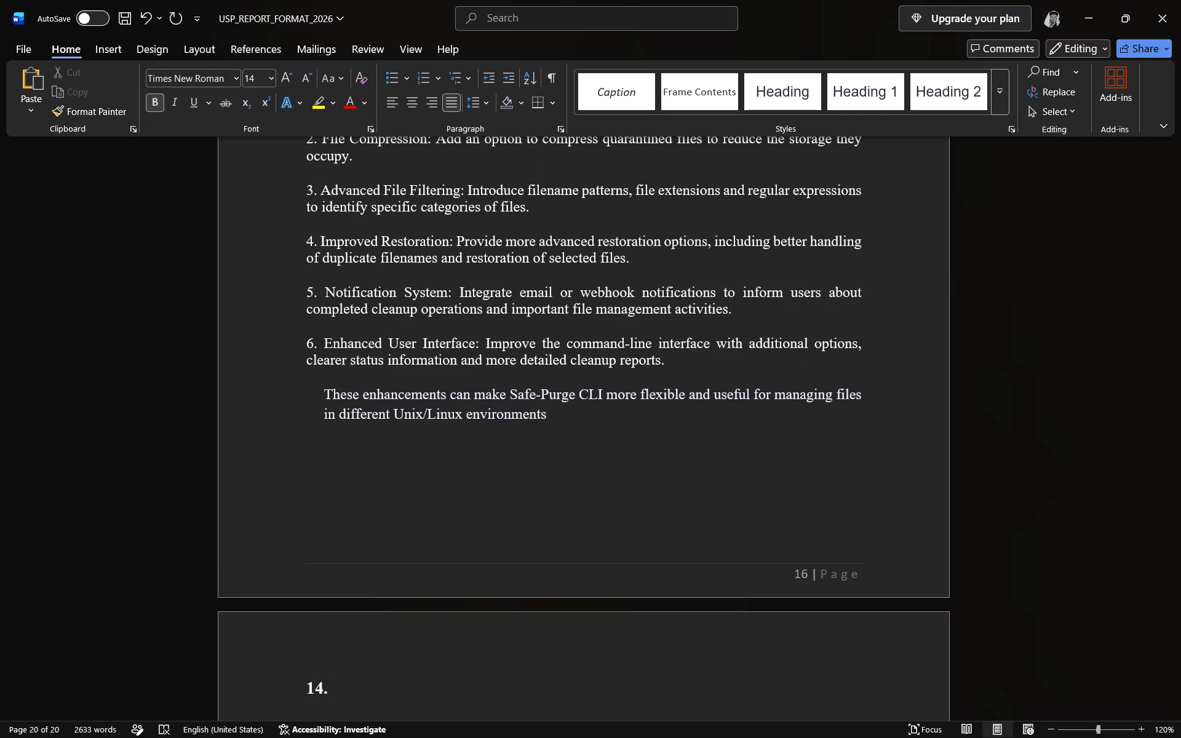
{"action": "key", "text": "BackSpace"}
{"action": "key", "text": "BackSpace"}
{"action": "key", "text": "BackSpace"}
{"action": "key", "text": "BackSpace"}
Enter the numbered heading "9. References" and add an unnumbered blank line below it.
{"action": "key", "text": "9"}
{"action": "type", "text": "."}
{"action": "key", "text": "space"}
{"action": "type", "text": "References"}
{"action": "key", "text": "Return"}
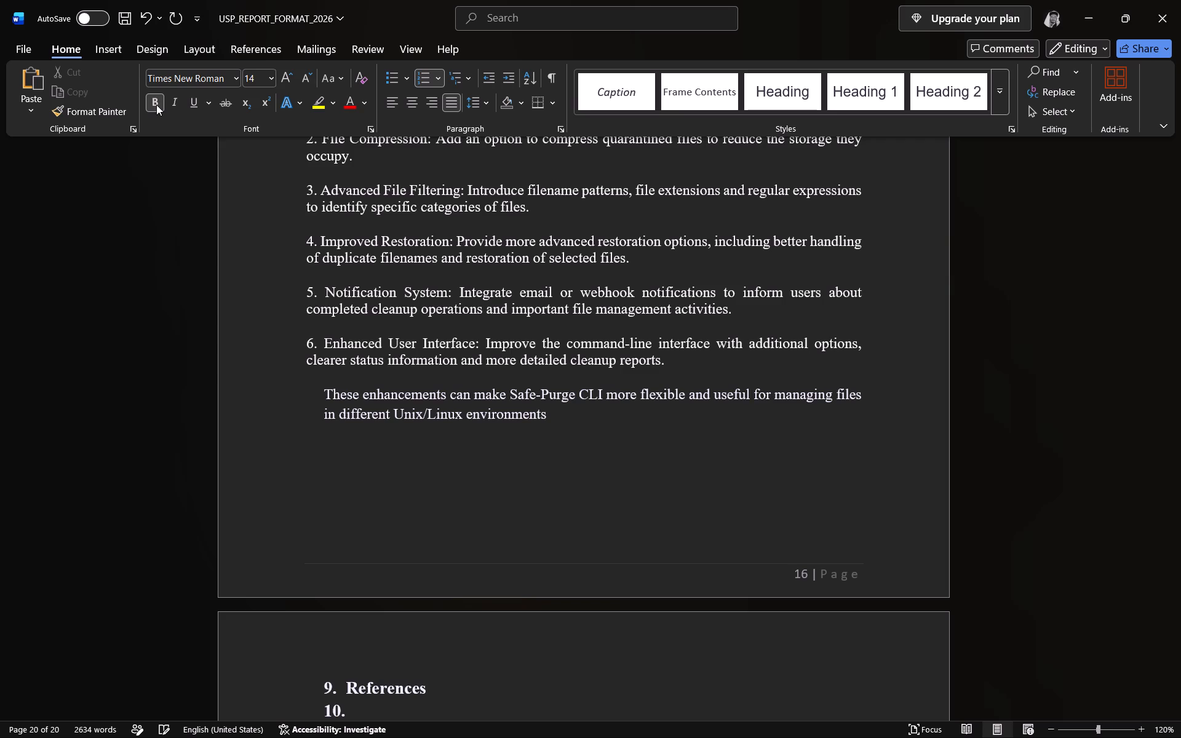
{"action": "key", "text": "BackSpace"}
{"action": "key", "text": "BackSpace"}
Set the blank line below the References heading to font size 12 without bold.
{"action": "left_click", "coordinate": [256, 77]}
{"action": "type", "text": "12"}
{"action": "key", "text": "Return"}
{"action": "left_click", "coordinate": [160, 103]}
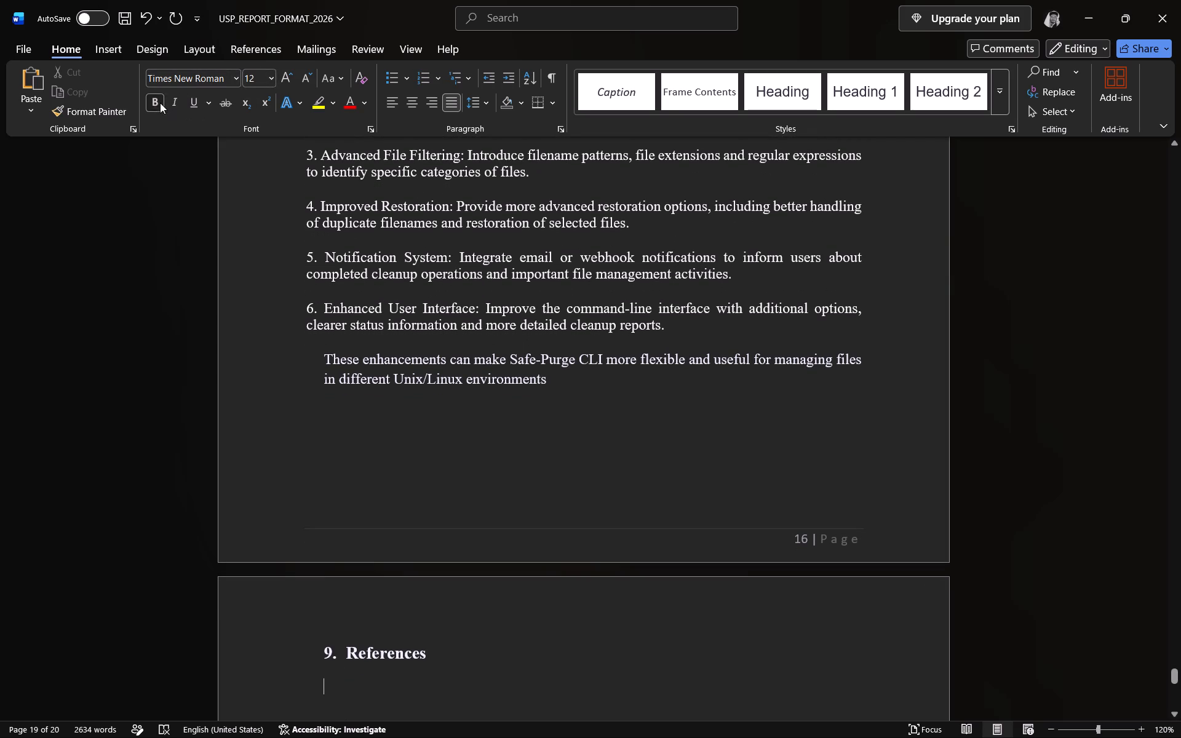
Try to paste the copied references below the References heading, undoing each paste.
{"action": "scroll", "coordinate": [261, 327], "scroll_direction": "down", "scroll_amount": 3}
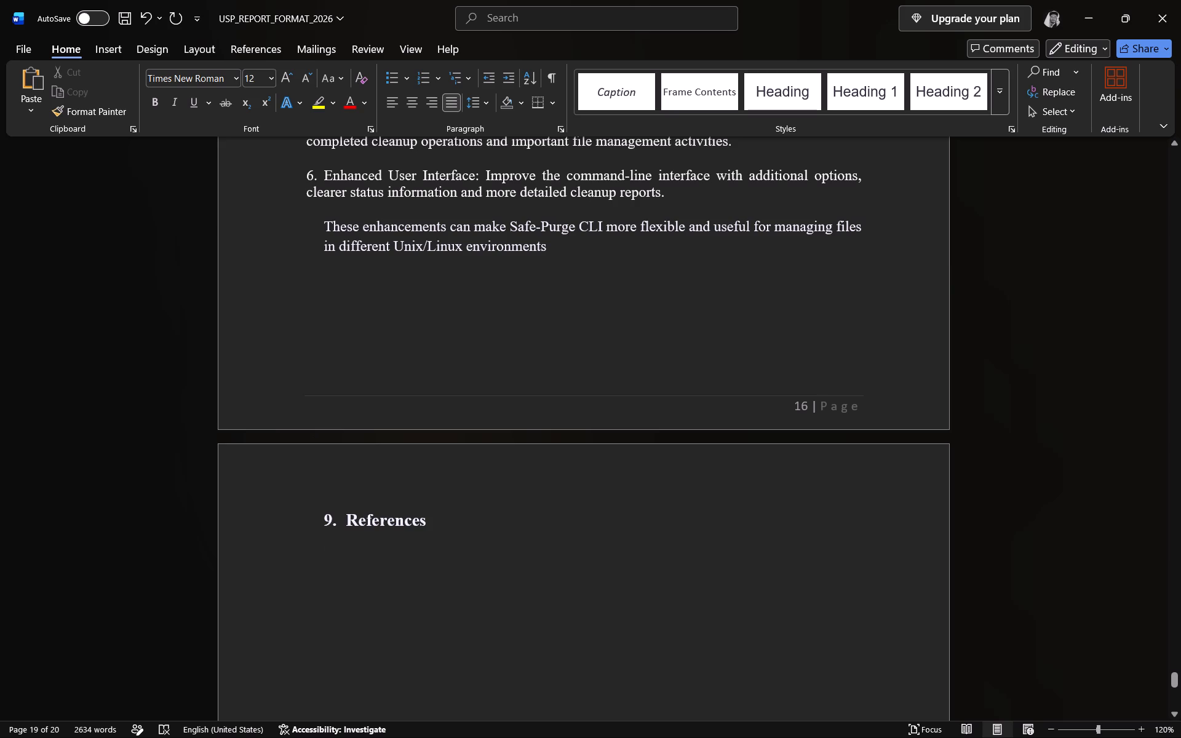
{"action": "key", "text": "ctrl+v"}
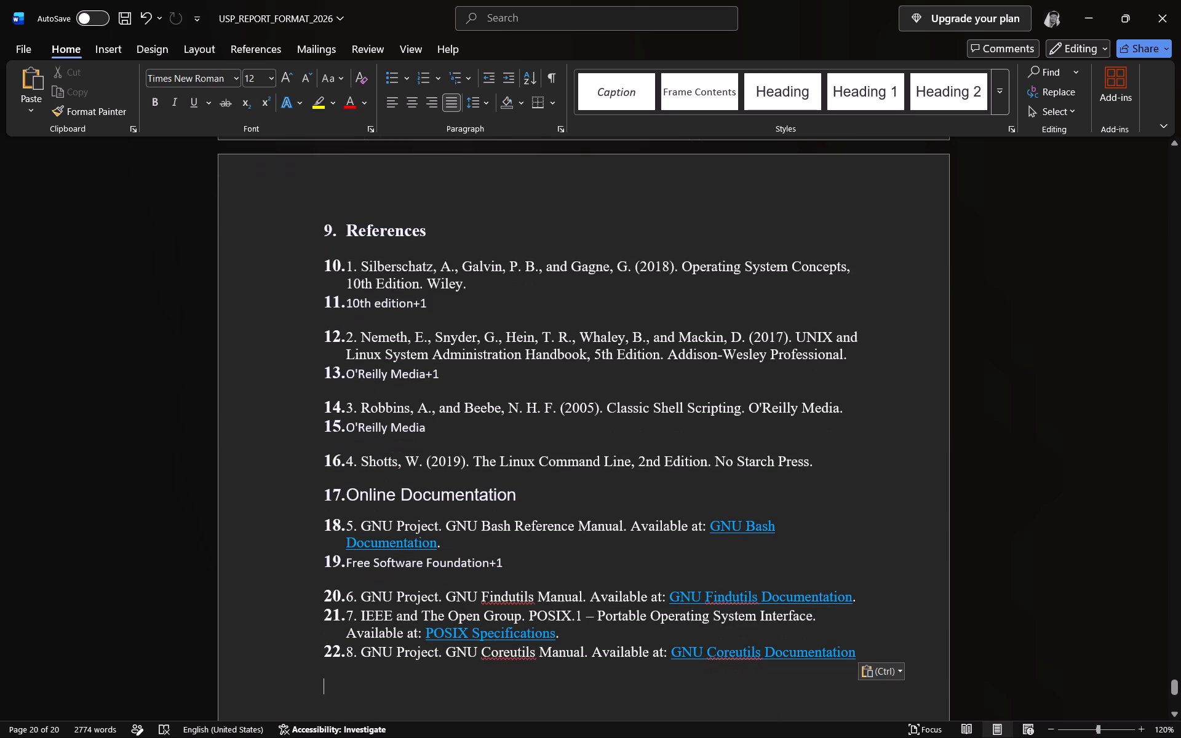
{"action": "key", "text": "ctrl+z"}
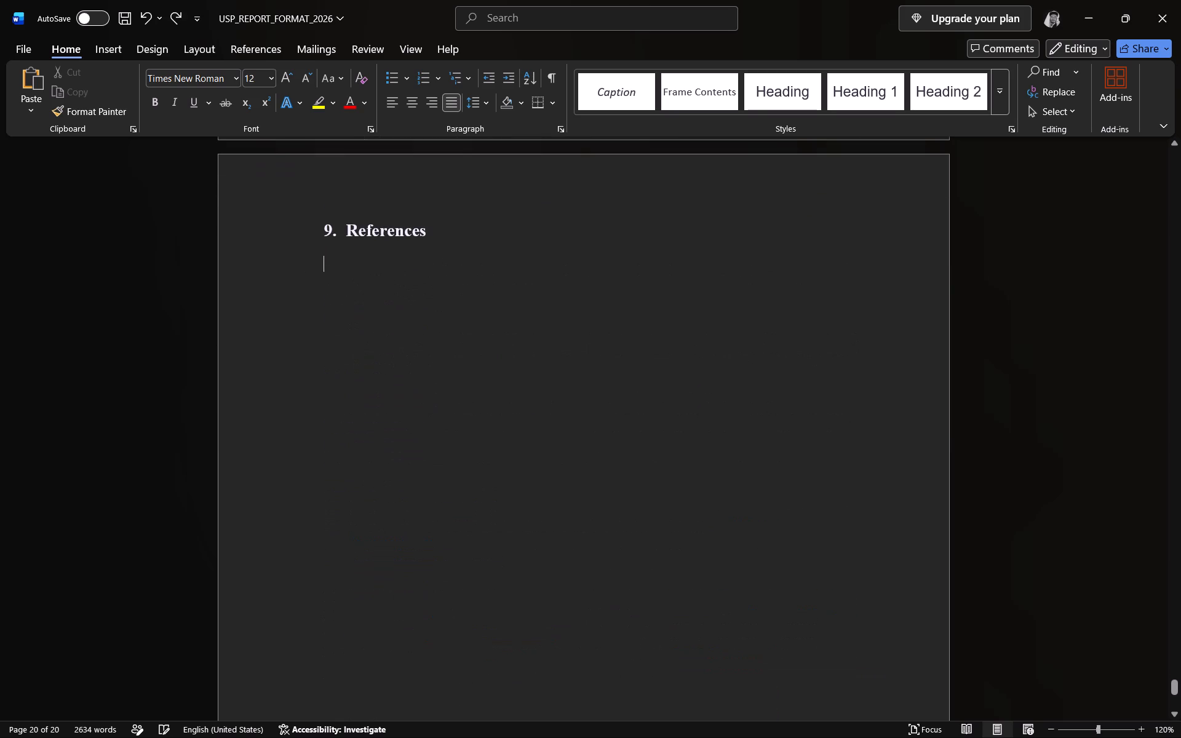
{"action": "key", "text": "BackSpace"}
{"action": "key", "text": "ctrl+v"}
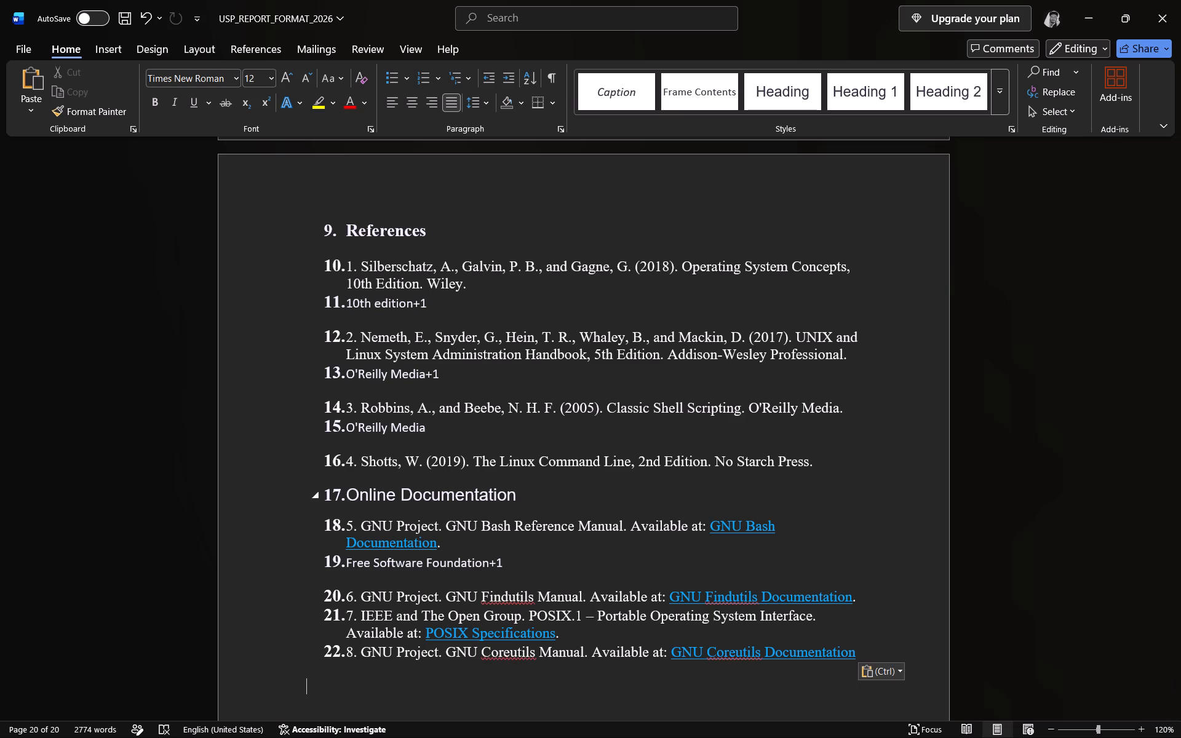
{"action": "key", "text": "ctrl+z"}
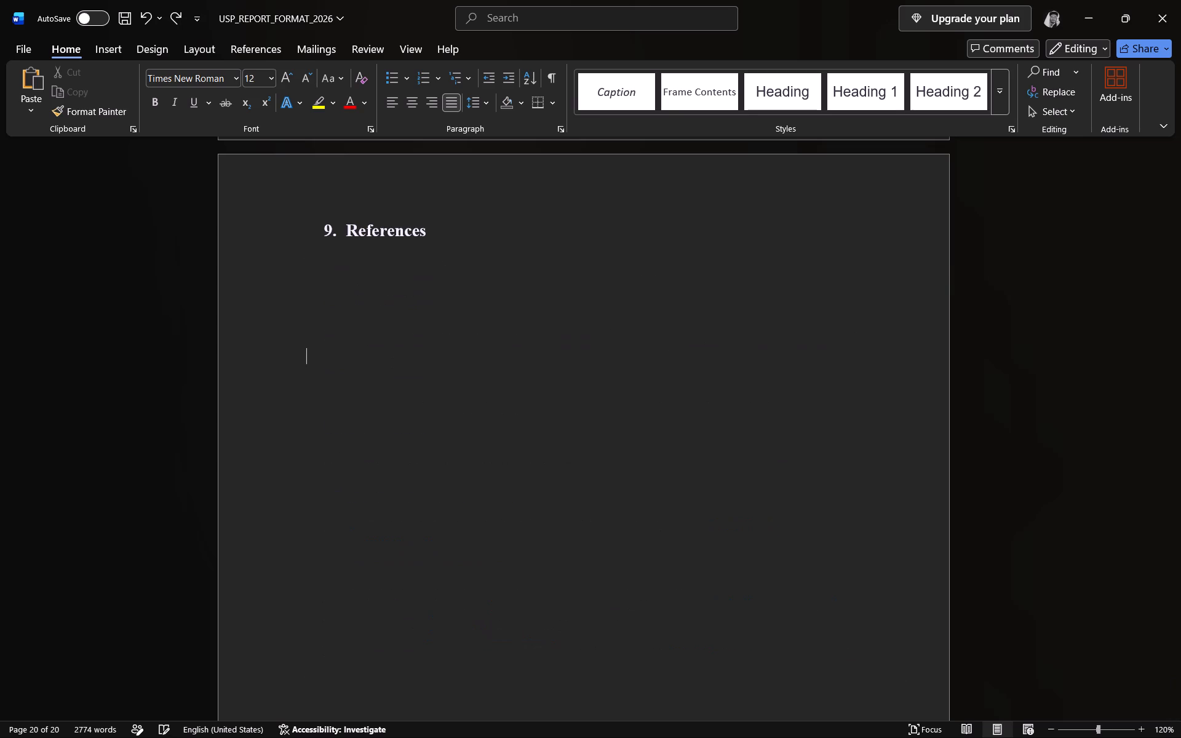
Paste the copied references on a new unnumbered line directly below the References heading, set to 12 pt without bold.
{"action": "left_click", "coordinate": [456, 232]}
{"action": "key", "text": "Return"}
{"action": "key", "text": "BackSpace"}
{"action": "key", "text": "BackSpace"}
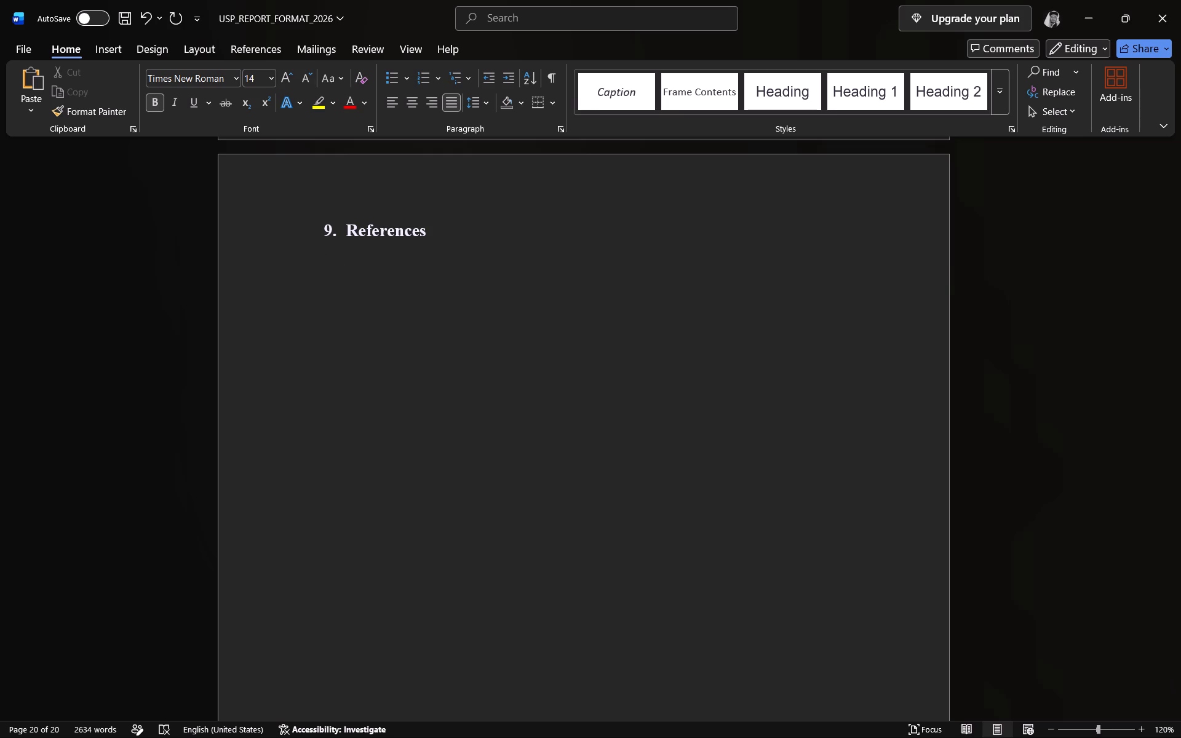
{"action": "left_click", "coordinate": [157, 100]}
{"action": "left_click", "coordinate": [254, 81]}
{"action": "type", "text": "12"}
{"action": "key", "text": "Return"}
{"action": "left_click", "coordinate": [332, 268]}
{"action": "key", "text": "ctrl+v"}
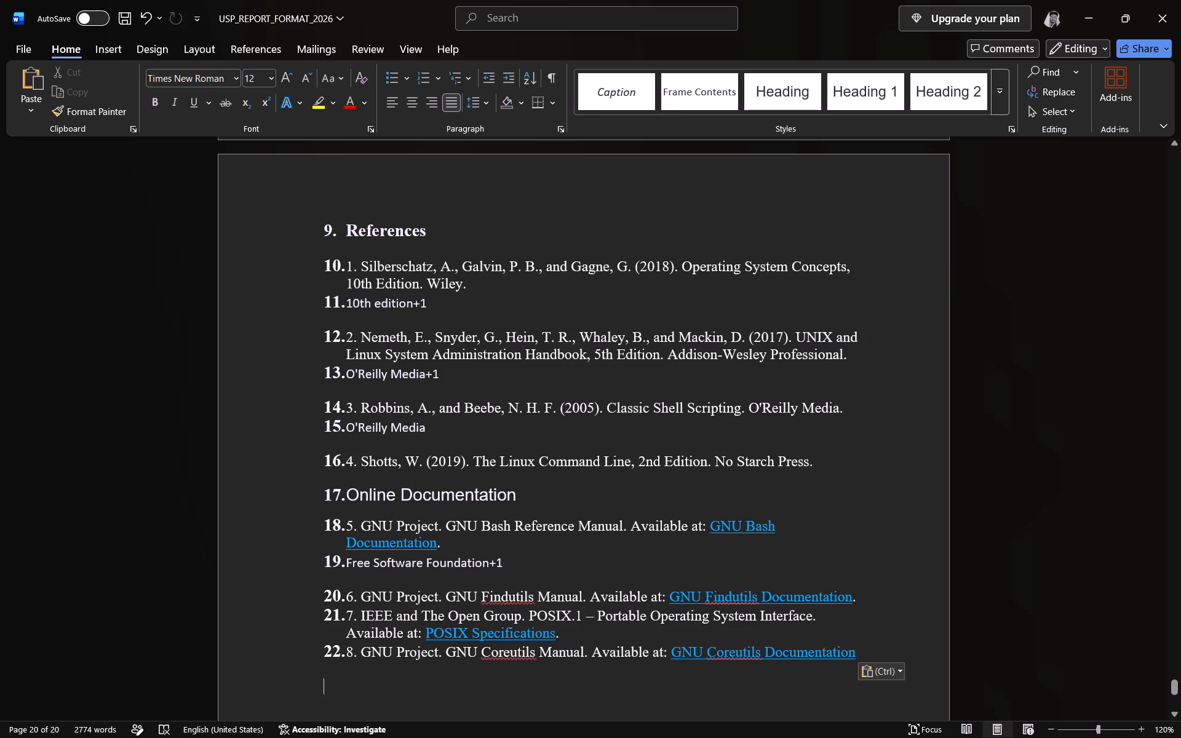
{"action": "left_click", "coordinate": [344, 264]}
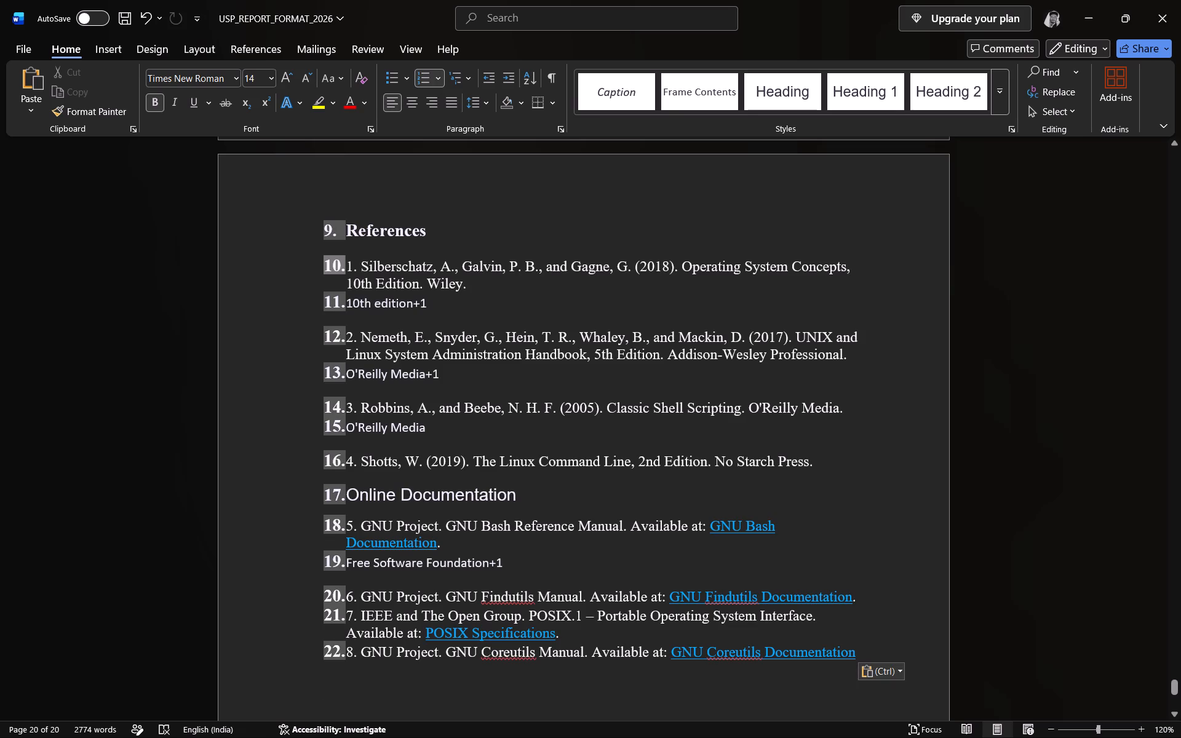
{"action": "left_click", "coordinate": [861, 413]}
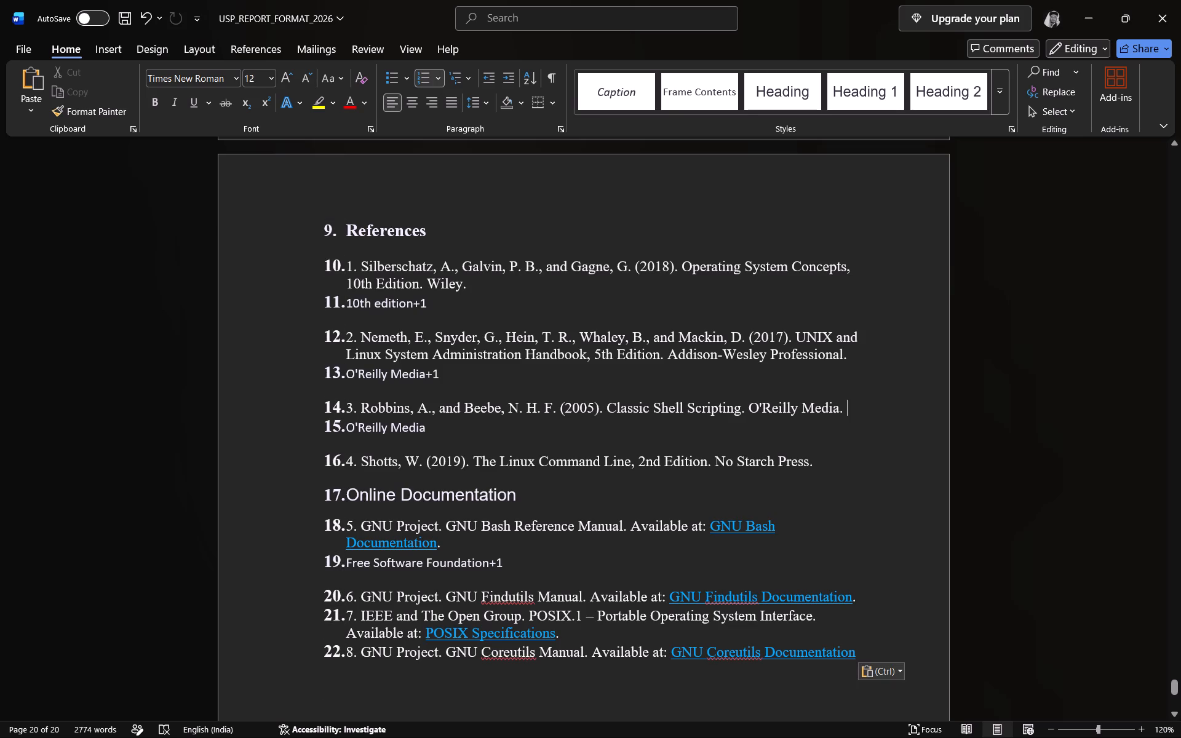
Remove the automatic numbering and its indent from the first reference, the "10th edition+1" line and the second reference.
{"action": "left_click", "coordinate": [346, 264]}
{"action": "key", "text": "BackSpace"}
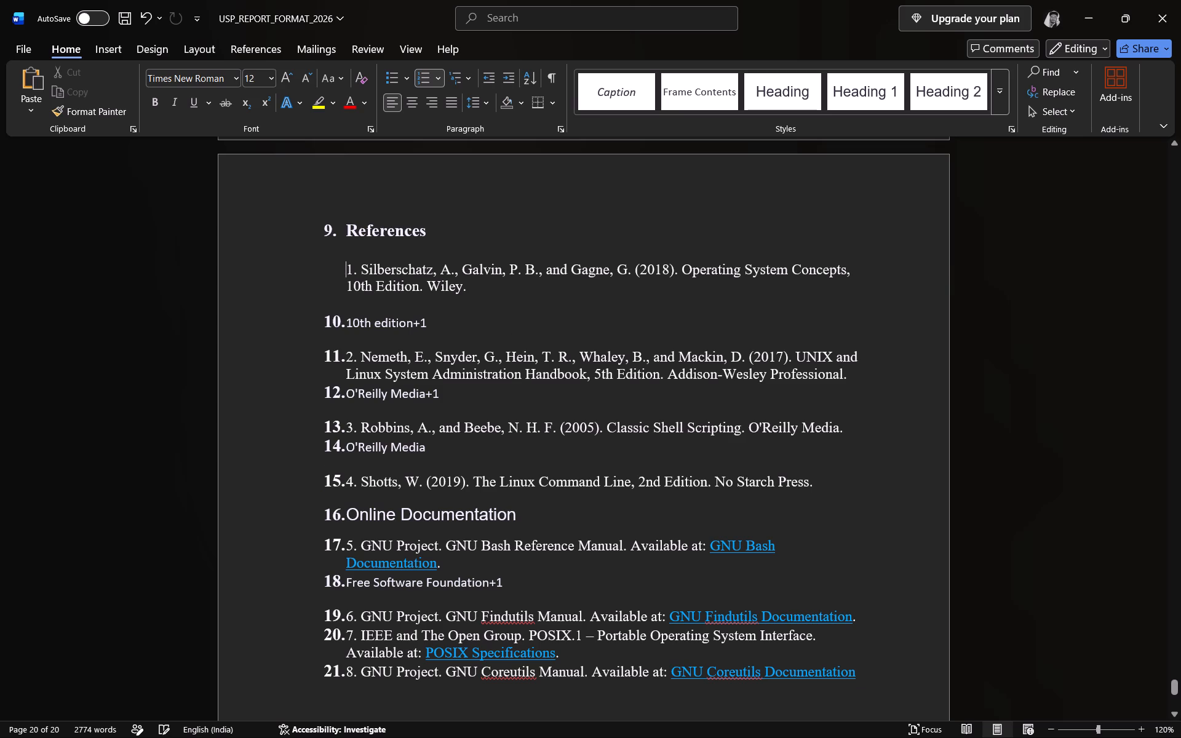
{"action": "key", "text": "BackSpace"}
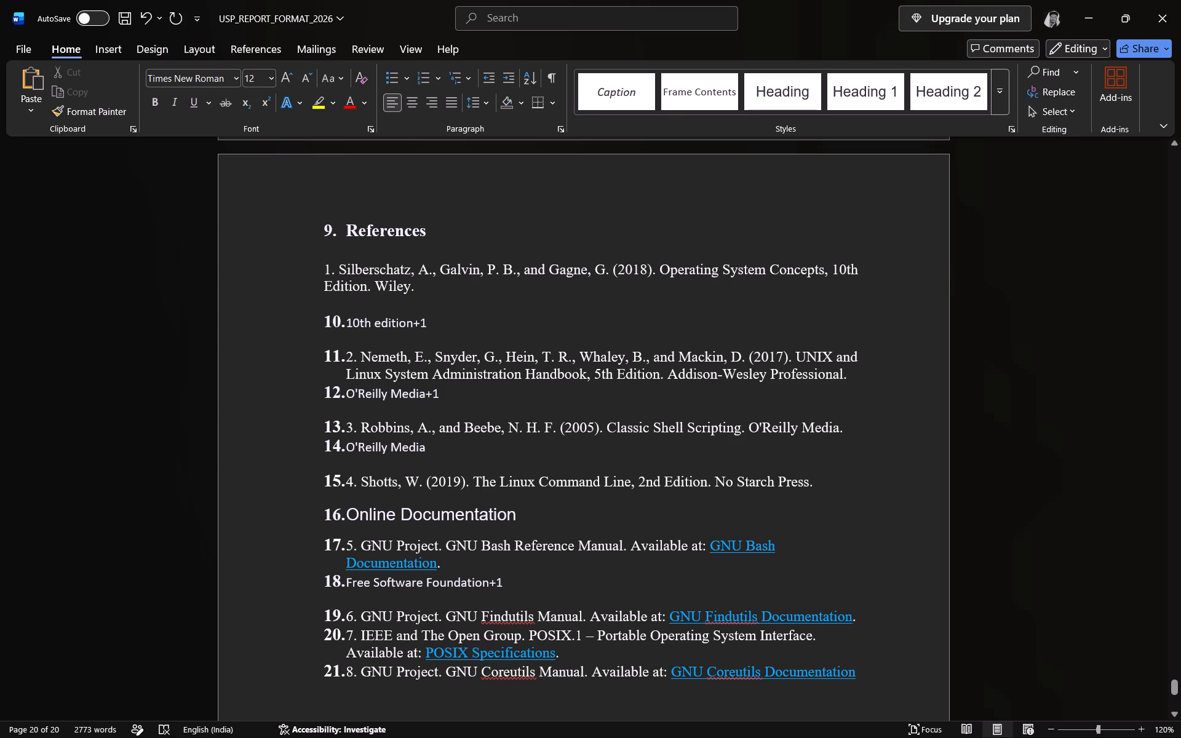
{"action": "left_click", "coordinate": [348, 323]}
{"action": "key", "text": "BackSpace"}
{"action": "key", "text": "BackSpace"}
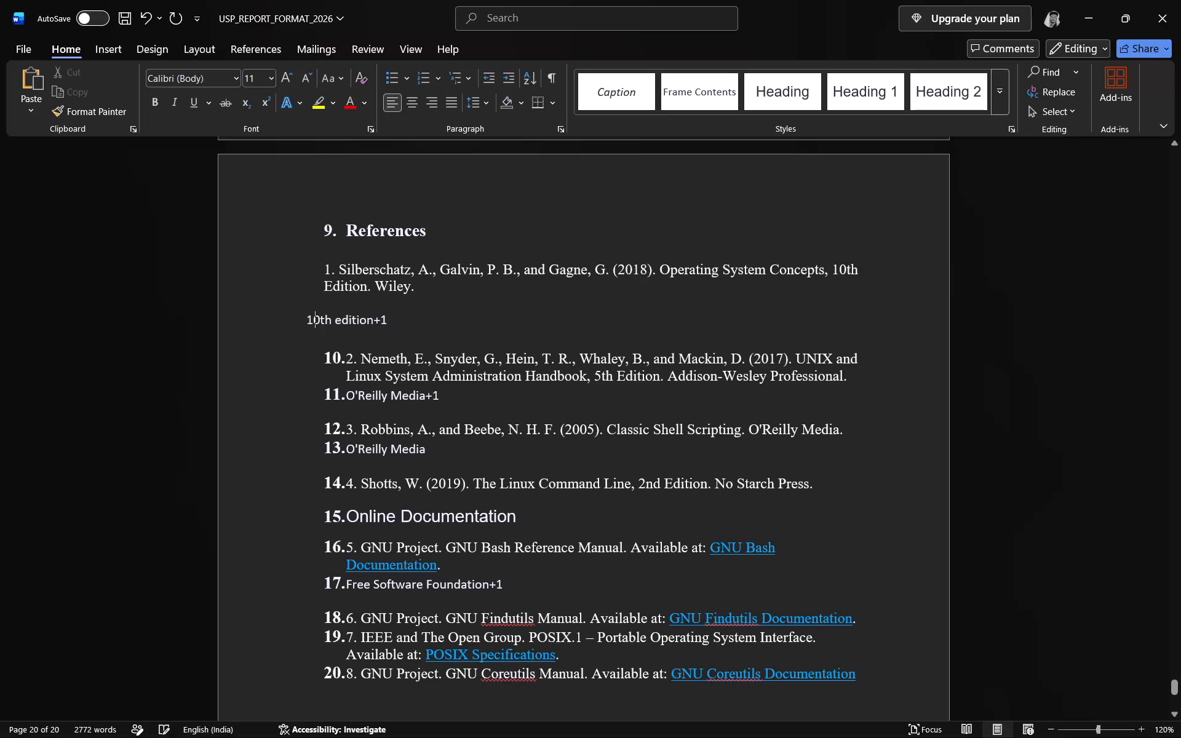
{"action": "left_click", "coordinate": [348, 355]}
{"action": "key", "text": "BackSpace"}
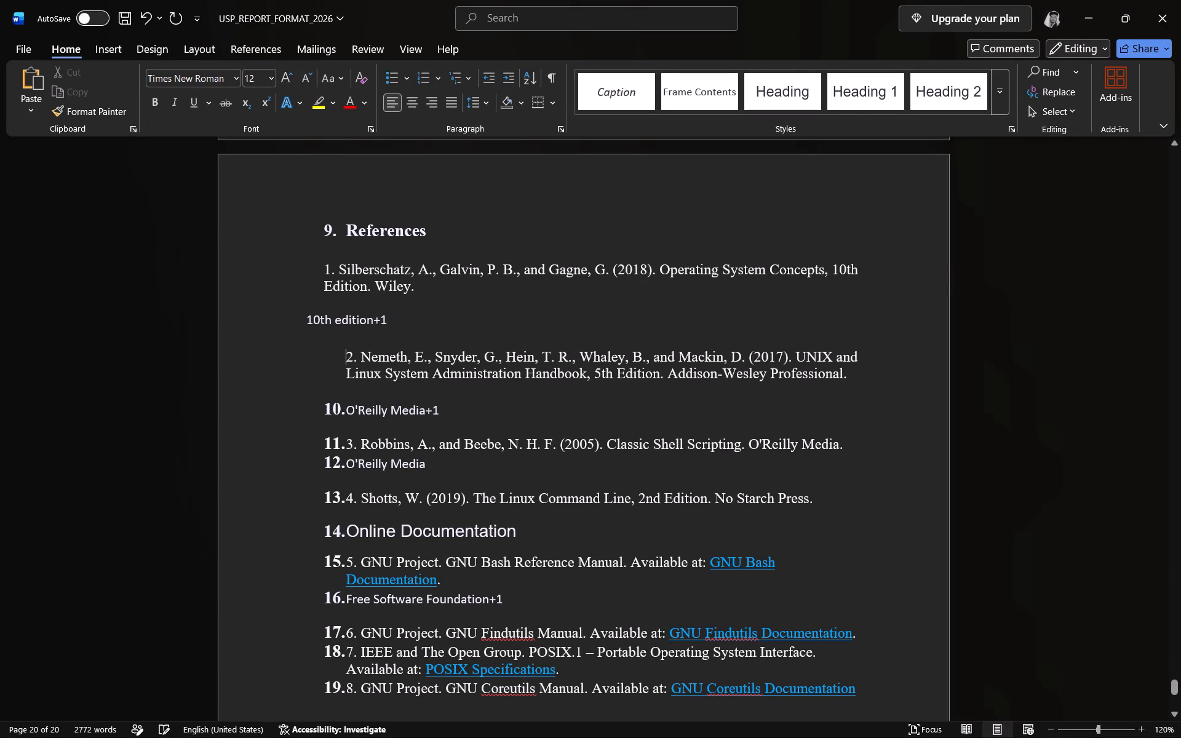
{"action": "key", "text": "BackSpace"}
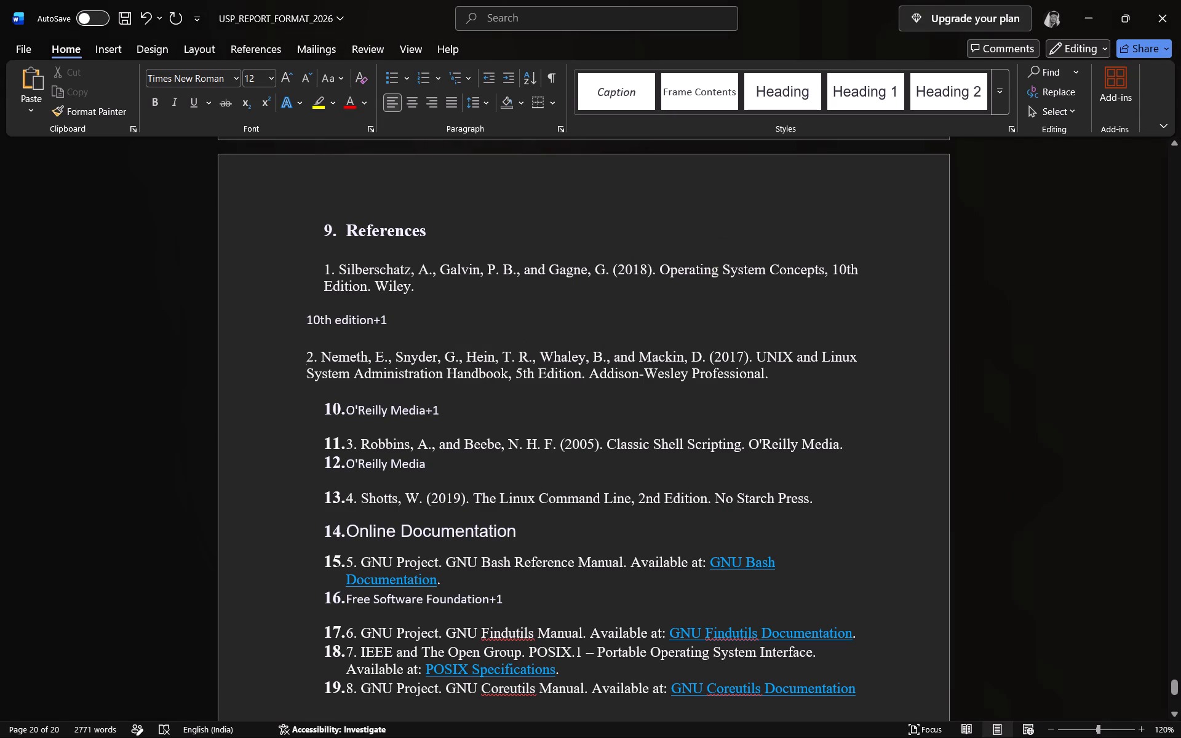
{"action": "left_click_drag", "start_coordinate": [444, 411], "coordinate": [327, 407]}
{"action": "key", "text": "BackSpace"}
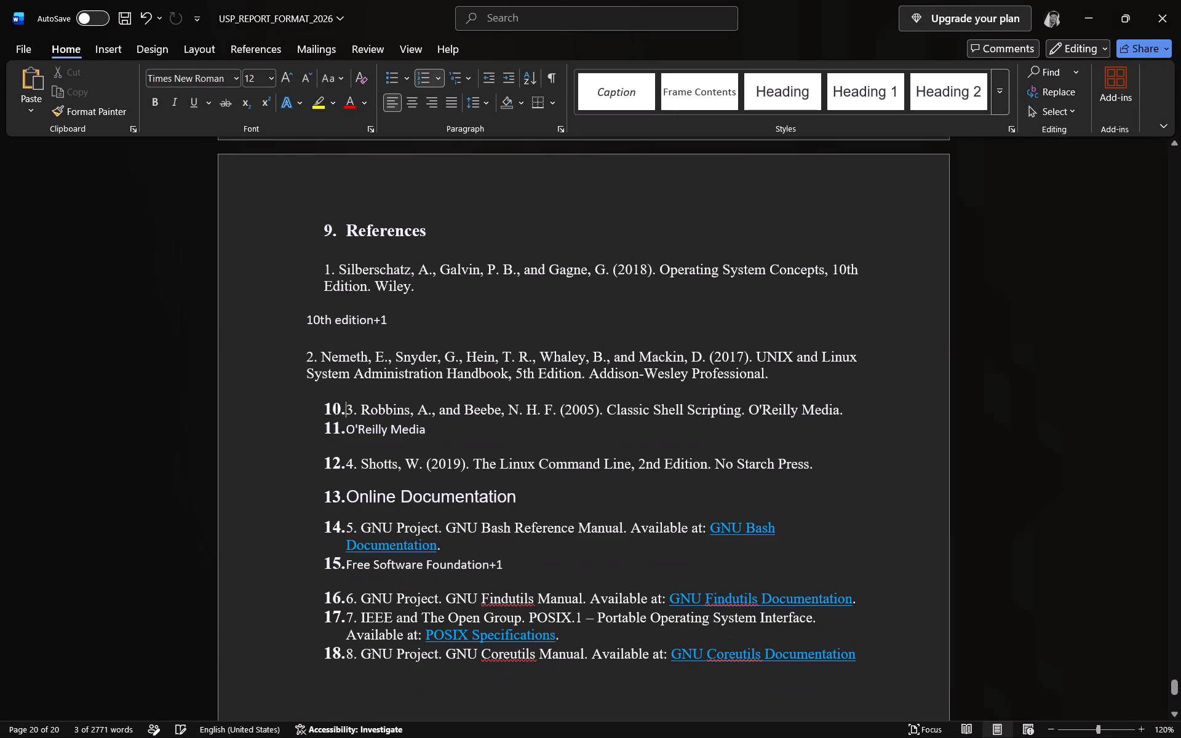
{"action": "key", "text": "BackSpace"}
{"action": "key", "text": "BackSpace"}
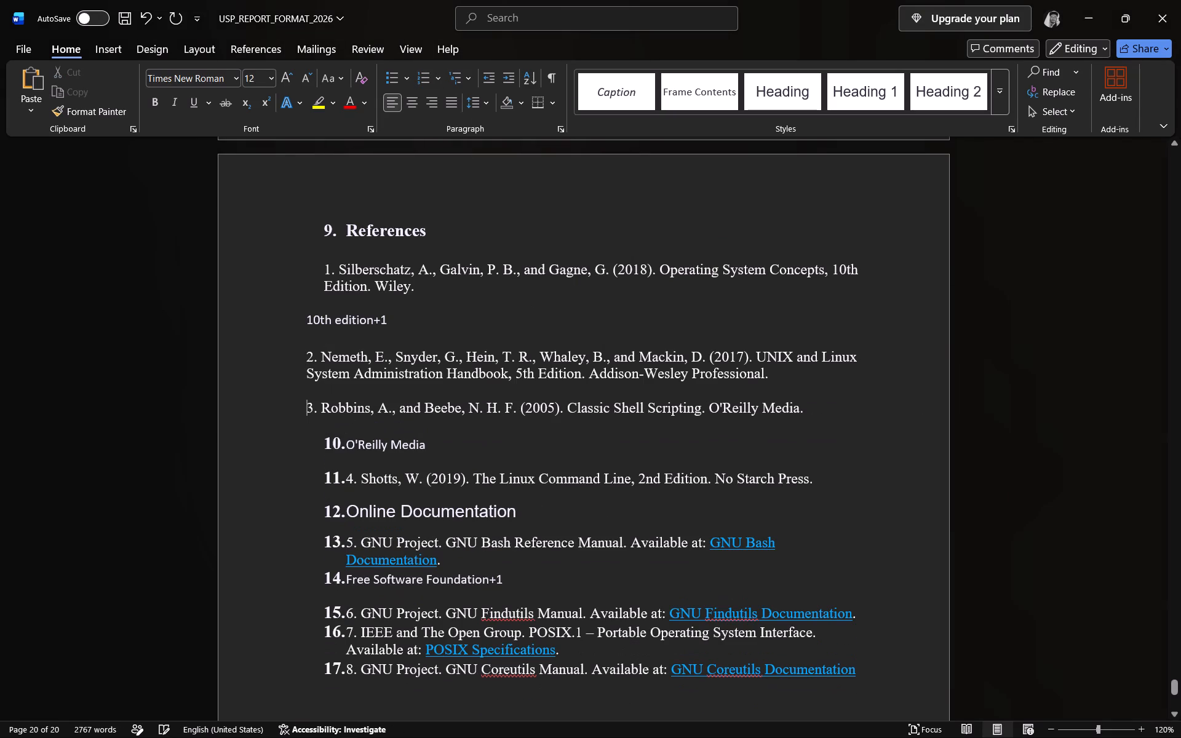
Remove the automatic number and indent from reference 4 and delete the "O'Reilly Media" line above it.
{"action": "left_click", "coordinate": [345, 482]}
{"action": "key", "text": "BackSpace"}
{"action": "key", "text": "BackSpace"}
{"action": "key", "text": "BackSpace"}
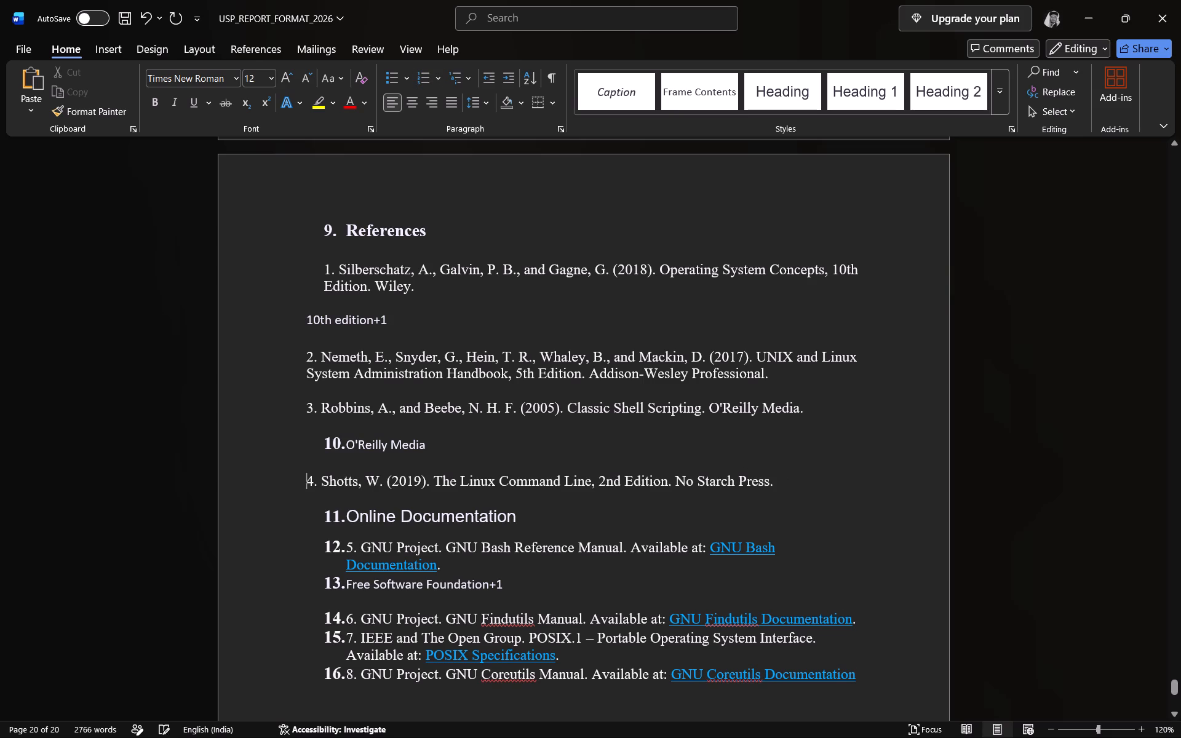
{"action": "left_click_drag", "start_coordinate": [424, 446], "coordinate": [311, 444]}
{"action": "key", "text": "BackSpace"}
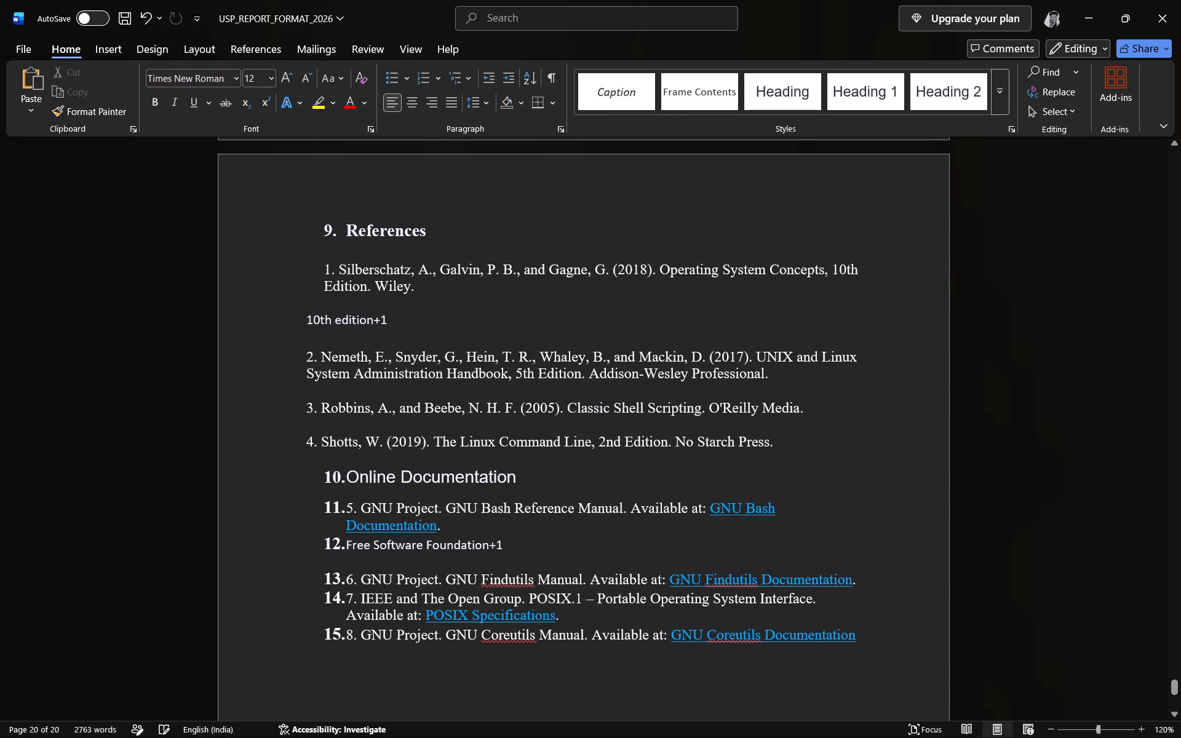
Delete the "Online Documentation" subheading so that reference 5 follows reference 4 without an automatic number or indent.
{"action": "left_click_drag", "start_coordinate": [530, 474], "coordinate": [295, 466]}
{"action": "left_click", "coordinate": [326, 480]}
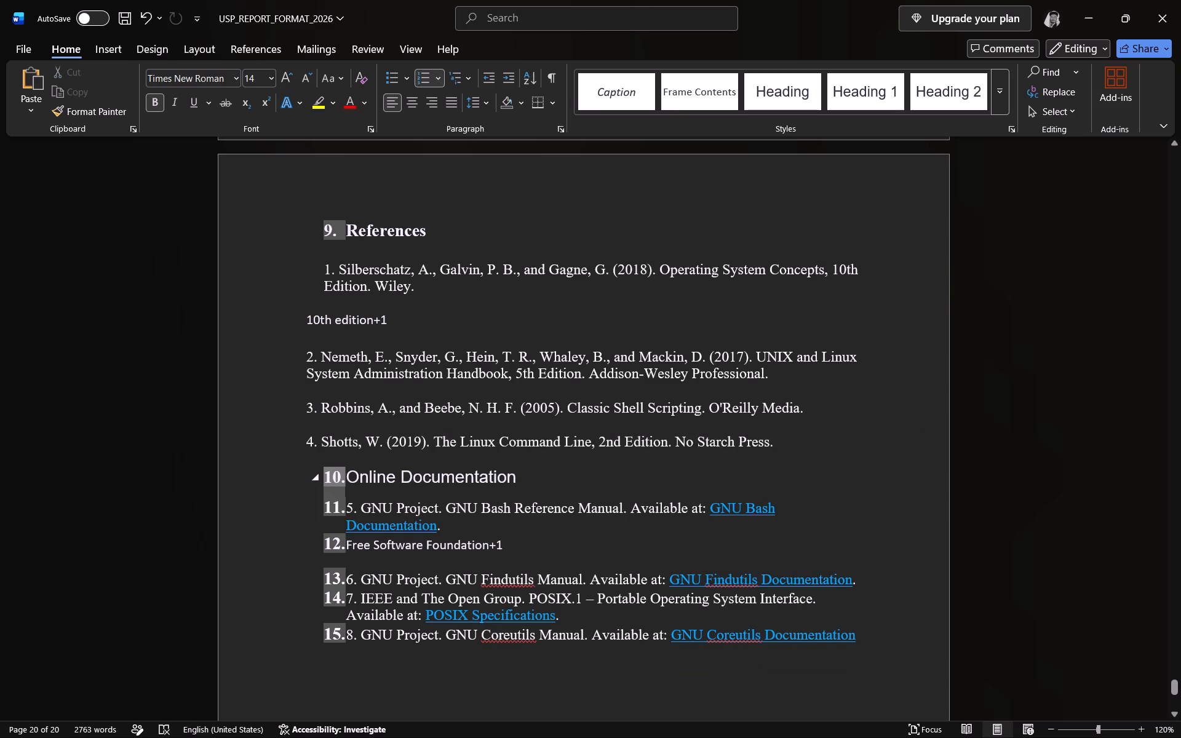
{"action": "left_click_drag", "start_coordinate": [536, 474], "coordinate": [396, 464]}
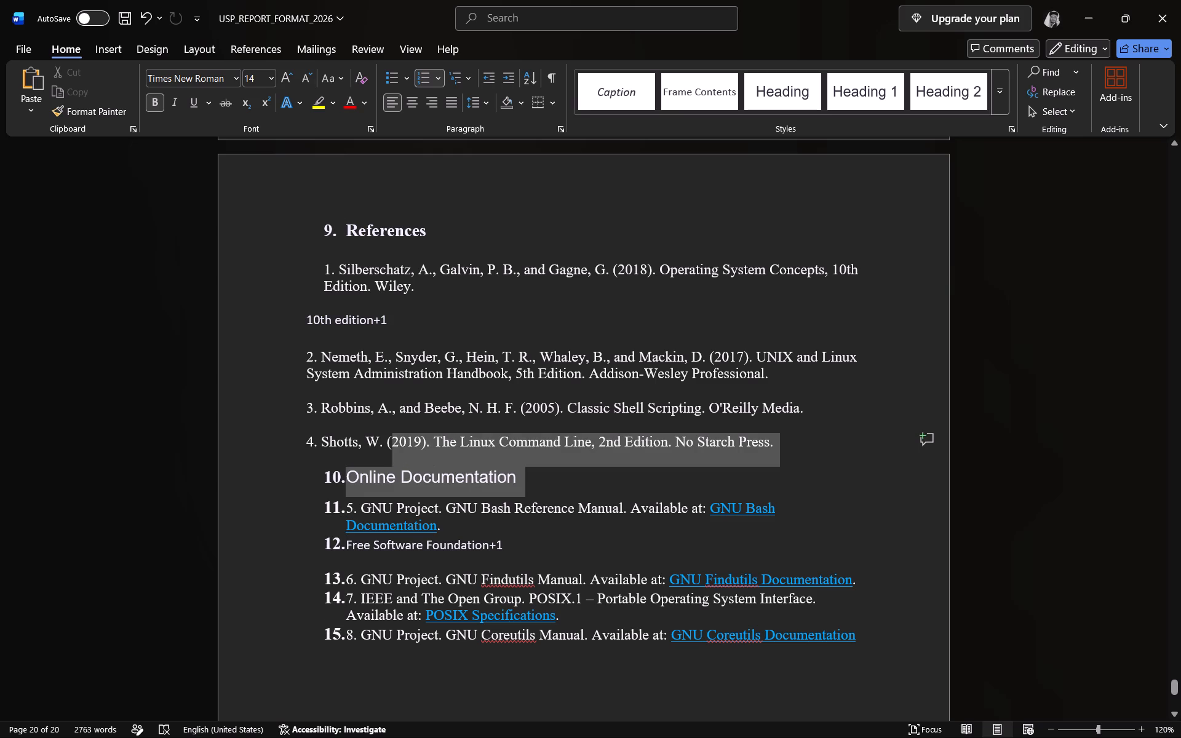
{"action": "left_click_drag", "start_coordinate": [396, 464], "coordinate": [364, 483]}
{"action": "key", "text": "BackSpace"}
{"action": "key", "text": "BackSpace"}
{"action": "key", "text": "BackSpace"}
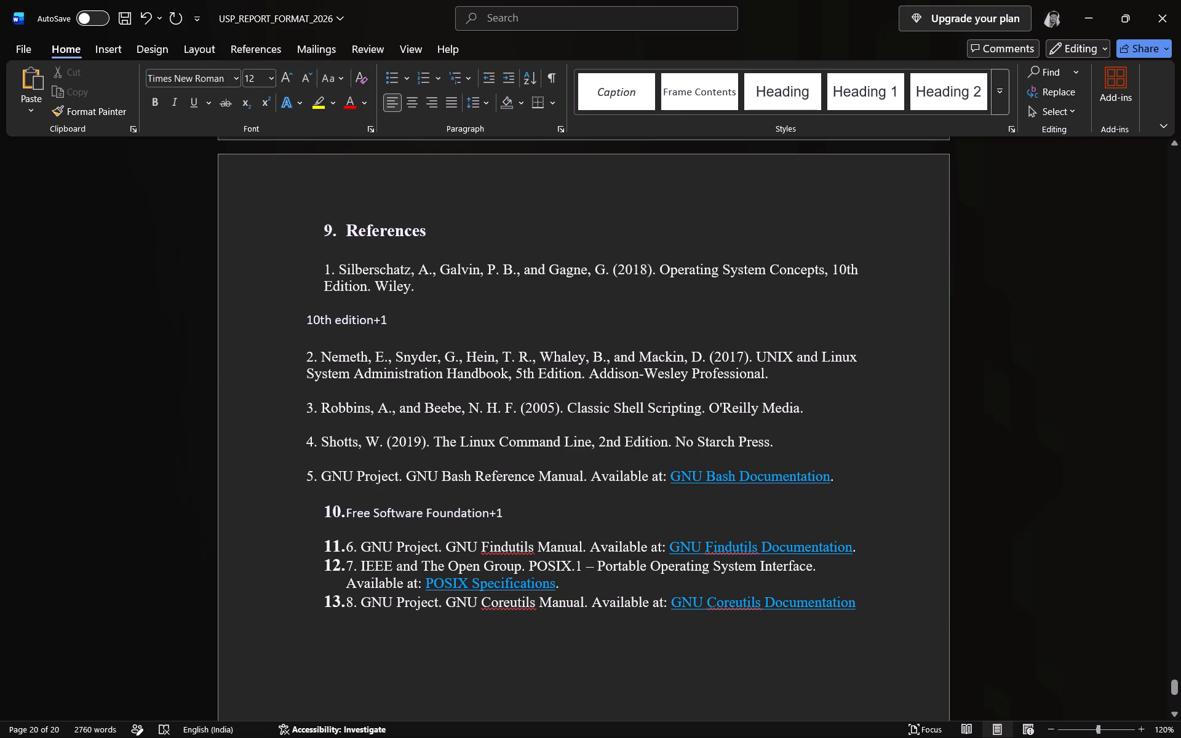
Delete the "Free Software Foundation+1" text and its automatic number below reference 5.
{"action": "left_click", "coordinate": [505, 514]}
{"action": "key", "text": "BackSpace"}
{"action": "key", "text": "BackSpace"}
{"action": "key", "text": "BackSpace"}
{"action": "key", "text": "BackSpace"}
{"action": "key", "text": "BackSpace"}
{"action": "key", "text": "BackSpace"}
{"action": "key", "text": "BackSpace"}
{"action": "key", "text": "BackSpace"}
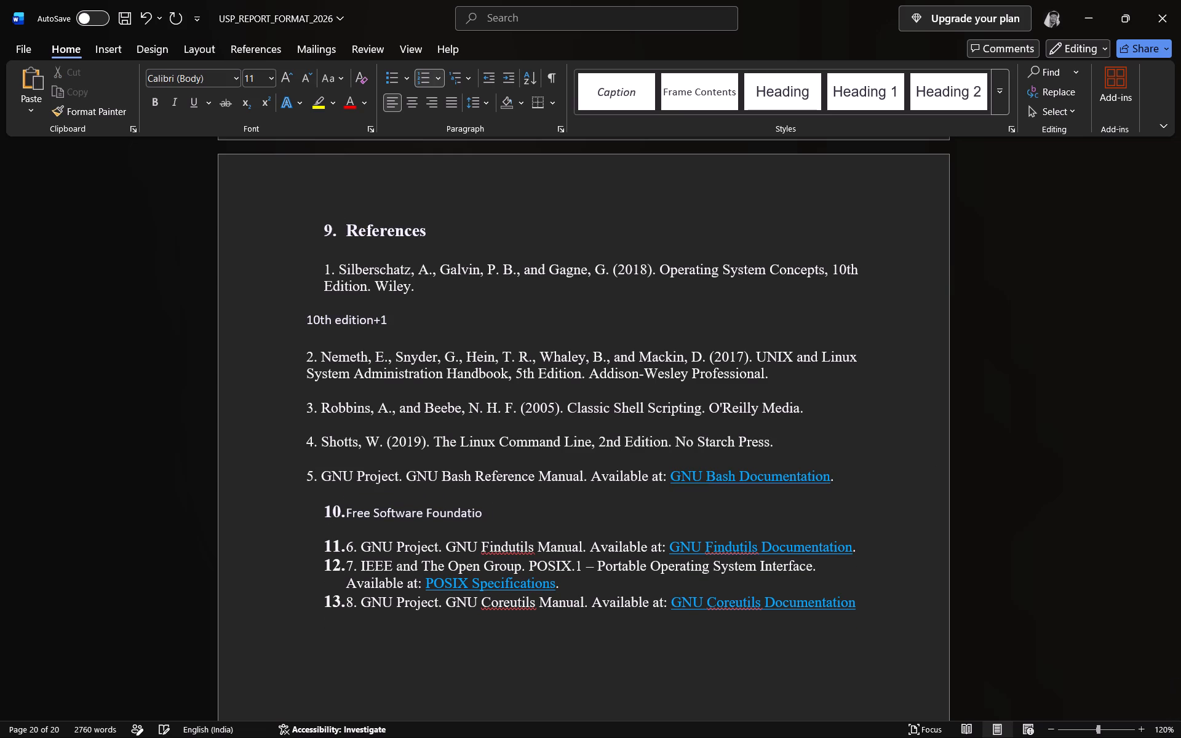
{"action": "key", "text": "BackSpace"}
{"action": "key", "text": "BackSpace"}
{"action": "key", "text": "BackSpace"}
{"action": "key", "text": "BackSpace"}
{"action": "key", "text": "BackSpace"}
{"action": "key", "text": "BackSpace"}
{"action": "key", "text": "BackSpace"}
{"action": "key", "text": "BackSpace"}
{"action": "key", "text": "BackSpace"}
{"action": "key", "text": "BackSpace"}
{"action": "key", "text": "BackSpace"}
{"action": "key", "text": "BackSpace"}
{"action": "key", "text": "BackSpace"}
{"action": "key", "text": "BackSpace"}
{"action": "key", "text": "BackSpace"}
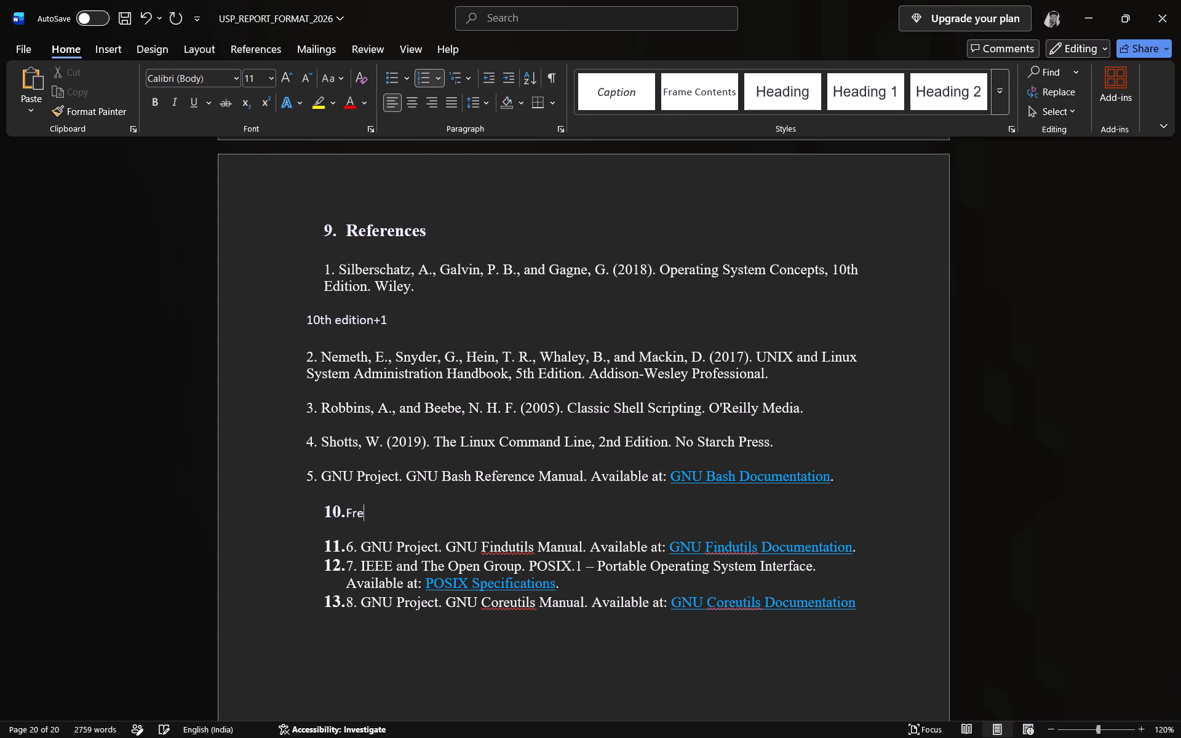
{"action": "key", "text": "BackSpace"}
{"action": "key", "text": "BackSpace"}
{"action": "key", "text": "BackSpace"}
{"action": "key", "text": "BackSpace"}
{"action": "key", "text": "BackSpace"}
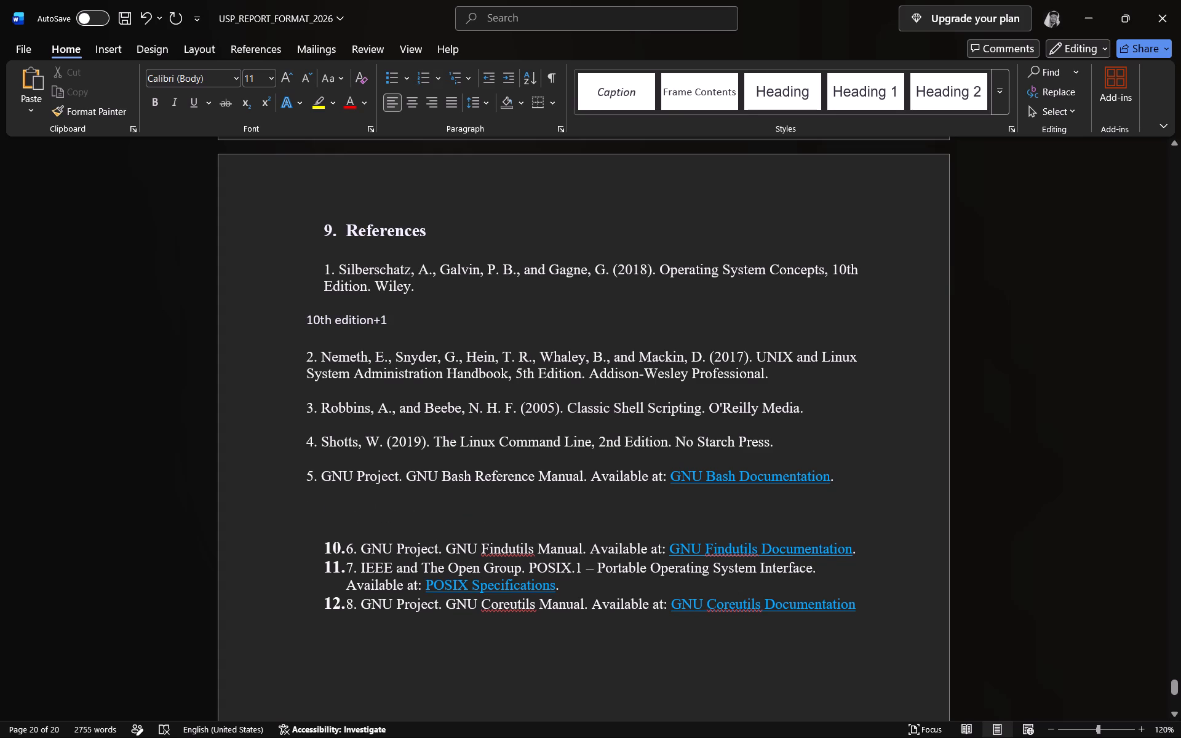
Remove the automatic numbers and indents from references 6, 7 and 8, and the blank line above reference 6.
{"action": "left_click", "coordinate": [343, 549]}
{"action": "key", "text": "BackSpace"}
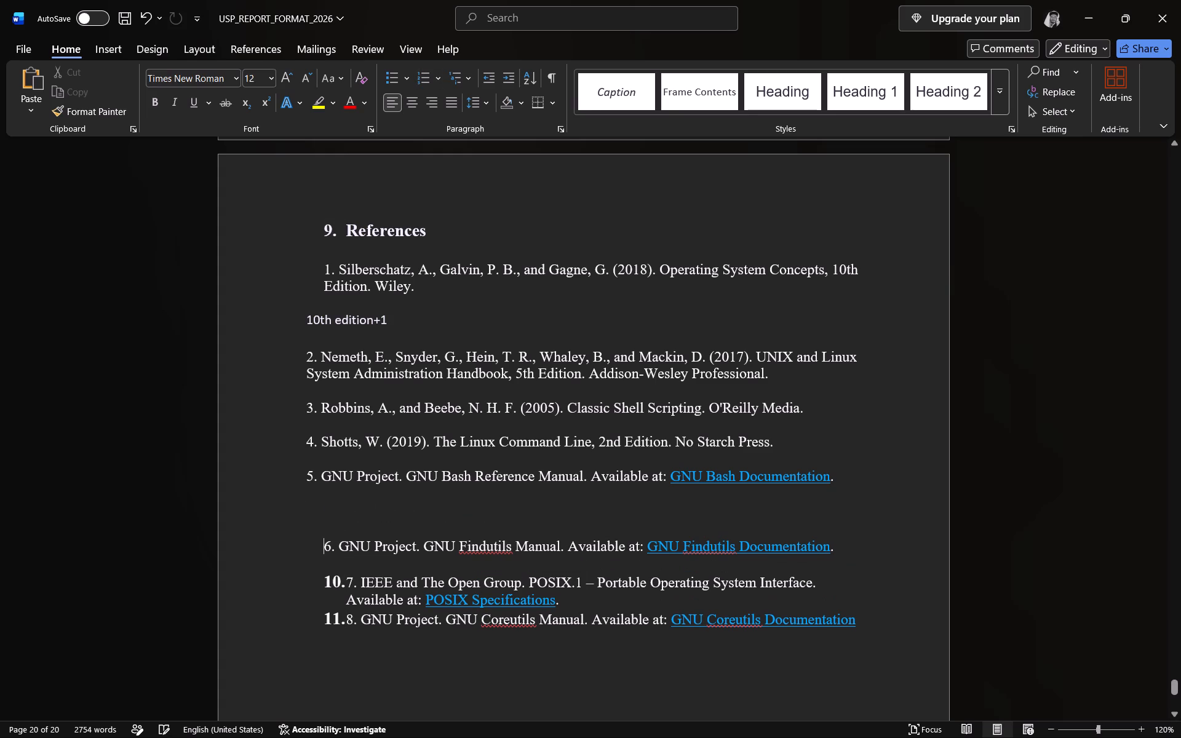
{"action": "key", "text": "BackSpace"}
{"action": "key", "text": "BackSpace"}
{"action": "left_click", "coordinate": [348, 550]}
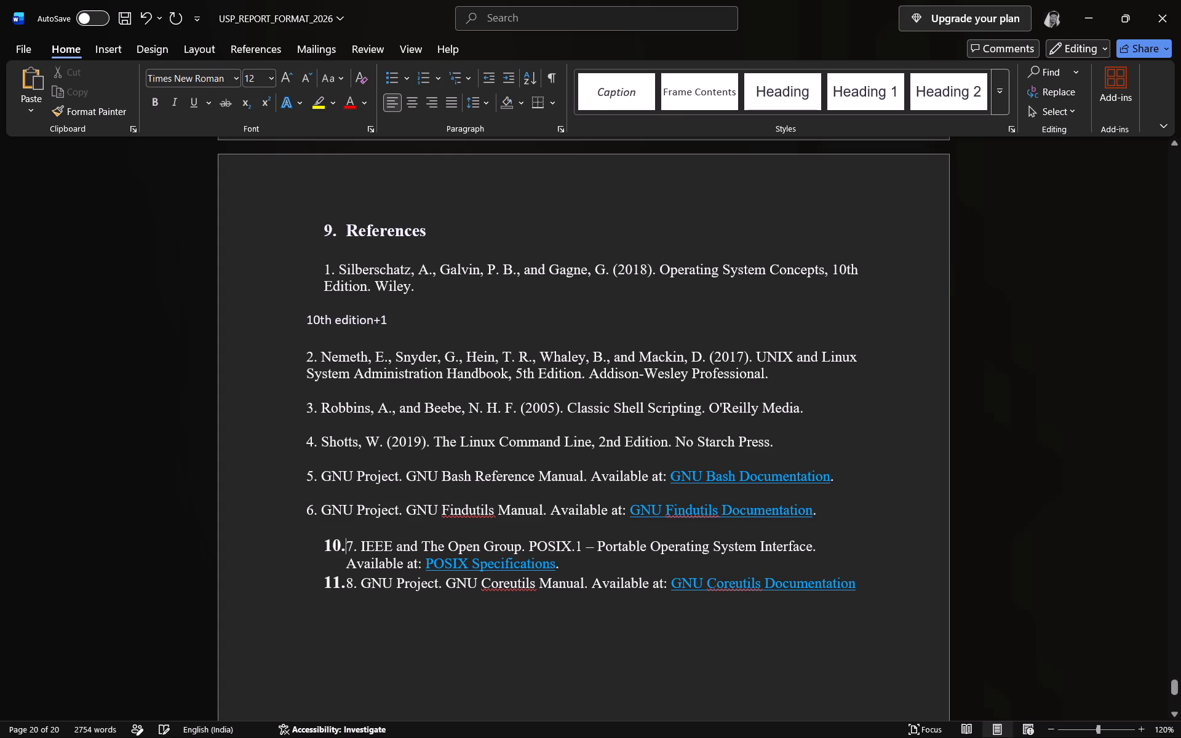
{"action": "key", "text": "BackSpace"}
{"action": "key", "text": "BackSpace"}
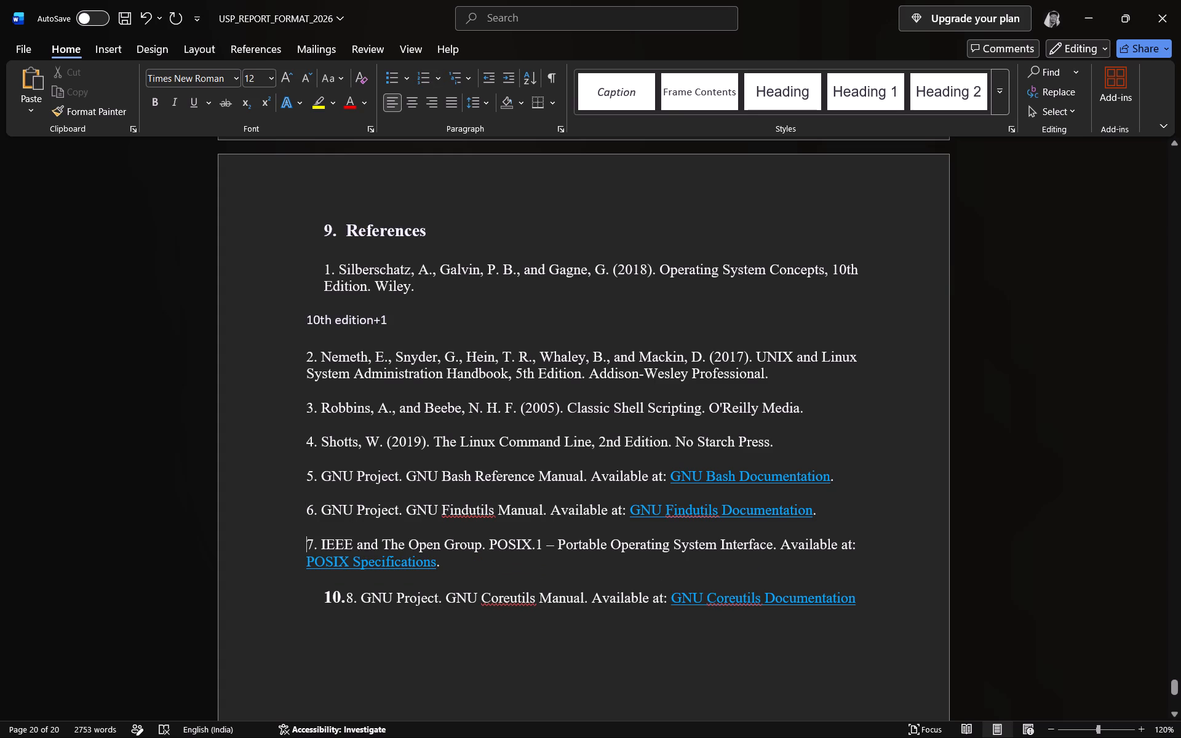
{"action": "left_click", "coordinate": [343, 597]}
{"action": "key", "text": "BackSpace"}
{"action": "key", "text": "BackSpace"}
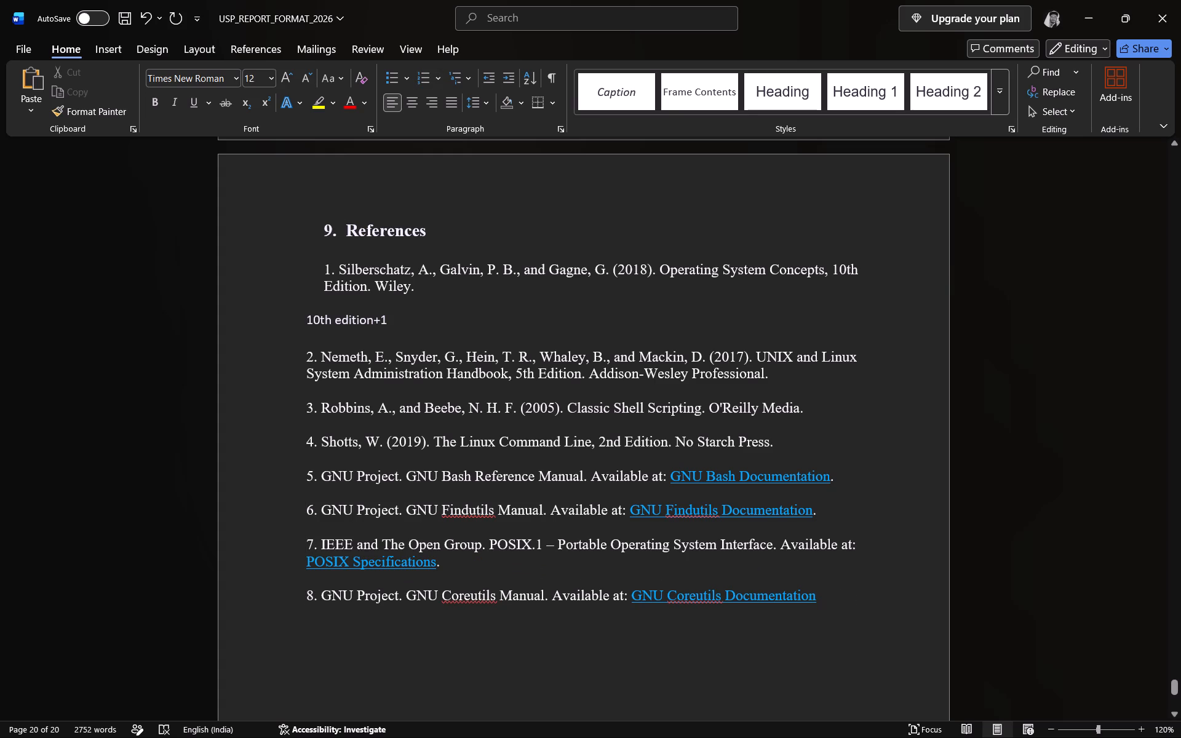
{"action": "key", "text": "BackSpace"}
{"action": "key", "text": "Return"}
Delete the "10th edition+1" line between references 1 and 2.
{"action": "left_click", "coordinate": [399, 327]}
{"action": "key", "text": "BackSpace"}
{"action": "key", "text": "BackSpace"}
{"action": "key", "text": "BackSpace"}
{"action": "key", "text": "BackSpace"}
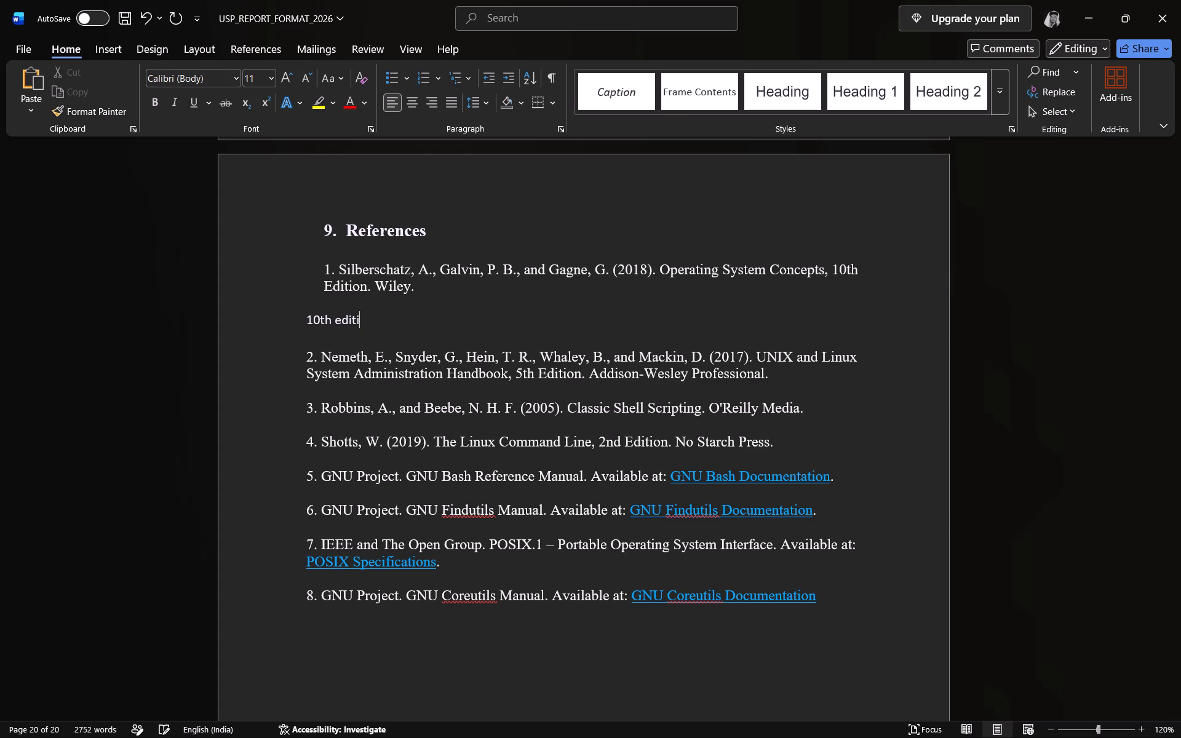
{"action": "key", "text": "BackSpace"}
{"action": "key", "text": "BackSpace"}
{"action": "key", "text": "BackSpace"}
{"action": "key", "text": "BackSpace"}
{"action": "key", "text": "BackSpace"}
{"action": "key", "text": "BackSpace"}
{"action": "key", "text": "BackSpace"}
{"action": "key", "text": "BackSpace"}
{"action": "key", "text": "BackSpace"}
{"action": "key", "text": "BackSpace"}
{"action": "key", "text": "BackSpace"}
Remove the remaining indent from reference 1 so it aligns with the other references.
{"action": "left_click", "coordinate": [323, 264]}
{"action": "key", "text": "BackSpace"}
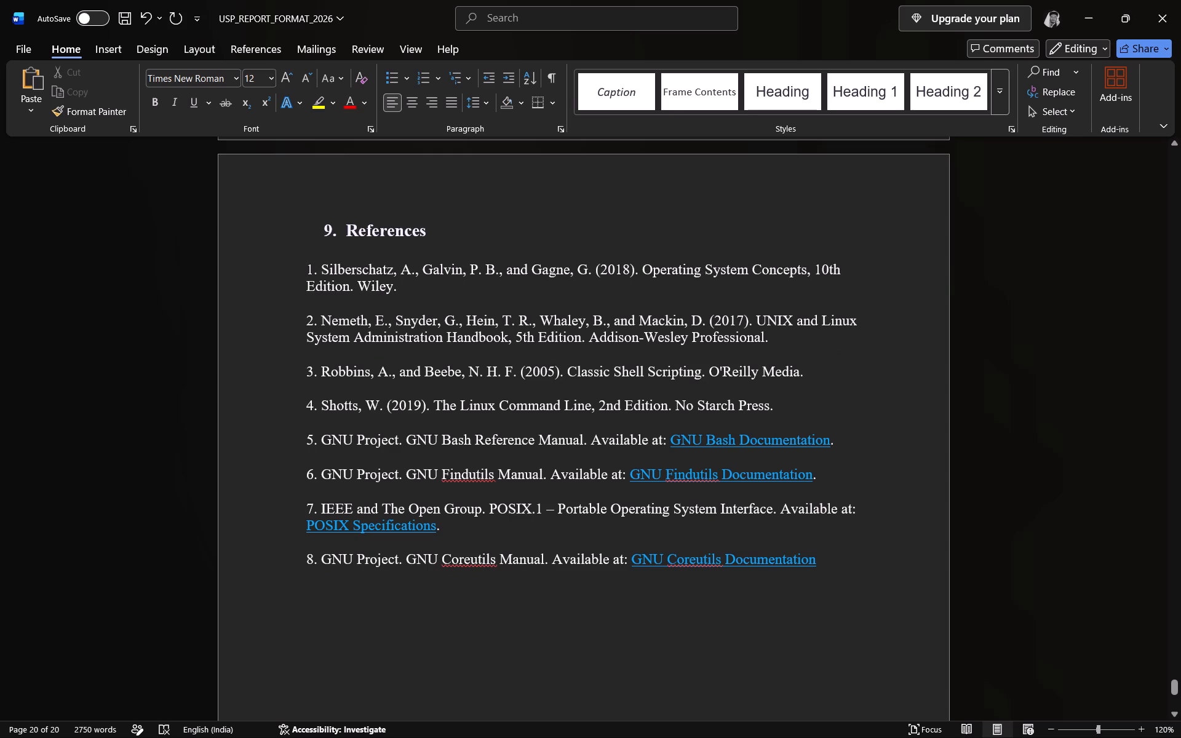
Format all eight references as a lettered list using the a., b., c. numbering style.
{"action": "left_click_drag", "start_coordinate": [306, 262], "coordinate": [817, 566]}
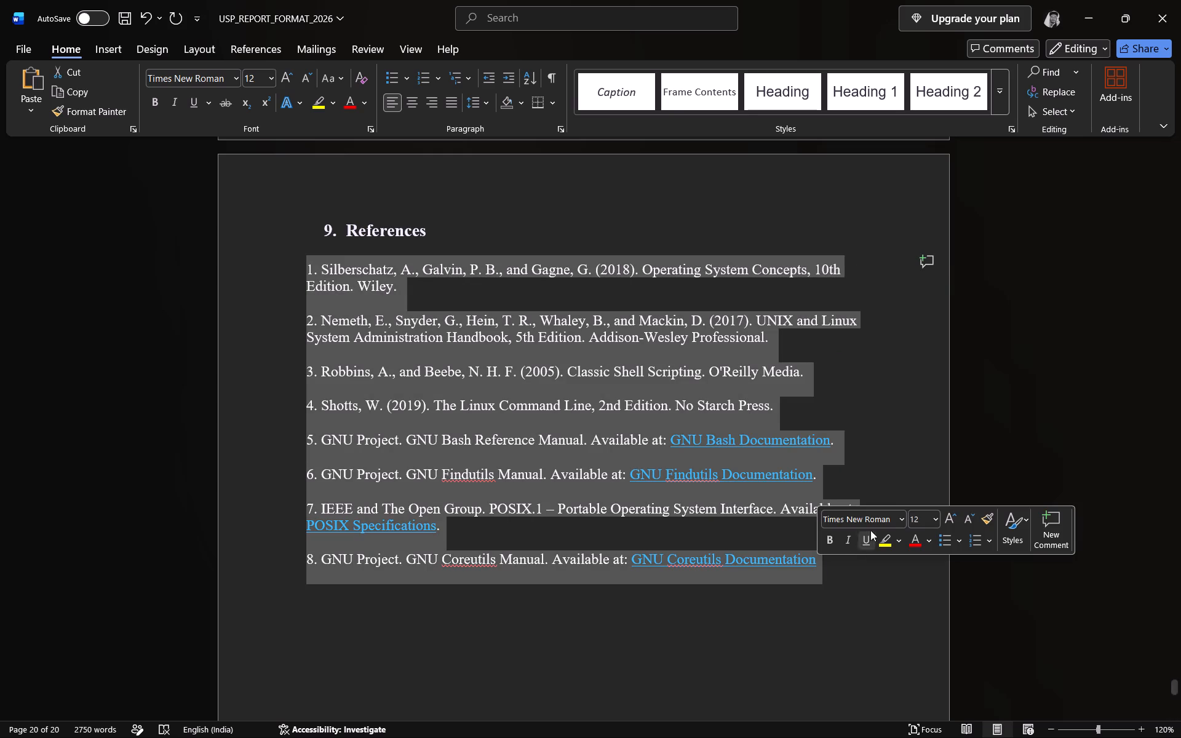
{"action": "left_click", "coordinate": [439, 74]}
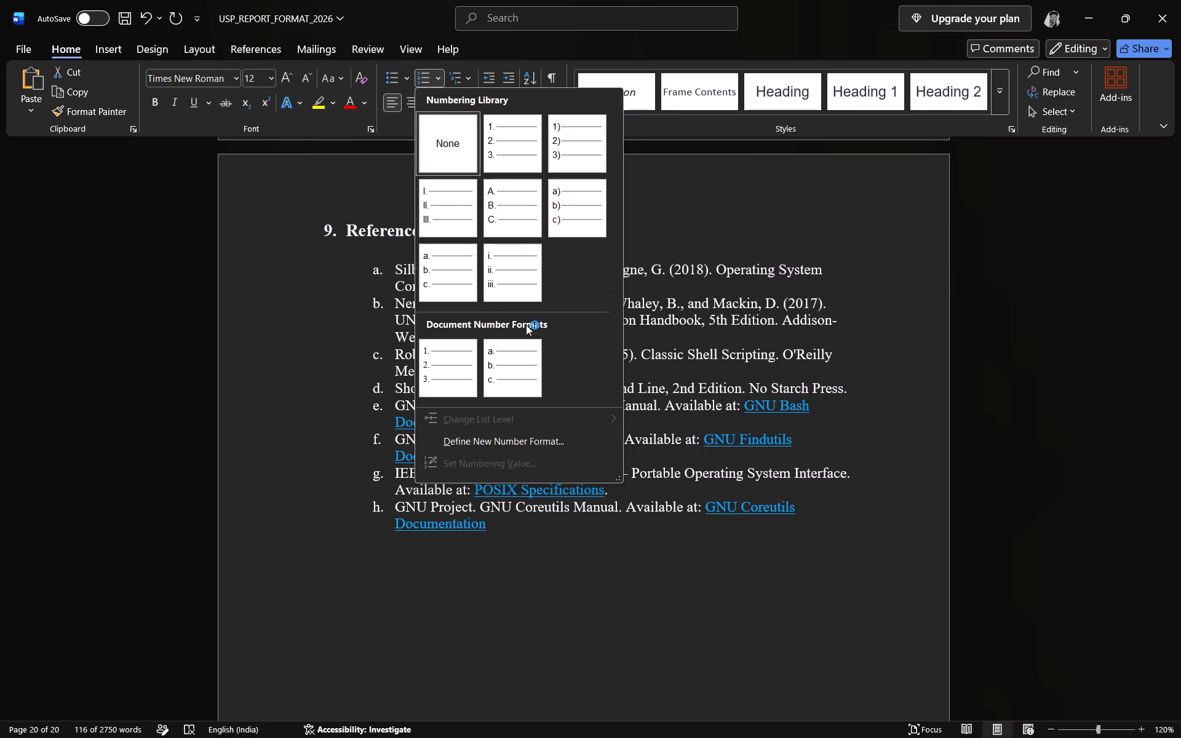
{"action": "left_click", "coordinate": [515, 264]}
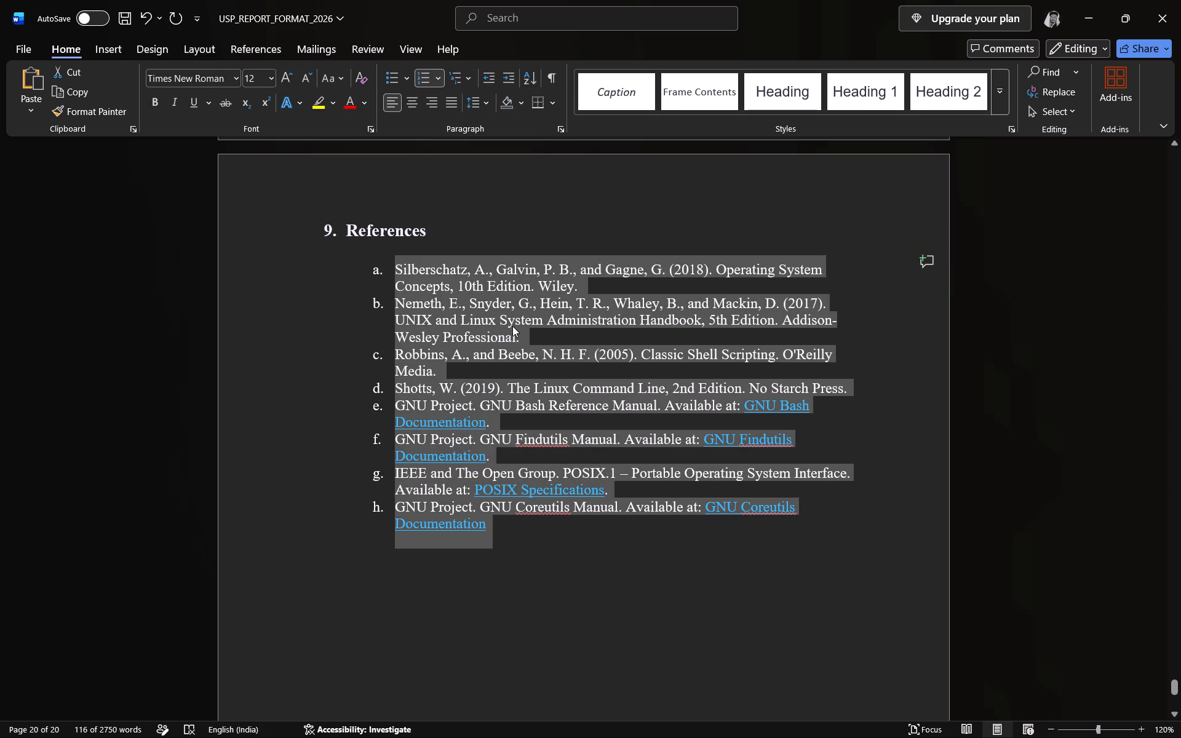
{"action": "left_click", "coordinate": [610, 582]}
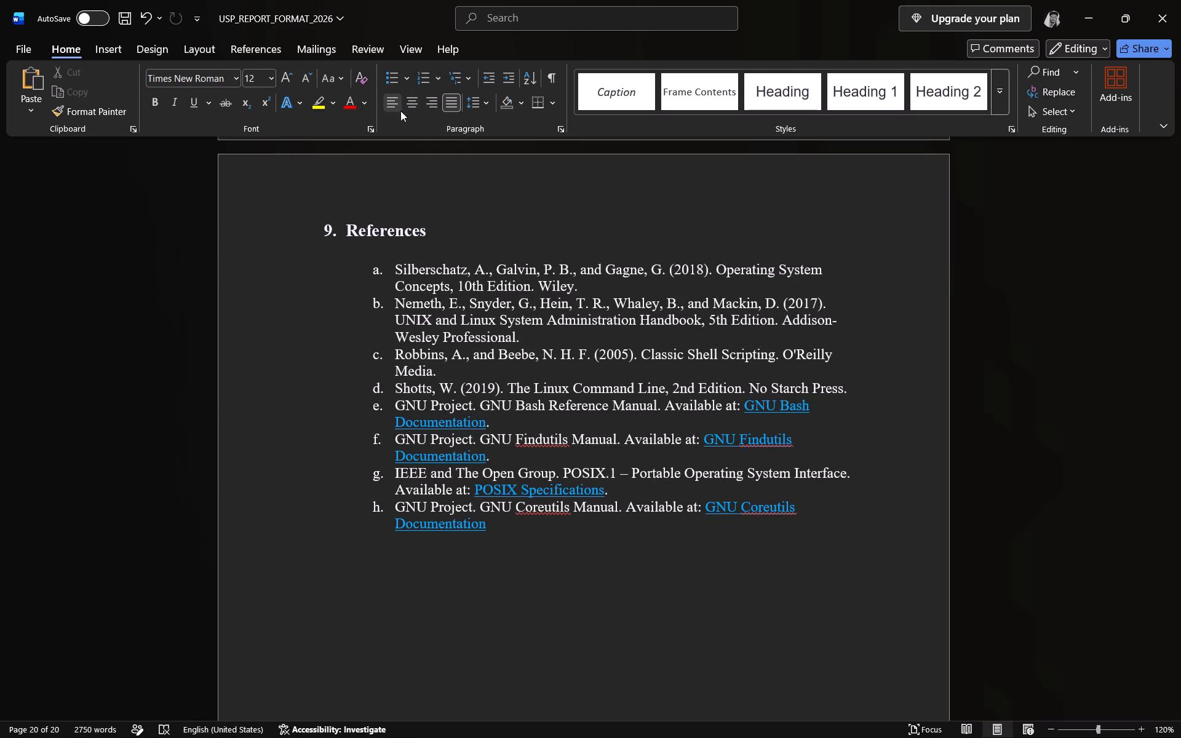
Shift the lettered reference list leftward so its letters sit just inside the References heading number.
{"action": "left_click_drag", "start_coordinate": [381, 264], "coordinate": [500, 515]}
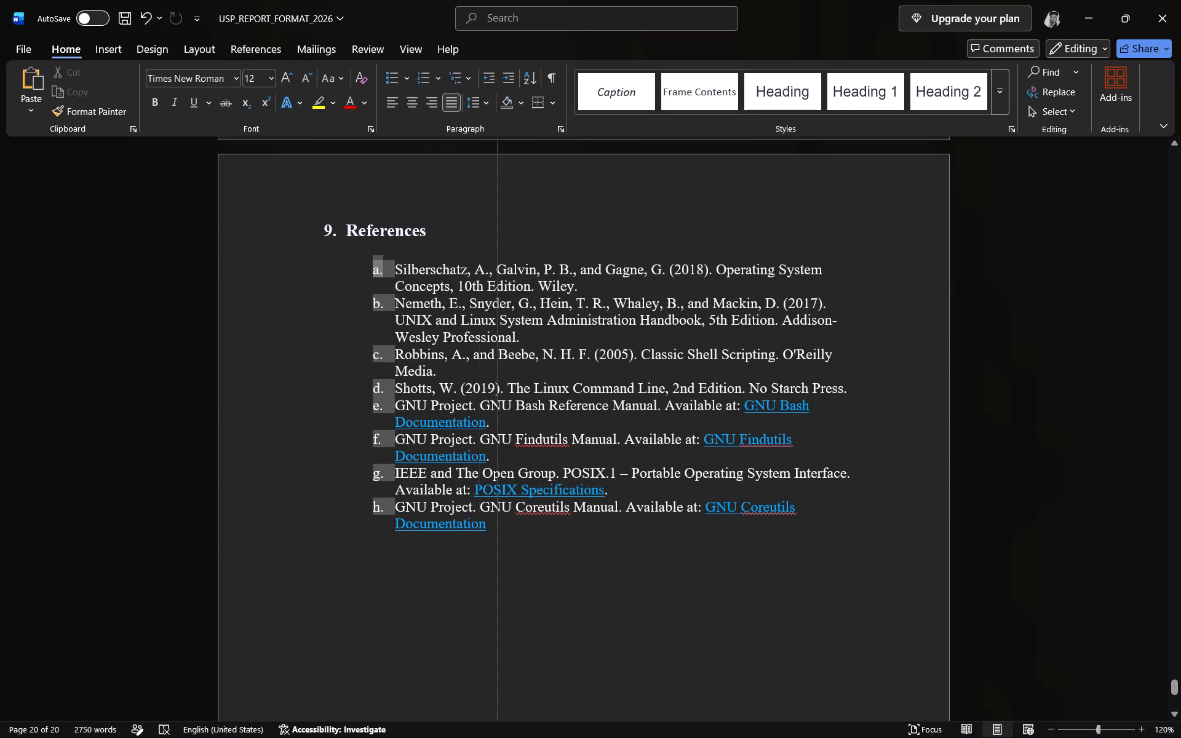
{"action": "left_click_drag", "start_coordinate": [500, 515], "coordinate": [333, 456]}
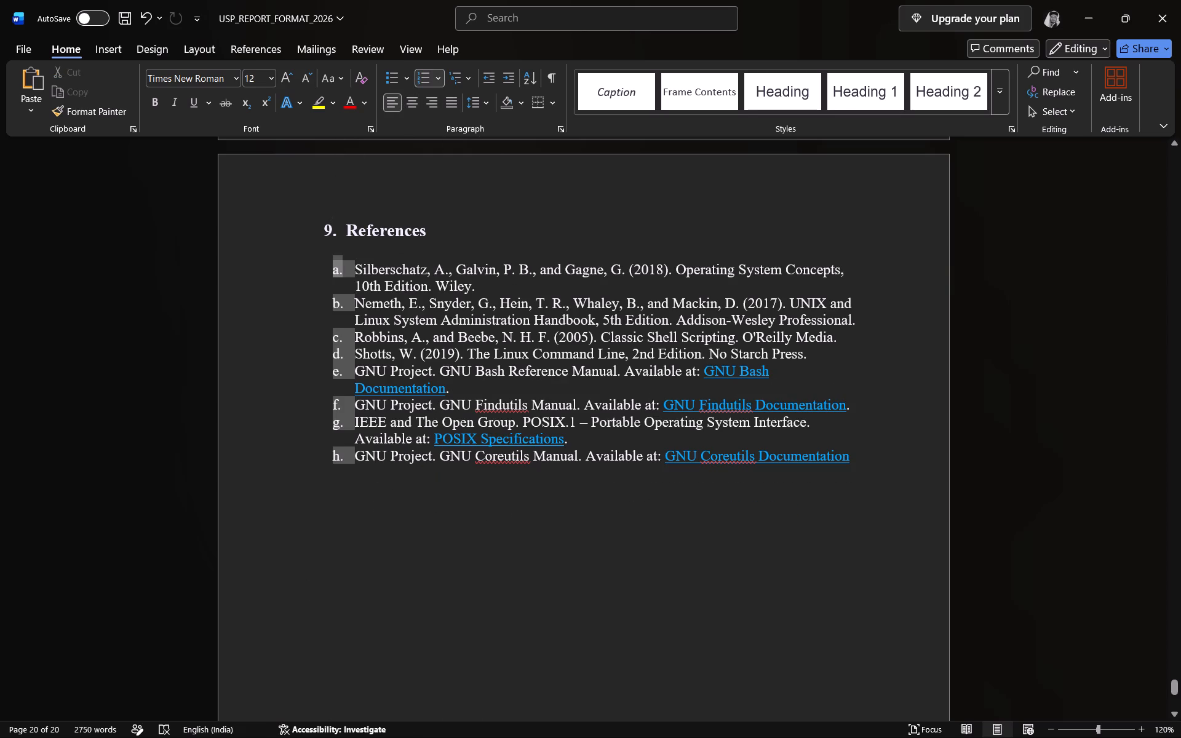
{"action": "left_click", "coordinate": [654, 508]}
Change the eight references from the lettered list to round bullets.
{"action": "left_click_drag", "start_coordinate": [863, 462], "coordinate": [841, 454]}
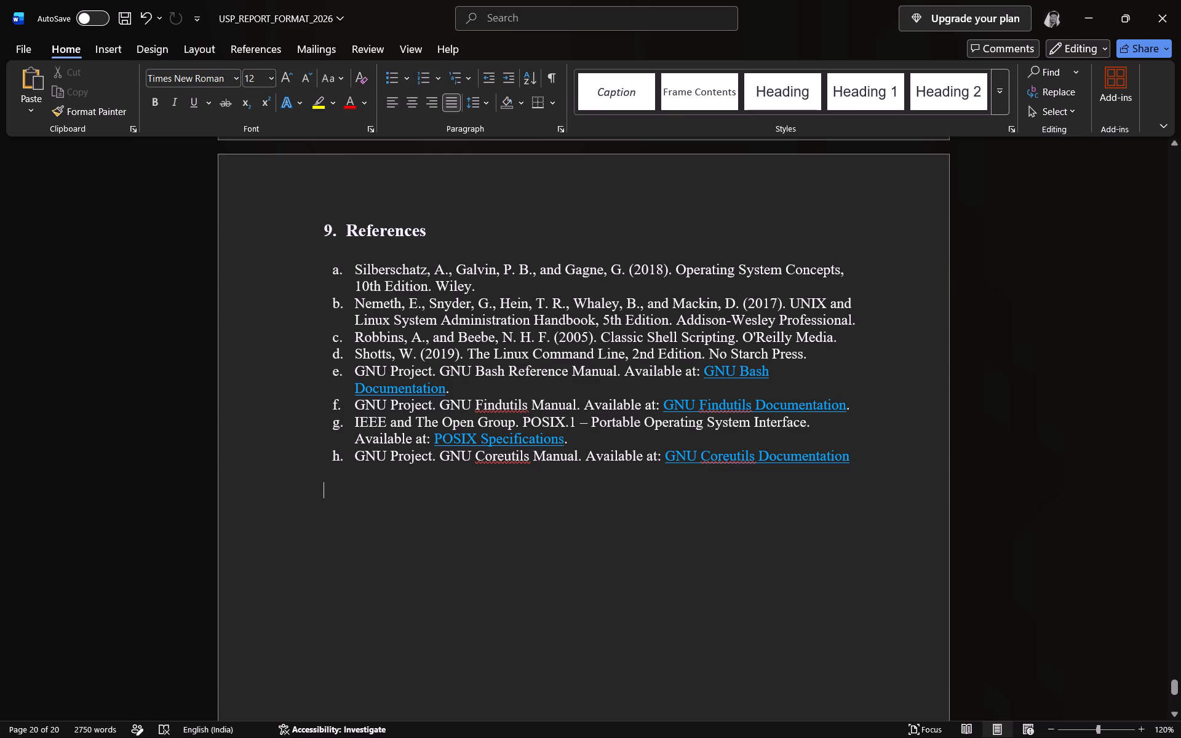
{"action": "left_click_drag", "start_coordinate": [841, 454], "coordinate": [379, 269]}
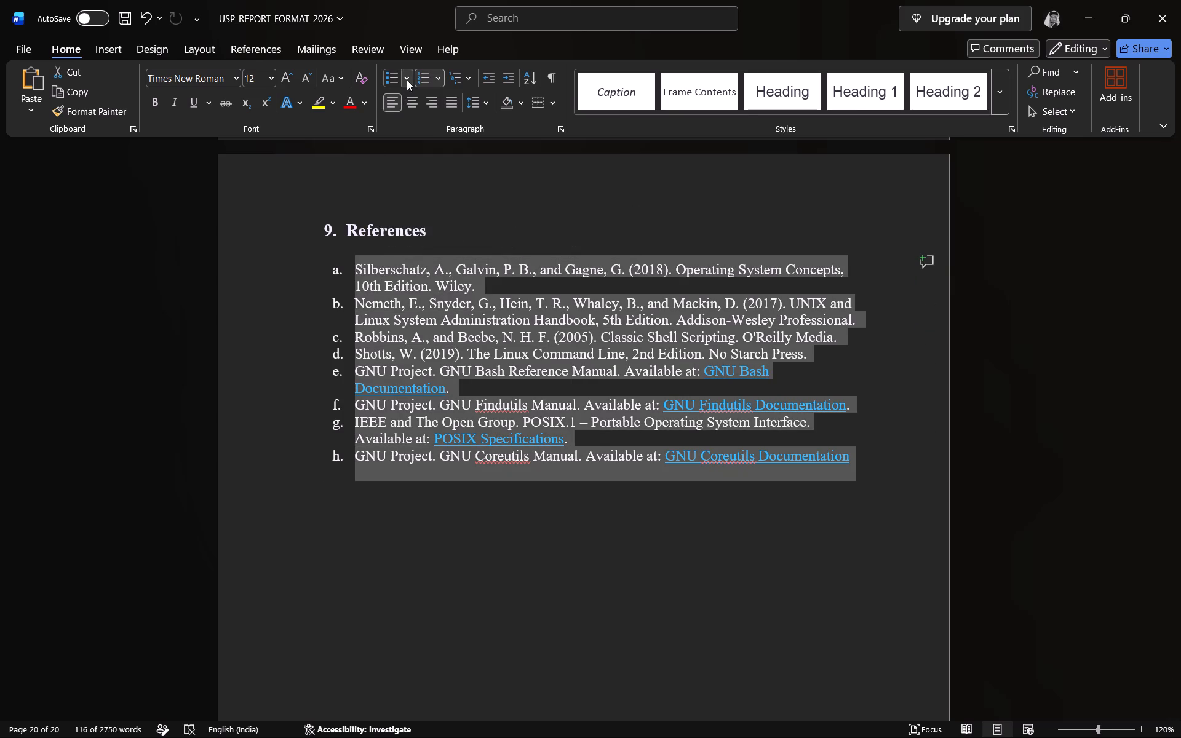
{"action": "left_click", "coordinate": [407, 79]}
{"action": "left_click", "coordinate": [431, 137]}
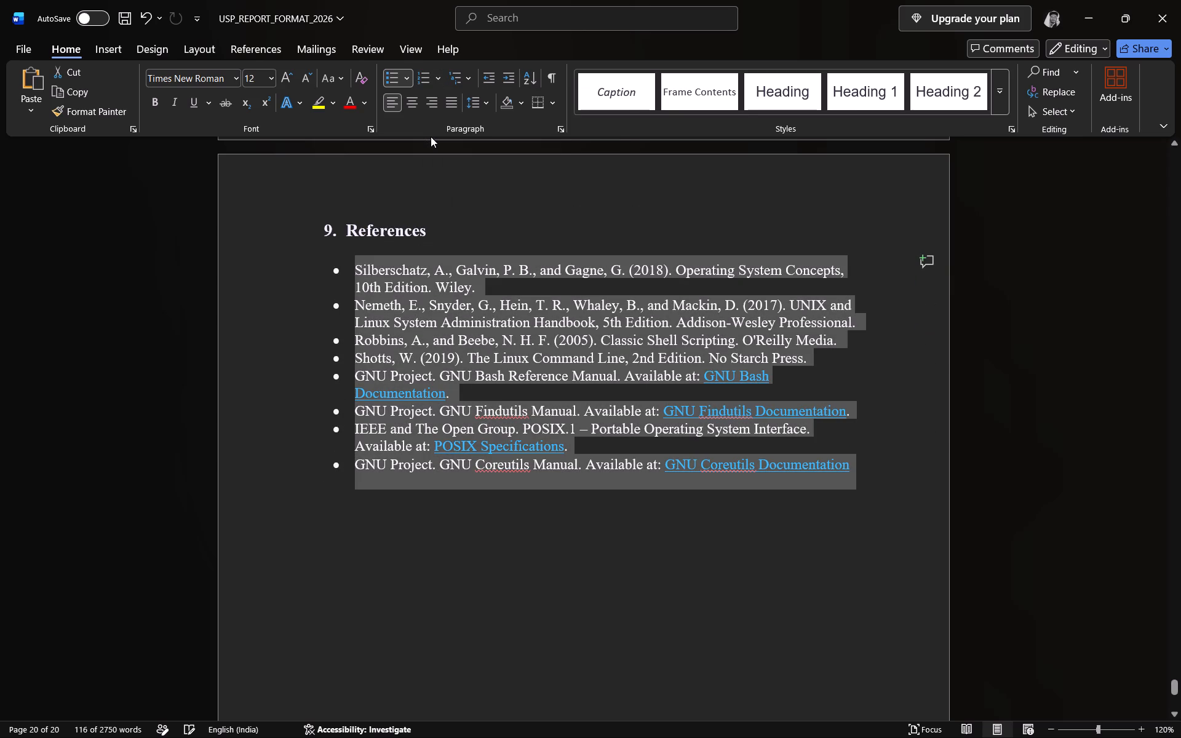
Format all eight references as a numbered list using the lowercase Roman i., ii., iii. style.
{"action": "left_click", "coordinate": [435, 81]}
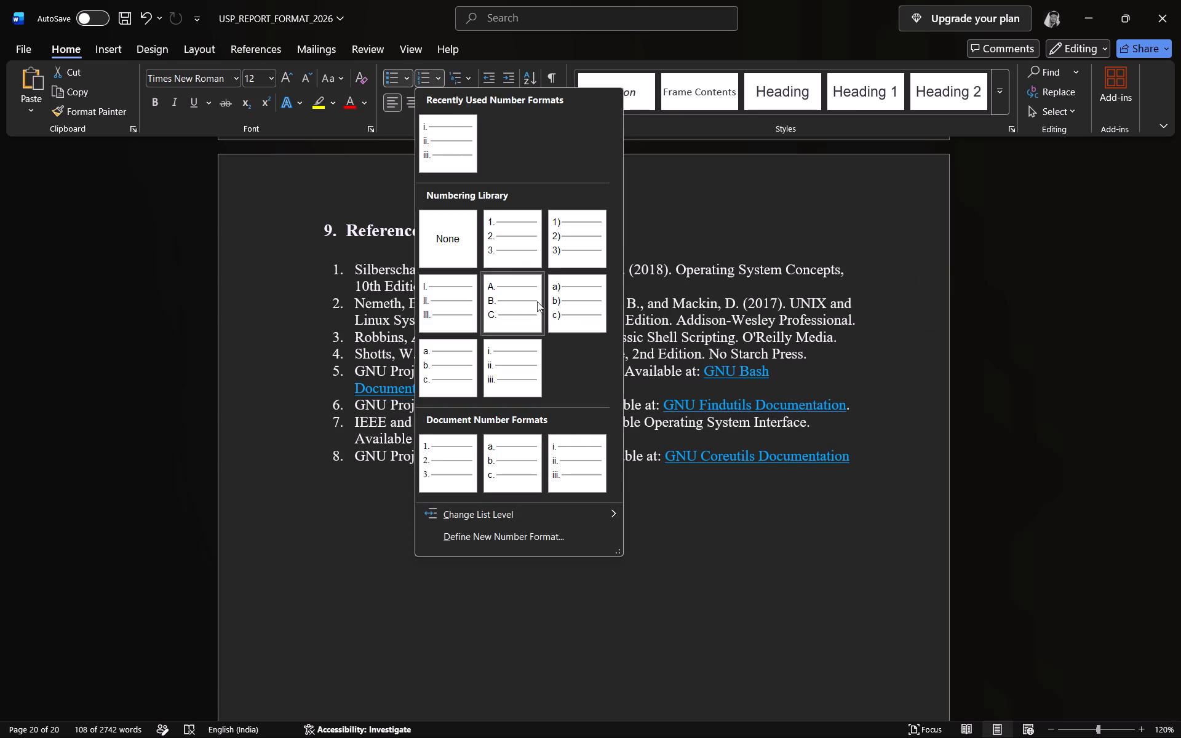
{"action": "left_click", "coordinate": [523, 362]}
{"action": "left_click", "coordinate": [600, 592]}
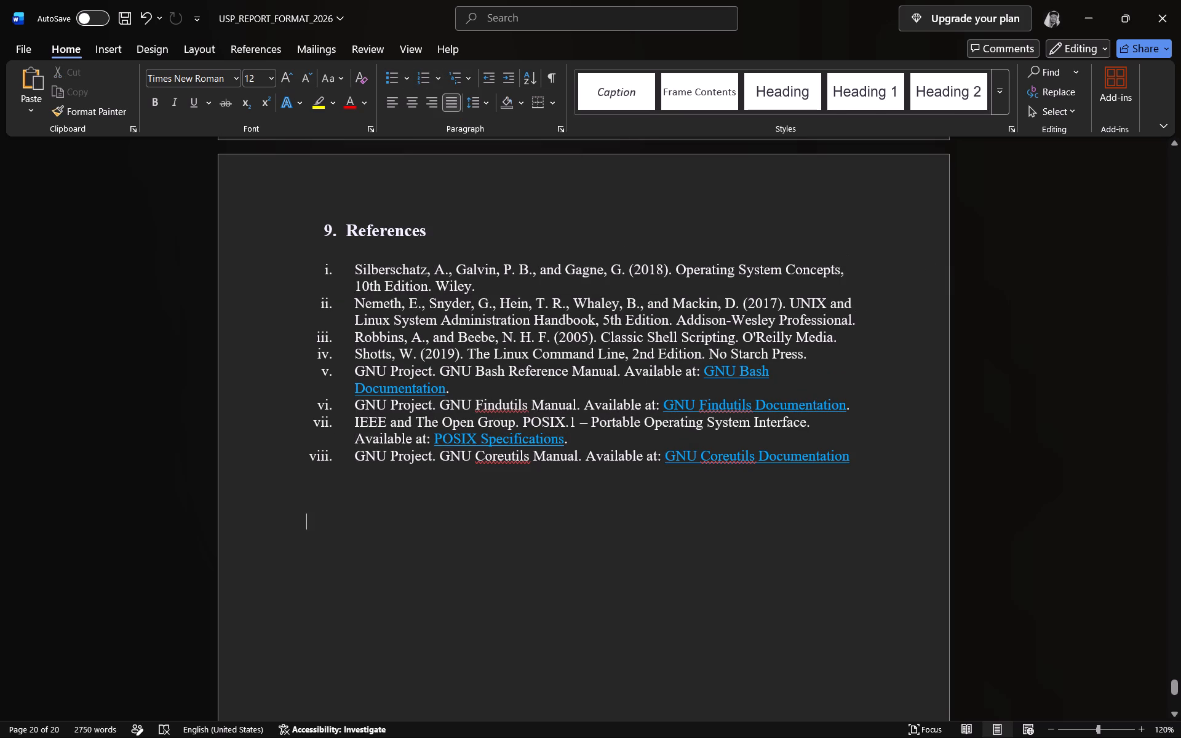
Save the report.
{"action": "key", "text": "ctrl+s"}
Check the References page, then review the report backward through Future Work and Conclusion to the Results section.
{"action": "scroll", "coordinate": [597, 585], "scroll_direction": "up", "scroll_amount": 1}
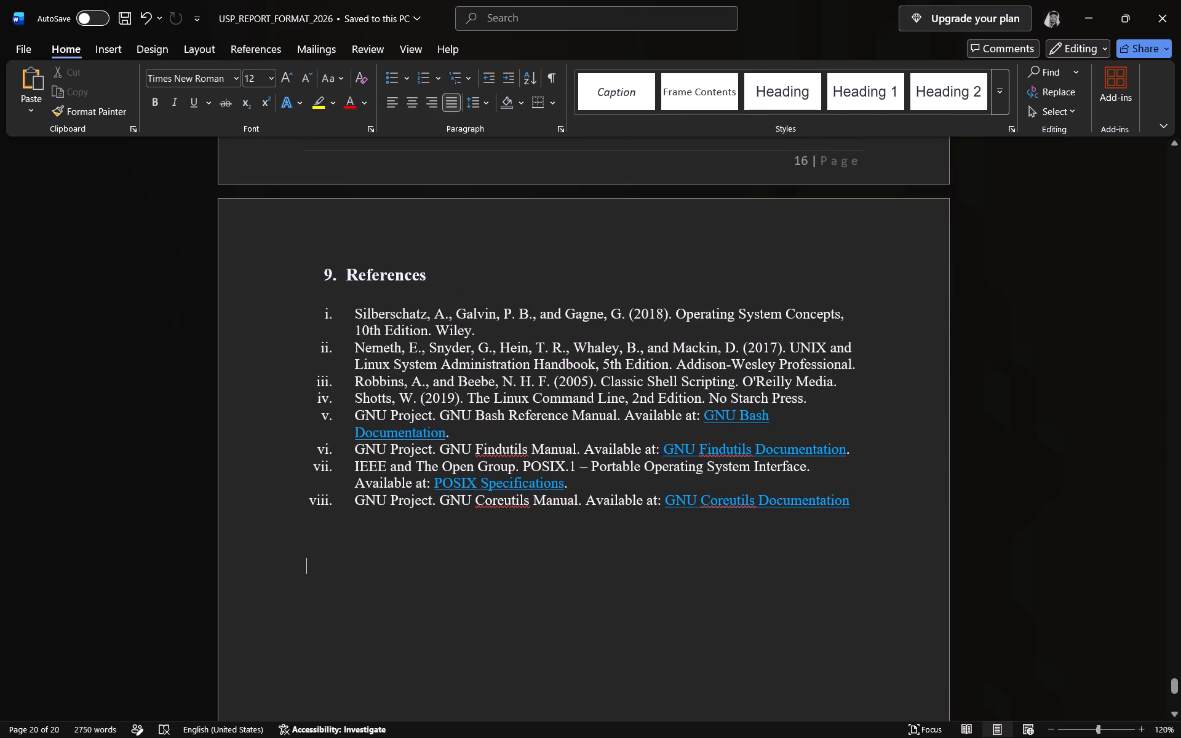
{"action": "scroll", "coordinate": [597, 585], "scroll_direction": "down", "scroll_amount": 20}
{"action": "scroll", "coordinate": [597, 586], "scroll_direction": "up", "scroll_amount": 4}
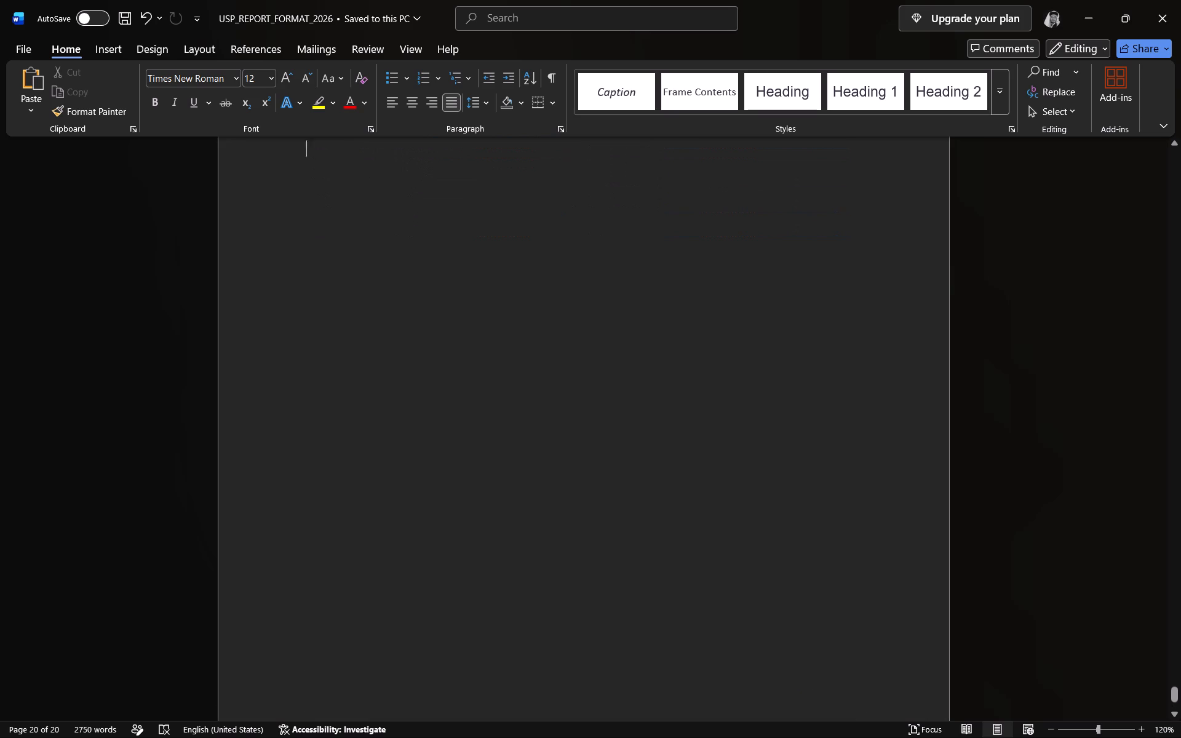
{"action": "scroll", "coordinate": [597, 586], "scroll_direction": "up", "scroll_amount": 6}
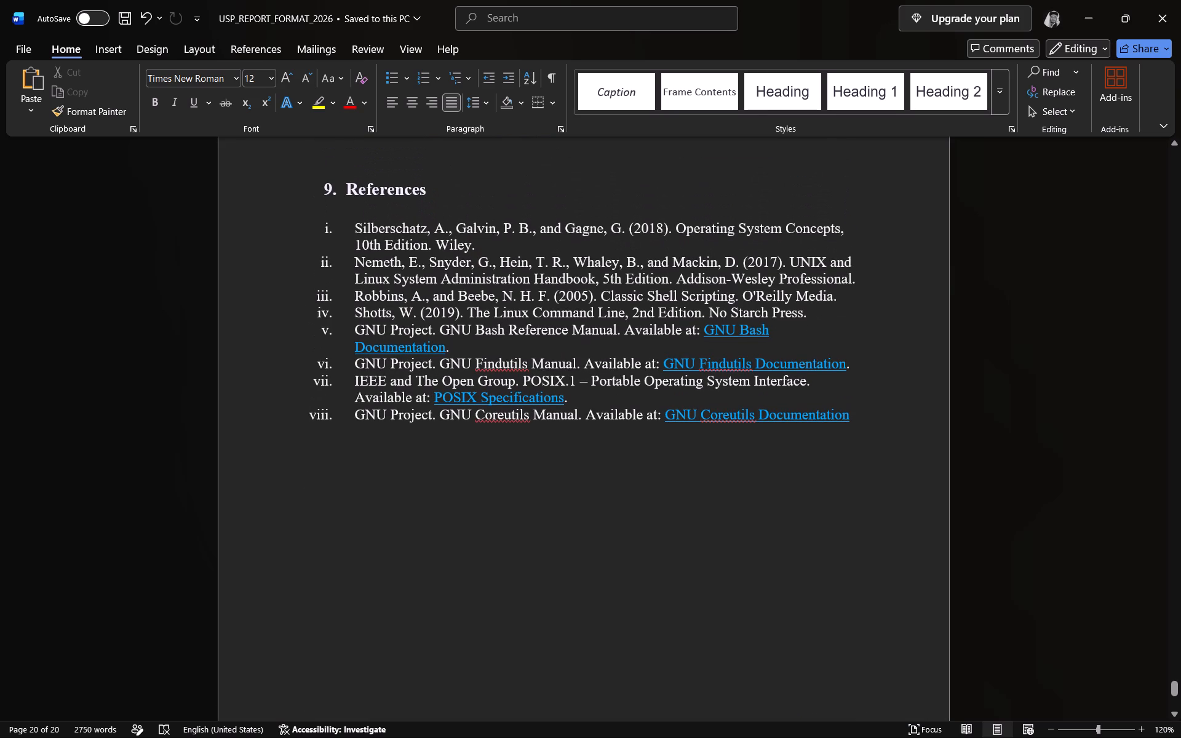
{"action": "scroll", "coordinate": [597, 586], "scroll_direction": "up", "scroll_amount": 16}
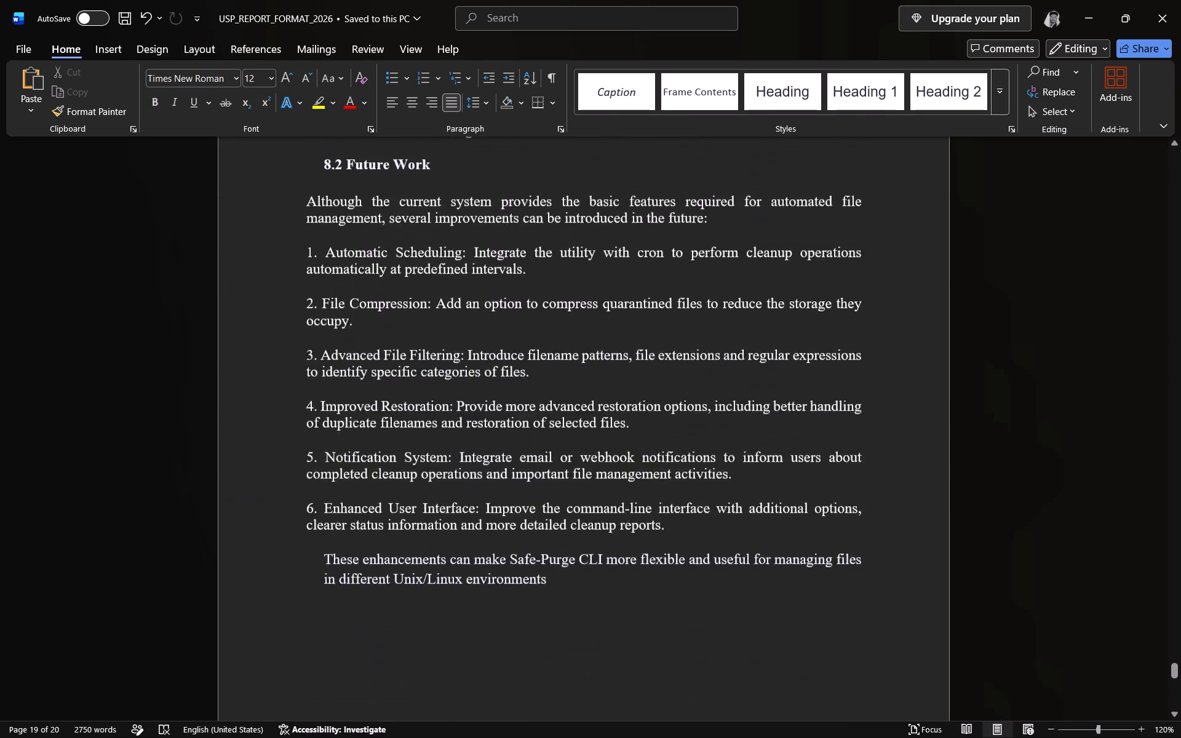
{"action": "scroll", "coordinate": [597, 586], "scroll_direction": "up", "scroll_amount": 15}
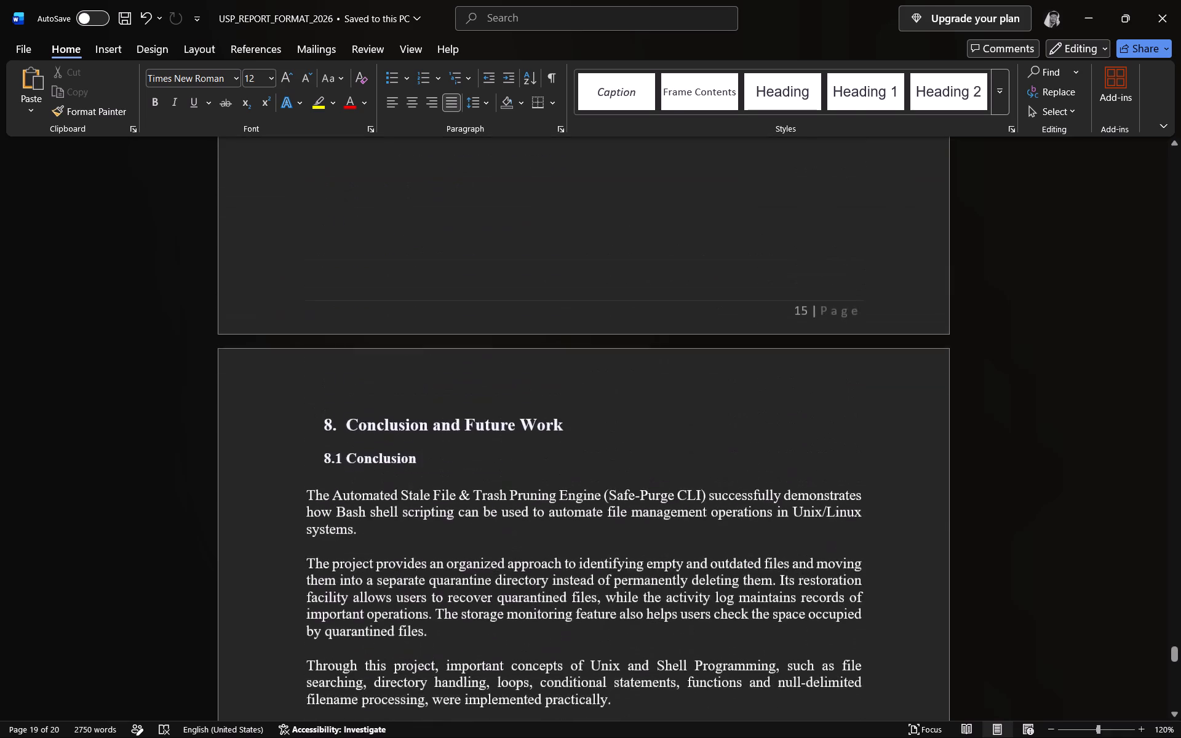
{"action": "scroll", "coordinate": [597, 586], "scroll_direction": "up", "scroll_amount": 14}
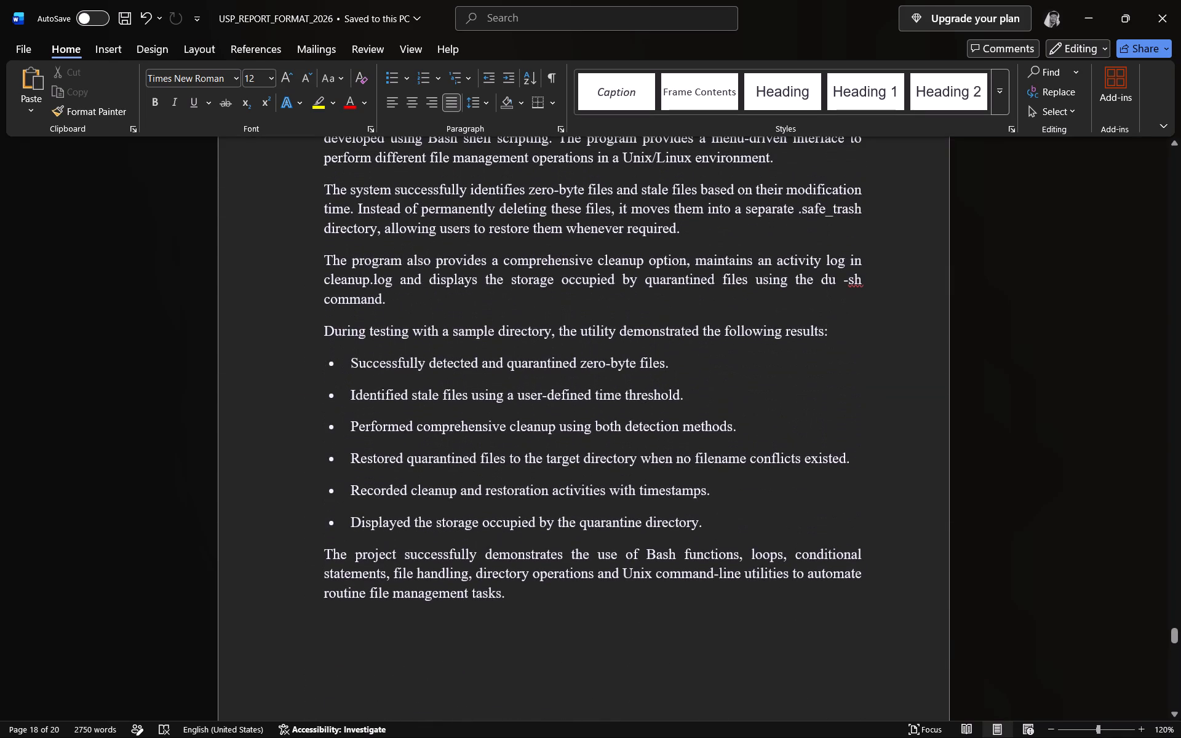
Set all body text and bullets under "7. Results" to size 12 with justified alignment.
{"action": "scroll", "coordinate": [583, 631], "scroll_direction": "up", "scroll_amount": 4}
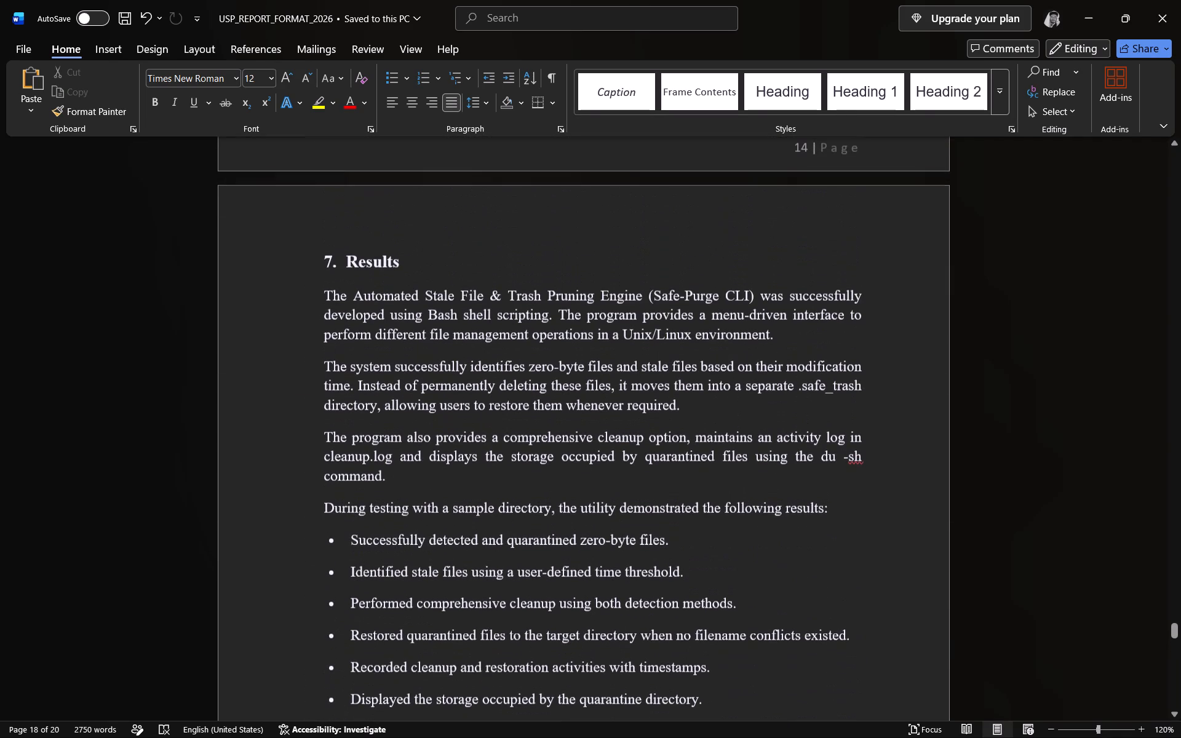
{"action": "left_click_drag", "start_coordinate": [325, 291], "coordinate": [461, 665]}
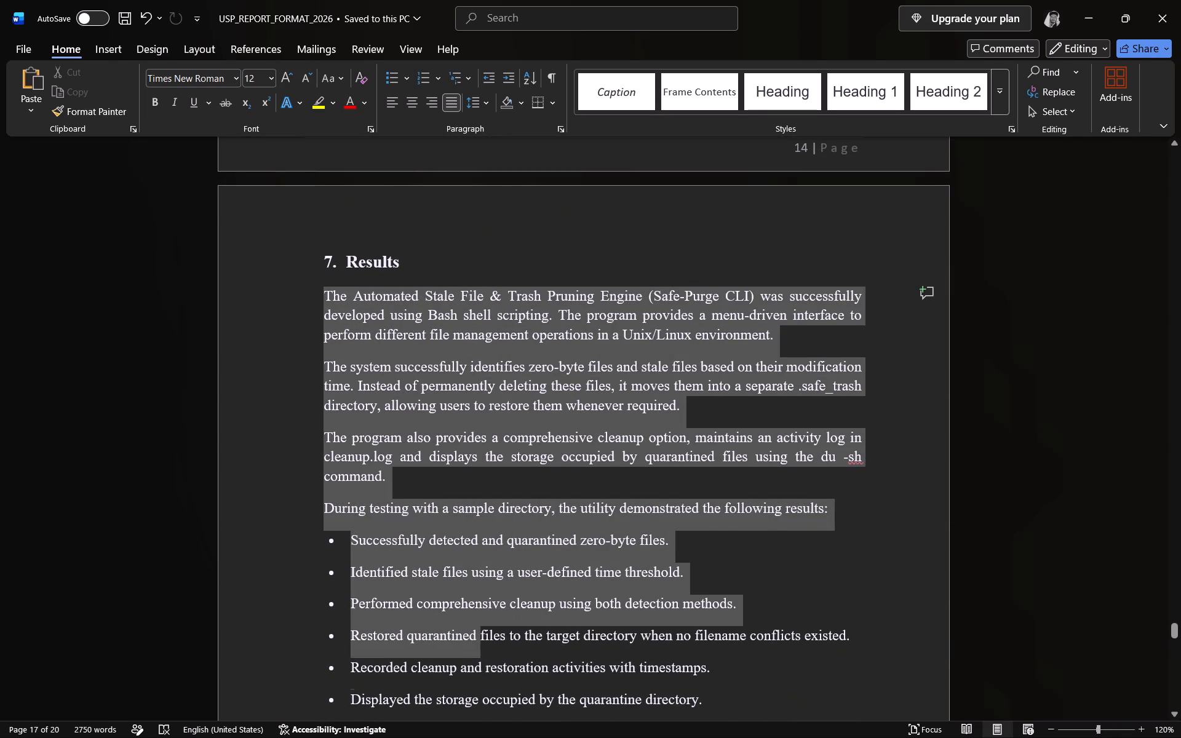
{"action": "left_click_drag", "start_coordinate": [461, 665], "coordinate": [509, 553]}
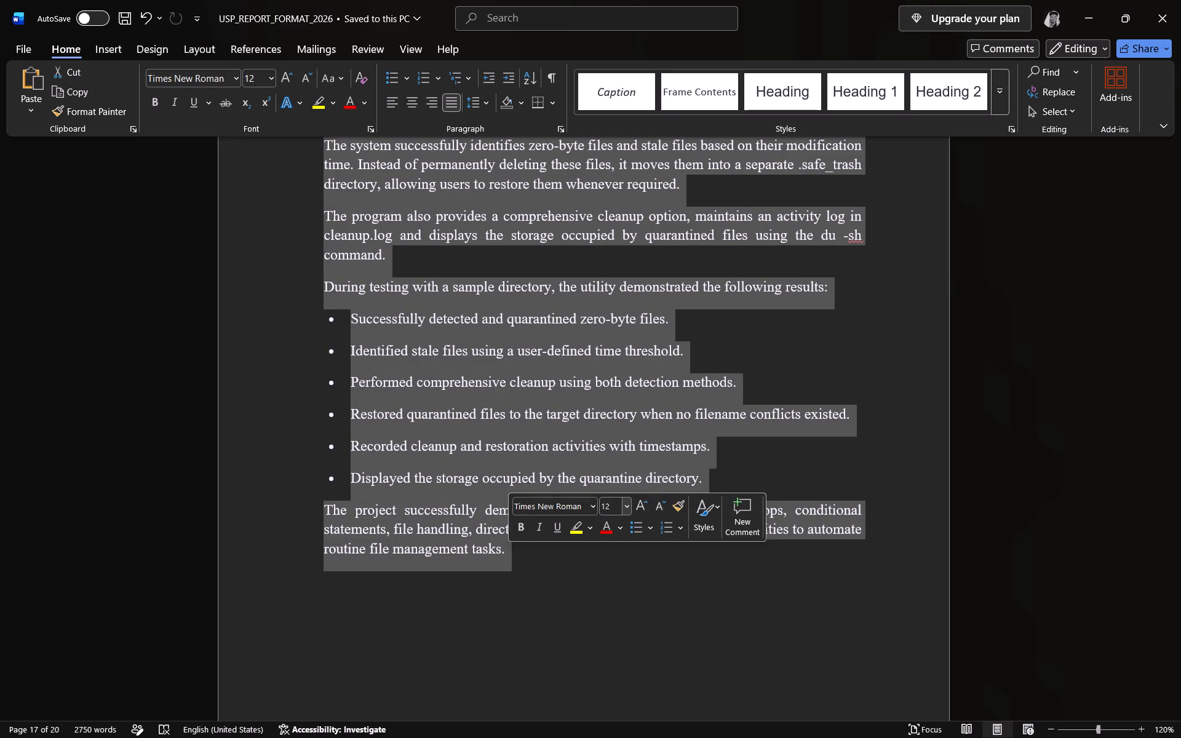
{"action": "left_click", "coordinate": [612, 510]}
{"action": "type", "text": "12"}
{"action": "key", "text": "Return"}
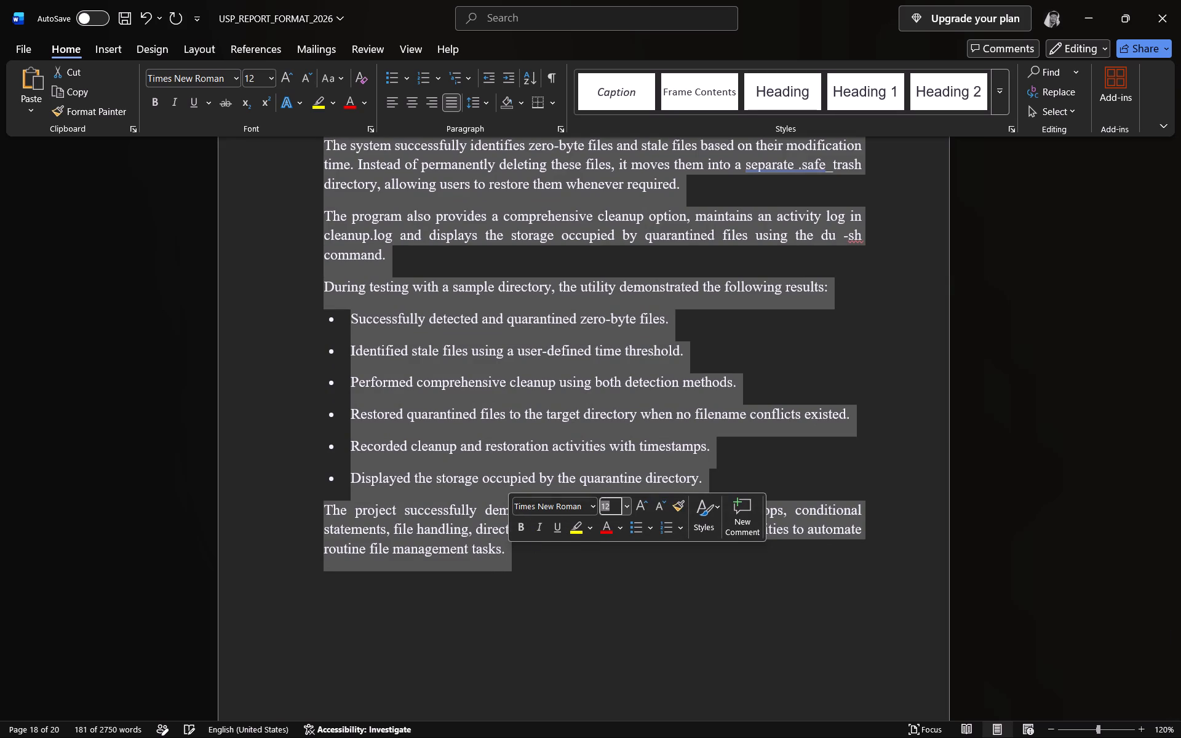
{"action": "left_click", "coordinate": [451, 102]}
{"action": "left_click", "coordinate": [451, 102]}
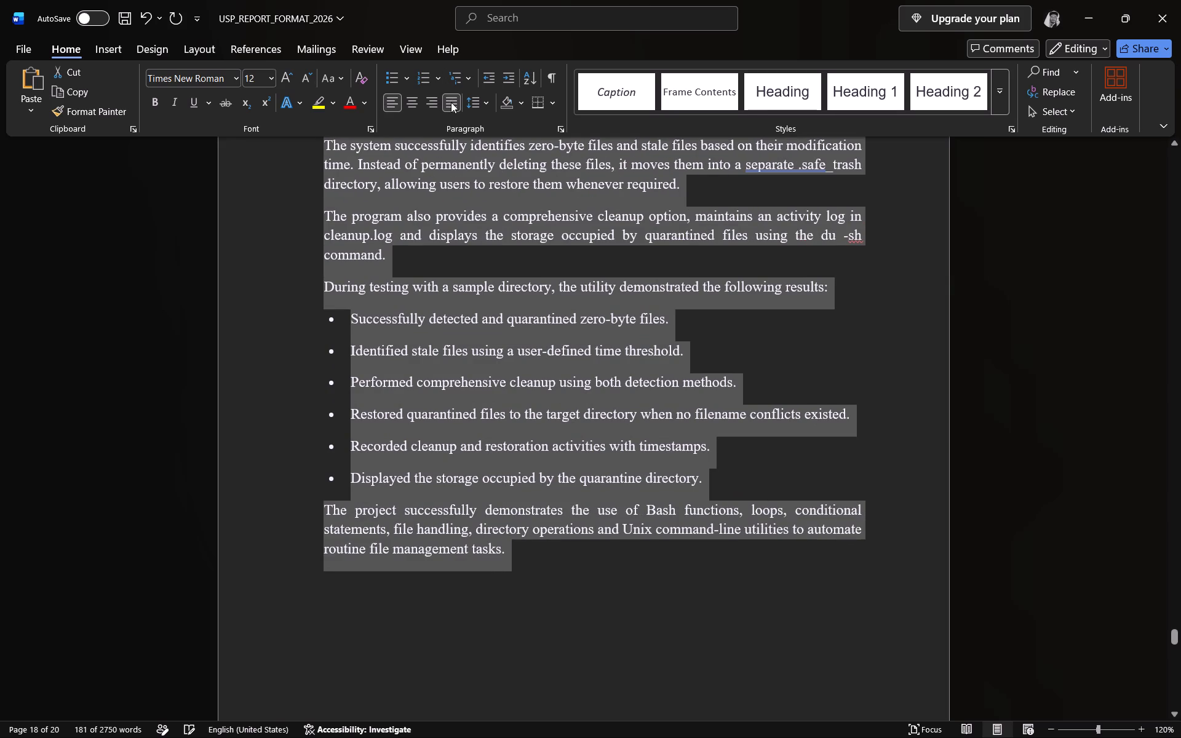
{"action": "left_click", "coordinate": [886, 384]}
Move the terminal screenshot of option 4 (Restore Files) slightly down and to the right on its page.
{"action": "scroll", "coordinate": [908, 407], "scroll_direction": "up", "scroll_amount": 6}
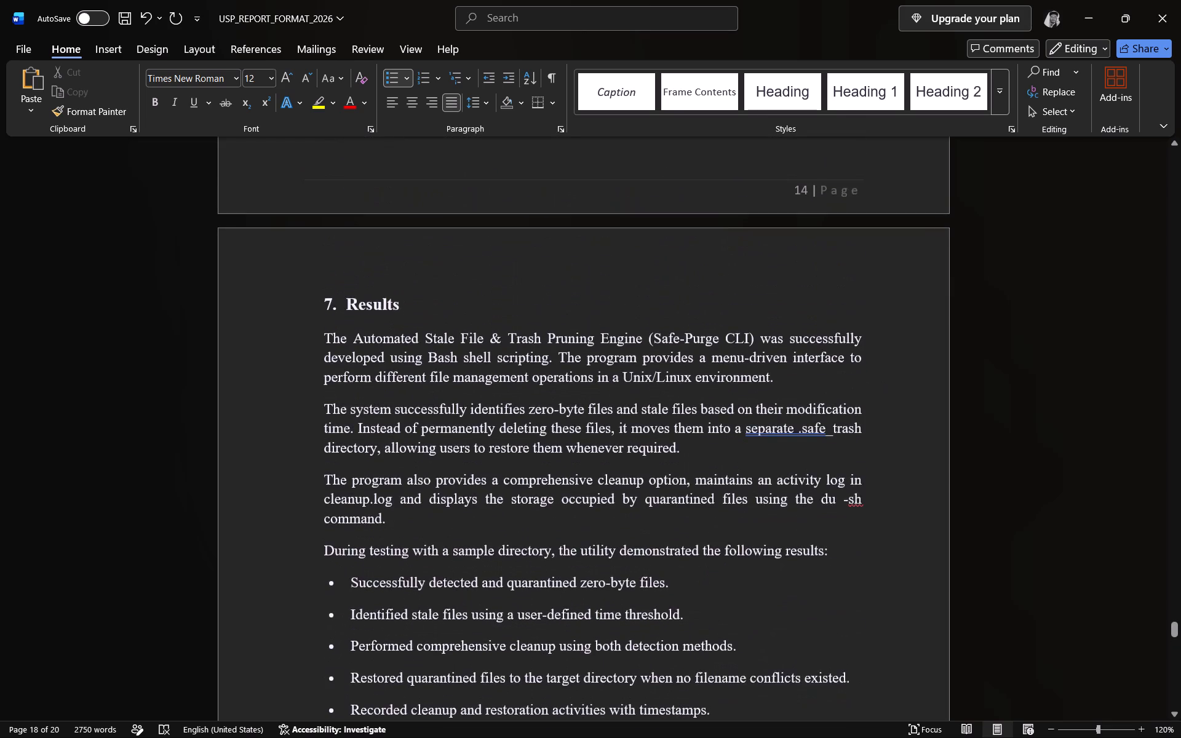
{"action": "scroll", "coordinate": [908, 407], "scroll_direction": "up", "scroll_amount": 10}
{"action": "scroll", "coordinate": [908, 407], "scroll_direction": "down", "scroll_amount": 3}
{"action": "scroll", "coordinate": [908, 407], "scroll_direction": "up", "scroll_amount": 4}
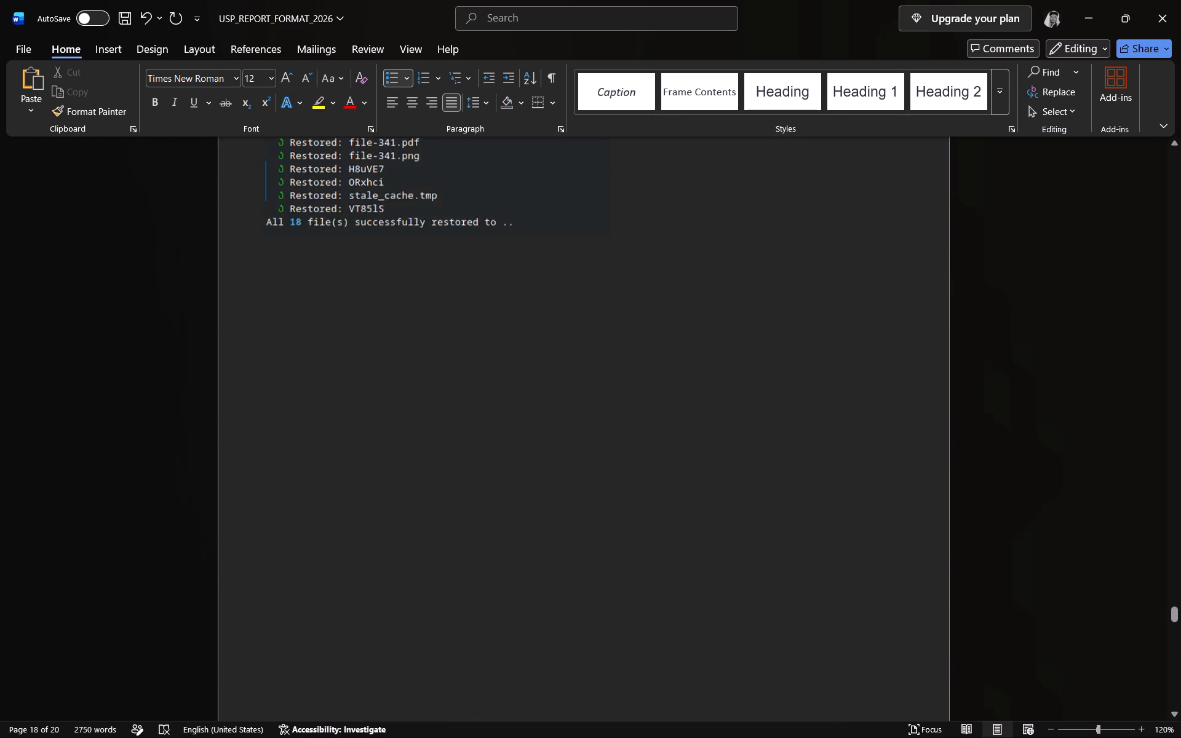
{"action": "scroll", "coordinate": [908, 407], "scroll_direction": "up", "scroll_amount": 12}
{"action": "left_click_drag", "start_coordinate": [384, 530], "coordinate": [405, 566]}
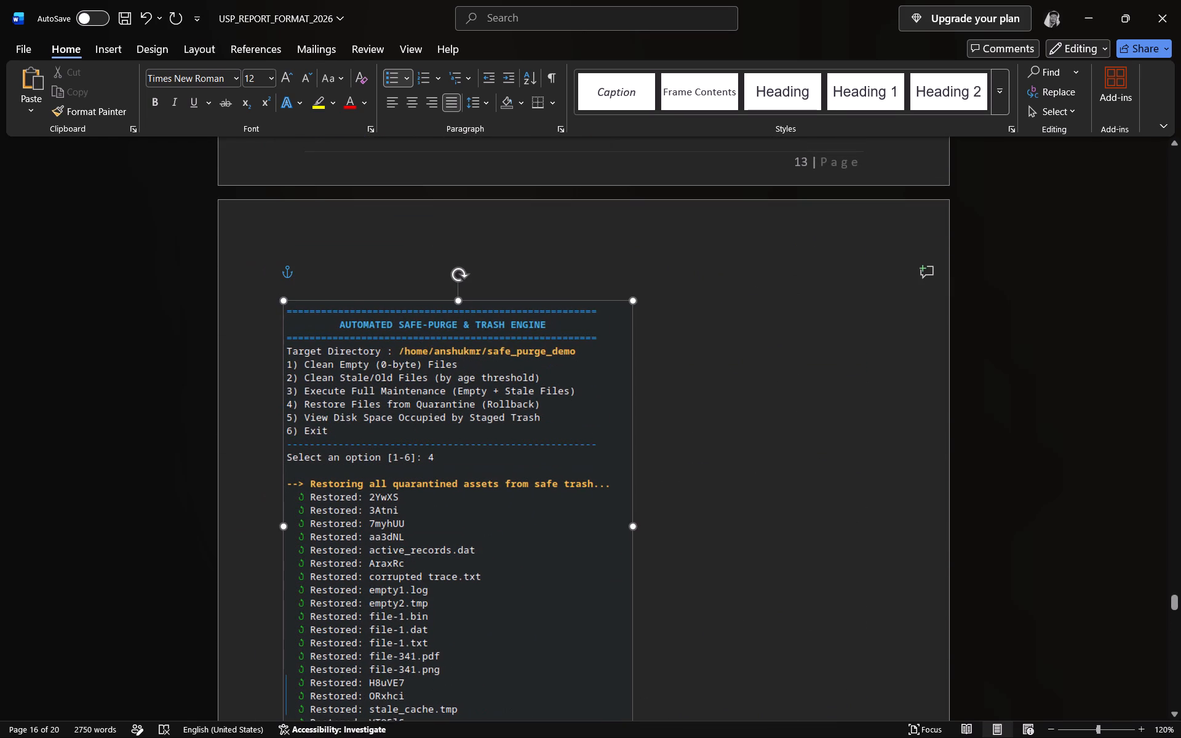
{"action": "left_click_drag", "start_coordinate": [405, 566], "coordinate": [397, 568]}
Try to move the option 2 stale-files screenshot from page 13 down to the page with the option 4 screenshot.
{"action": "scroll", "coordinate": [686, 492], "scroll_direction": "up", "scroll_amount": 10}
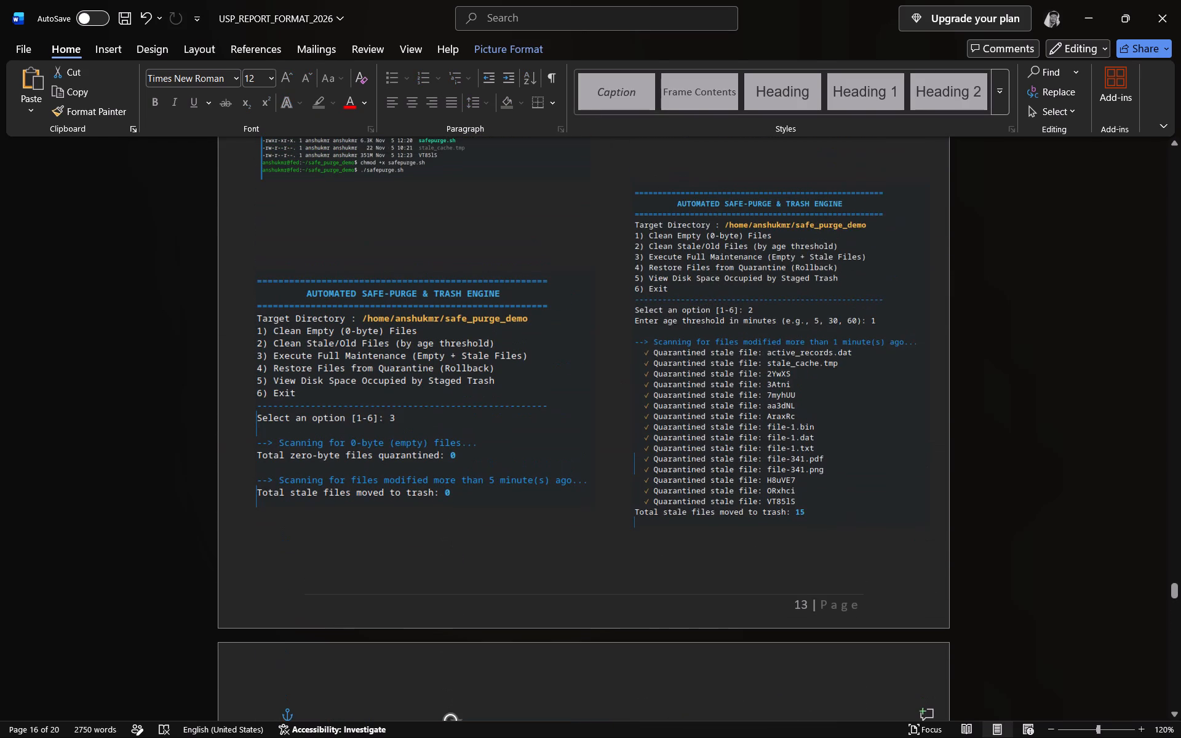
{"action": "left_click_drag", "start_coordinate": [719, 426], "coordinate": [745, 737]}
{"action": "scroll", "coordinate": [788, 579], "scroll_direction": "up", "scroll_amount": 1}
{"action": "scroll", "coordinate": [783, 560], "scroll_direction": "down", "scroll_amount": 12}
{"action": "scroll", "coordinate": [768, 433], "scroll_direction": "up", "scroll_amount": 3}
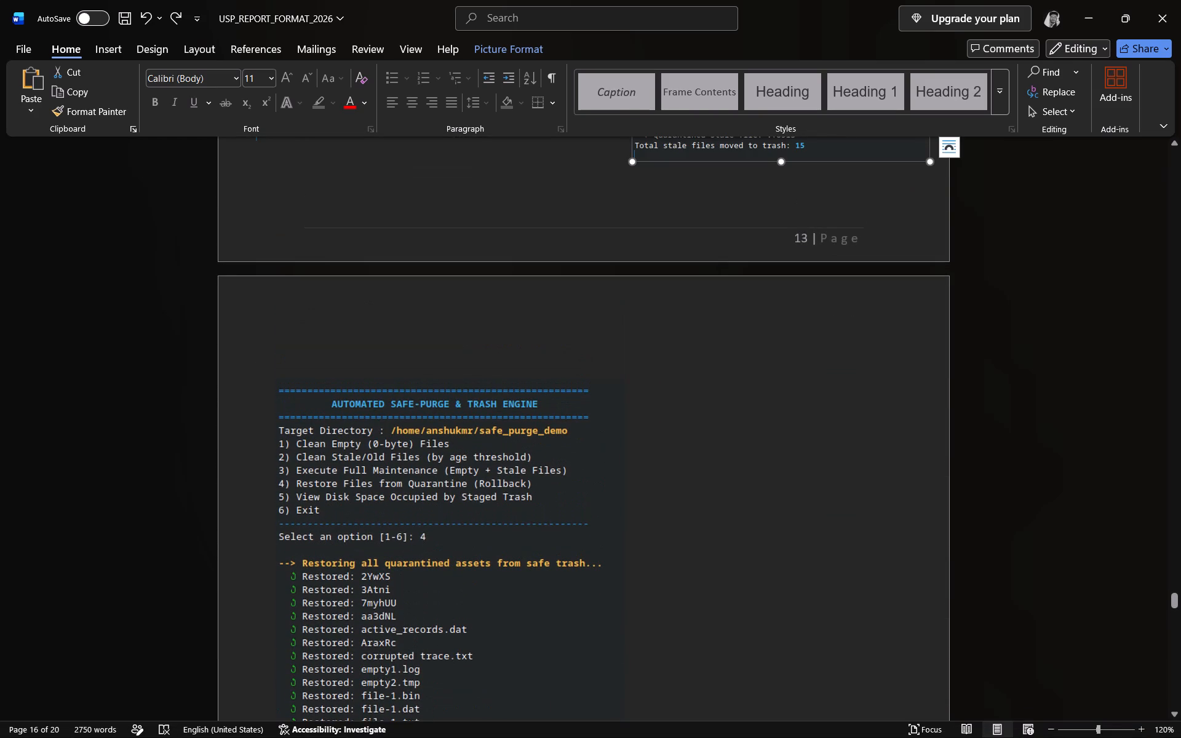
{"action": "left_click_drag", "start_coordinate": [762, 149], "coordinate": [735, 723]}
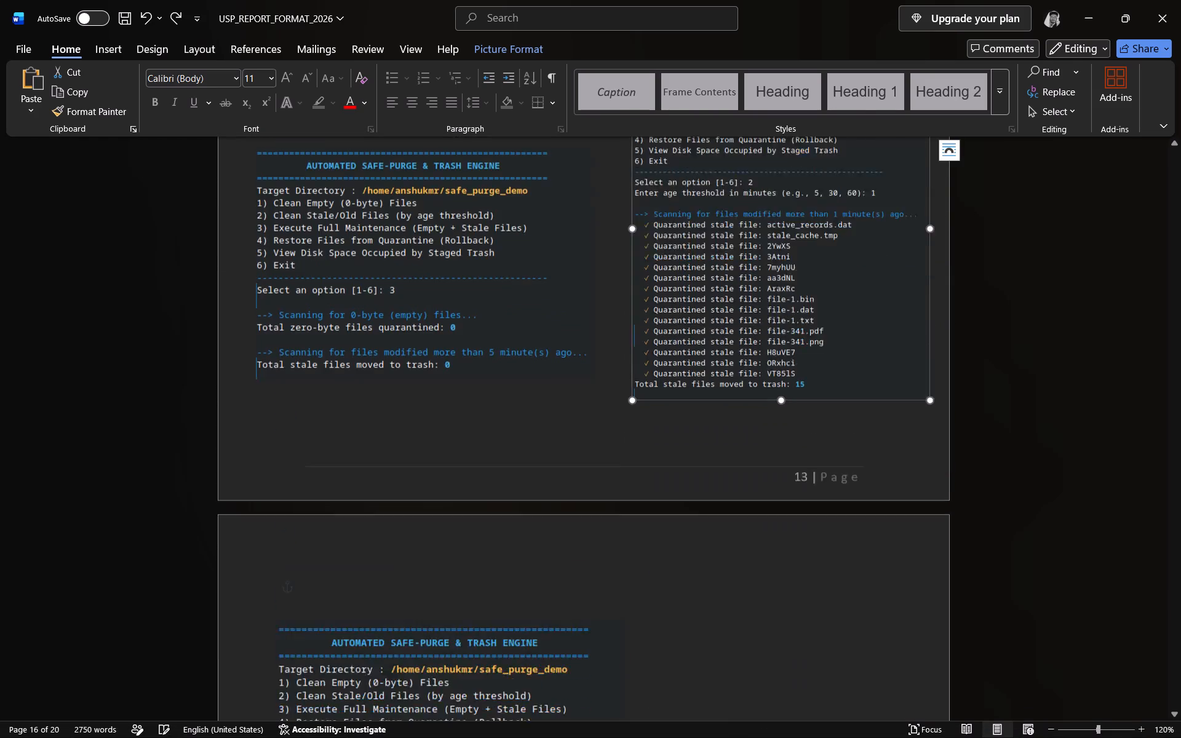
Review the report from the Sample Inputs / Outputs screenshots through Results and Conclusion to the References list.
{"action": "scroll", "coordinate": [801, 561], "scroll_direction": "down", "scroll_amount": 6}
{"action": "scroll", "coordinate": [800, 560], "scroll_direction": "up", "scroll_amount": 13}
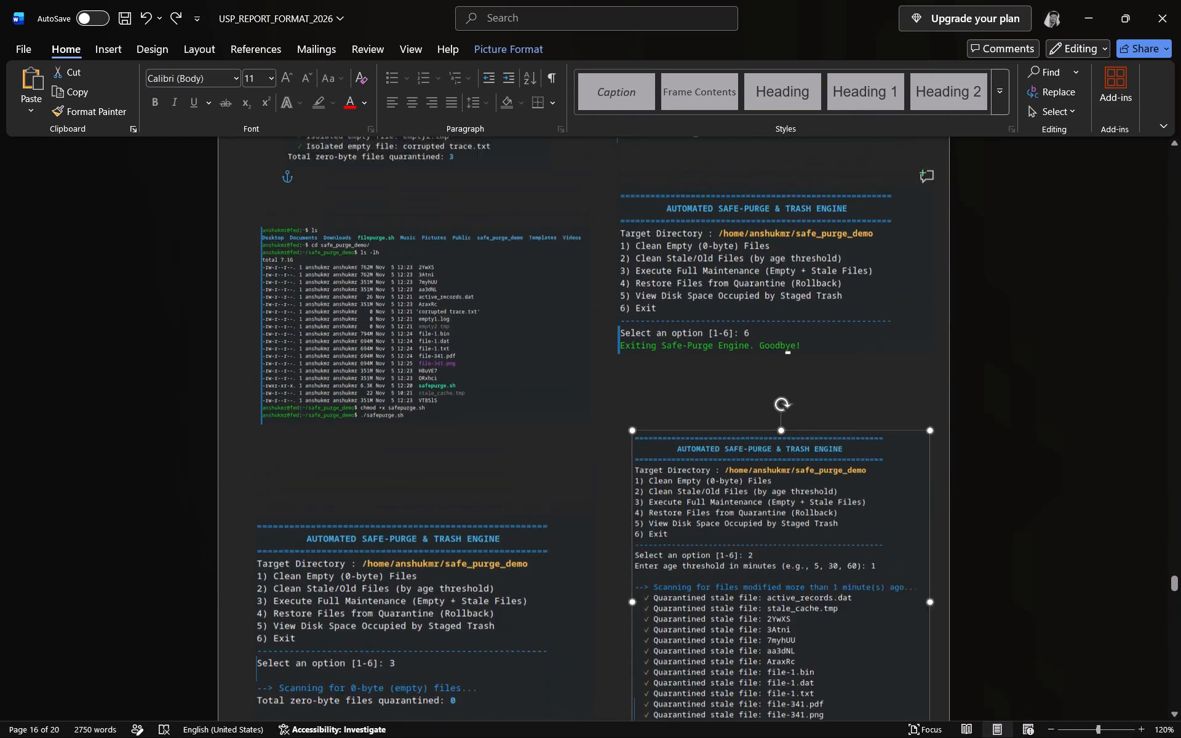
{"action": "scroll", "coordinate": [800, 560], "scroll_direction": "up", "scroll_amount": 8}
{"action": "scroll", "coordinate": [800, 560], "scroll_direction": "down", "scroll_amount": 20}
{"action": "scroll", "coordinate": [800, 560], "scroll_direction": "down", "scroll_amount": 6}
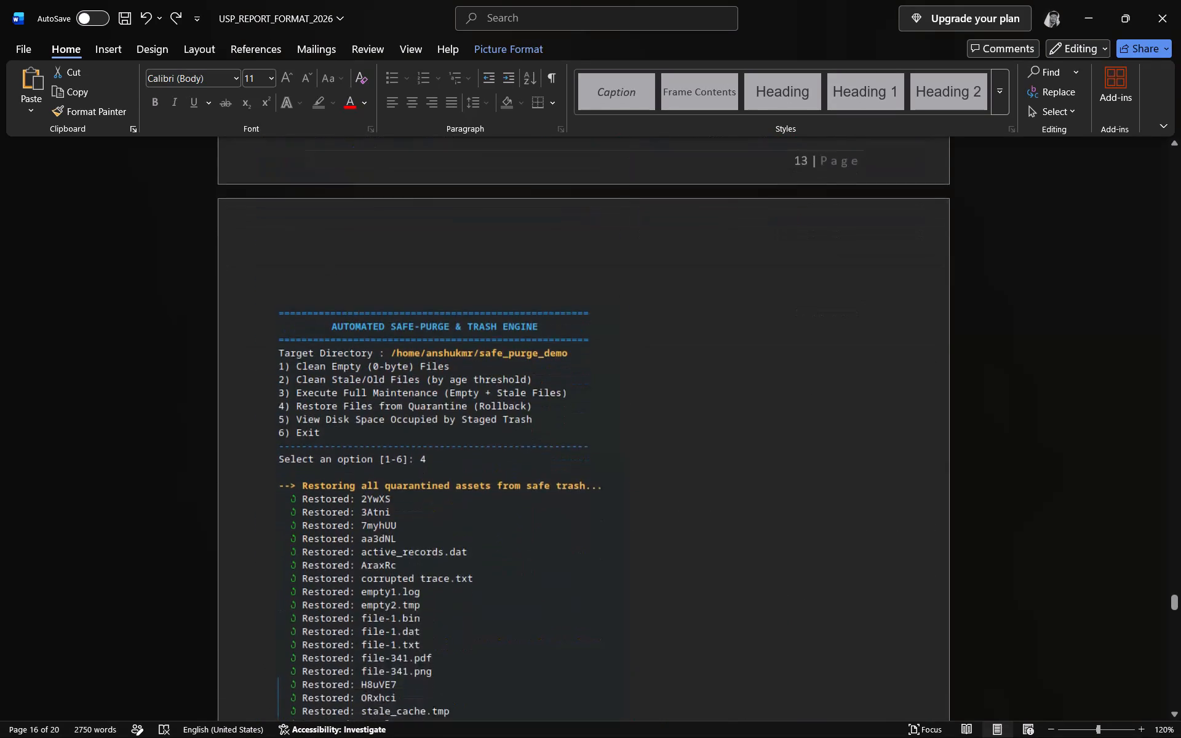
{"action": "scroll", "coordinate": [800, 560], "scroll_direction": "down", "scroll_amount": 20}
{"action": "scroll", "coordinate": [800, 560], "scroll_direction": "down", "scroll_amount": 17}
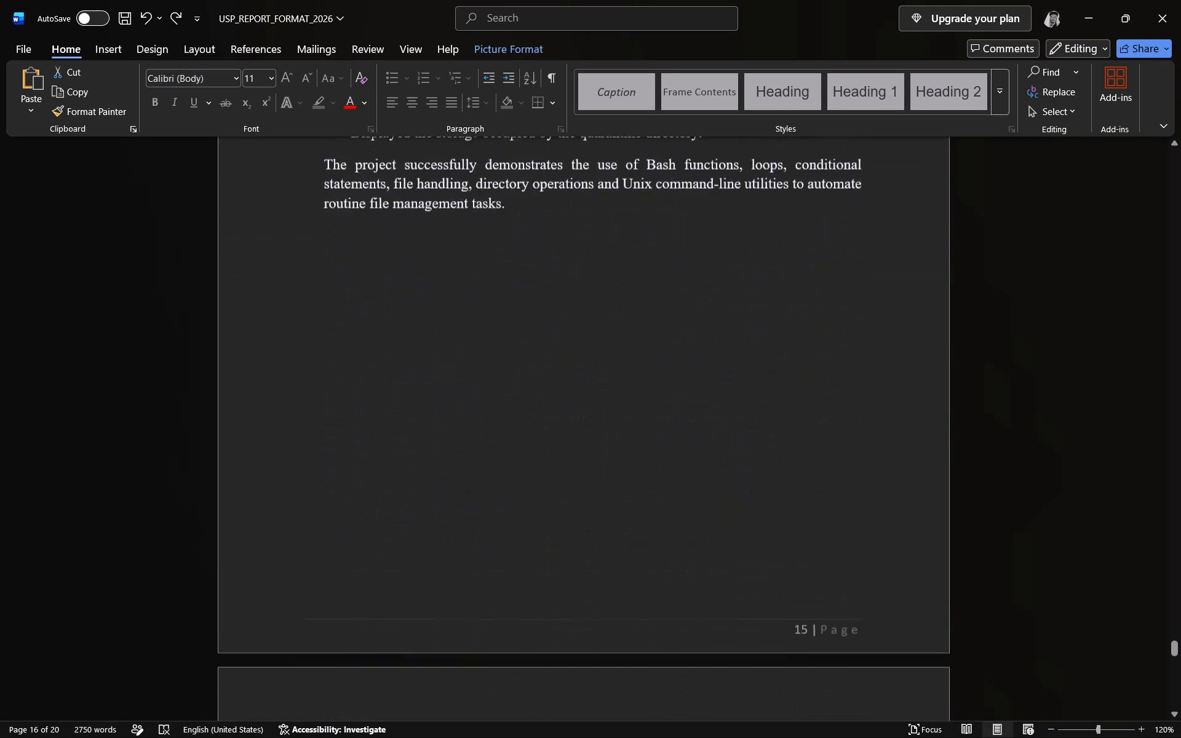
{"action": "scroll", "coordinate": [800, 560], "scroll_direction": "down", "scroll_amount": 20}
{"action": "scroll", "coordinate": [799, 560], "scroll_direction": "up", "scroll_amount": 12}
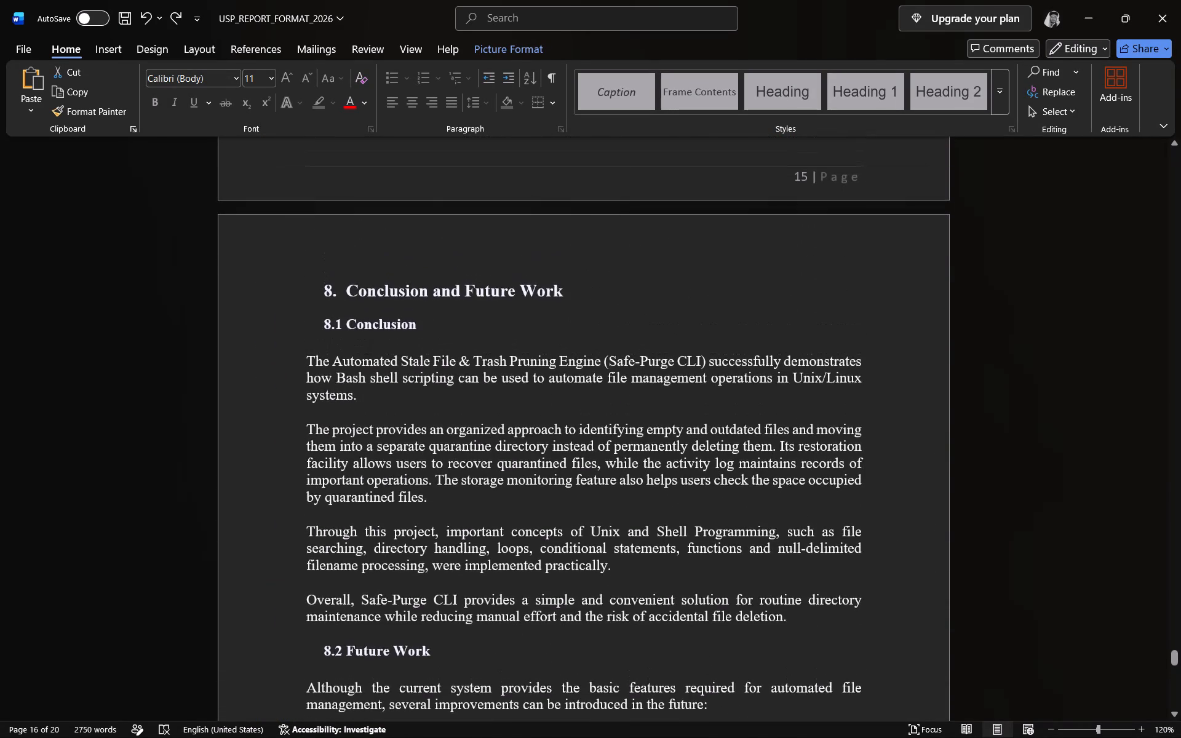
{"action": "scroll", "coordinate": [799, 560], "scroll_direction": "down", "scroll_amount": 16}
{"action": "scroll", "coordinate": [799, 560], "scroll_direction": "down", "scroll_amount": 15}
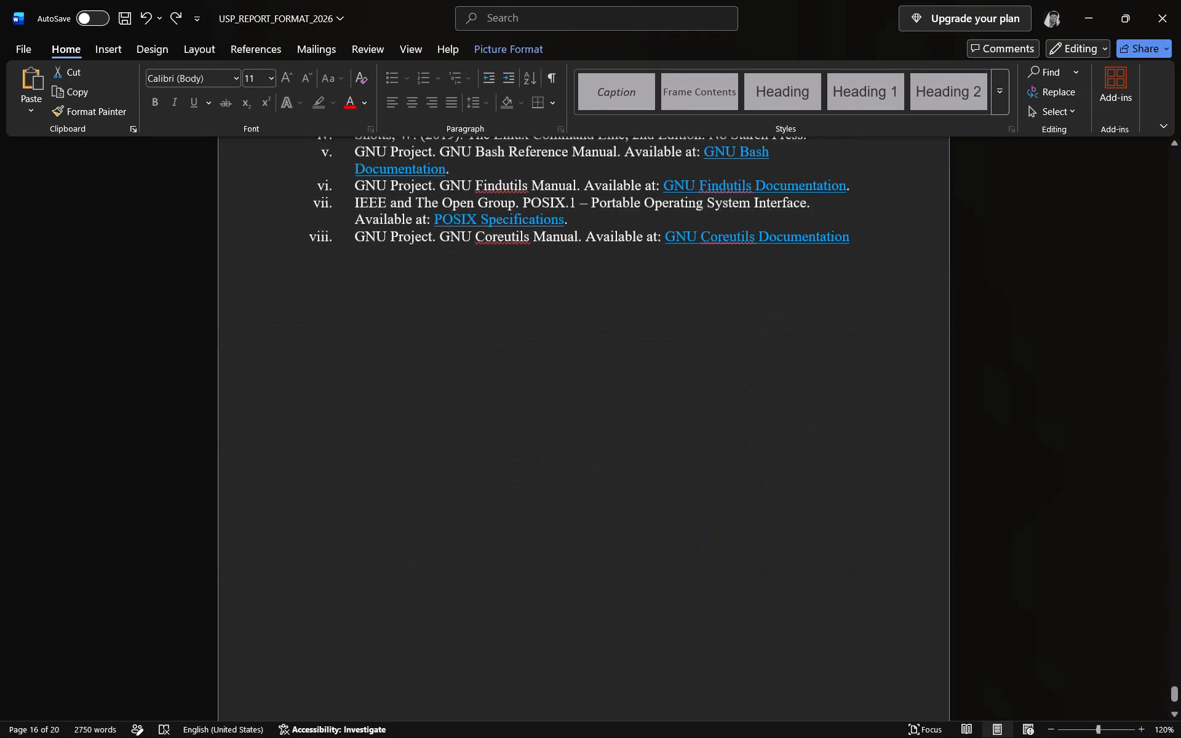
Review the report backwards from the References list through Results, the sample screenshots and the script code to the flow-chart page.
{"action": "scroll", "coordinate": [799, 560], "scroll_direction": "up", "scroll_amount": 18}
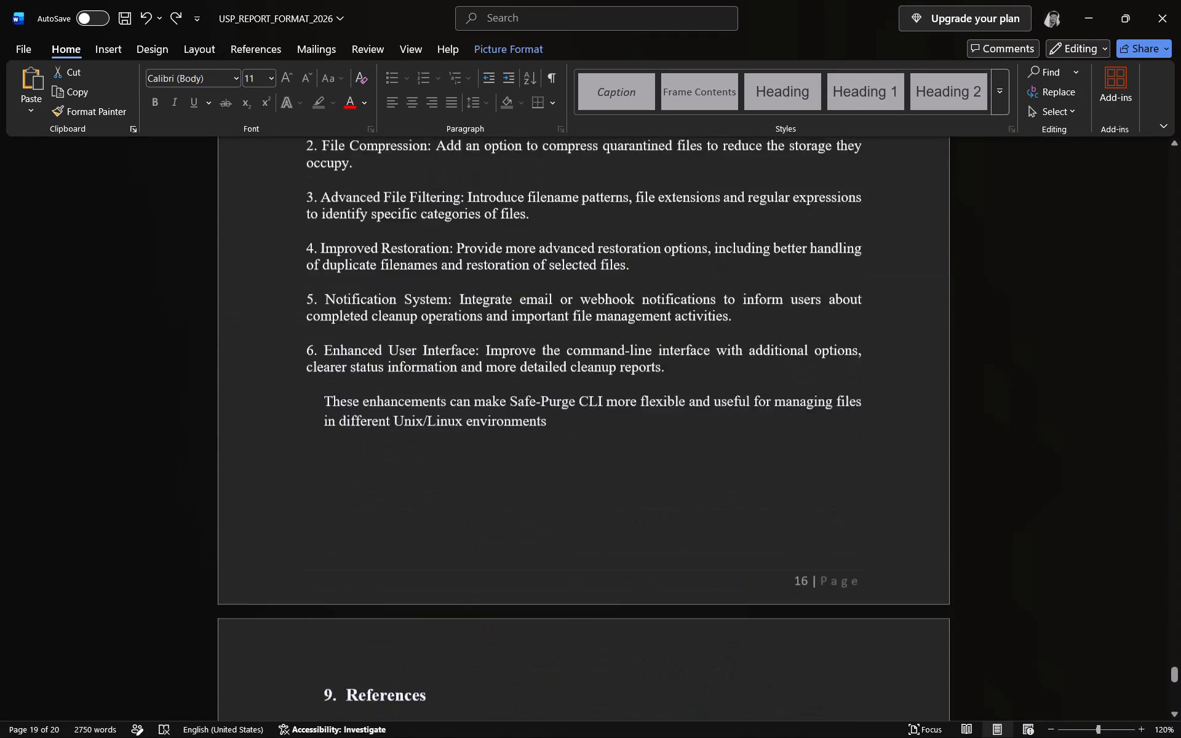
{"action": "scroll", "coordinate": [799, 560], "scroll_direction": "up", "scroll_amount": 20}
{"action": "scroll", "coordinate": [799, 560], "scroll_direction": "up", "scroll_amount": 14}
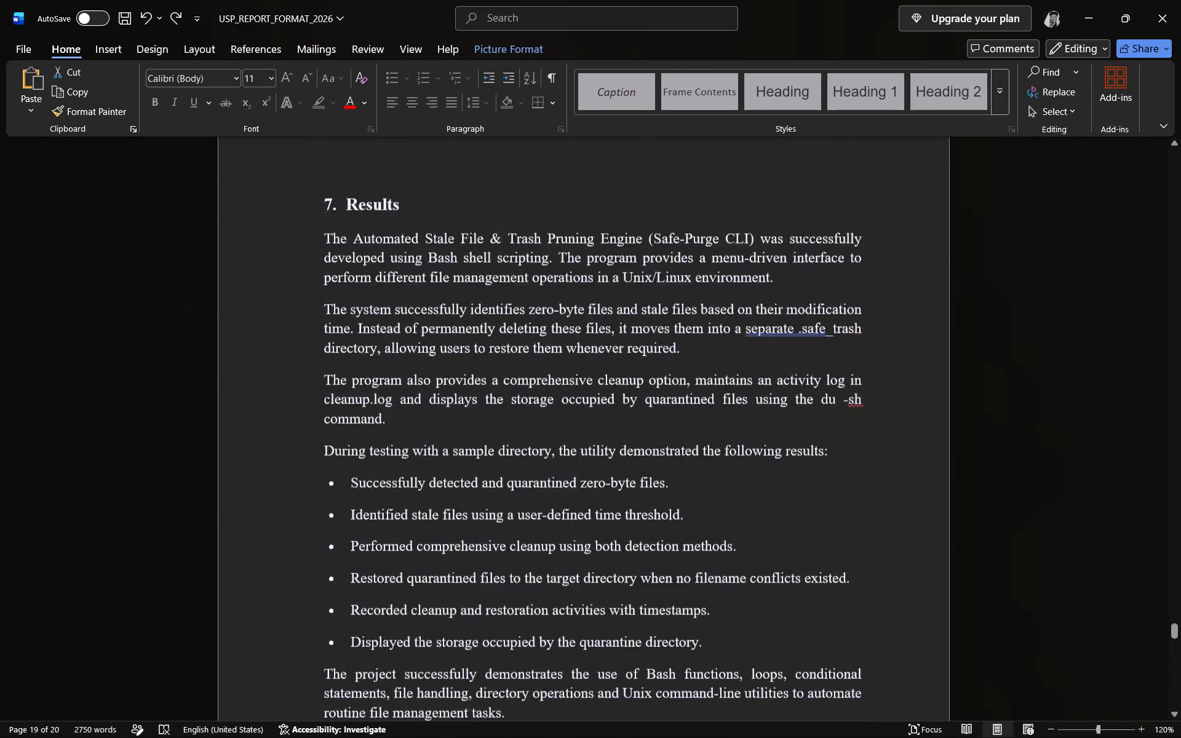
{"action": "scroll", "coordinate": [799, 560], "scroll_direction": "up", "scroll_amount": 20}
{"action": "scroll", "coordinate": [799, 560], "scroll_direction": "up", "scroll_amount": 14}
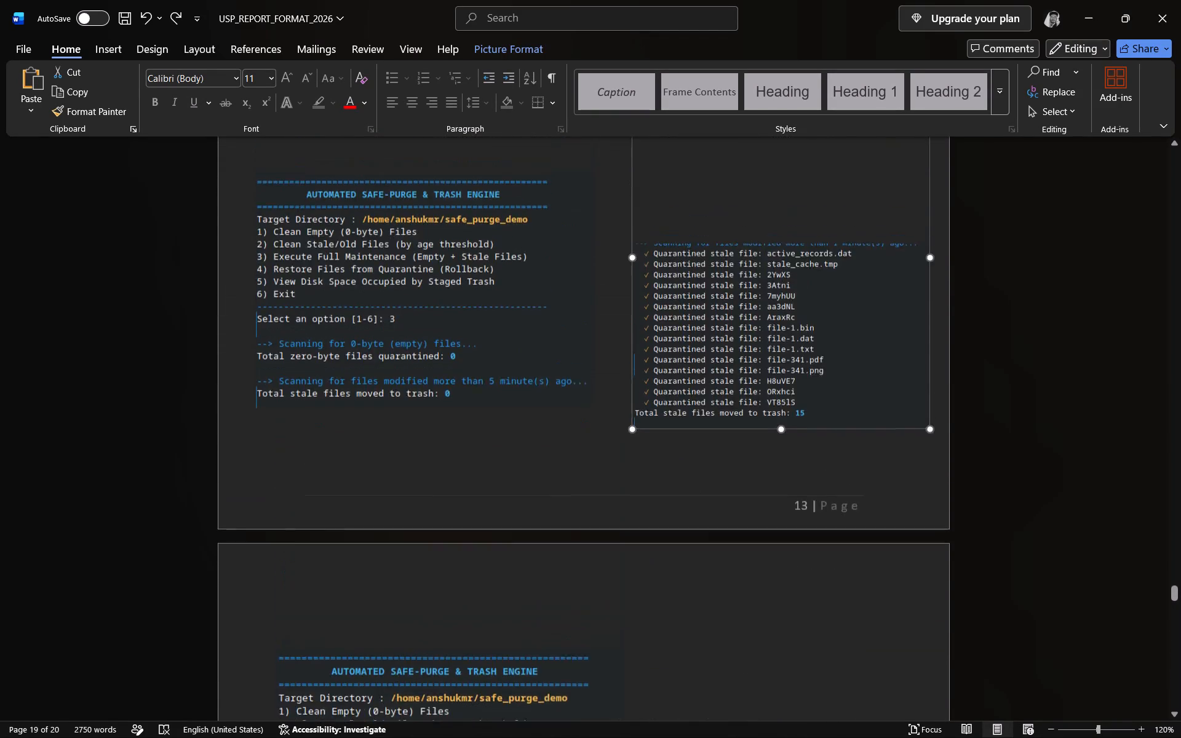
{"action": "scroll", "coordinate": [799, 560], "scroll_direction": "up", "scroll_amount": 15}
{"action": "left_click", "coordinate": [915, 459]}
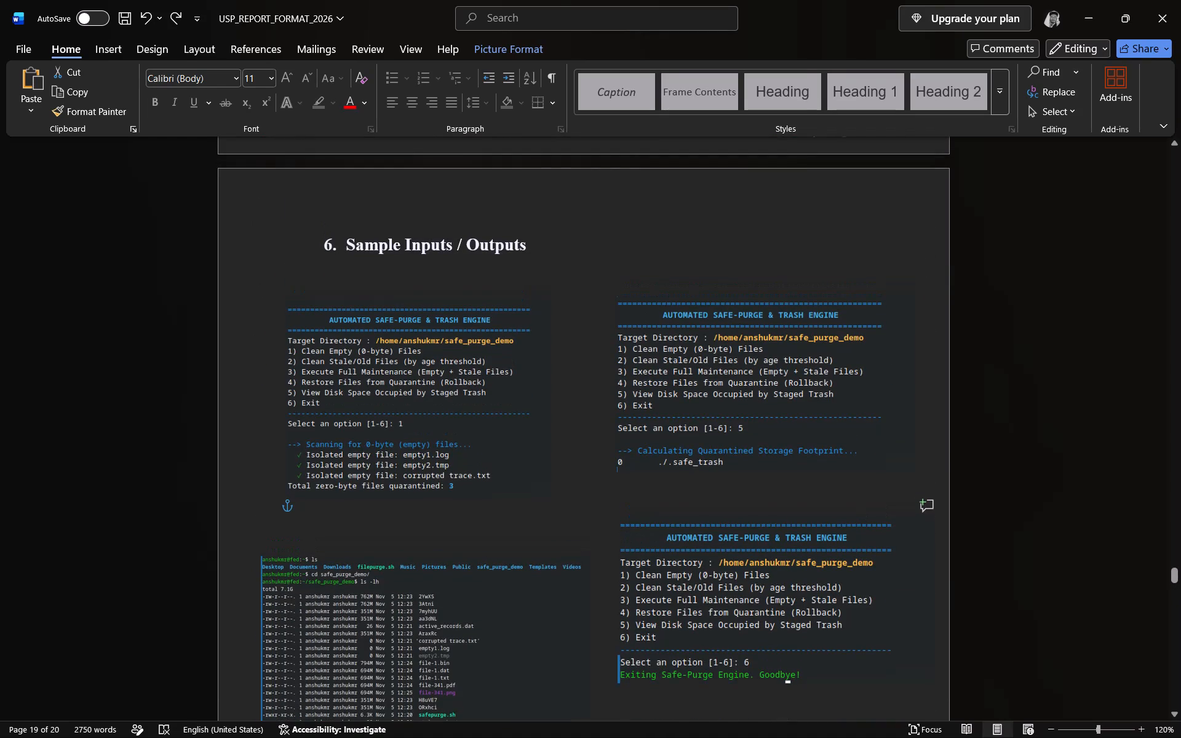
{"action": "scroll", "coordinate": [915, 459], "scroll_direction": "up", "scroll_amount": 4}
{"action": "scroll", "coordinate": [915, 459], "scroll_direction": "up", "scroll_amount": 20}
{"action": "scroll", "coordinate": [915, 459], "scroll_direction": "up", "scroll_amount": 11}
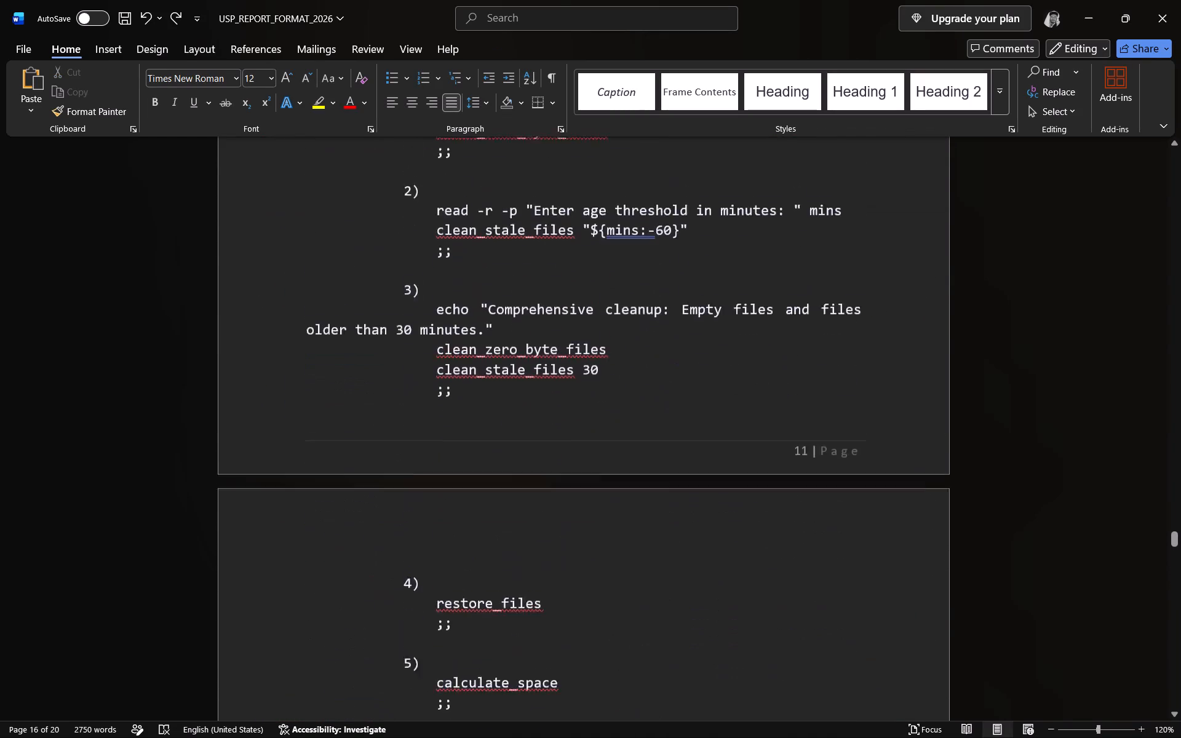
{"action": "scroll", "coordinate": [915, 459], "scroll_direction": "up", "scroll_amount": 15}
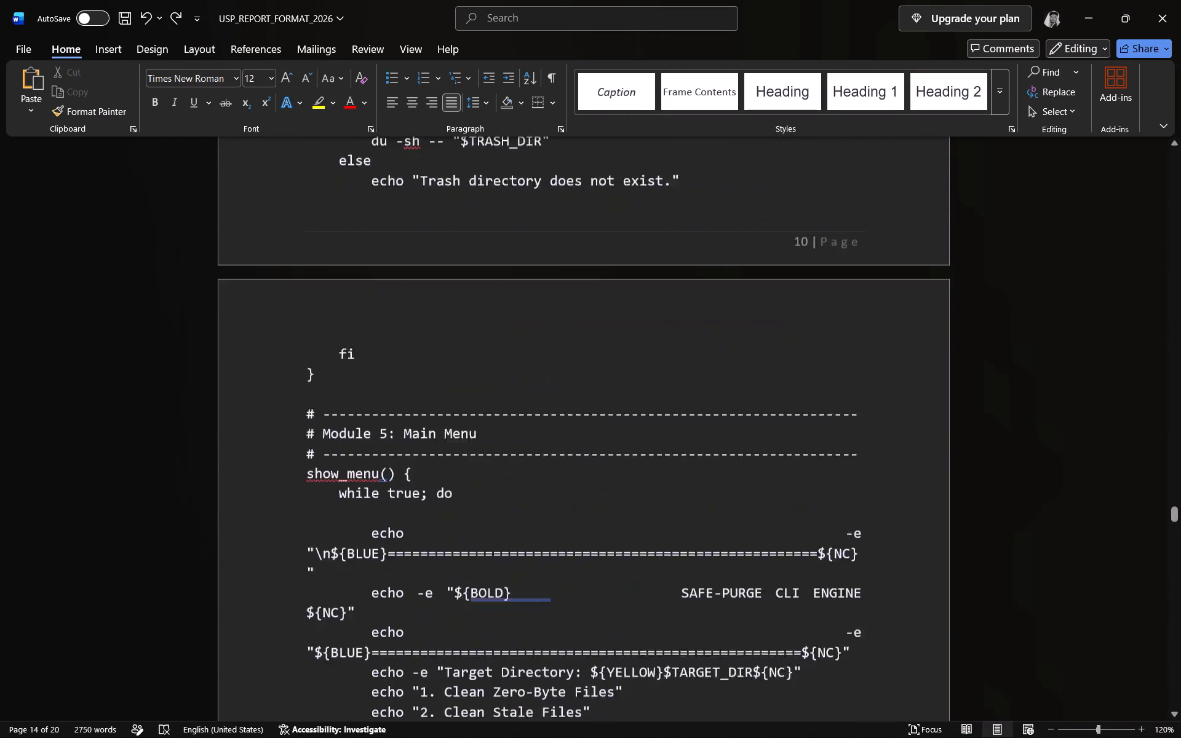
{"action": "scroll", "coordinate": [915, 459], "scroll_direction": "up", "scroll_amount": 20}
{"action": "scroll", "coordinate": [915, 459], "scroll_direction": "up", "scroll_amount": 15}
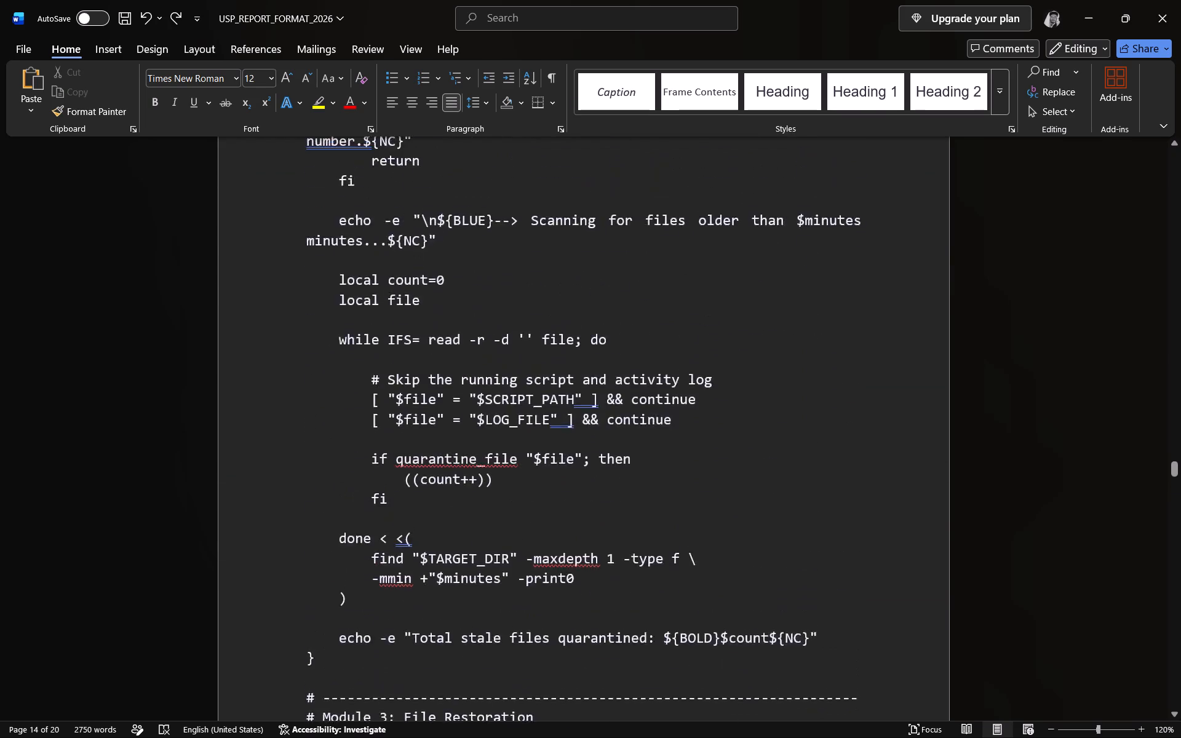
{"action": "scroll", "coordinate": [915, 459], "scroll_direction": "up", "scroll_amount": 20}
{"action": "scroll", "coordinate": [915, 459], "scroll_direction": "up", "scroll_amount": 15}
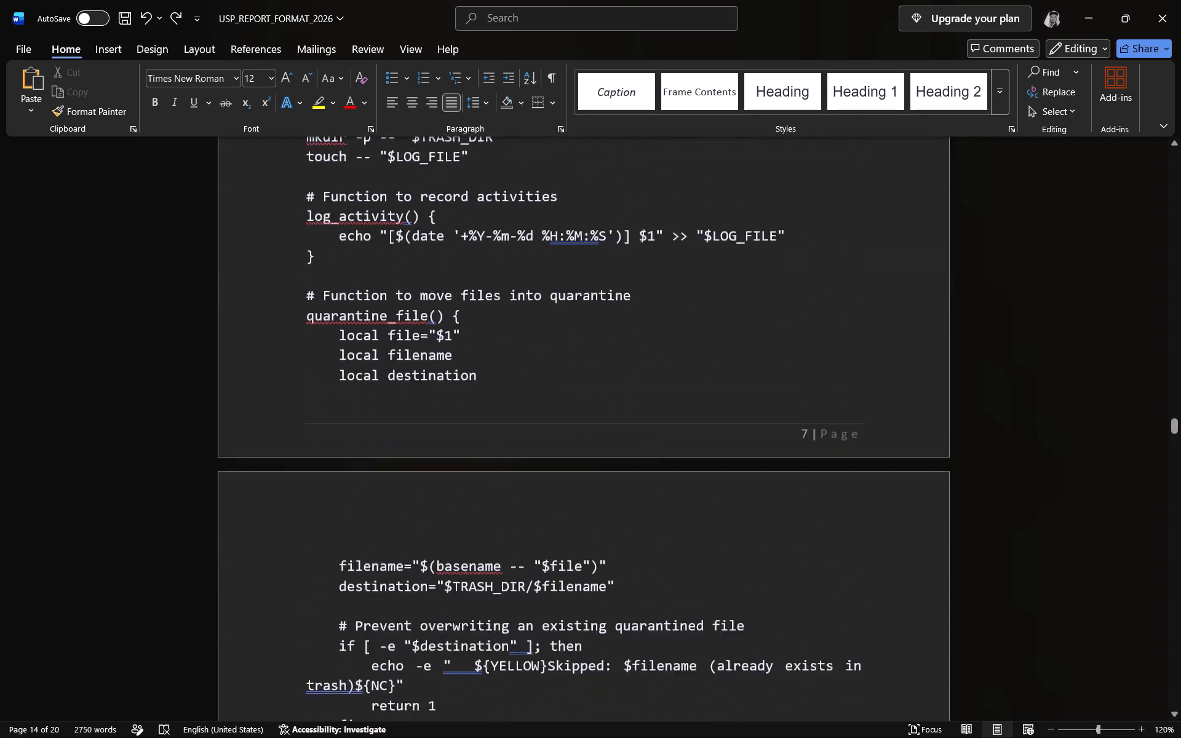
{"action": "scroll", "coordinate": [915, 459], "scroll_direction": "up", "scroll_amount": 20}
{"action": "scroll", "coordinate": [915, 459], "scroll_direction": "up", "scroll_amount": 15}
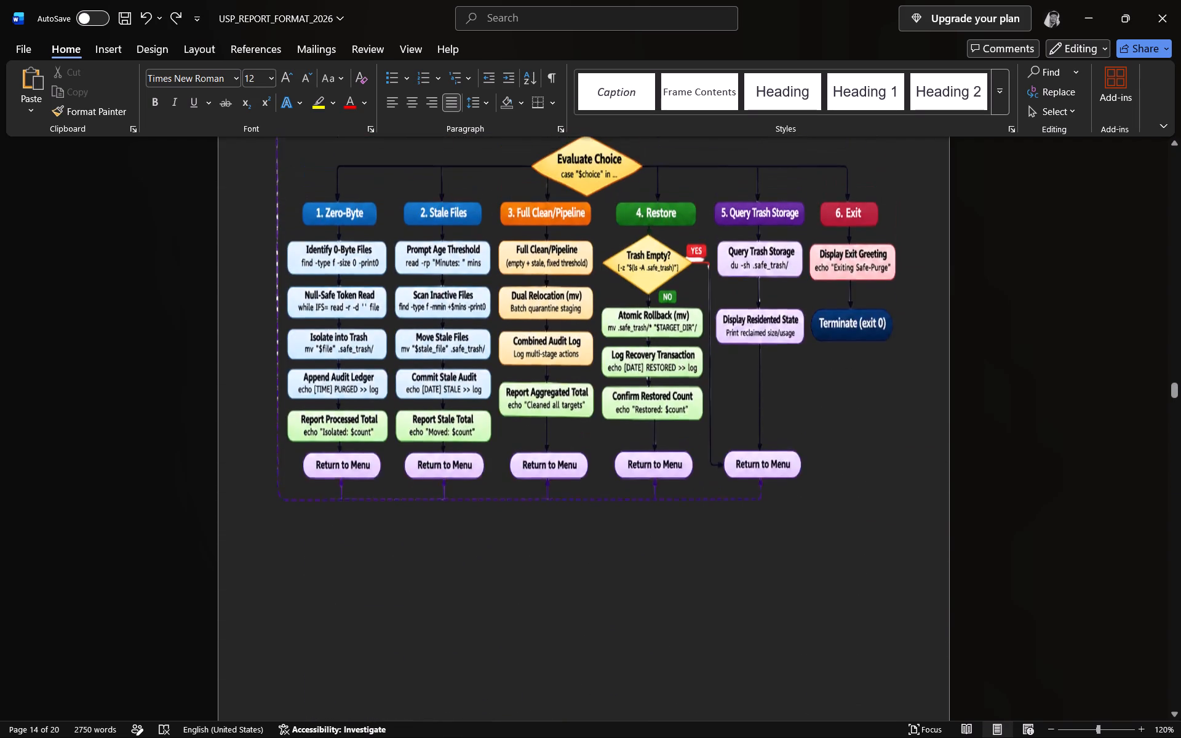
{"action": "scroll", "coordinate": [915, 459], "scroll_direction": "up", "scroll_amount": 3}
{"action": "scroll", "coordinate": [915, 459], "scroll_direction": "down", "scroll_amount": 11}
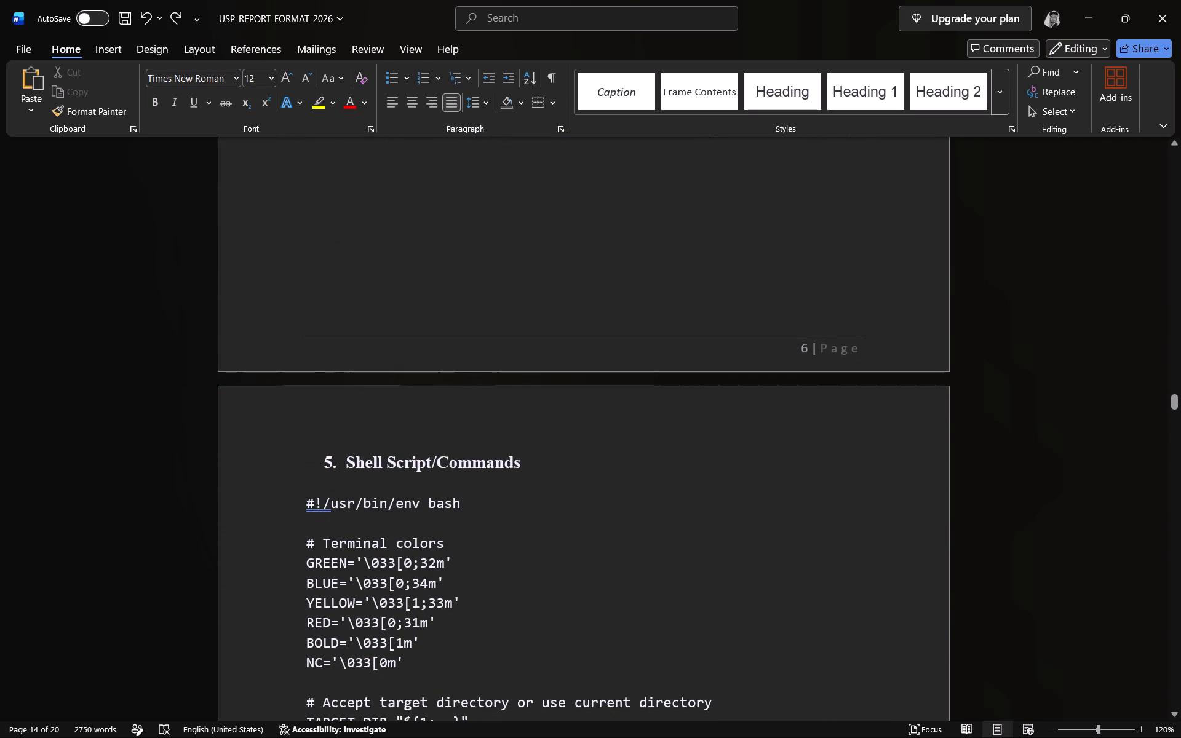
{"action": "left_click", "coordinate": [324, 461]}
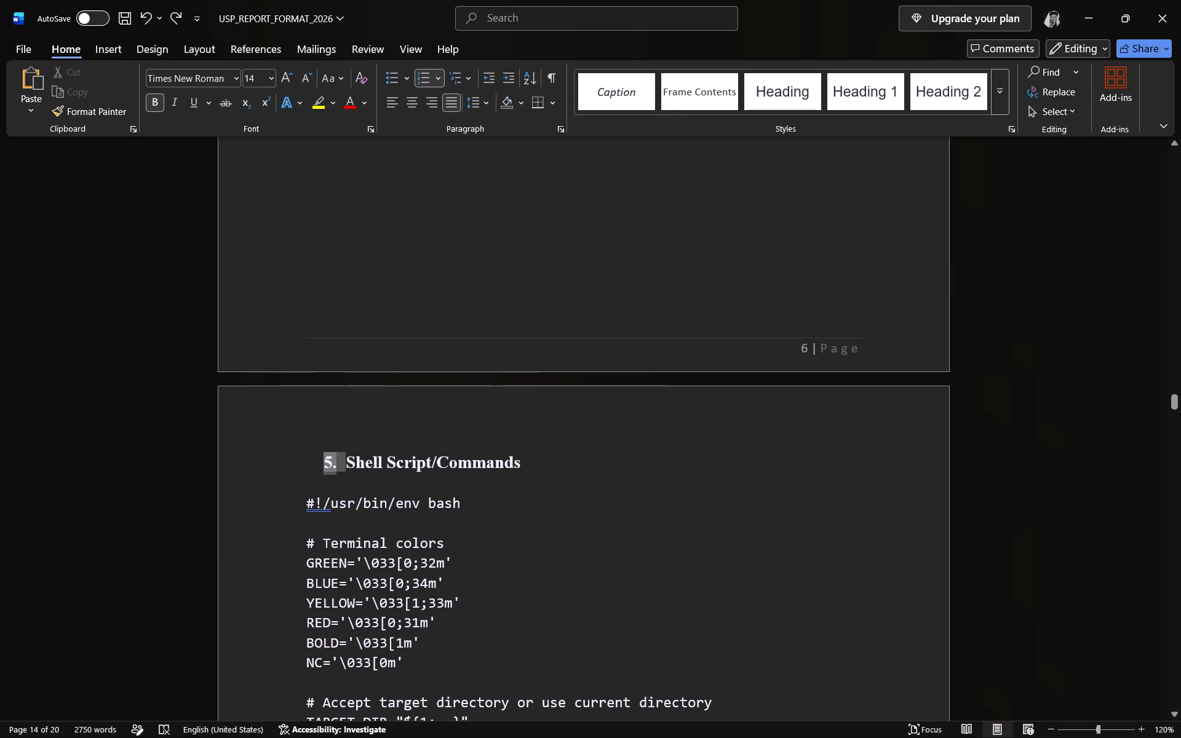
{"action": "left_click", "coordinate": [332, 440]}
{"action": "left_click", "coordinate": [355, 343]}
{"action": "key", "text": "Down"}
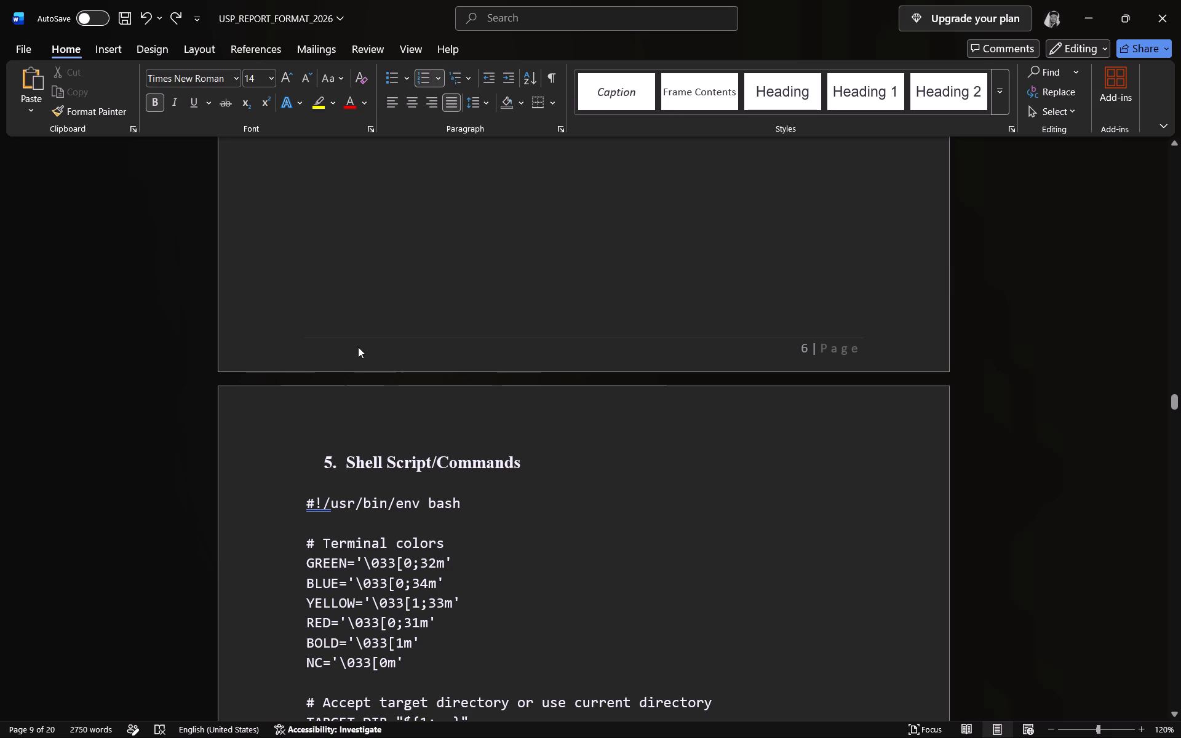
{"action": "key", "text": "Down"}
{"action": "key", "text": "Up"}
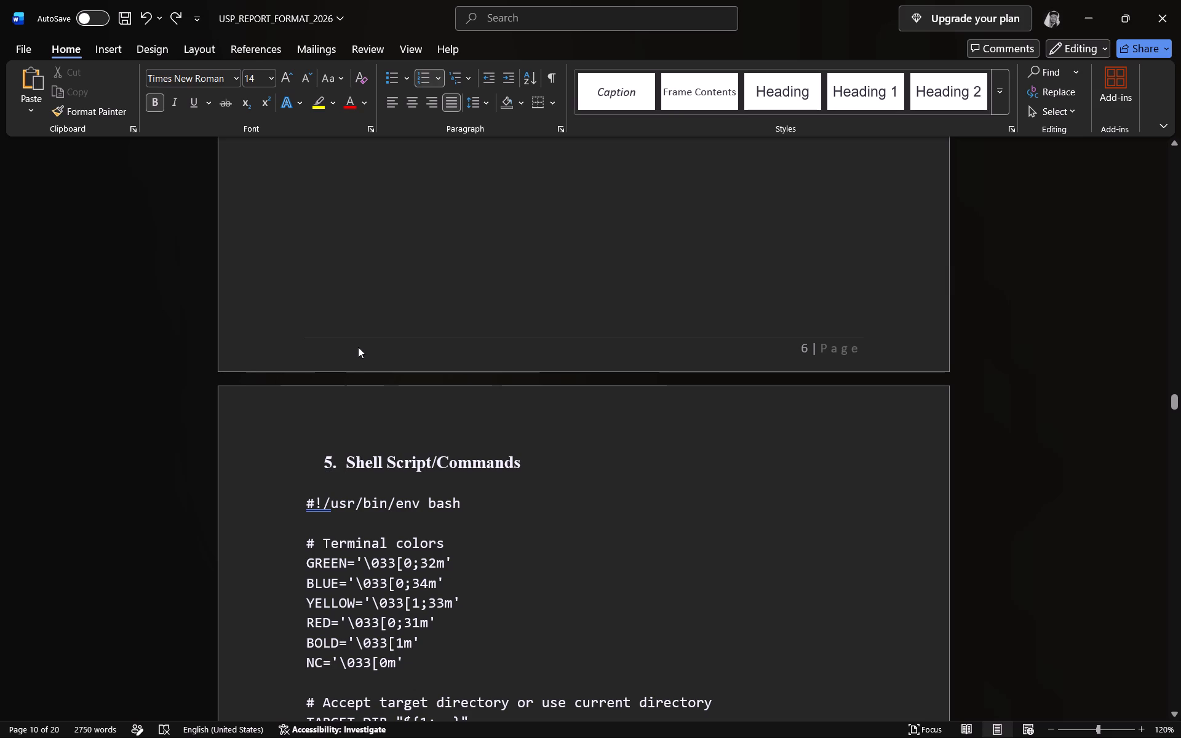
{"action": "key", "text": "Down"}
Add a blank unnumbered line below the "a. Analysis and Description" subheading in section 4.
{"action": "scroll", "coordinate": [358, 347], "scroll_direction": "up", "scroll_amount": 10}
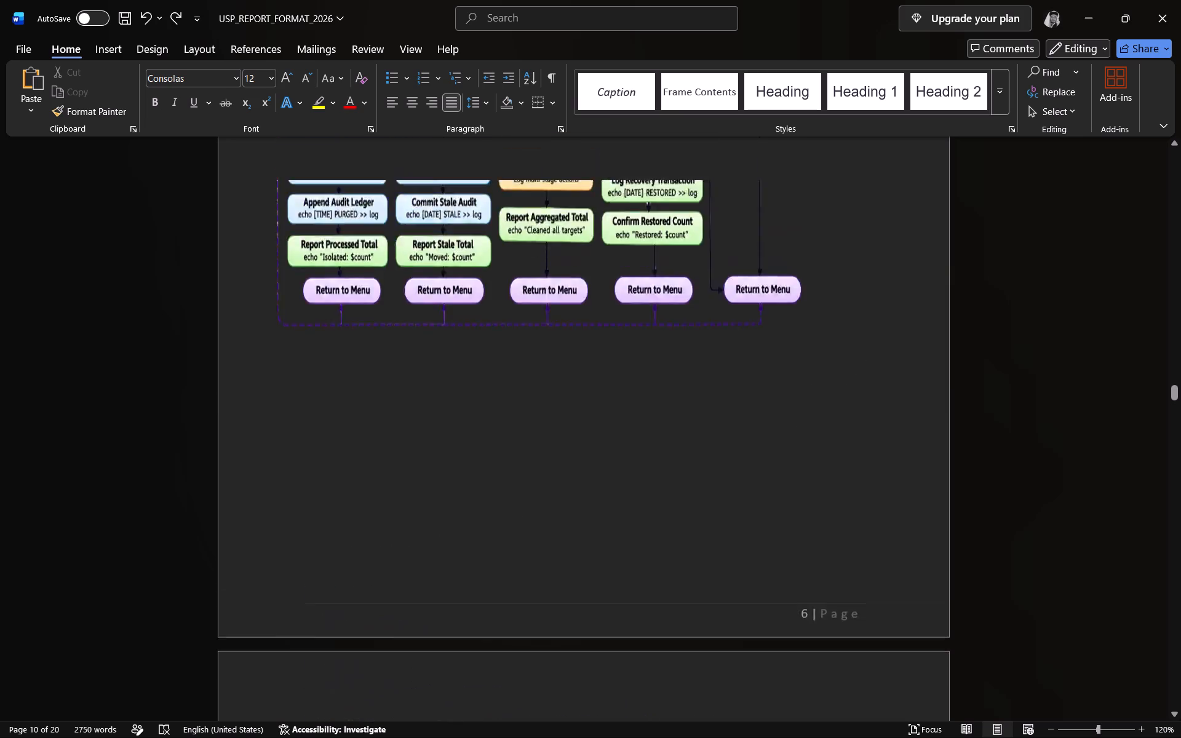
{"action": "scroll", "coordinate": [358, 347], "scroll_direction": "up", "scroll_amount": 19}
{"action": "scroll", "coordinate": [358, 347], "scroll_direction": "up", "scroll_amount": 3}
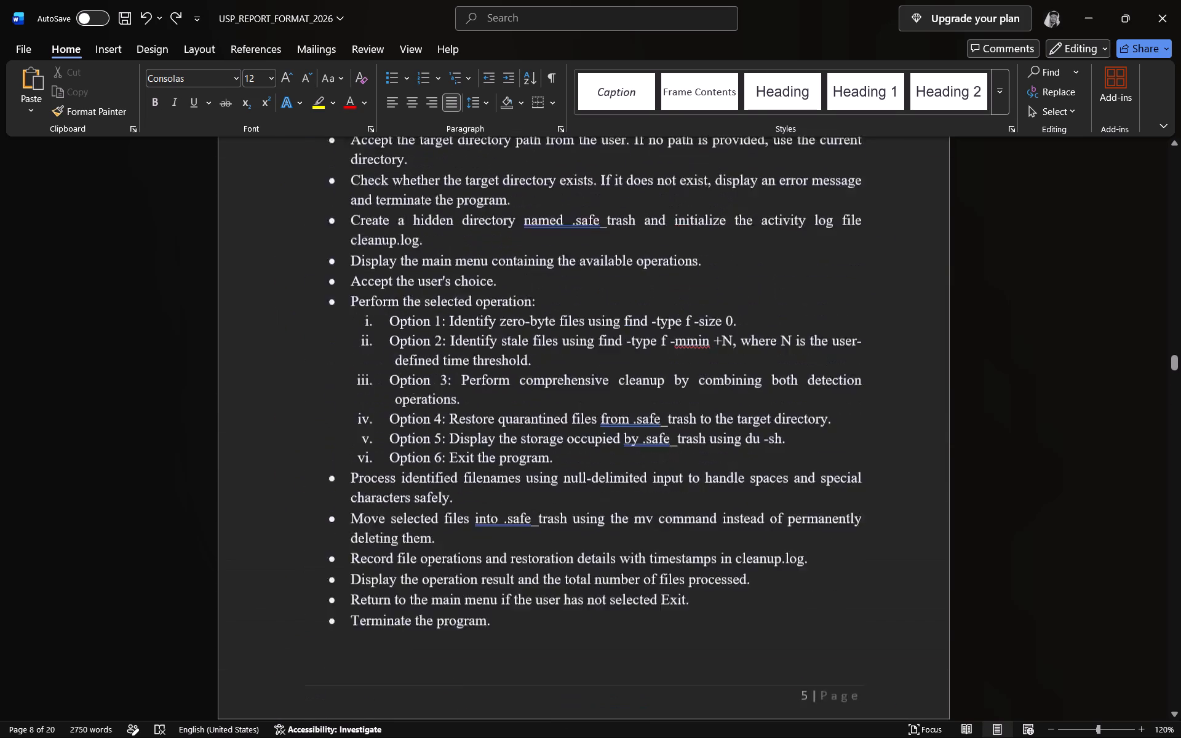
{"action": "scroll", "coordinate": [358, 347], "scroll_direction": "up", "scroll_amount": 13}
{"action": "scroll", "coordinate": [358, 347], "scroll_direction": "up", "scroll_amount": 9}
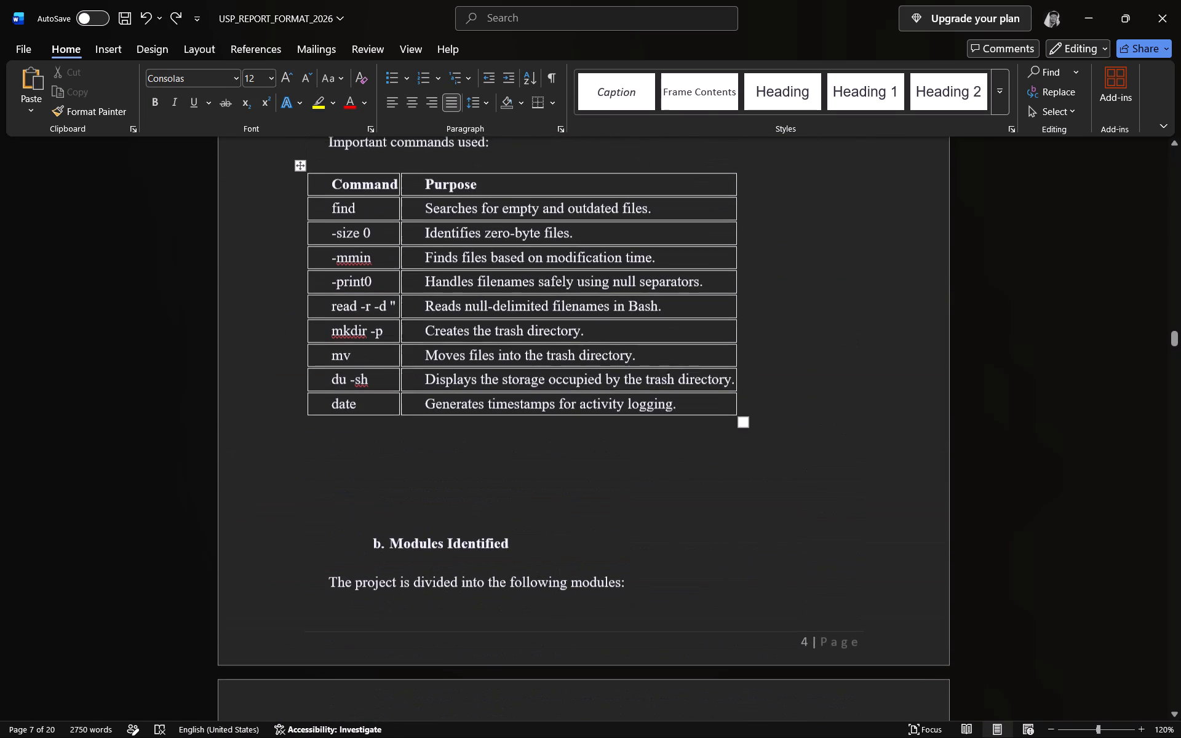
{"action": "scroll", "coordinate": [367, 528], "scroll_direction": "up", "scroll_amount": 11}
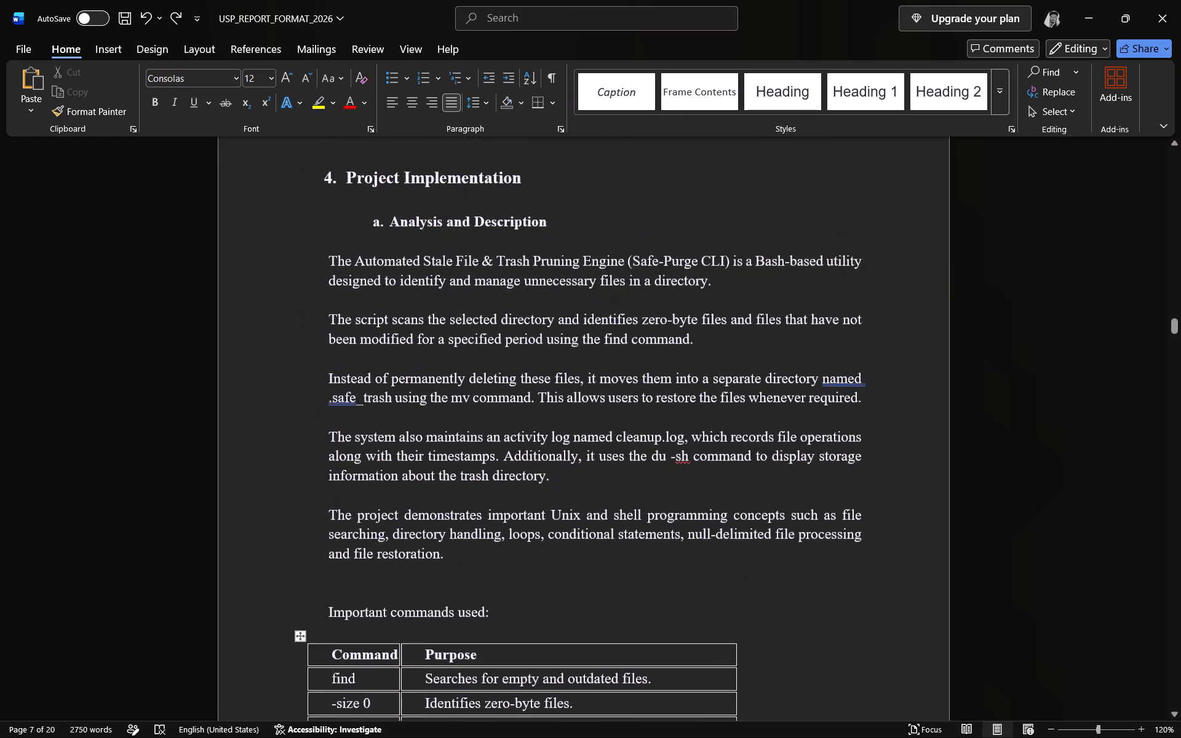
{"action": "scroll", "coordinate": [367, 528], "scroll_direction": "up", "scroll_amount": 1}
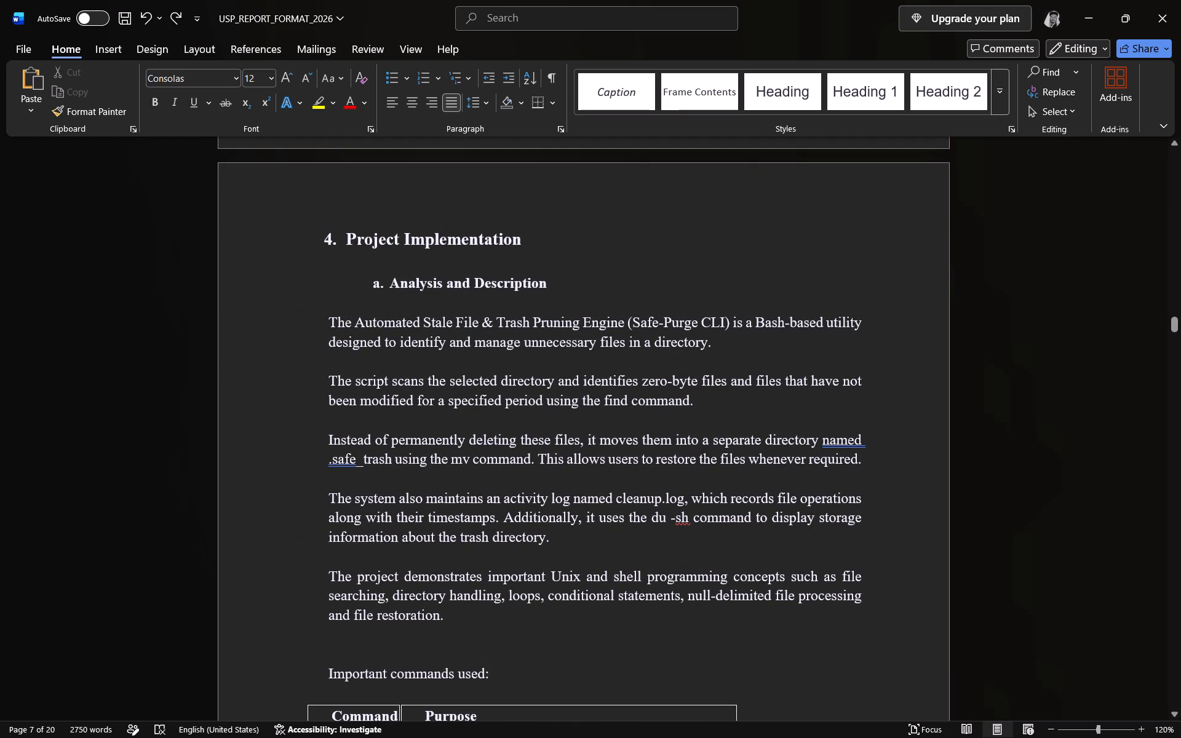
{"action": "left_click", "coordinate": [548, 285]}
{"action": "key", "text": "Return"}
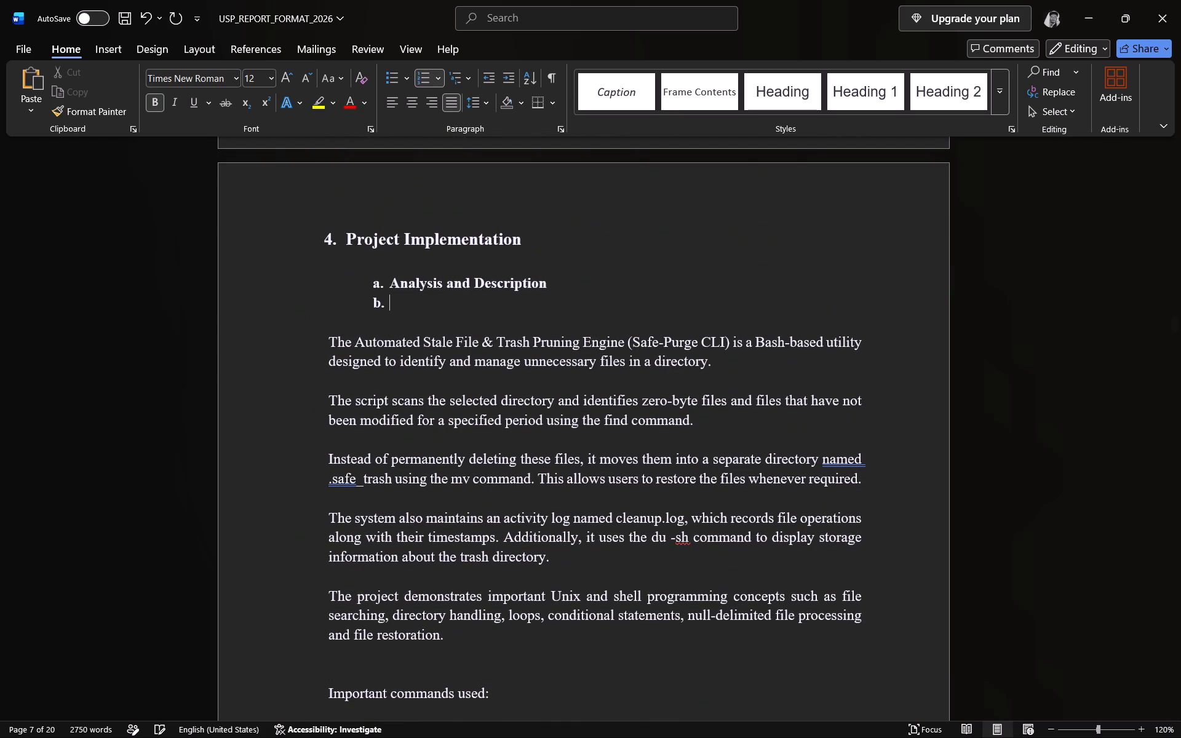
{"action": "key", "text": "BackSpace"}
{"action": "key", "text": "BackSpace"}
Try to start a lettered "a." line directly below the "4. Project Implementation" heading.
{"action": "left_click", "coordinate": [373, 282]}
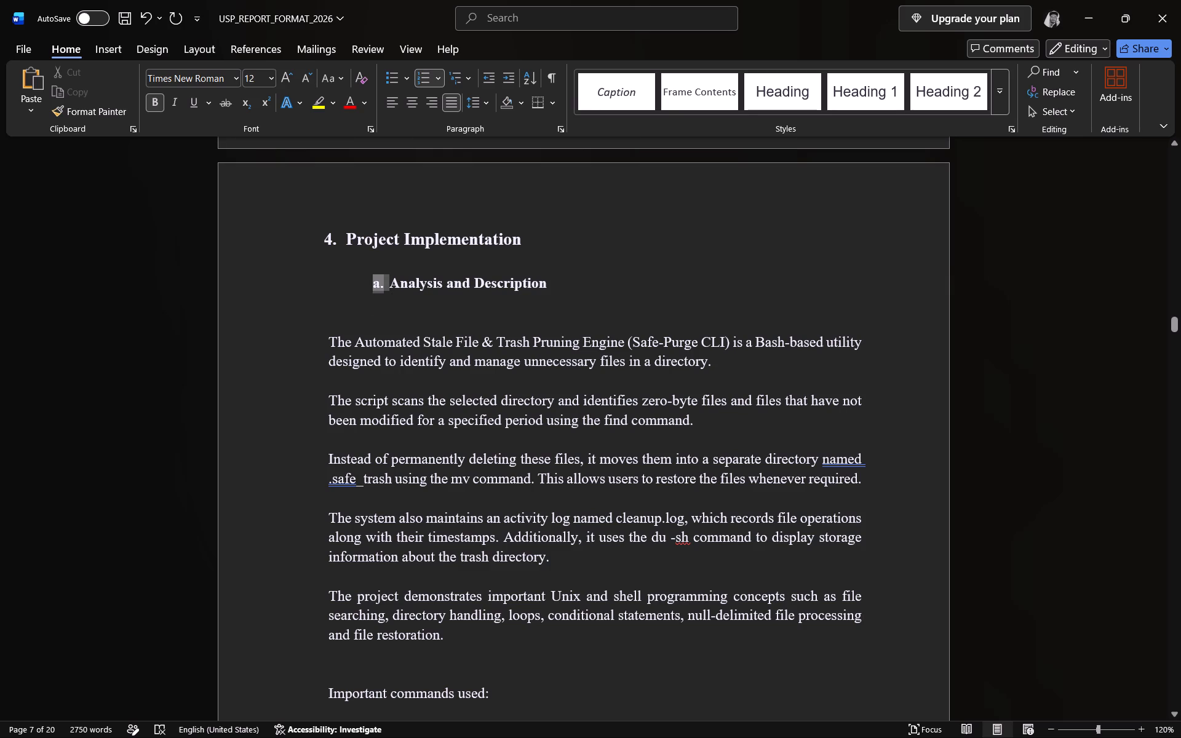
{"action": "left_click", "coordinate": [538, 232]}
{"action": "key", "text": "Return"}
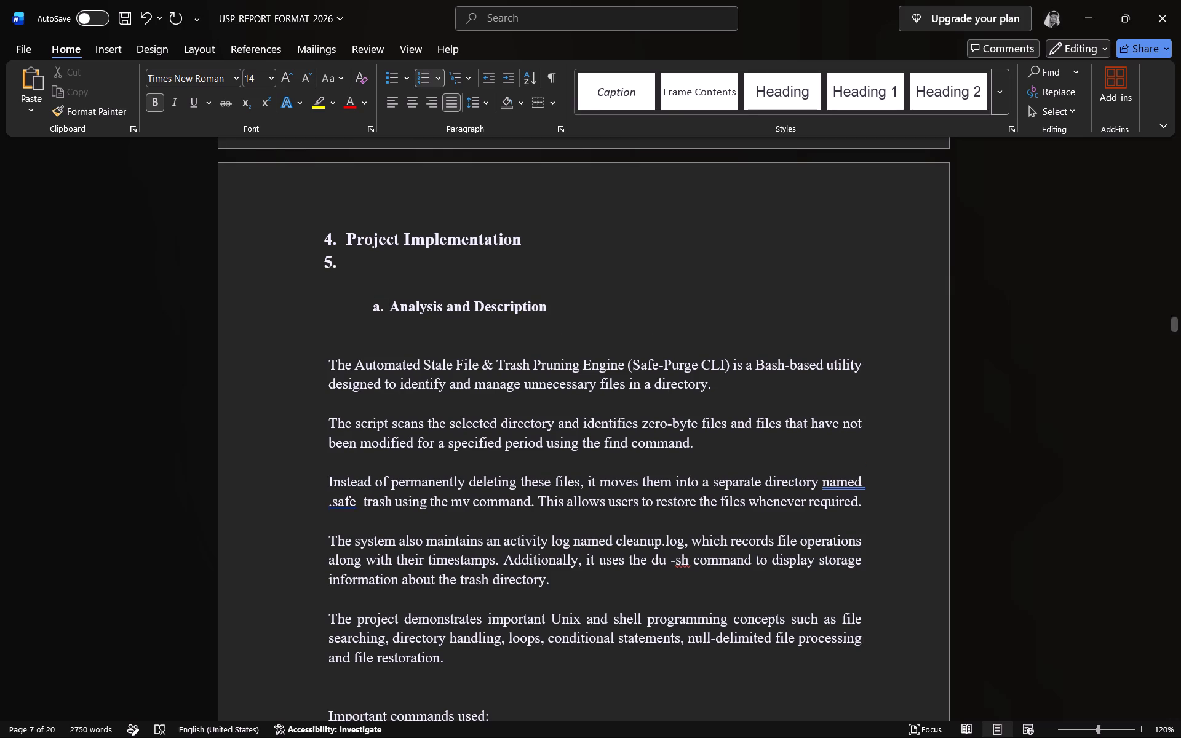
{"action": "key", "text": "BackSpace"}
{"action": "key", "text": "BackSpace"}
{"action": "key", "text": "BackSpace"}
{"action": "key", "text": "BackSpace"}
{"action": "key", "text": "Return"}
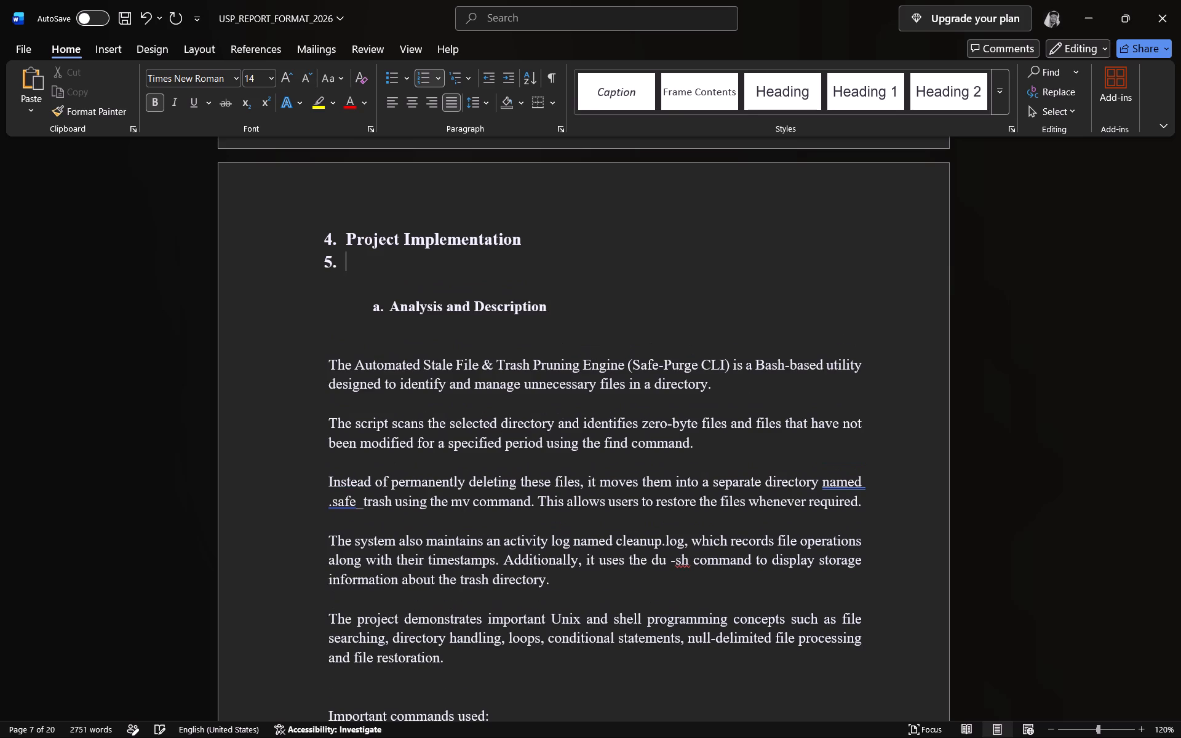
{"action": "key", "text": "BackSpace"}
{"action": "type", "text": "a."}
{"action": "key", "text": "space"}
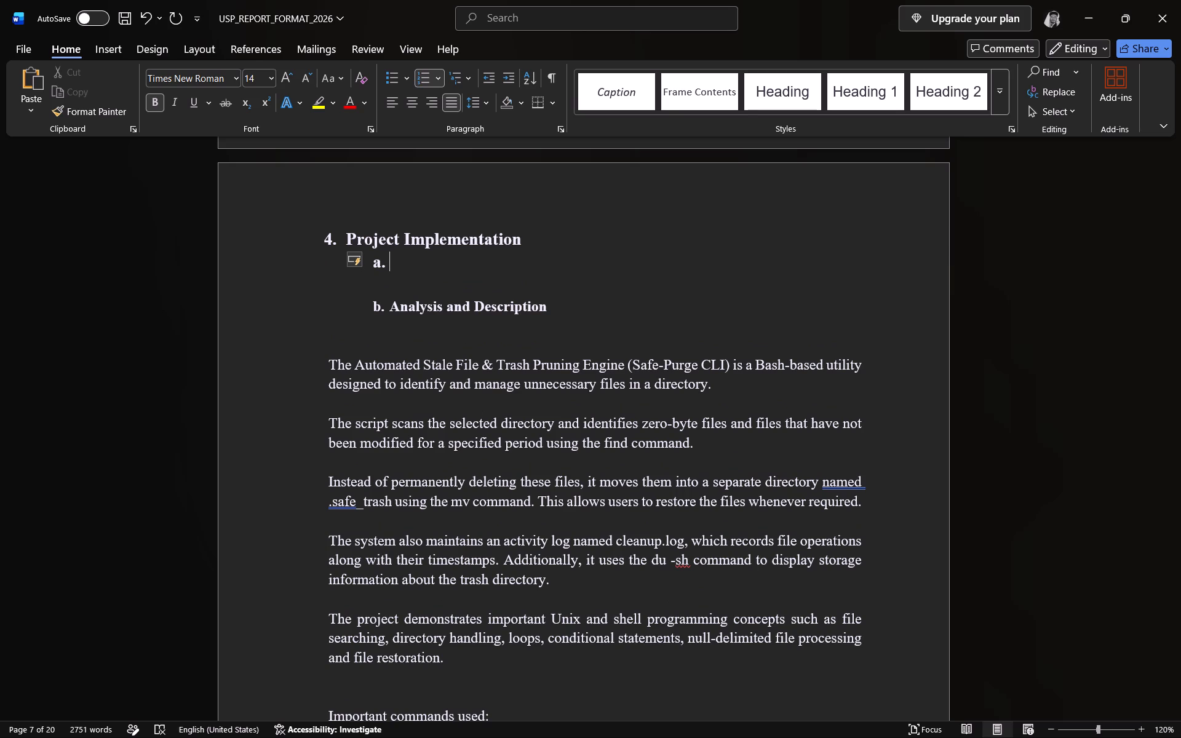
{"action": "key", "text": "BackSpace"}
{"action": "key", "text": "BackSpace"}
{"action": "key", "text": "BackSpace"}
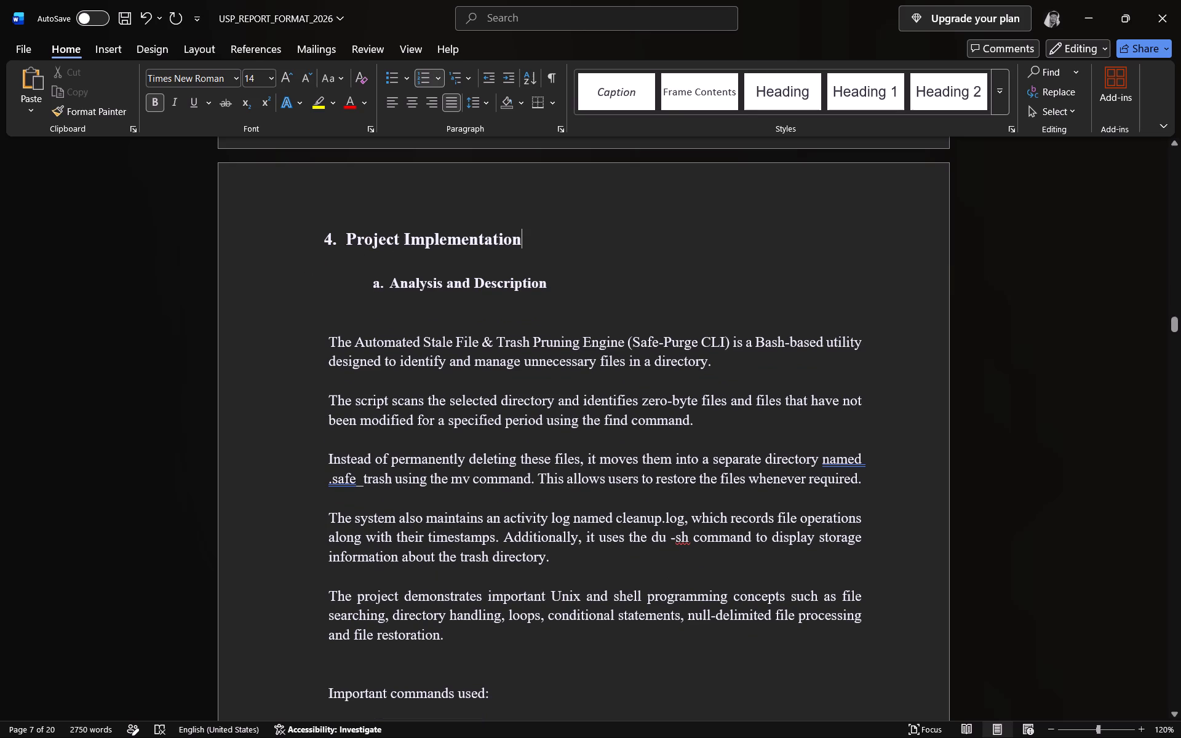
Check the layout of the Project Implementation pages, from the commands table and modules list to the algorithm steps and flow-chart.
{"action": "scroll", "coordinate": [557, 298], "scroll_direction": "down", "scroll_amount": 16}
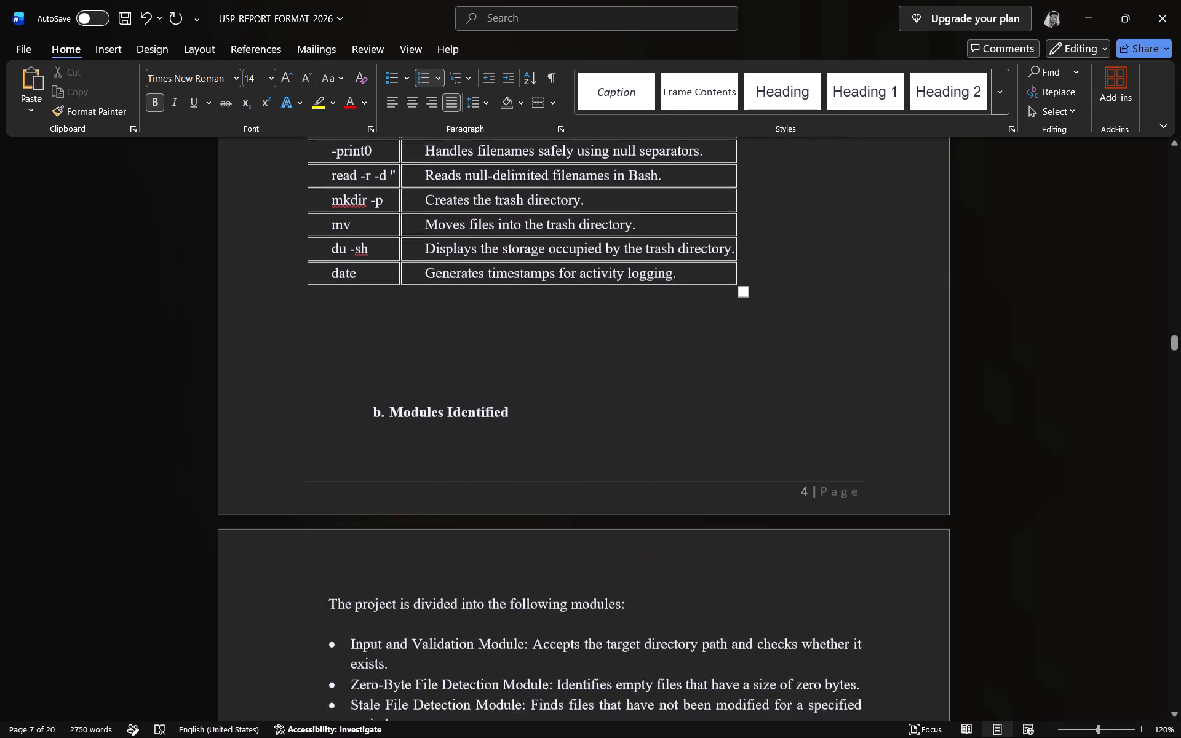
{"action": "scroll", "coordinate": [562, 325], "scroll_direction": "down", "scroll_amount": 20}
{"action": "scroll", "coordinate": [562, 326], "scroll_direction": "down", "scroll_amount": 3}
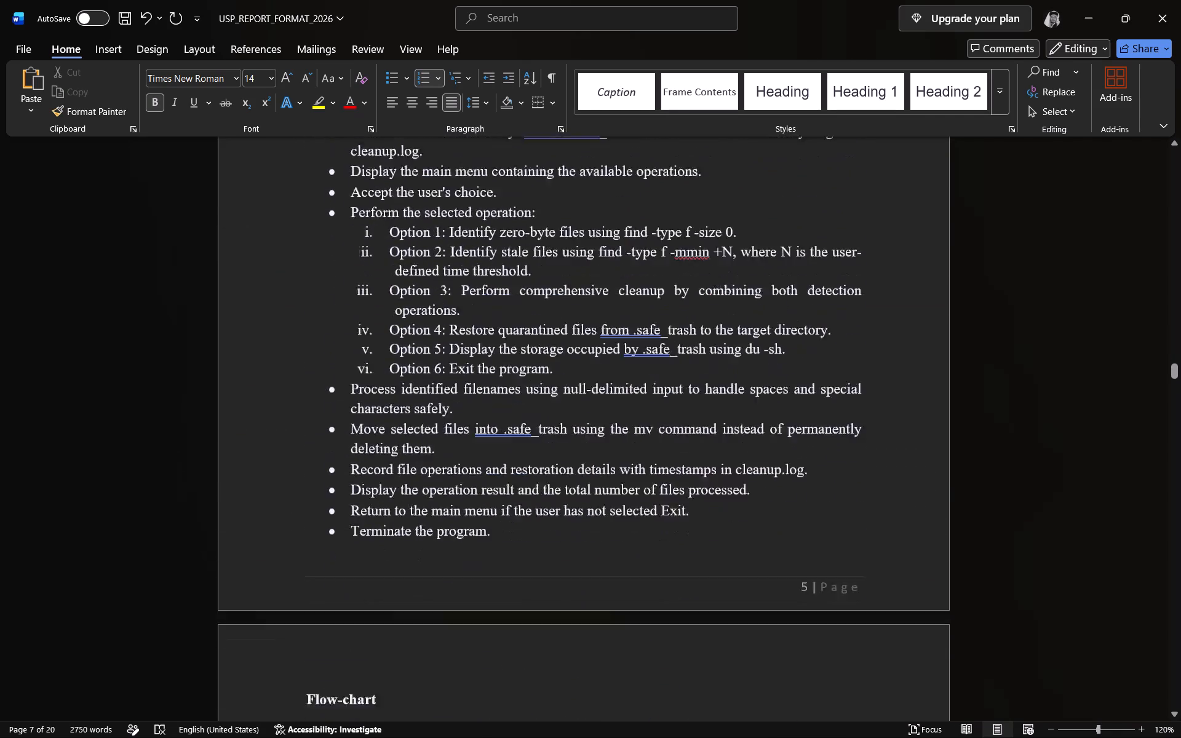
{"action": "scroll", "coordinate": [562, 326], "scroll_direction": "down", "scroll_amount": 3}
{"action": "scroll", "coordinate": [562, 326], "scroll_direction": "up", "scroll_amount": 20}
{"action": "scroll", "coordinate": [562, 326], "scroll_direction": "up", "scroll_amount": 7}
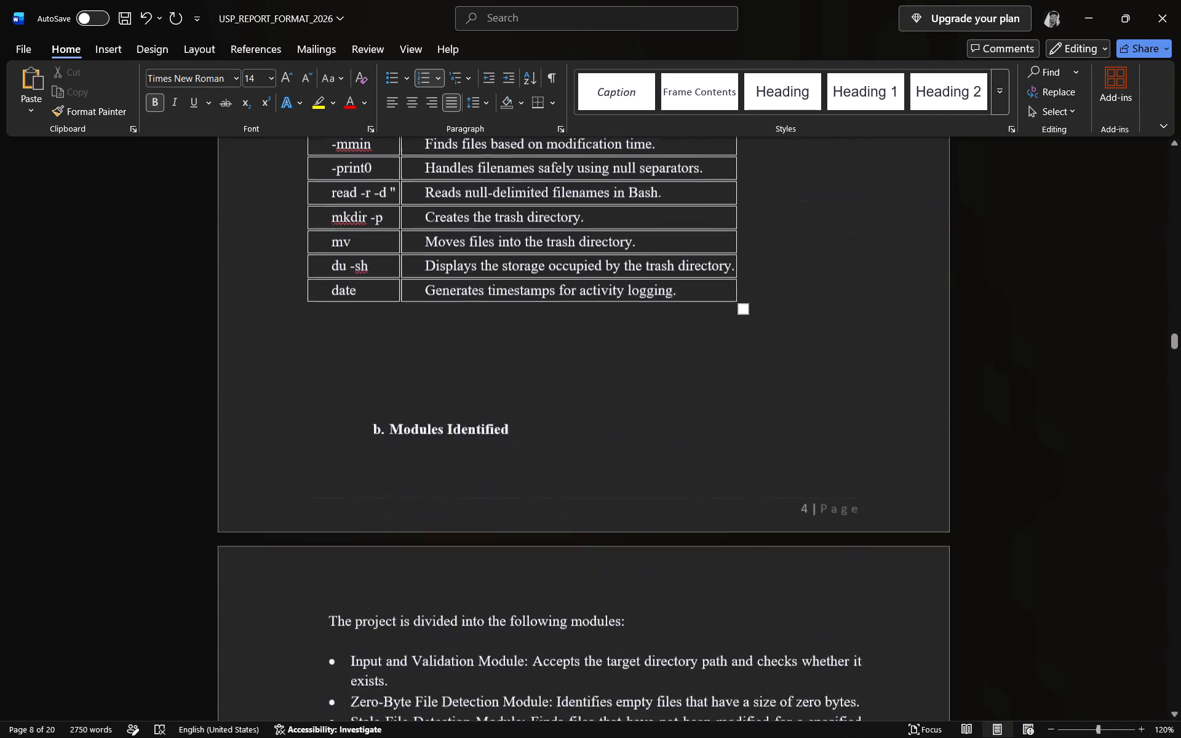
{"action": "scroll", "coordinate": [562, 326], "scroll_direction": "up", "scroll_amount": 19}
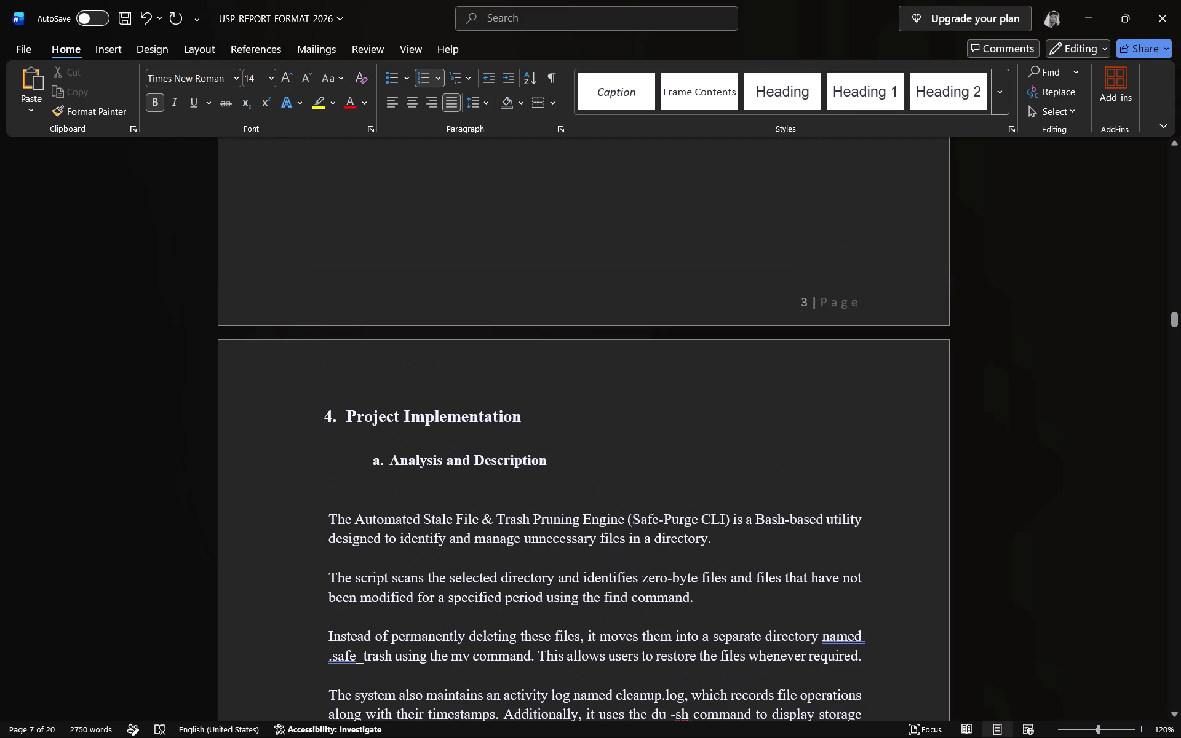
Delete the extra blank line below the "a. Analysis and Description" subheading in section 4.
{"action": "key", "text": "Down"}
{"action": "key", "text": "Down"}
{"action": "key", "text": "Down"}
{"action": "key", "text": "BackSpace"}
{"action": "key", "text": "BackSpace"}
Check the Project Implementation pages through to the algorithm, and review the earlier sections back to the student and guide details page.
{"action": "scroll", "coordinate": [512, 456], "scroll_direction": "up", "scroll_amount": 3}
{"action": "scroll", "coordinate": [513, 495], "scroll_direction": "down", "scroll_amount": 2}
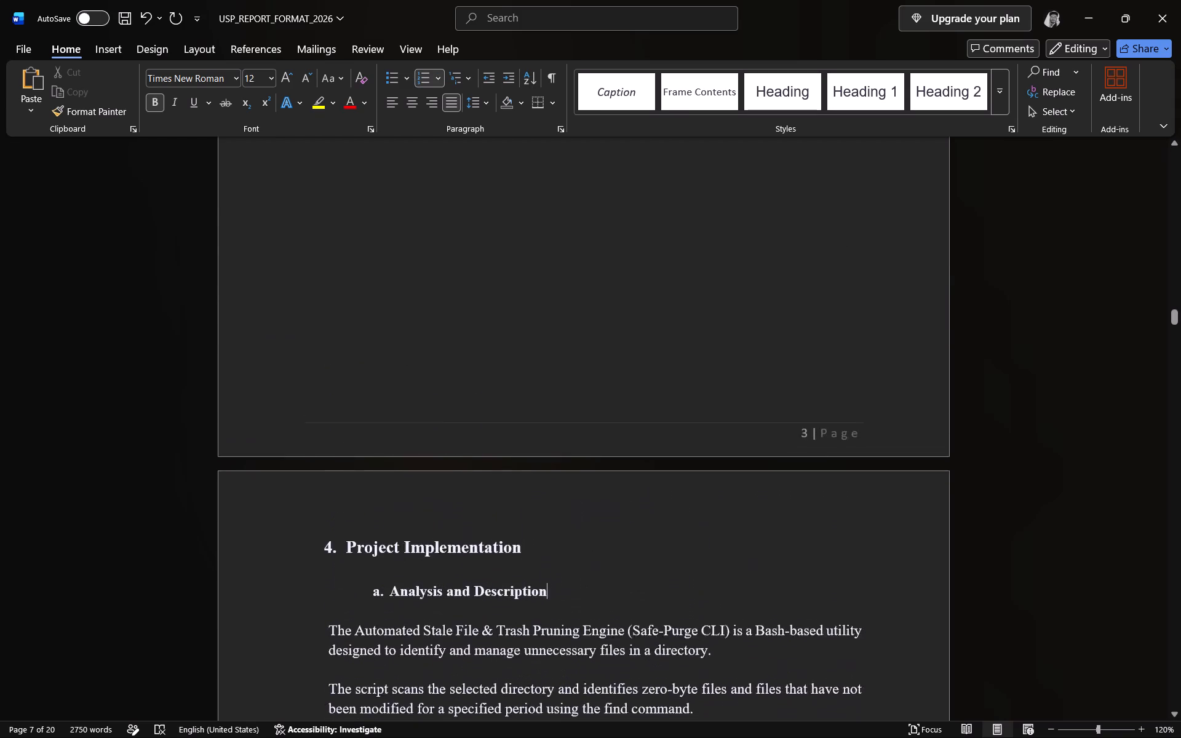
{"action": "scroll", "coordinate": [515, 526], "scroll_direction": "down", "scroll_amount": 20}
{"action": "scroll", "coordinate": [515, 526], "scroll_direction": "down", "scroll_amount": 2}
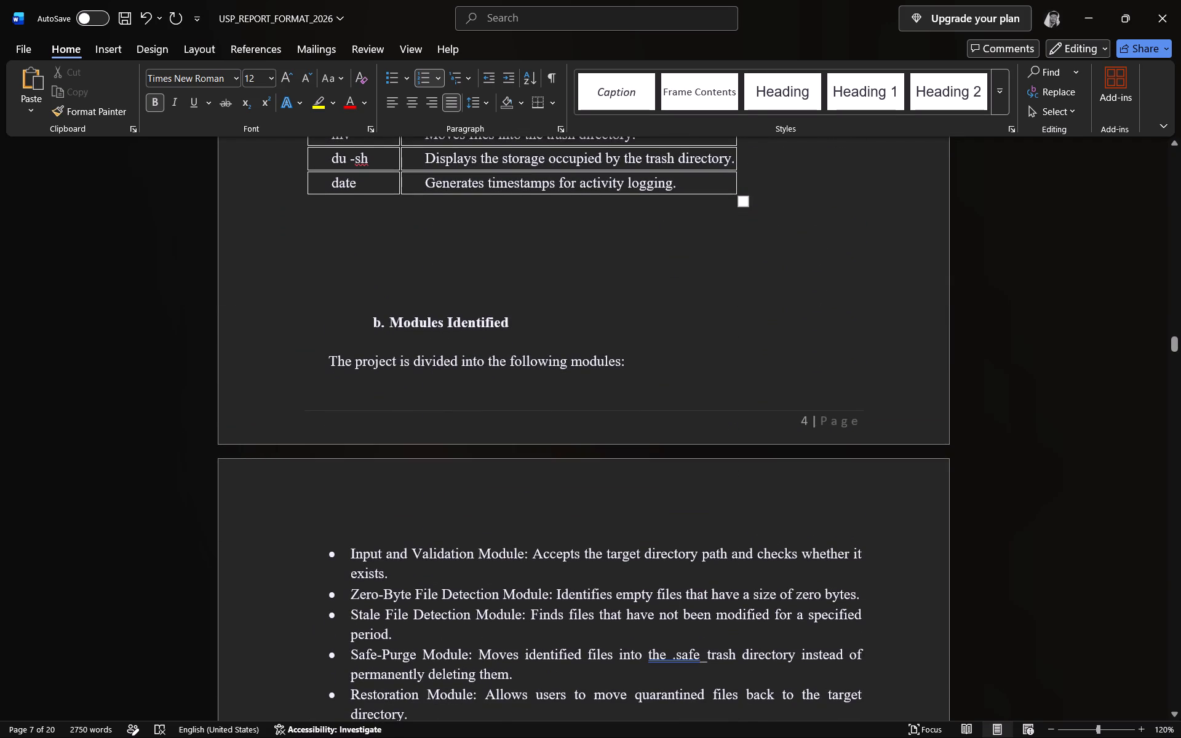
{"action": "scroll", "coordinate": [552, 485], "scroll_direction": "down", "scroll_amount": 20}
{"action": "scroll", "coordinate": [552, 485], "scroll_direction": "down", "scroll_amount": 1}
{"action": "scroll", "coordinate": [552, 485], "scroll_direction": "up", "scroll_amount": 7}
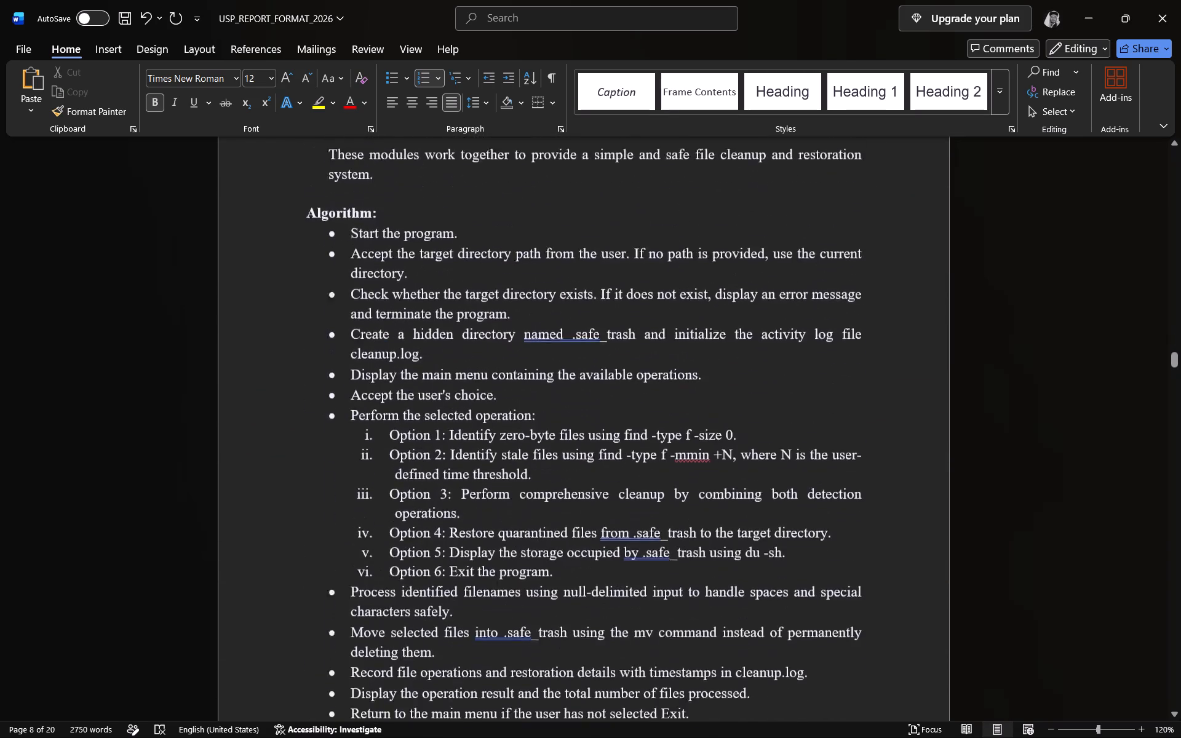
{"action": "scroll", "coordinate": [552, 485], "scroll_direction": "up", "scroll_amount": 20}
{"action": "scroll", "coordinate": [552, 485], "scroll_direction": "up", "scroll_amount": 20}
{"action": "scroll", "coordinate": [552, 485], "scroll_direction": "up", "scroll_amount": 16}
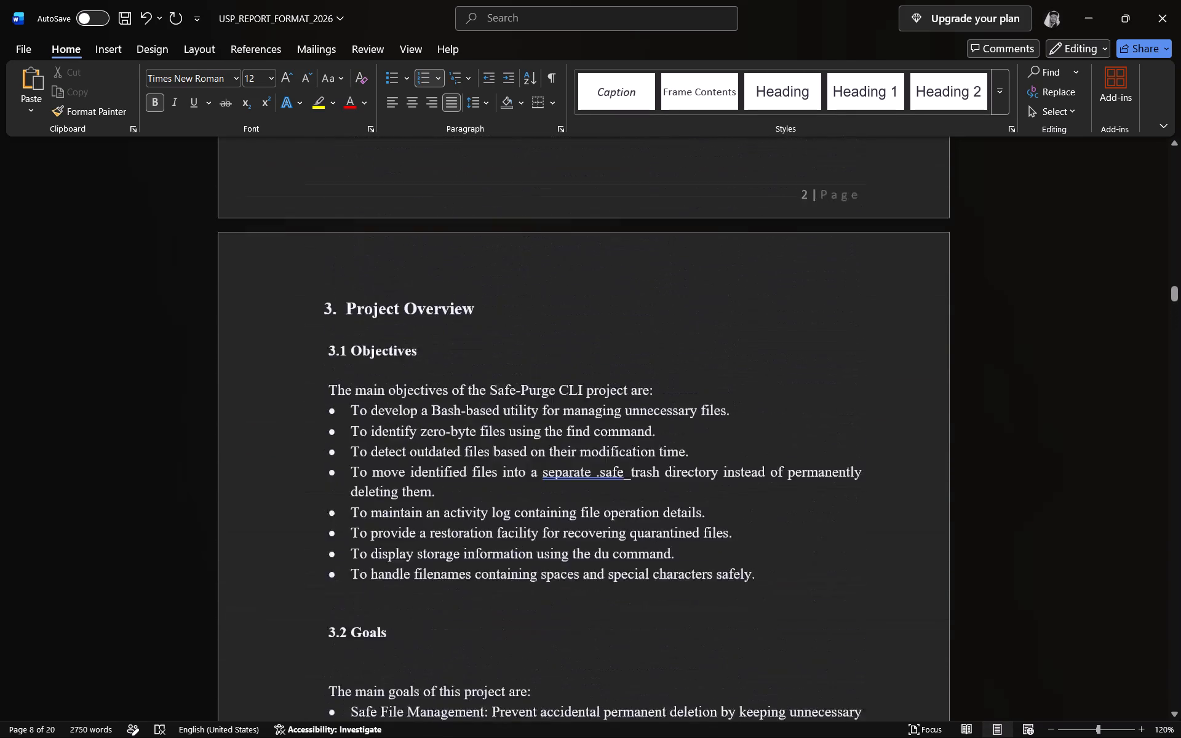
{"action": "scroll", "coordinate": [552, 485], "scroll_direction": "up", "scroll_amount": 20}
{"action": "scroll", "coordinate": [552, 485], "scroll_direction": "up", "scroll_amount": 20}
{"action": "scroll", "coordinate": [552, 485], "scroll_direction": "up", "scroll_amount": 16}
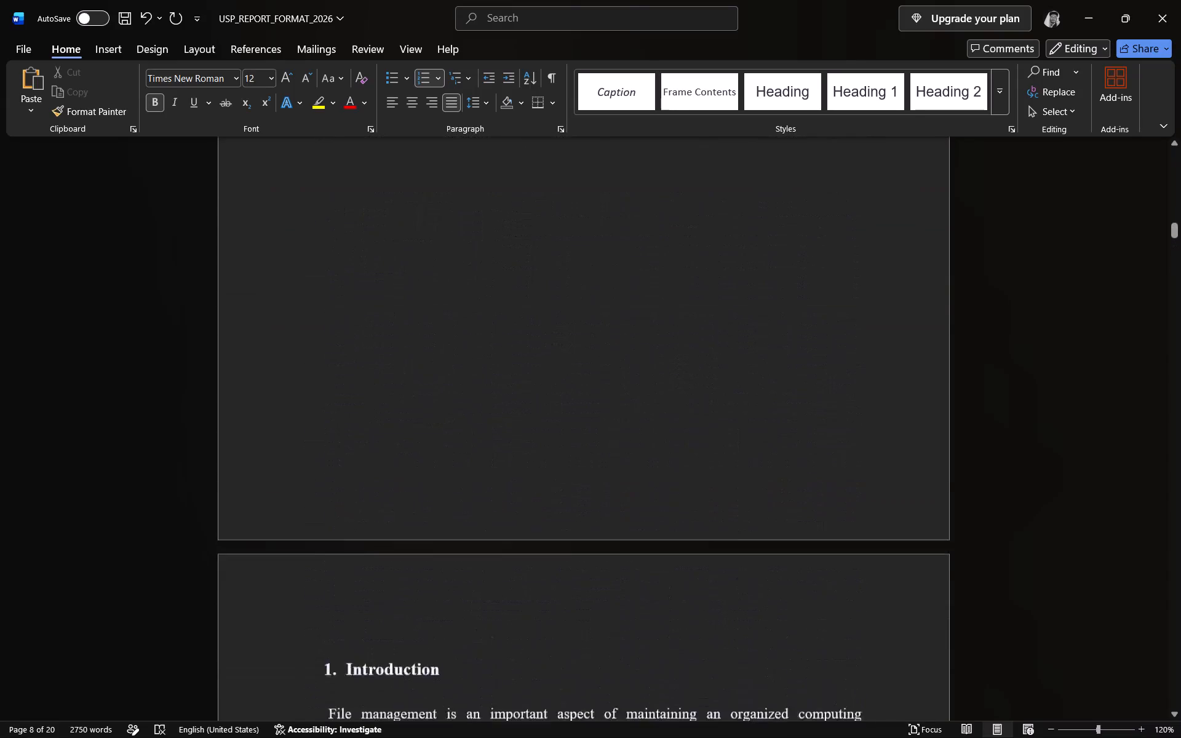
{"action": "scroll", "coordinate": [552, 485], "scroll_direction": "up", "scroll_amount": 20}
{"action": "scroll", "coordinate": [552, 485], "scroll_direction": "up", "scroll_amount": 20}
{"action": "scroll", "coordinate": [552, 485], "scroll_direction": "up", "scroll_amount": 16}
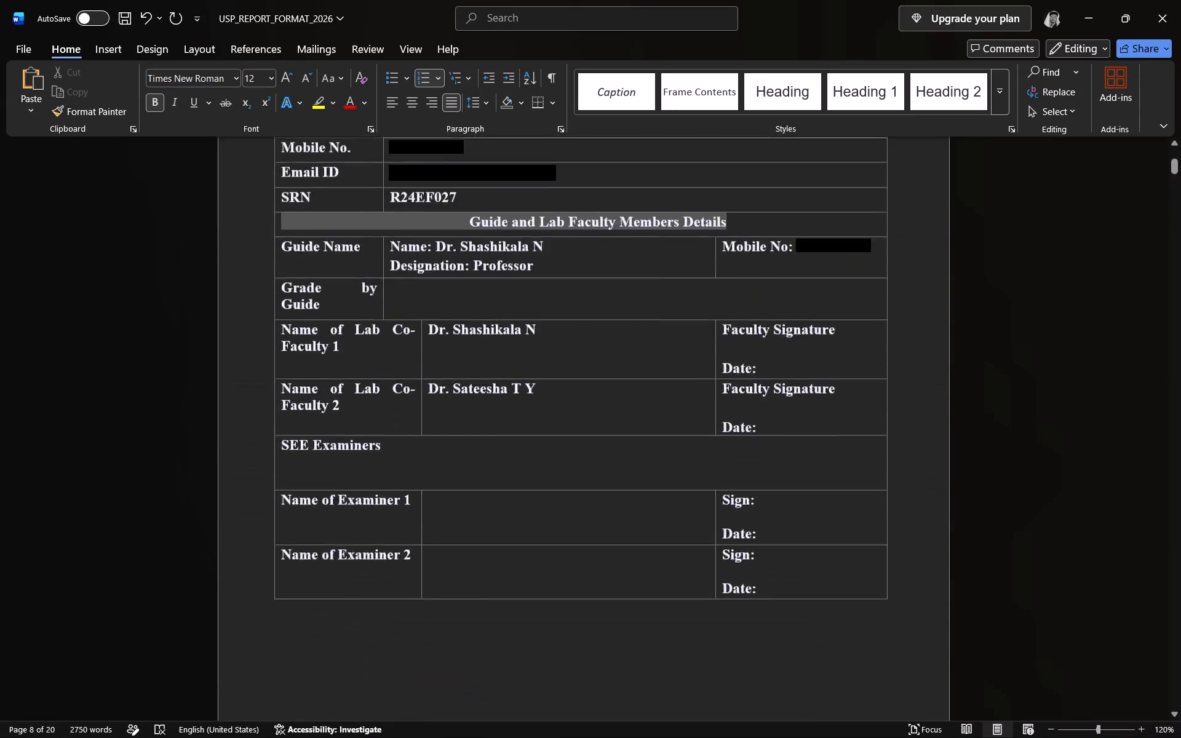
{"action": "scroll", "coordinate": [552, 485], "scroll_direction": "up", "scroll_amount": 12}
Open the print preview and examine the report pages from the cover page through the contents, Abstract and sections 1–4 to the flow-chart.
{"action": "left_click", "coordinate": [34, 52]}
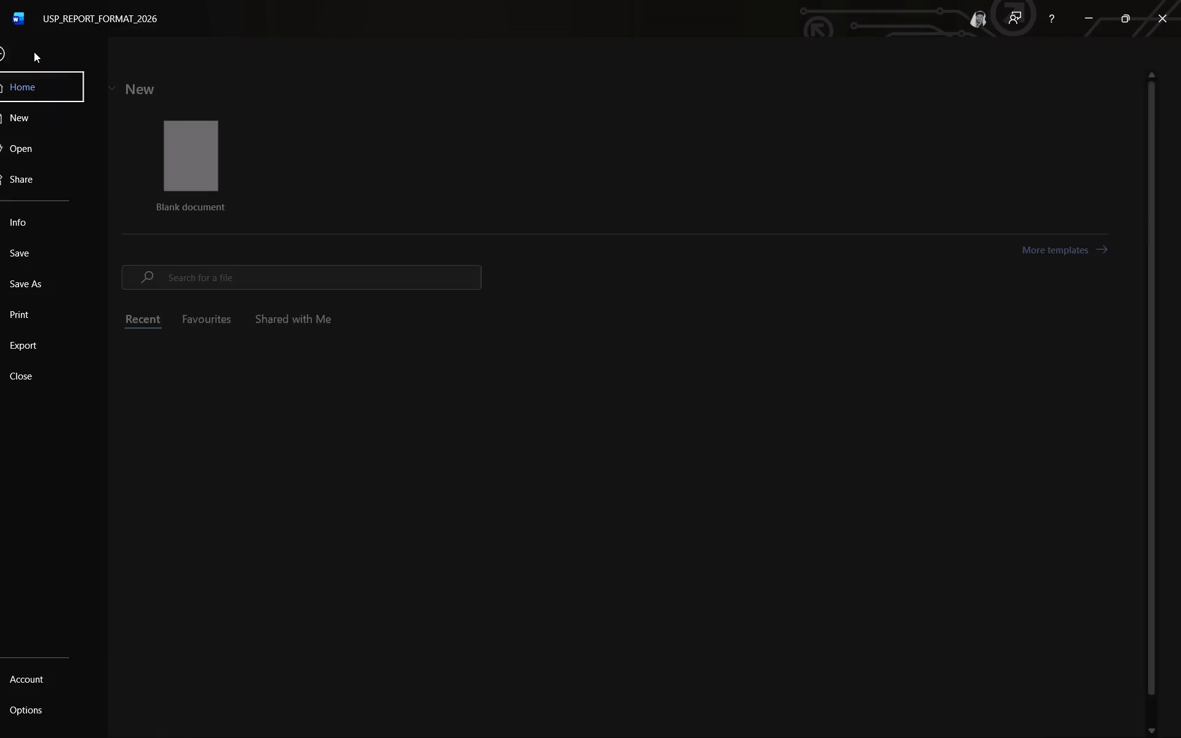
{"action": "left_click", "coordinate": [42, 309]}
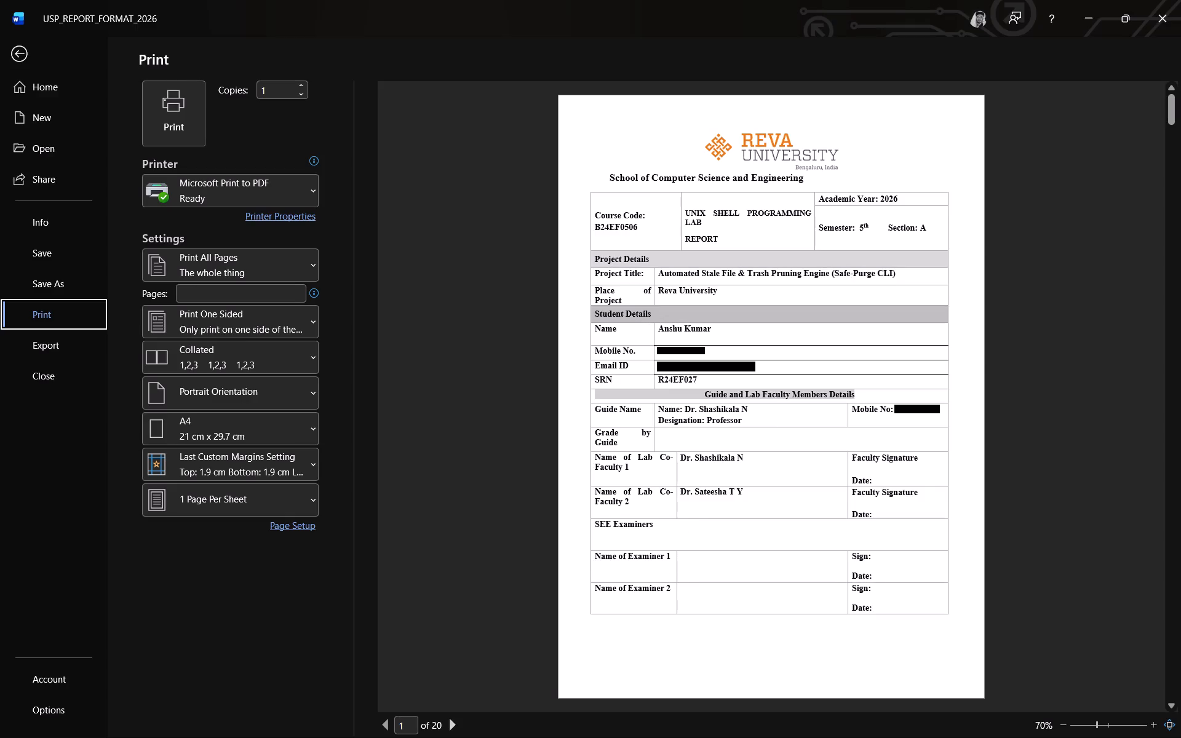
{"action": "scroll", "coordinate": [487, 609], "scroll_direction": "down", "scroll_amount": 1}
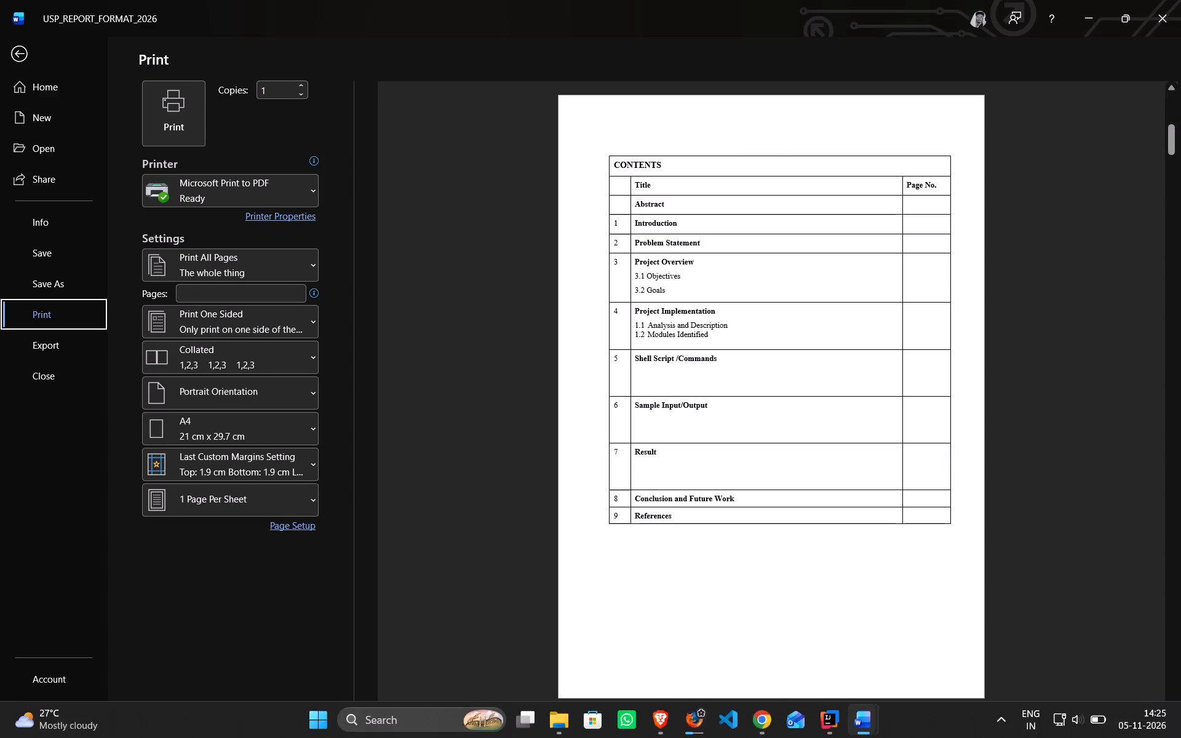
{"action": "left_click", "coordinate": [448, 724]}
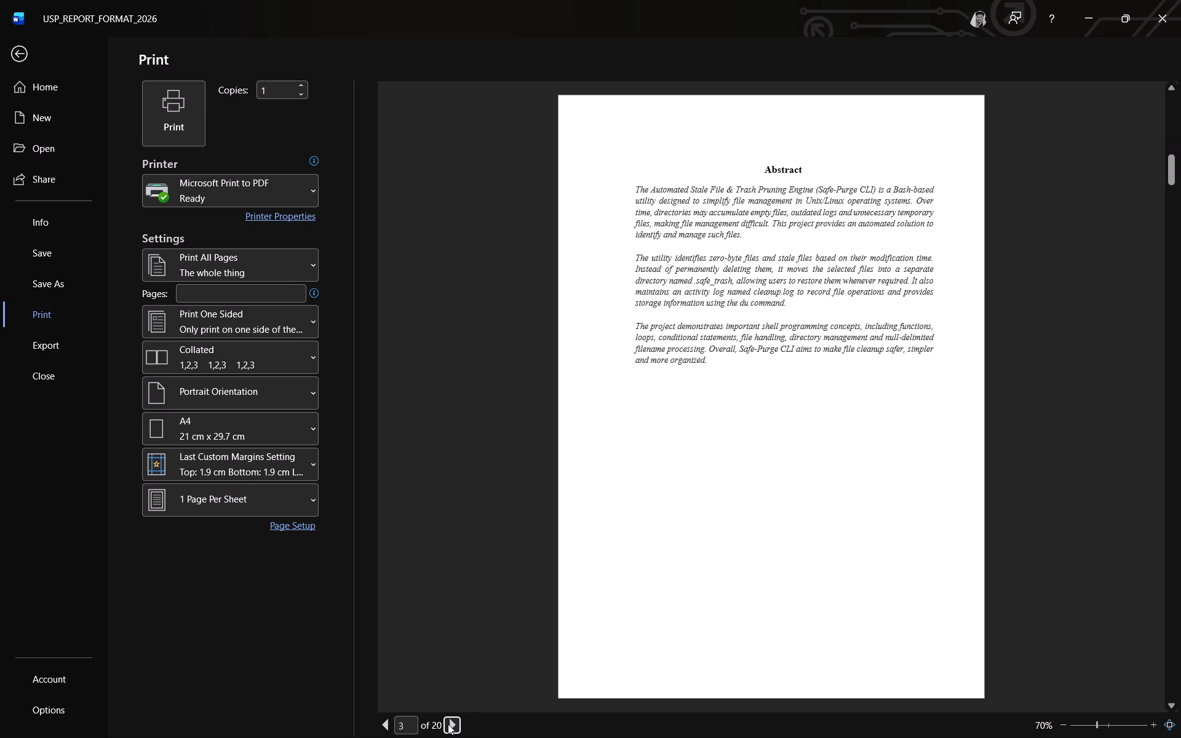
{"action": "left_click", "coordinate": [448, 724]}
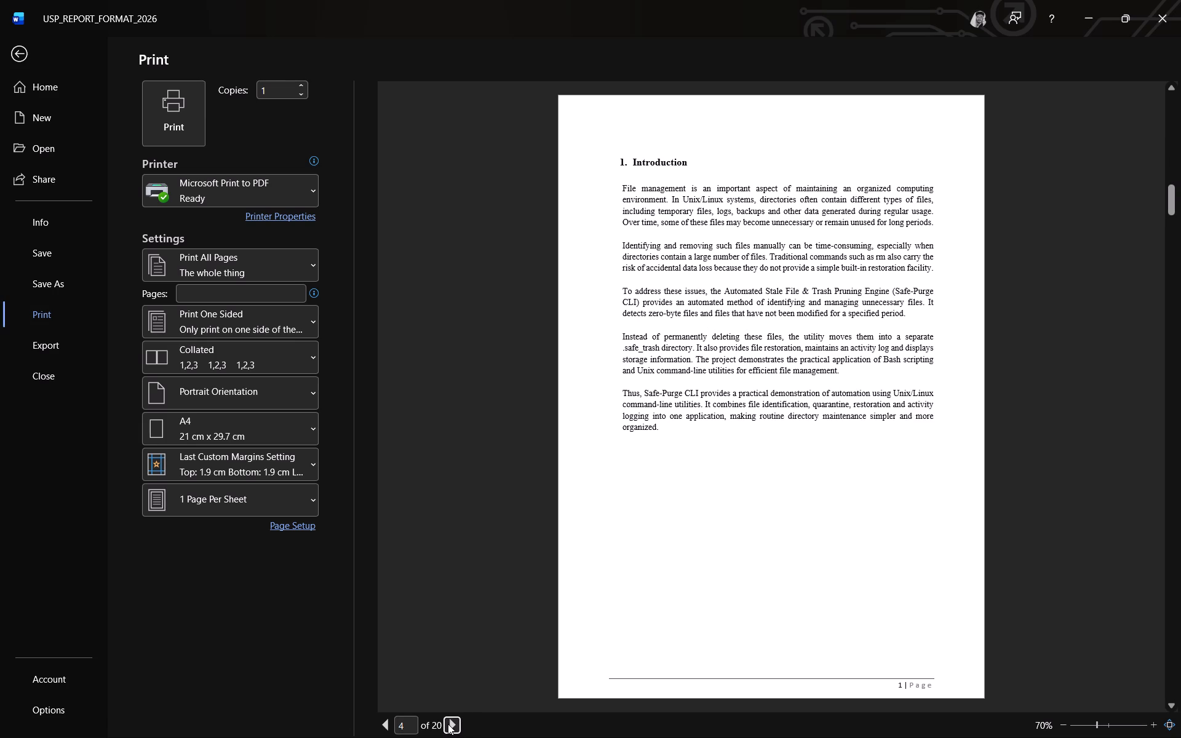
{"action": "left_click", "coordinate": [448, 724]}
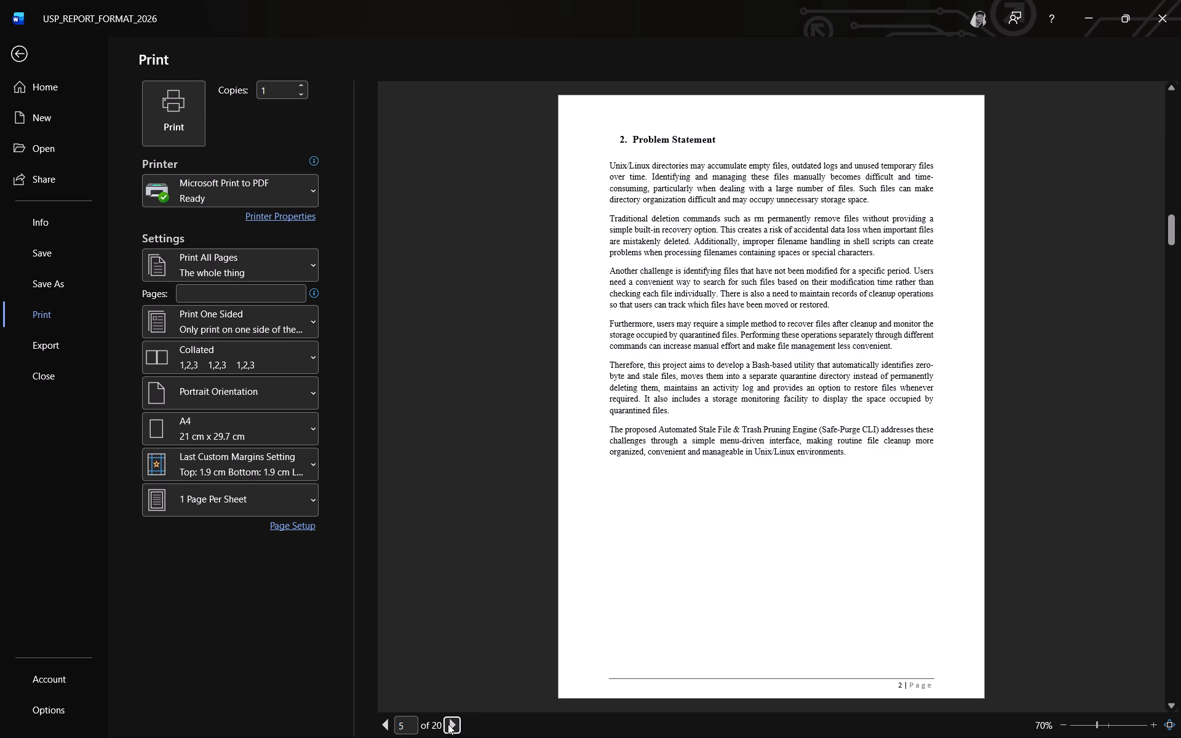
{"action": "left_click", "coordinate": [448, 724]}
{"action": "left_click", "coordinate": [448, 724]}
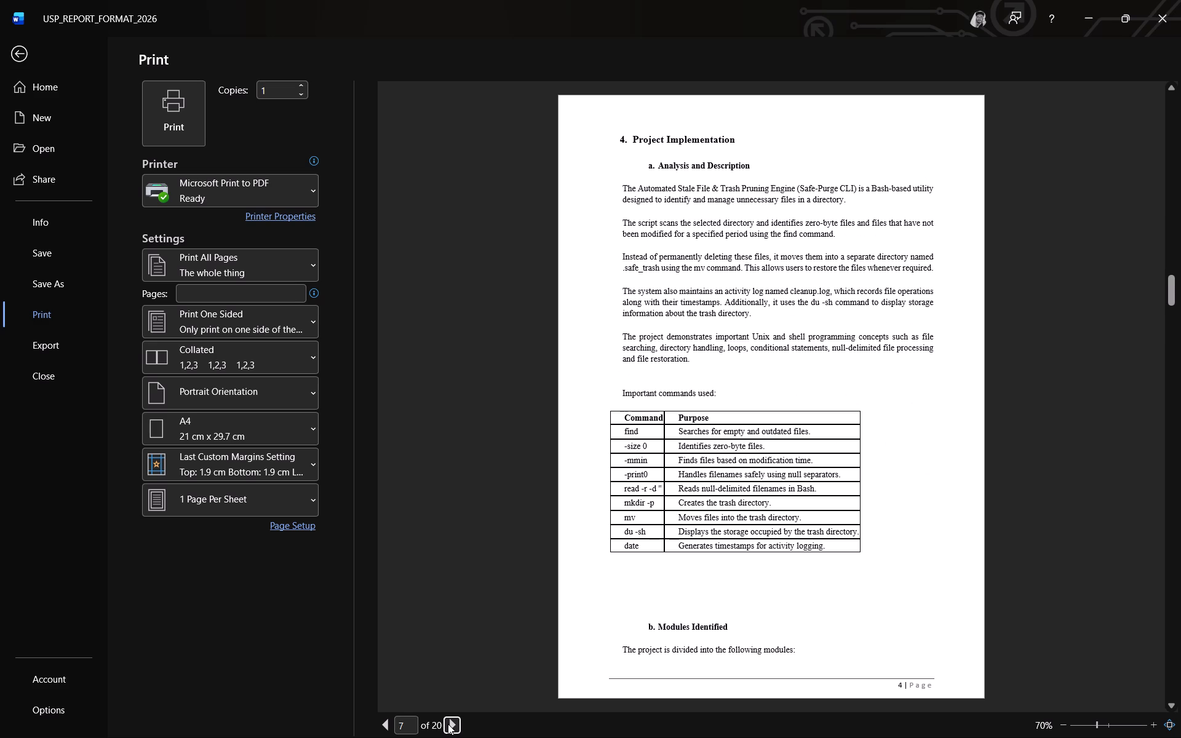
{"action": "left_click", "coordinate": [448, 724]}
{"action": "left_click", "coordinate": [448, 724]}
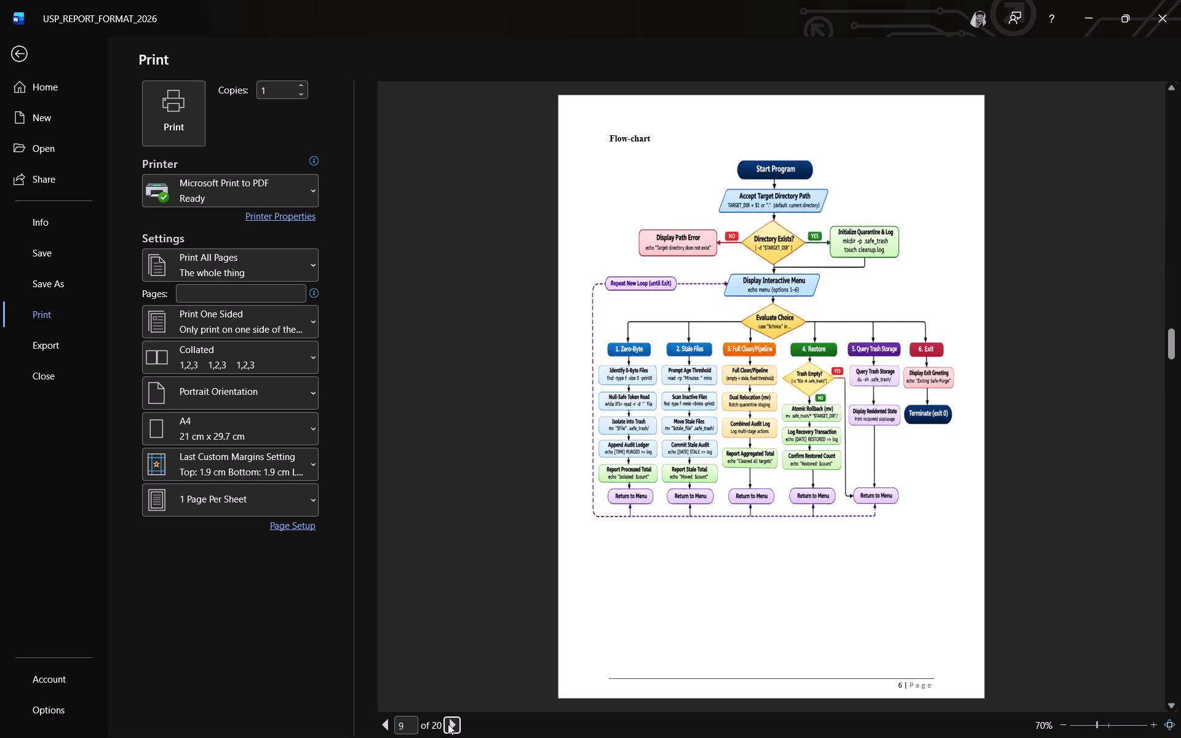
Examine the remaining pages in the print preview, from Shell Script/Commands through the sample outputs, Results and Conclusion to References.
{"action": "left_click", "coordinate": [448, 724]}
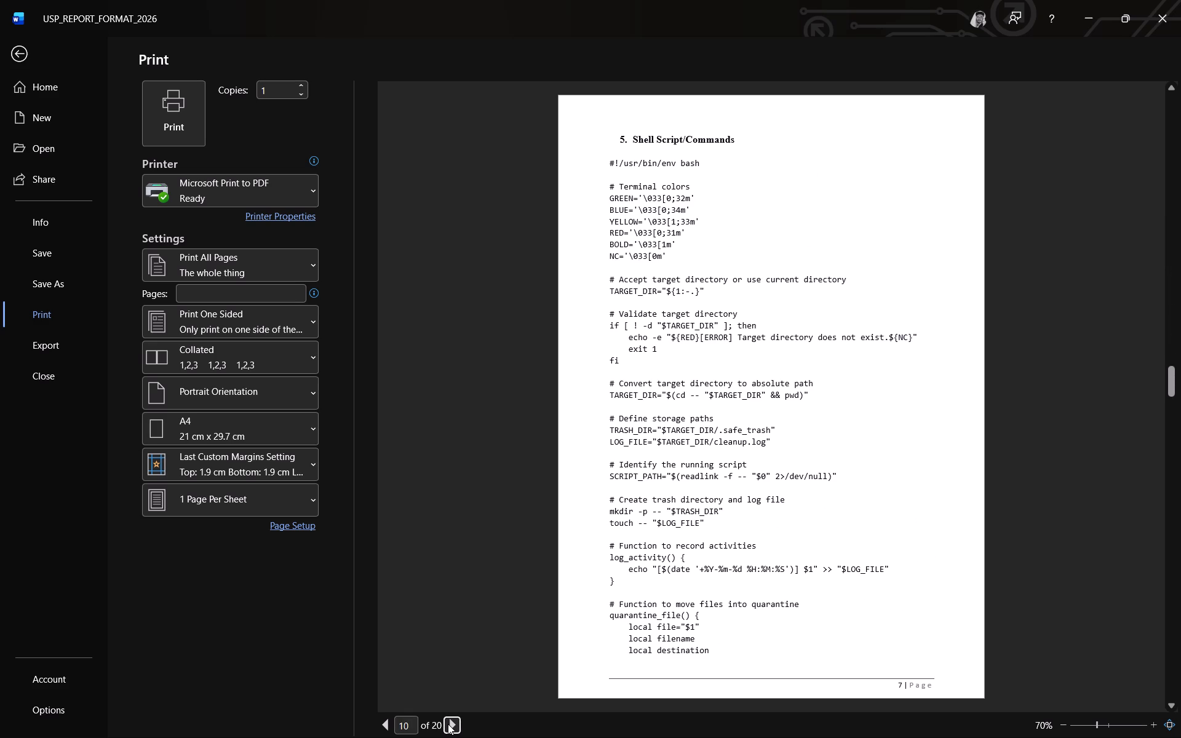
{"action": "left_click", "coordinate": [448, 724]}
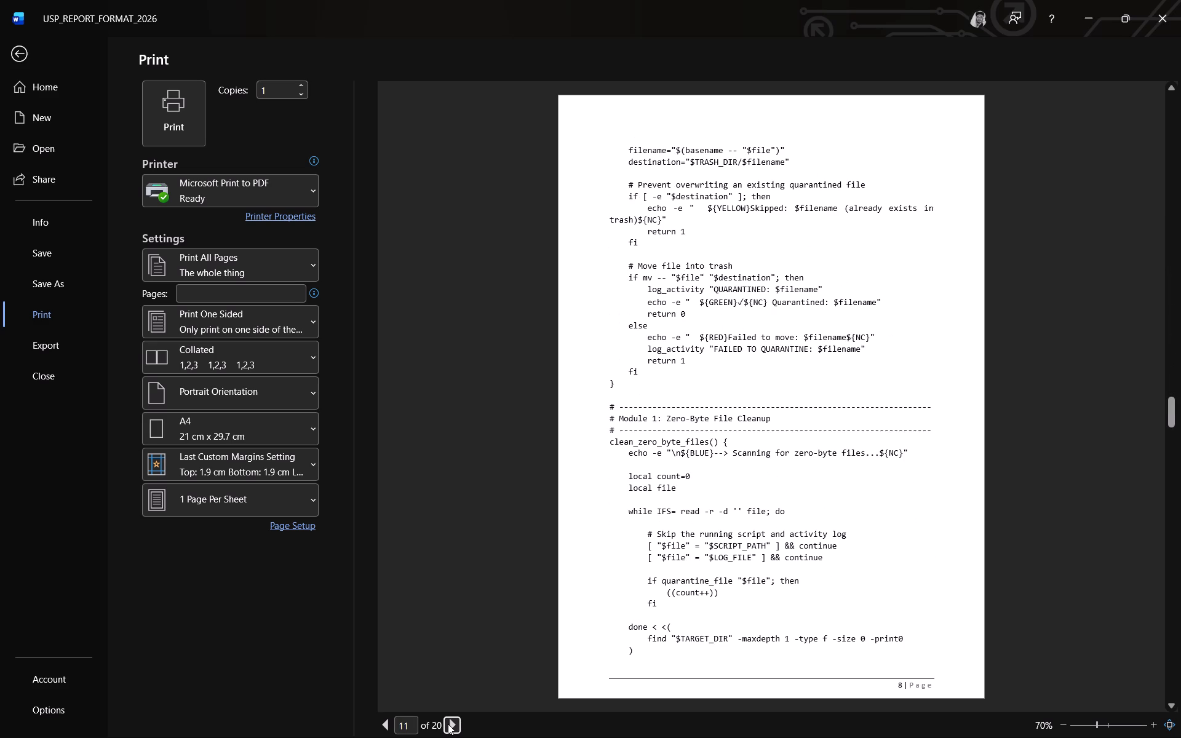
{"action": "left_click", "coordinate": [448, 724]}
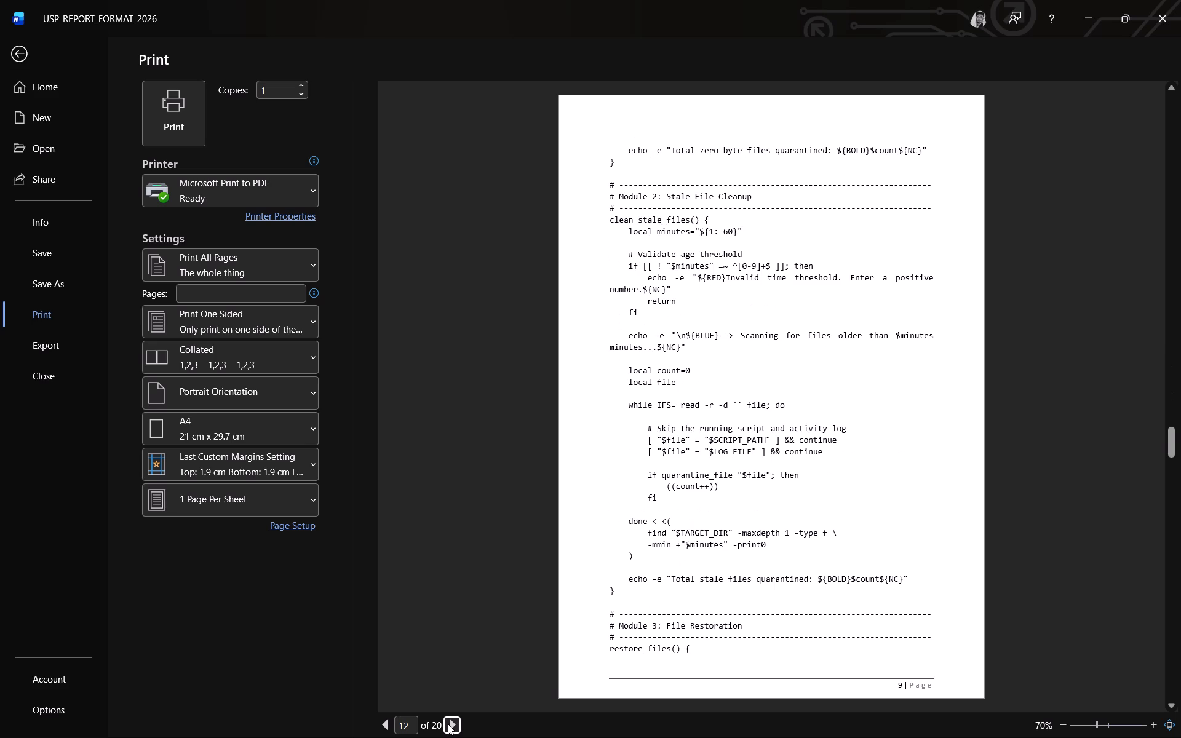
{"action": "left_click", "coordinate": [448, 724]}
{"action": "left_click", "coordinate": [448, 724]}
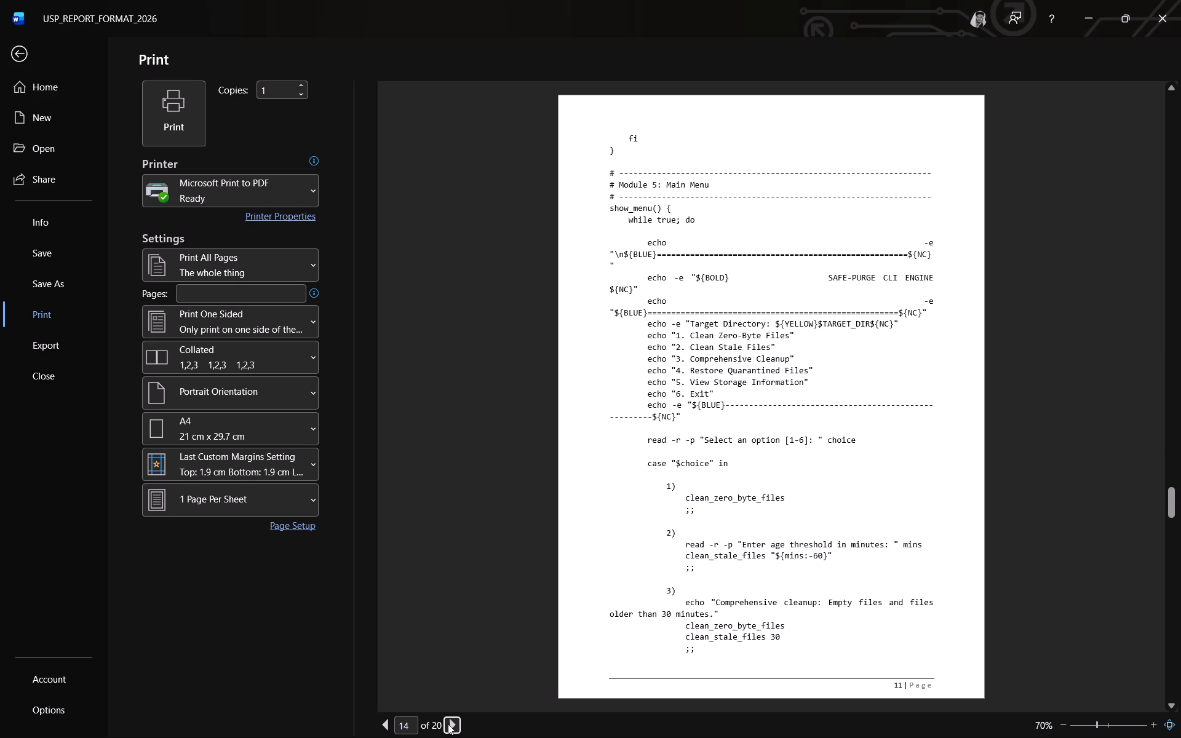
{"action": "left_click", "coordinate": [448, 724]}
{"action": "left_click", "coordinate": [448, 724]}
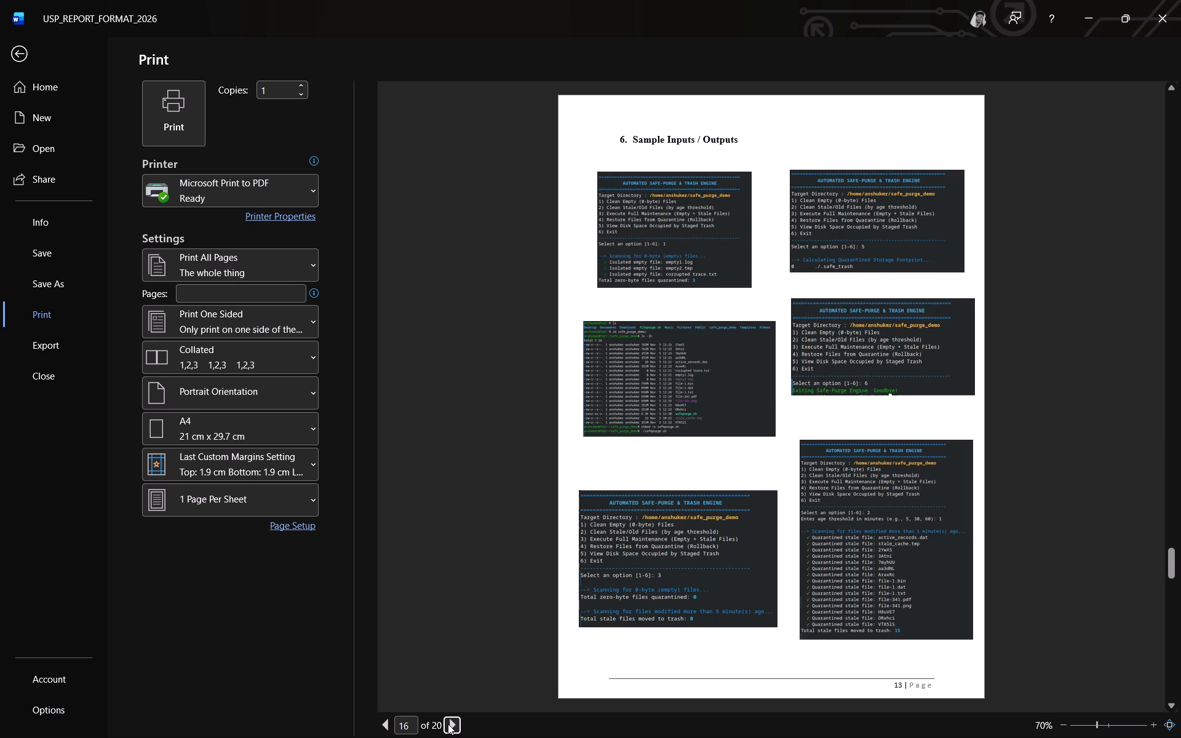
{"action": "left_click", "coordinate": [448, 724]}
{"action": "left_click", "coordinate": [448, 724]}
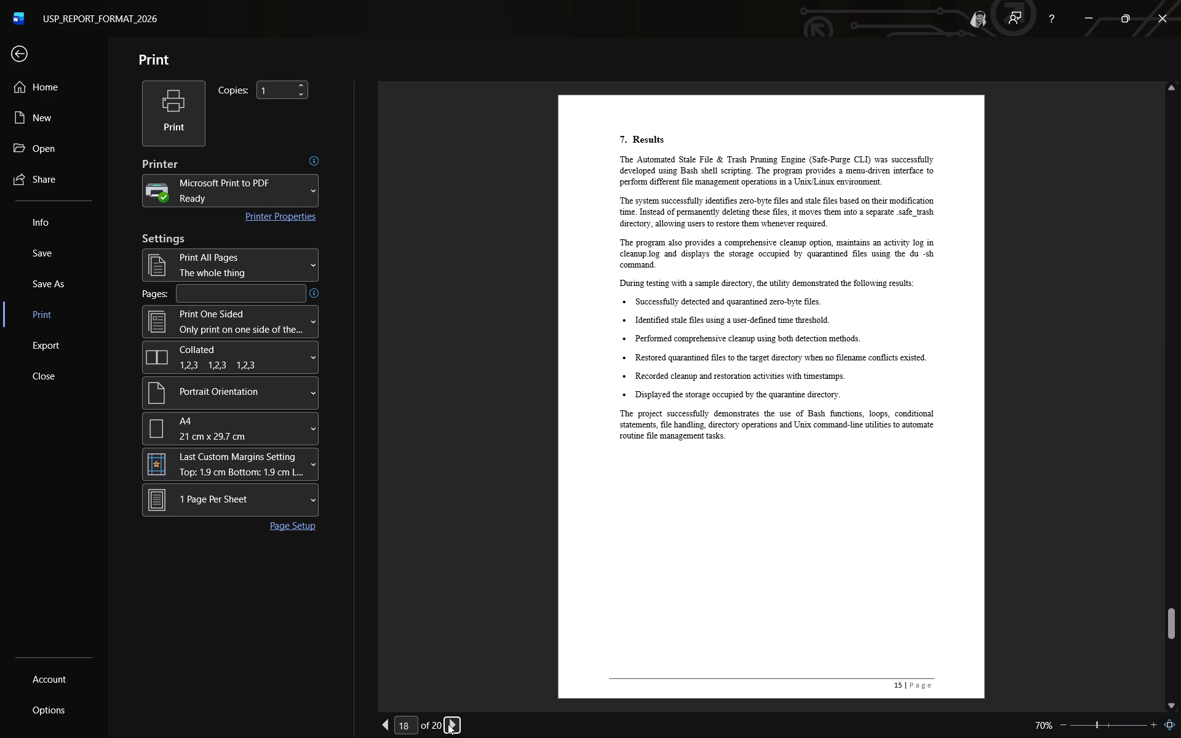
{"action": "left_click", "coordinate": [448, 724]}
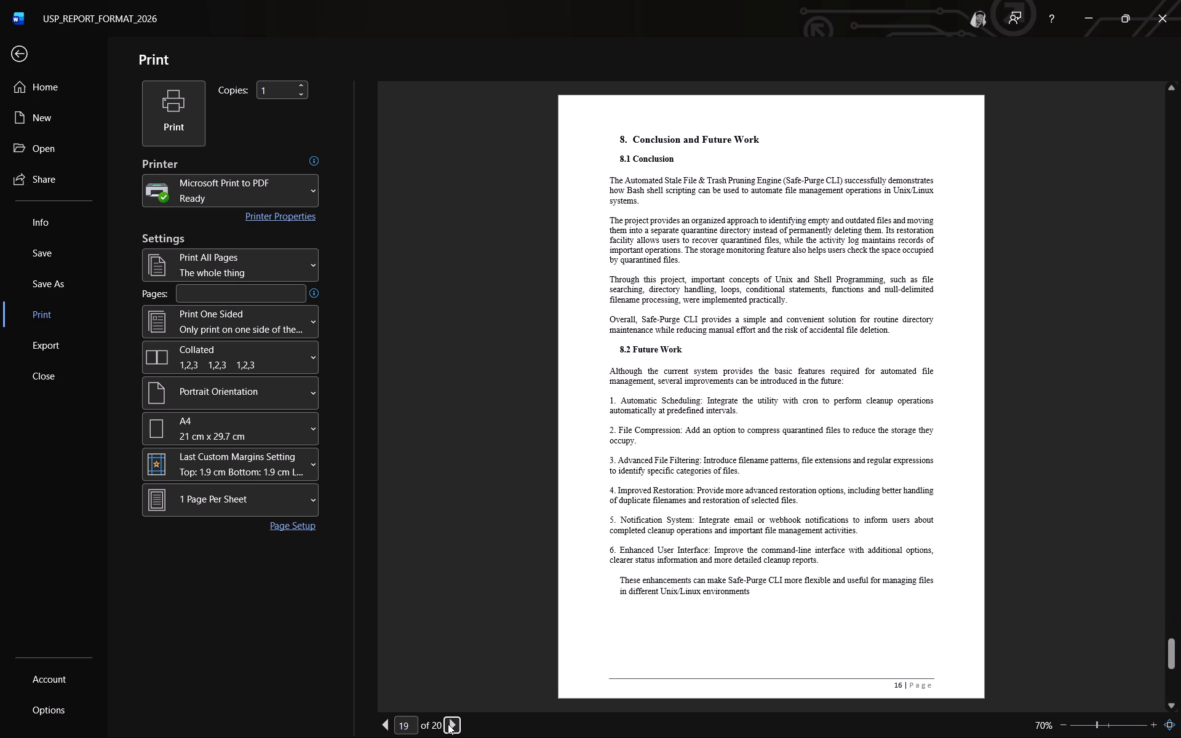
{"action": "left_click", "coordinate": [448, 724]}
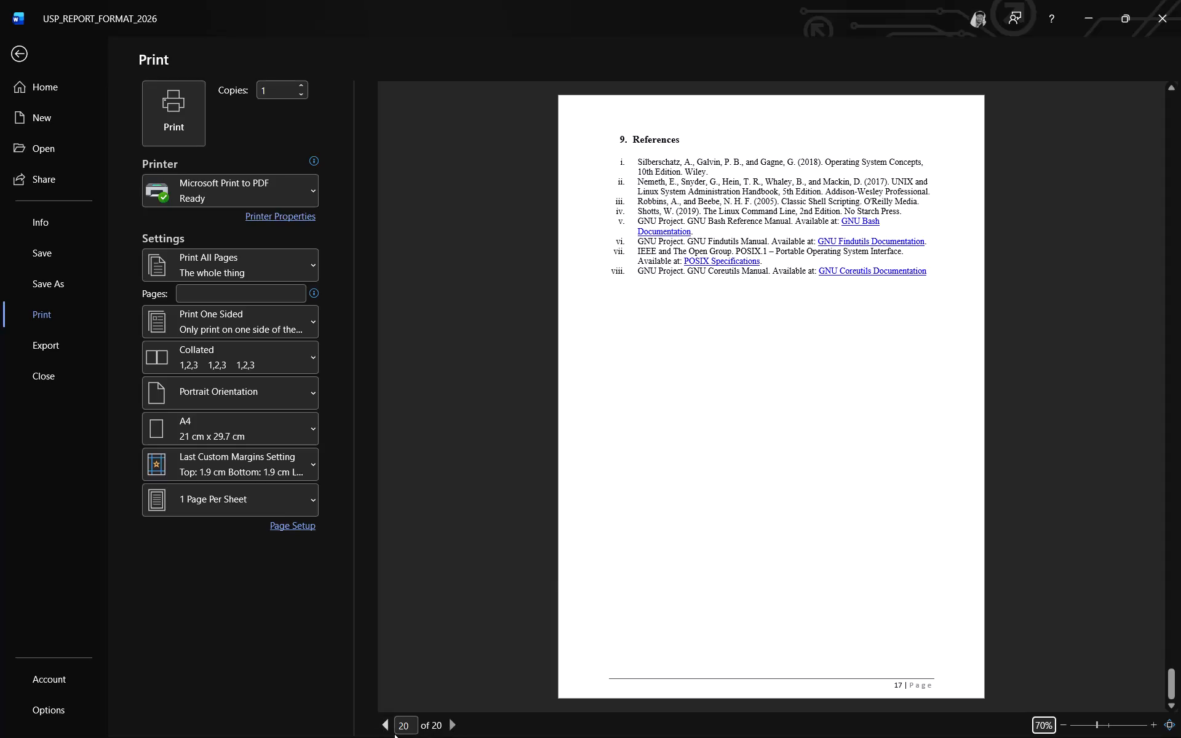
Page back through the print preview from References to the Abstract page and return to the document.
{"action": "triple_click", "coordinate": [388, 726]}
{"action": "triple_click", "coordinate": [388, 726]}
{"action": "triple_click", "coordinate": [388, 726]}
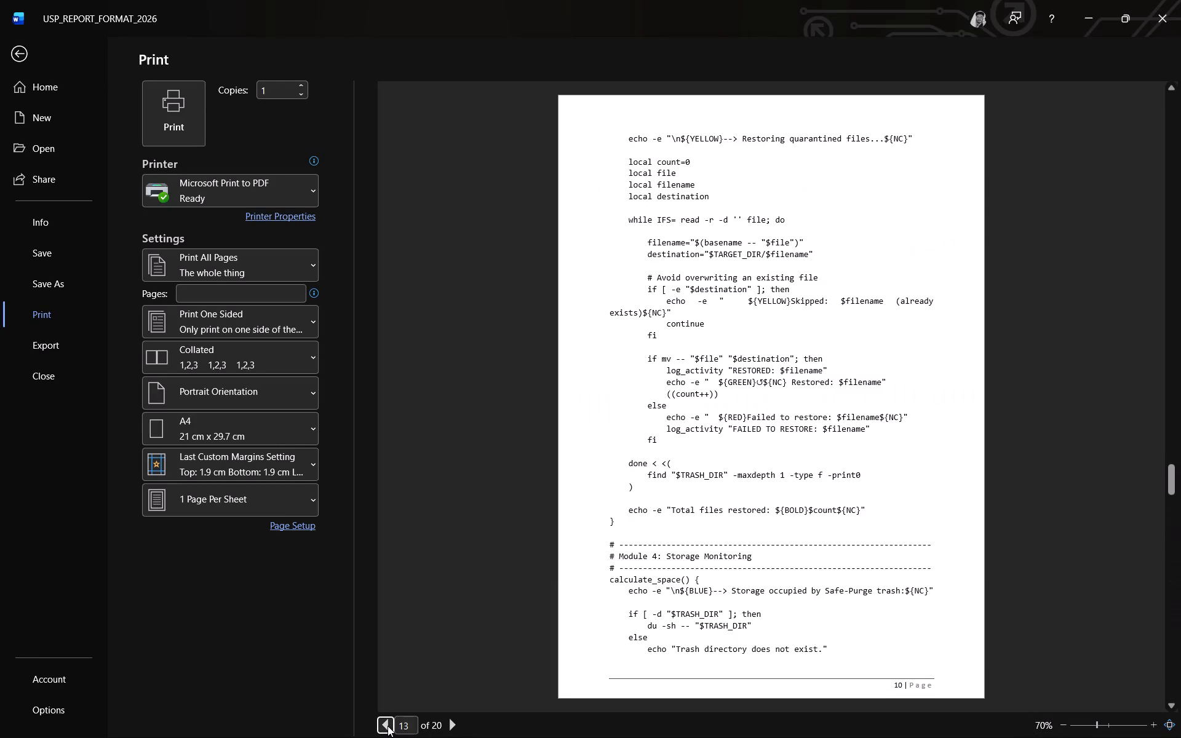
{"action": "triple_click", "coordinate": [388, 726]}
{"action": "left_click", "coordinate": [388, 726]}
{"action": "left_click", "coordinate": [388, 726]}
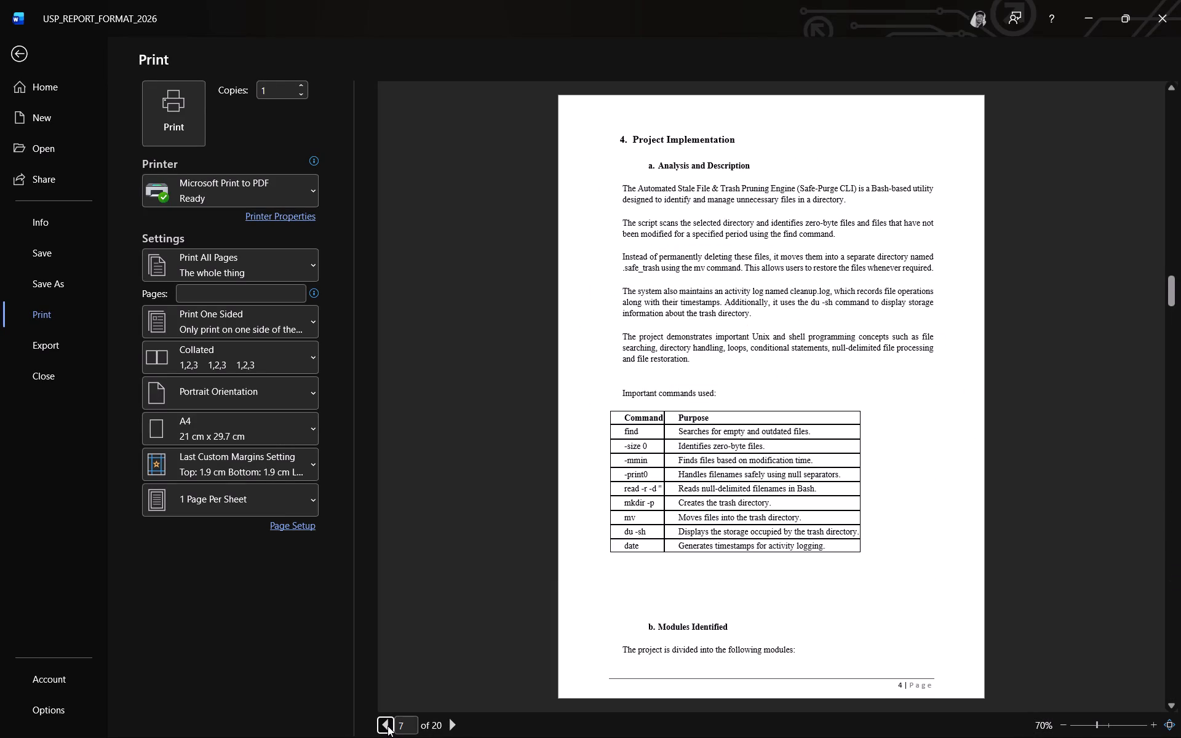
{"action": "left_click", "coordinate": [388, 726]}
{"action": "left_click", "coordinate": [388, 726]}
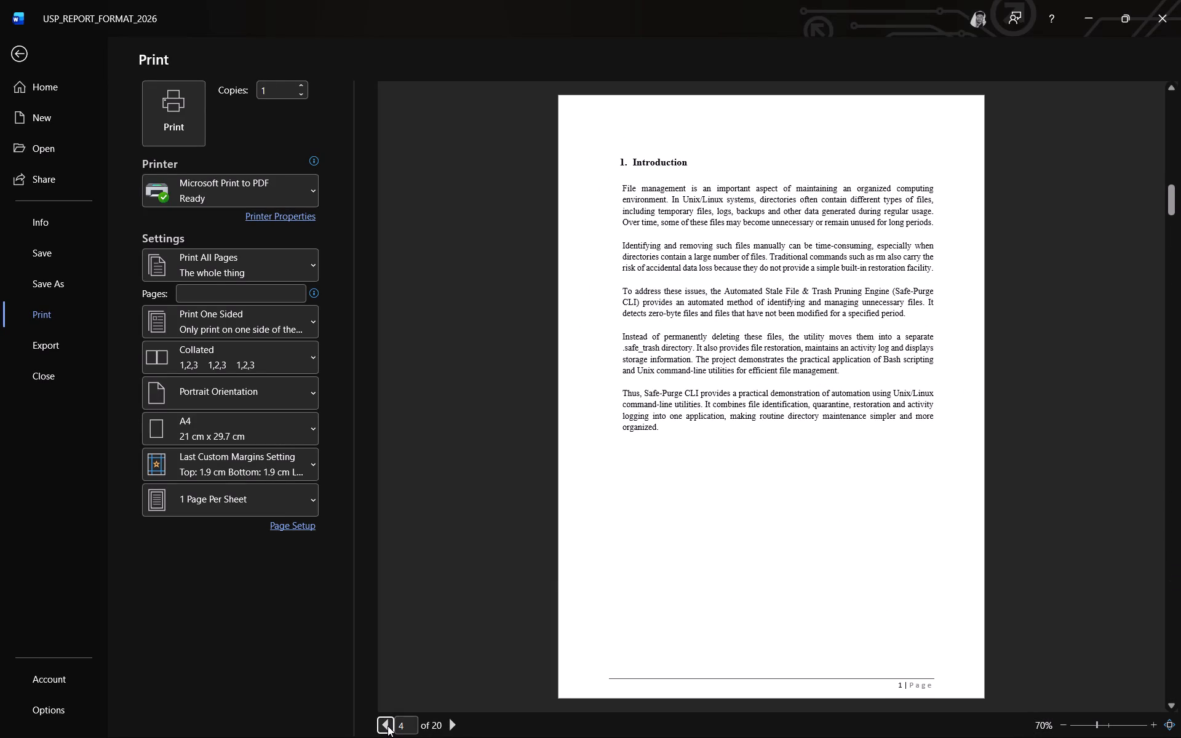
{"action": "left_click", "coordinate": [388, 726]}
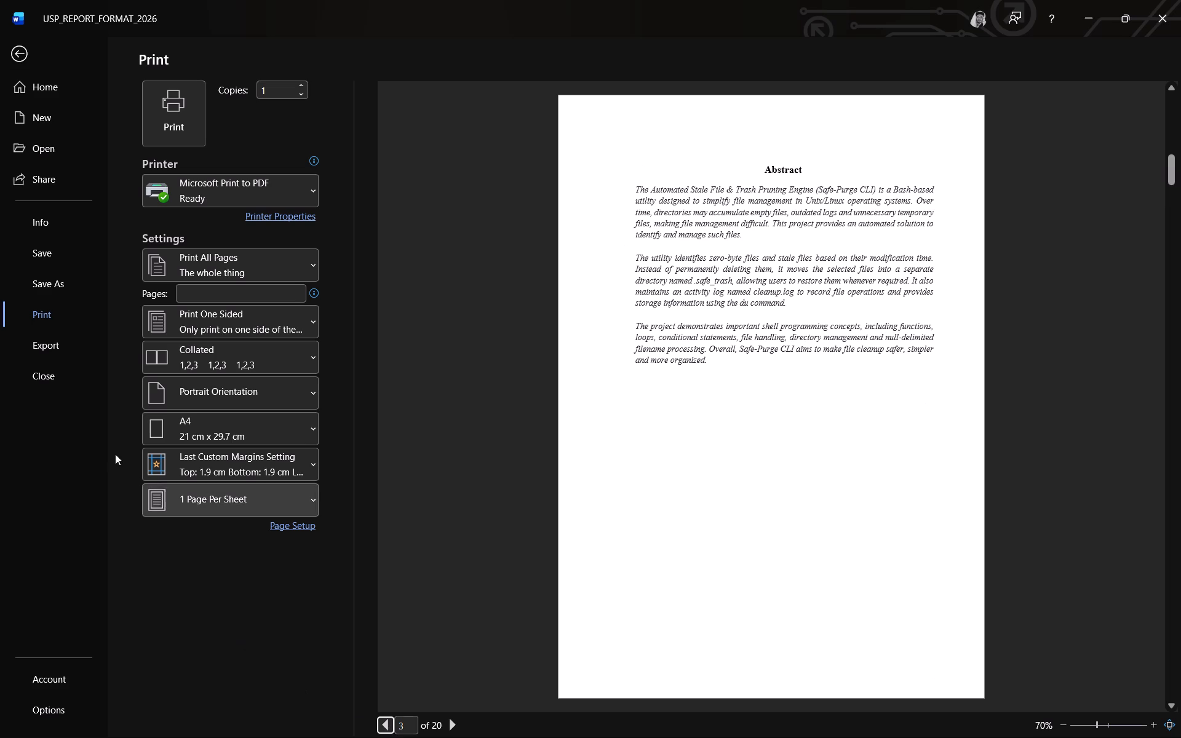
{"action": "left_click", "coordinate": [24, 50]}
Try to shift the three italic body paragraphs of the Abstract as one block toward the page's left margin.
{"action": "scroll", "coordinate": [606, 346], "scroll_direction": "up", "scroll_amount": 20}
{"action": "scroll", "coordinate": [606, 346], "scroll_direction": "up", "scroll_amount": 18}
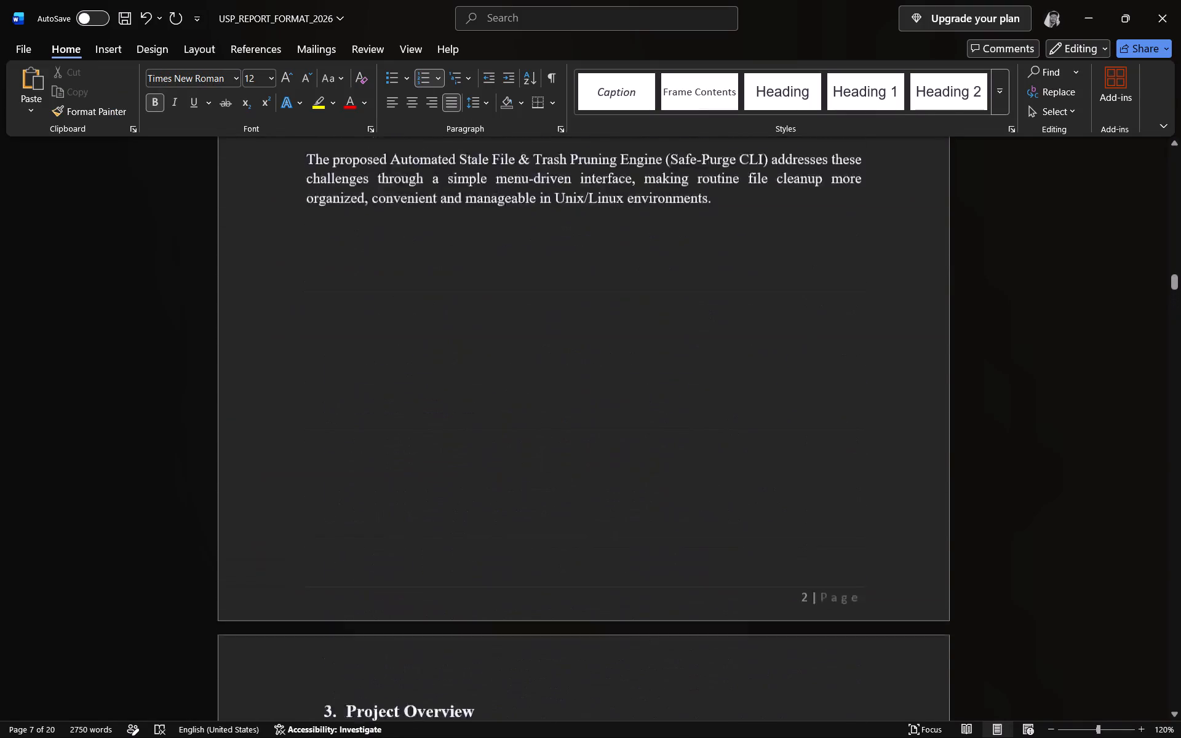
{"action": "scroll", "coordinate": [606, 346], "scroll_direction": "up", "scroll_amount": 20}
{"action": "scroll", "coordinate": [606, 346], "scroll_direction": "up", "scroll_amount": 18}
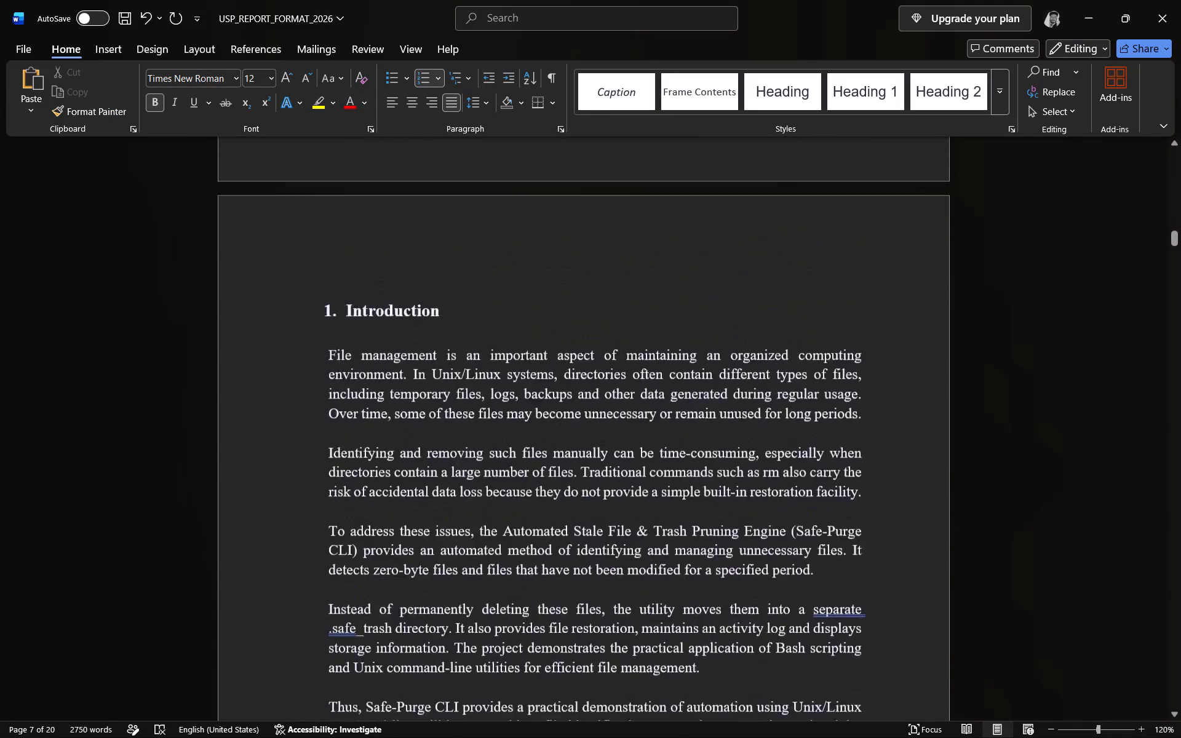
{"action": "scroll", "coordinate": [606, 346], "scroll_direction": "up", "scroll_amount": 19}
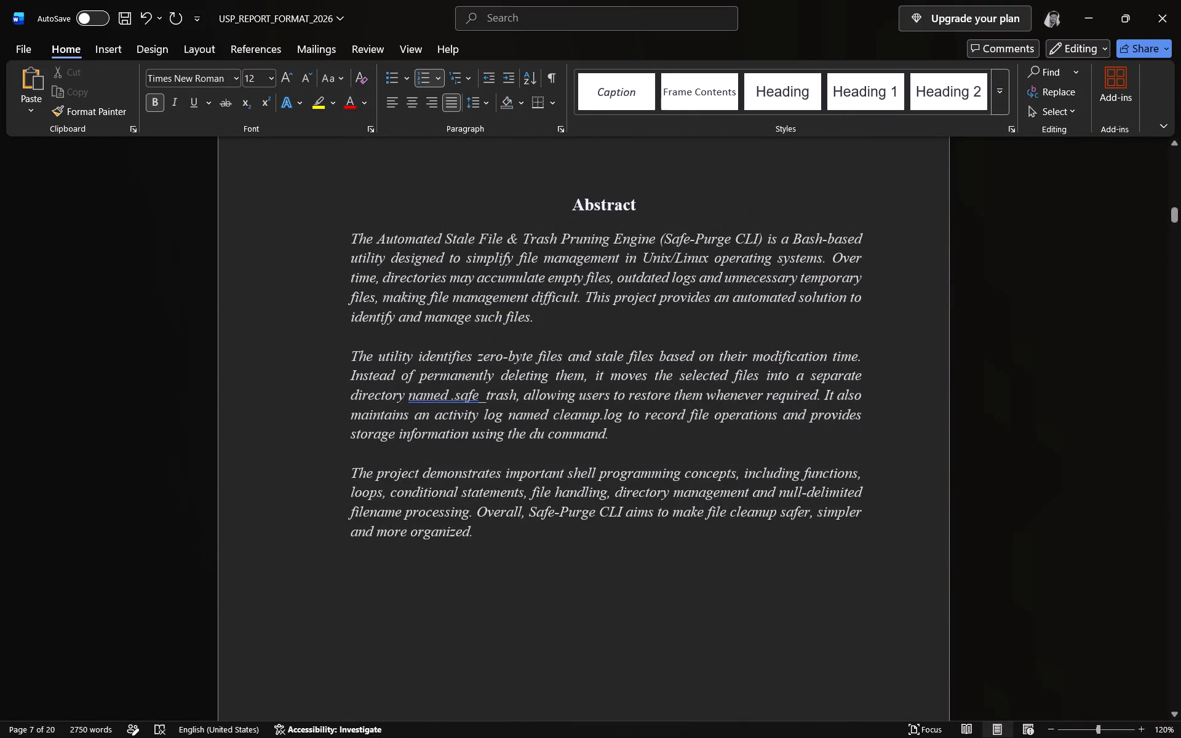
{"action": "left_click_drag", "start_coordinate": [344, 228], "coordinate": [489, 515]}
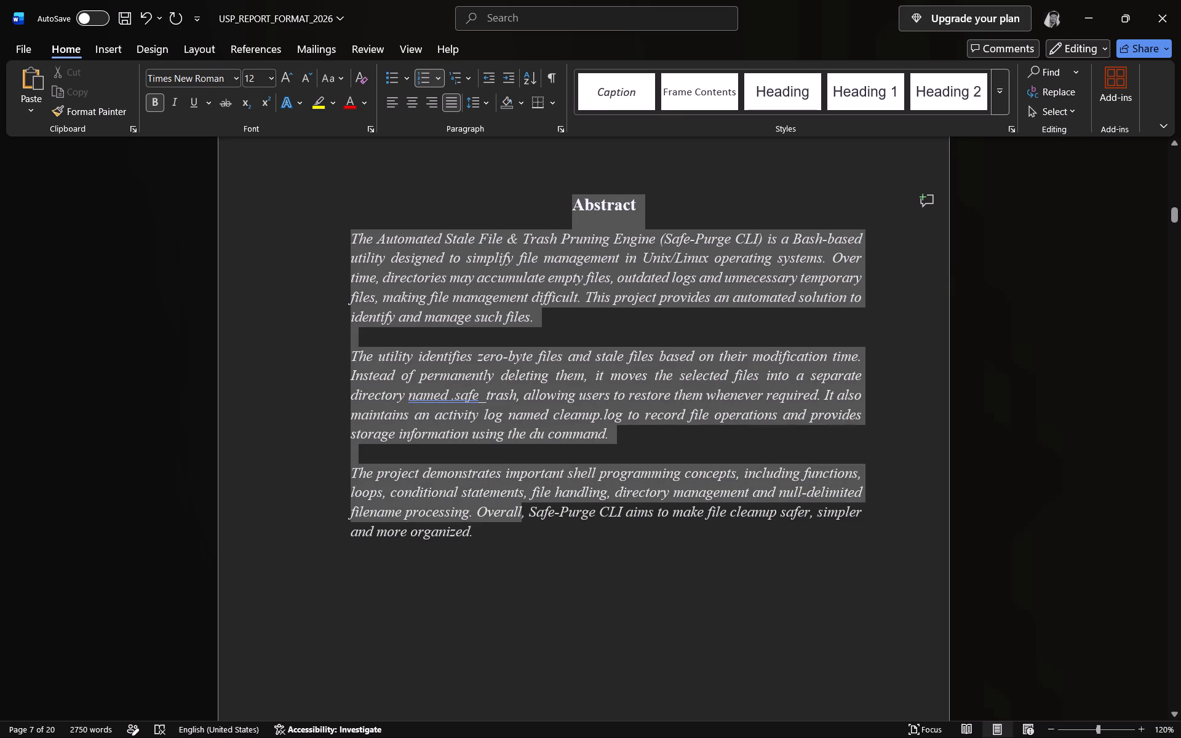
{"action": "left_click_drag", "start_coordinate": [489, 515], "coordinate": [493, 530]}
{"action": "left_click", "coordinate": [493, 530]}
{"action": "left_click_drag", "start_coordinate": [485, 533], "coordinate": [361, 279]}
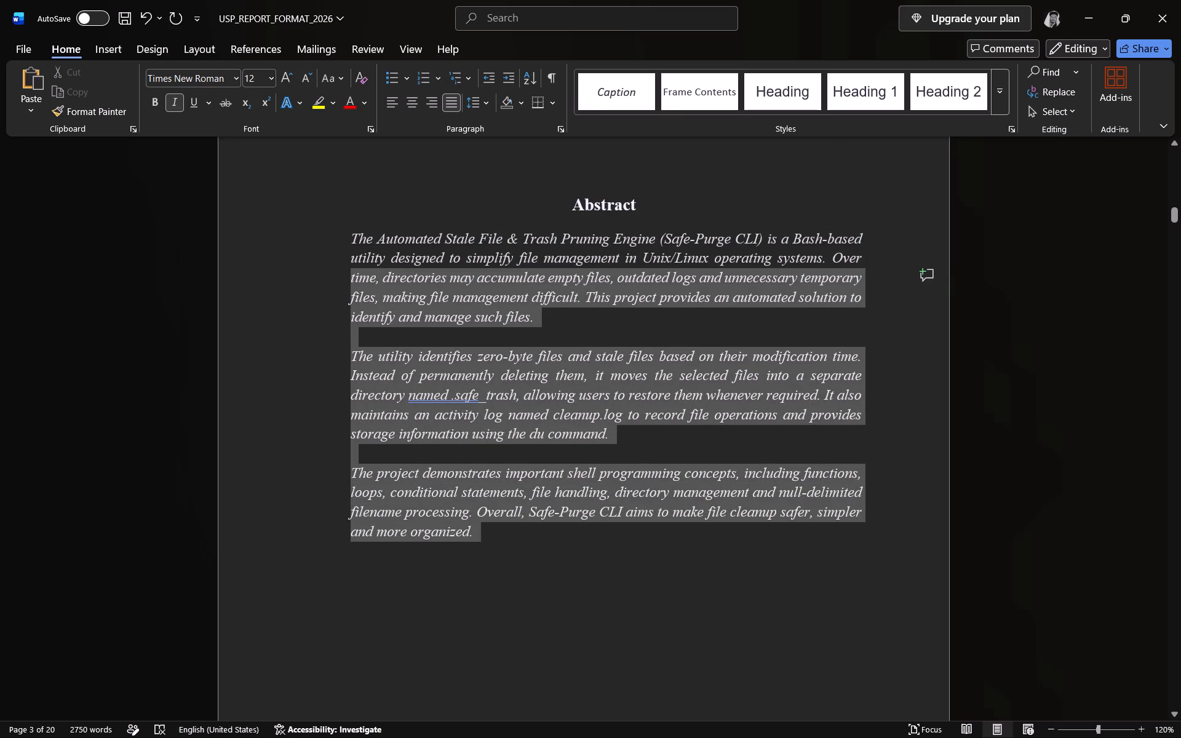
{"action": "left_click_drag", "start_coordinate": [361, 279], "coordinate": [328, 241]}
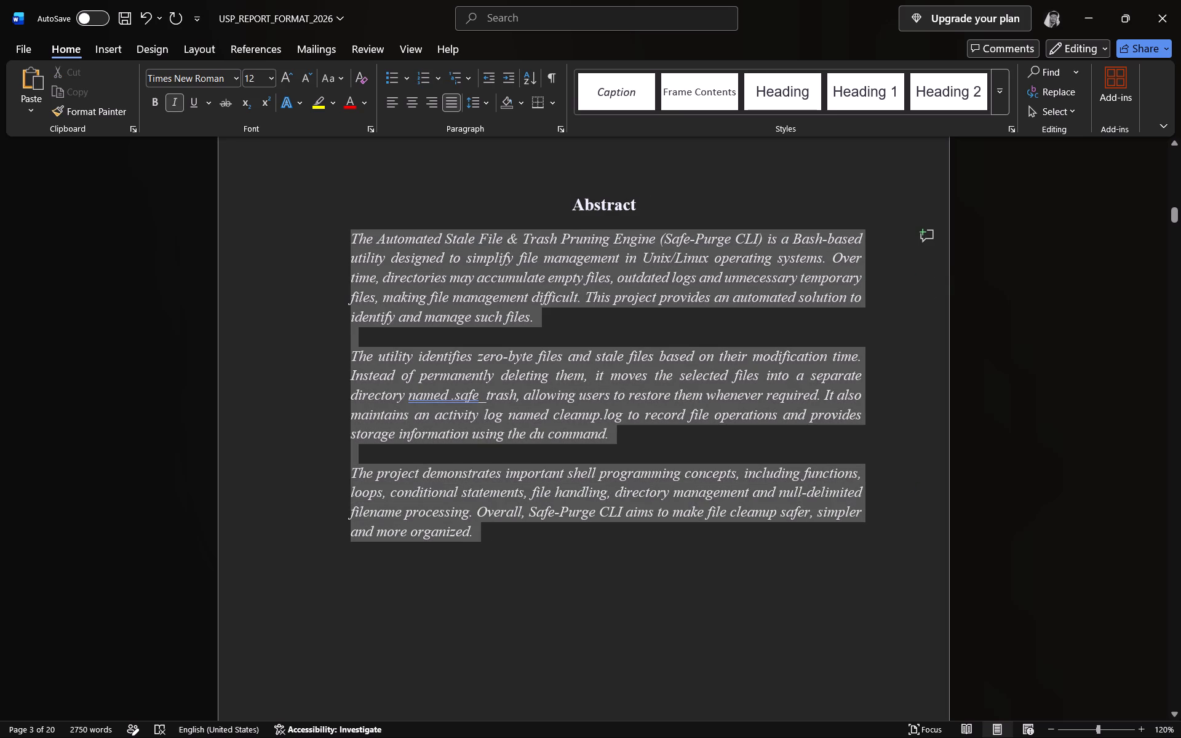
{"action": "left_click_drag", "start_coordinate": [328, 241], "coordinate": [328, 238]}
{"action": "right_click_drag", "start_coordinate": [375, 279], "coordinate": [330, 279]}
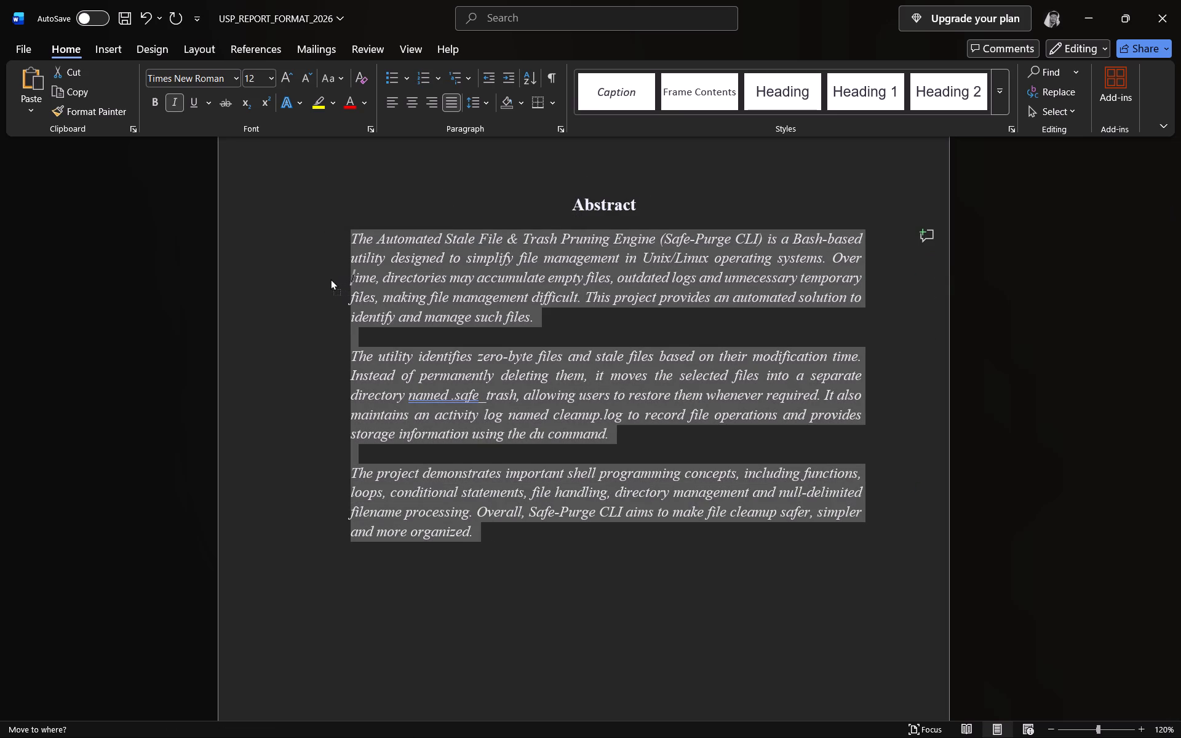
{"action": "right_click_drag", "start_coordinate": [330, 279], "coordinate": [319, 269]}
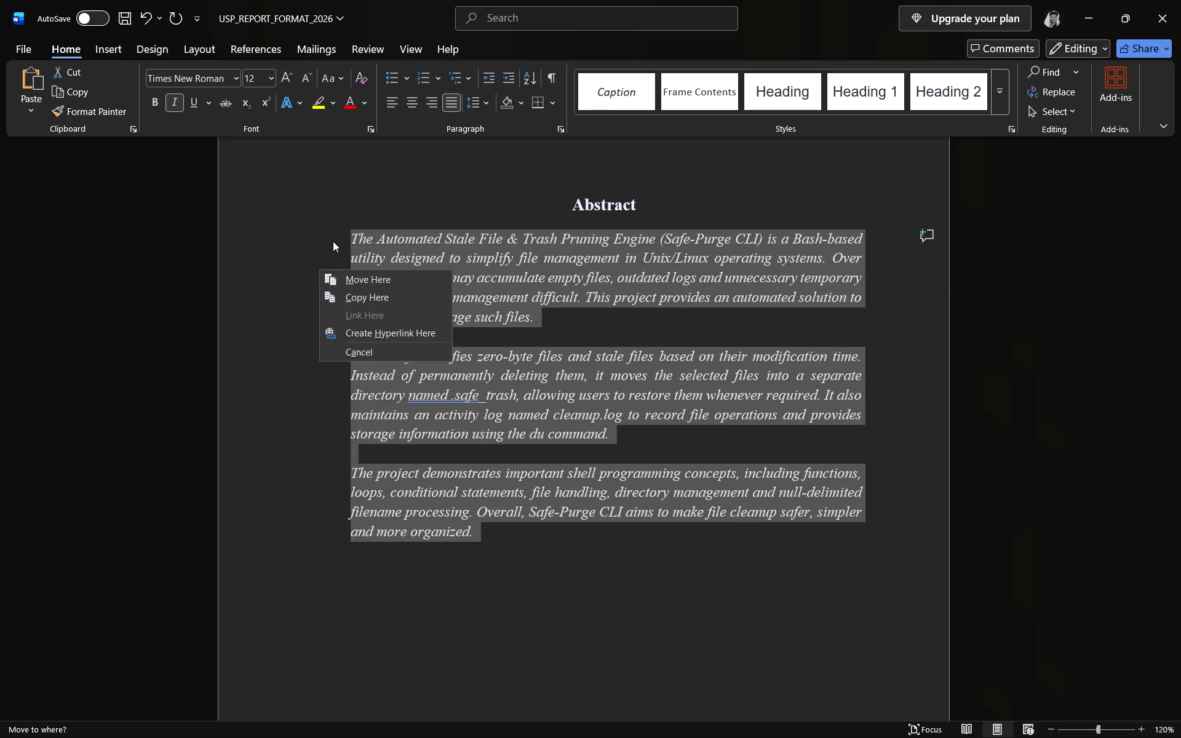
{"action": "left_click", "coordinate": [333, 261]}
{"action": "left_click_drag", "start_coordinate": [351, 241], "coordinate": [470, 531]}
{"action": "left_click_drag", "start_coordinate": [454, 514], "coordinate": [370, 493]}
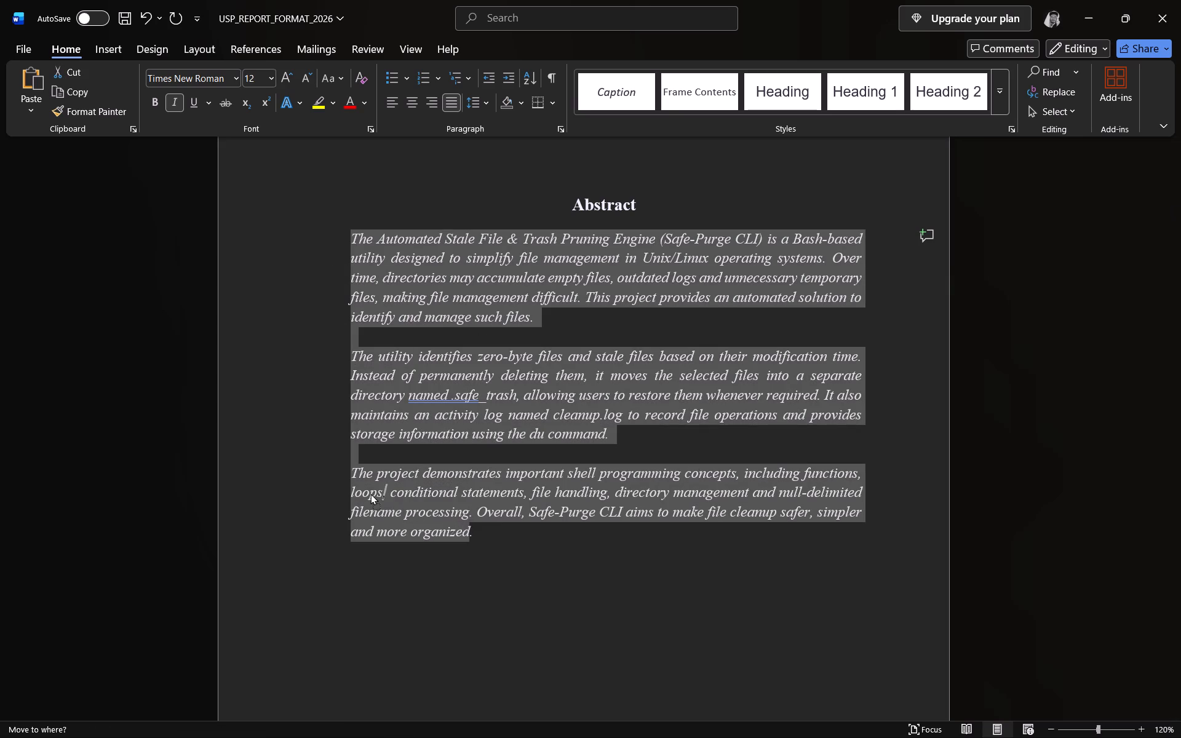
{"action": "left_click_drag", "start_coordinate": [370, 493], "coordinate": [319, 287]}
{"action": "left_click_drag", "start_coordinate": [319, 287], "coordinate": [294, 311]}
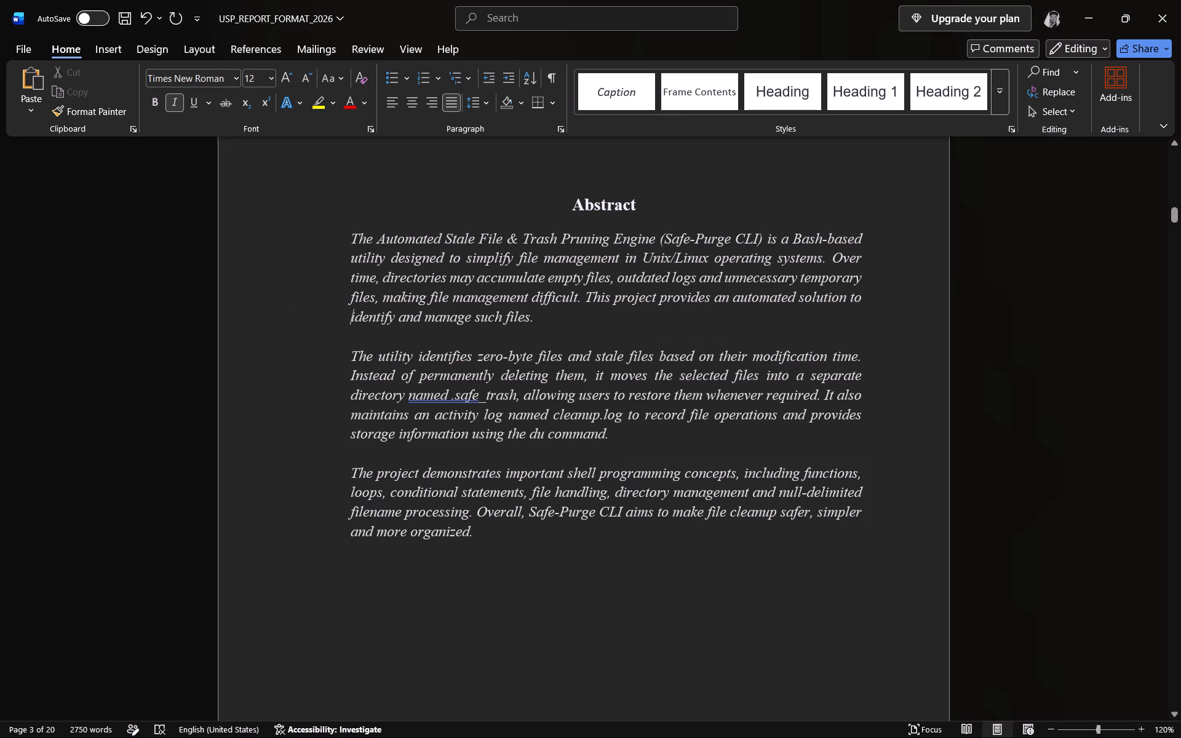
Save the report document.
{"action": "scroll", "coordinate": [776, 459], "scroll_direction": "down", "scroll_amount": 18}
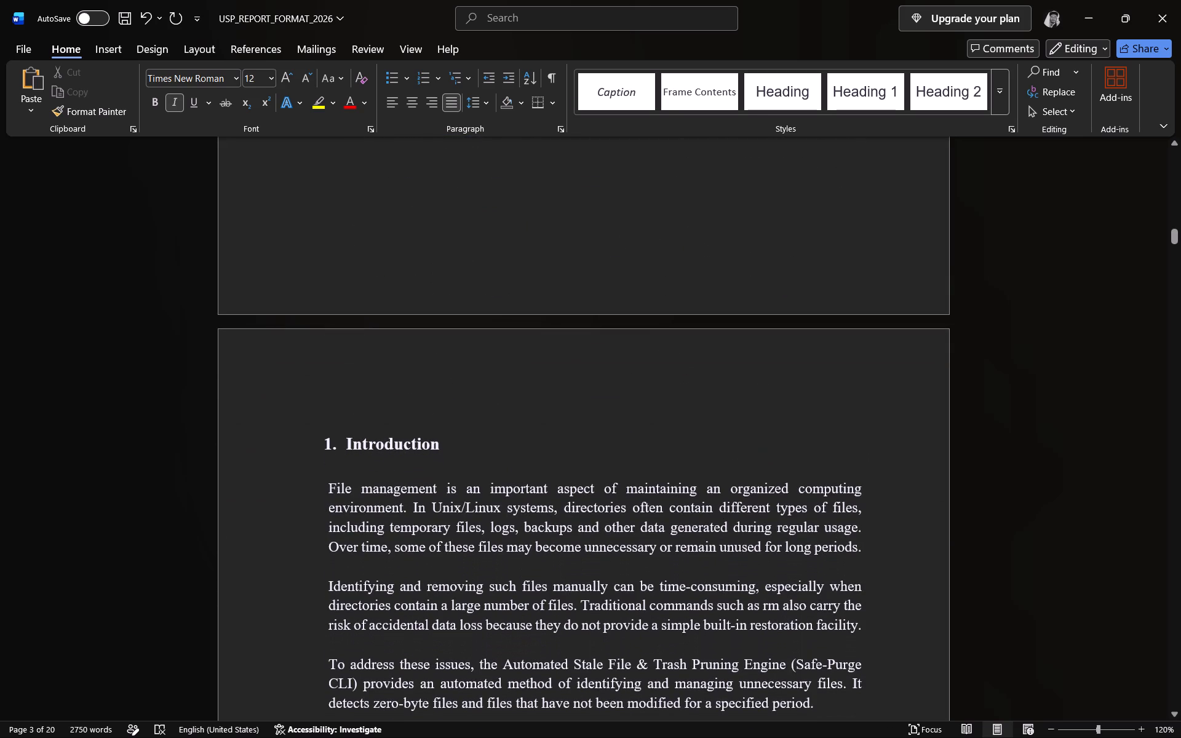
{"action": "key", "text": "ctrl+s"}
Examine the layout from the Abstract through the Introduction, problem description, Project Overview and commands table to the flow-chart.
{"action": "scroll", "coordinate": [776, 459], "scroll_direction": "up", "scroll_amount": 15}
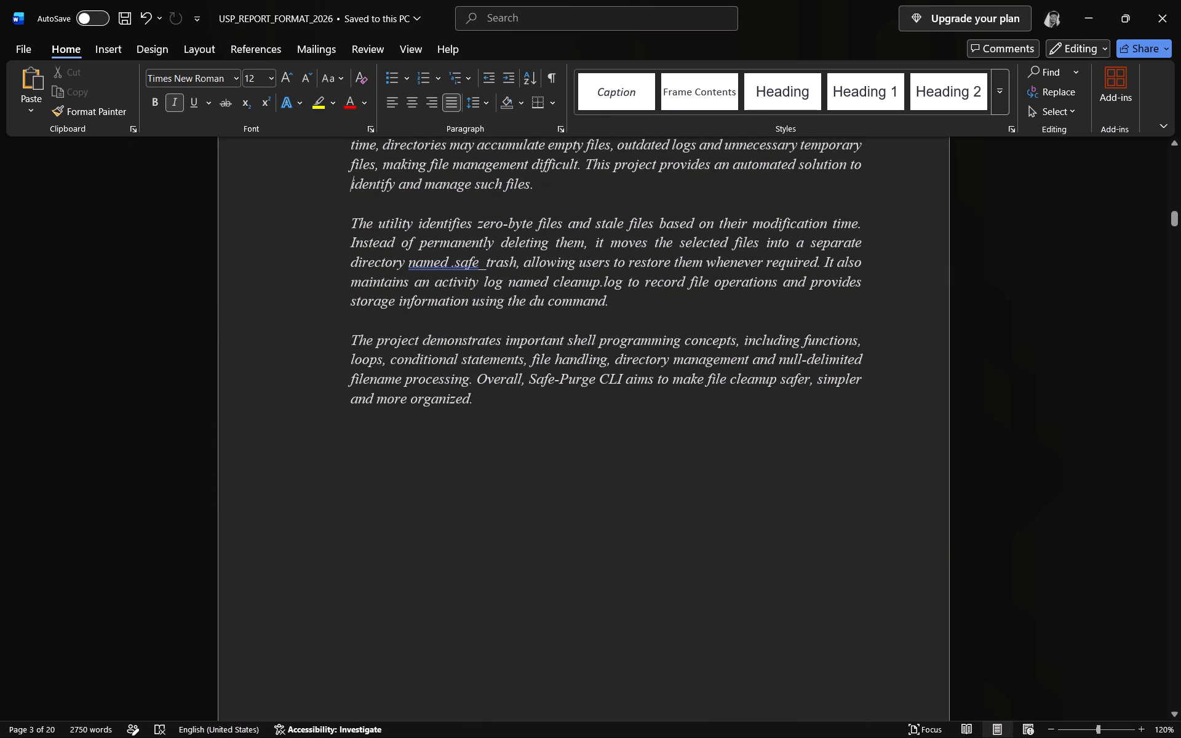
{"action": "scroll", "coordinate": [776, 459], "scroll_direction": "down", "scroll_amount": 20}
{"action": "scroll", "coordinate": [776, 459], "scroll_direction": "down", "scroll_amount": 4}
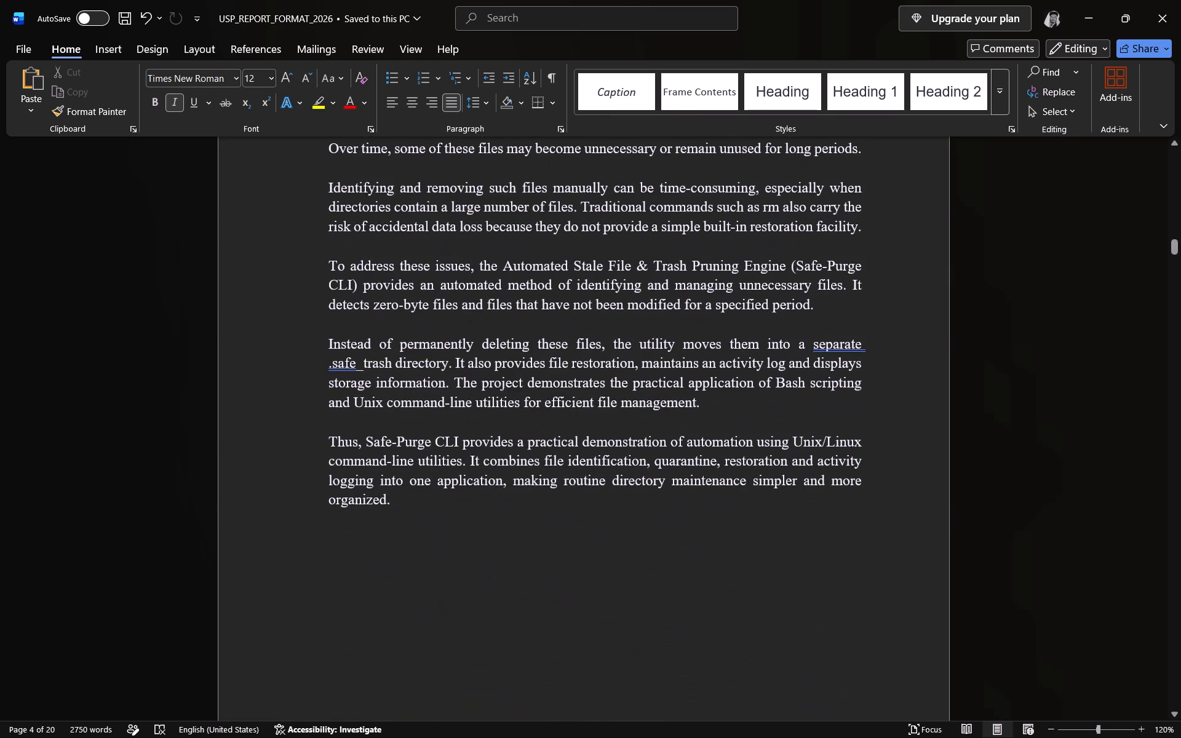
{"action": "scroll", "coordinate": [776, 459], "scroll_direction": "down", "scroll_amount": 20}
{"action": "scroll", "coordinate": [776, 459], "scroll_direction": "down", "scroll_amount": 4}
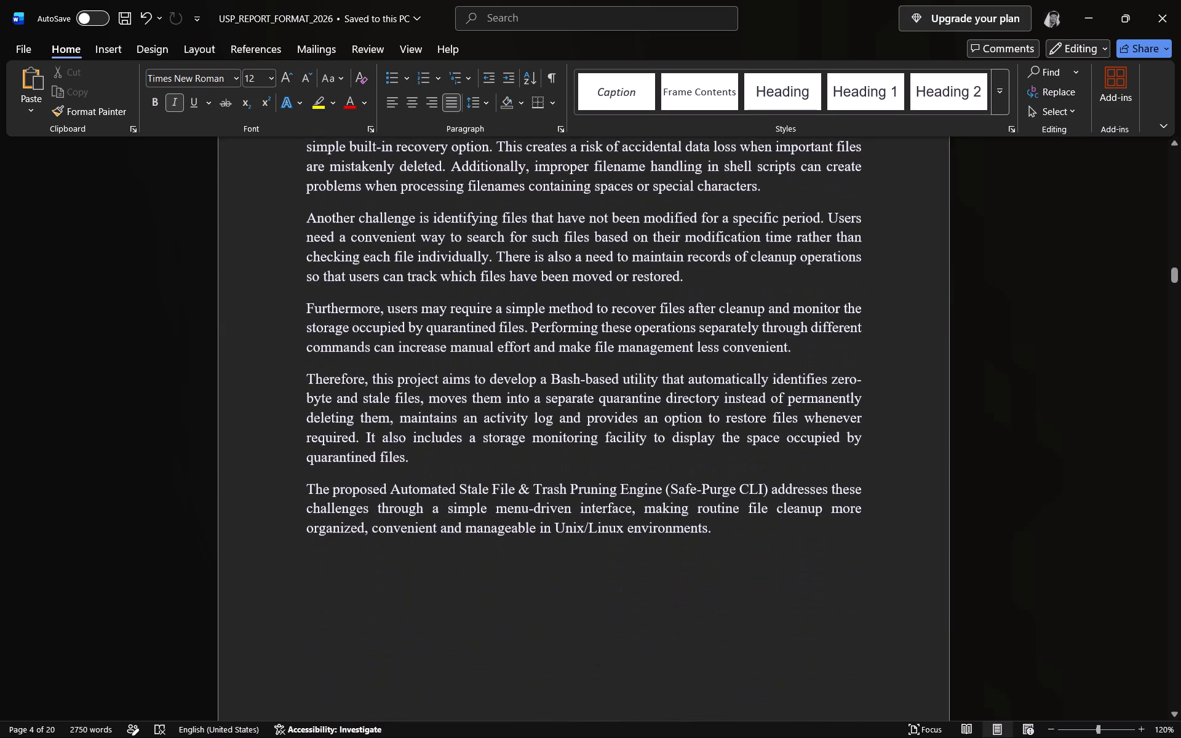
{"action": "scroll", "coordinate": [776, 459], "scroll_direction": "up", "scroll_amount": 20}
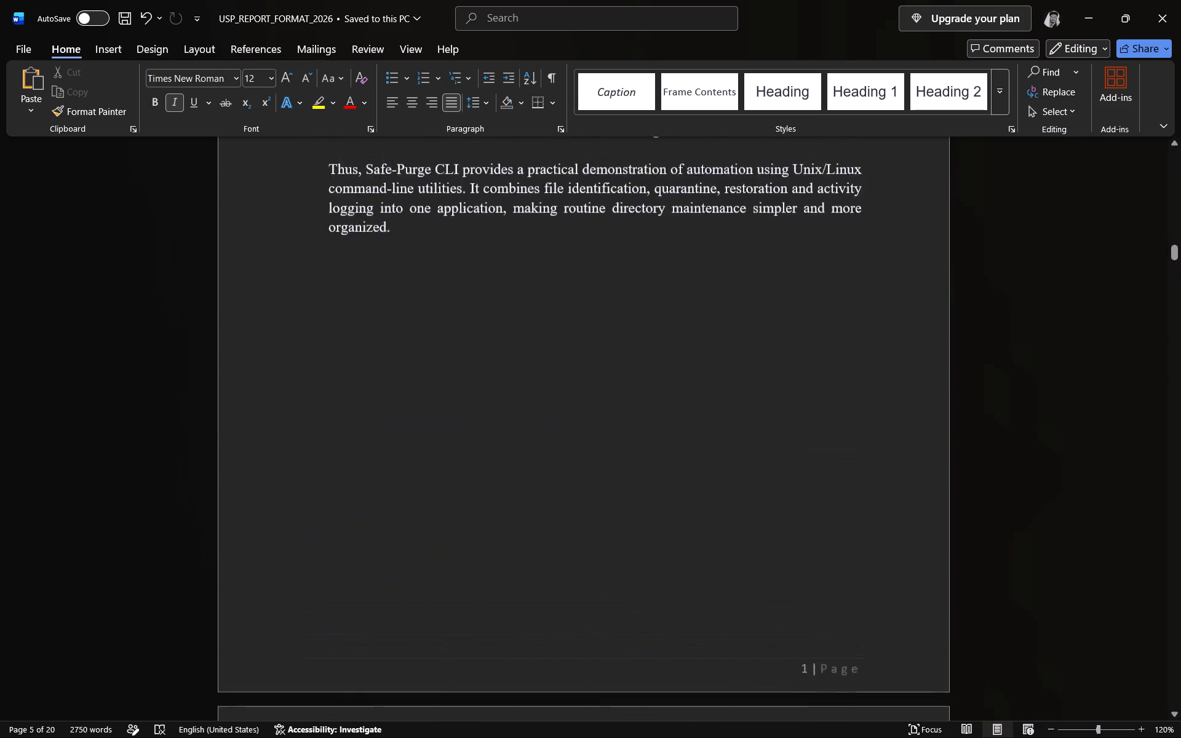
{"action": "scroll", "coordinate": [776, 459], "scroll_direction": "up", "scroll_amount": 3}
{"action": "scroll", "coordinate": [776, 459], "scroll_direction": "down", "scroll_amount": 19}
{"action": "scroll", "coordinate": [776, 459], "scroll_direction": "down", "scroll_amount": 7}
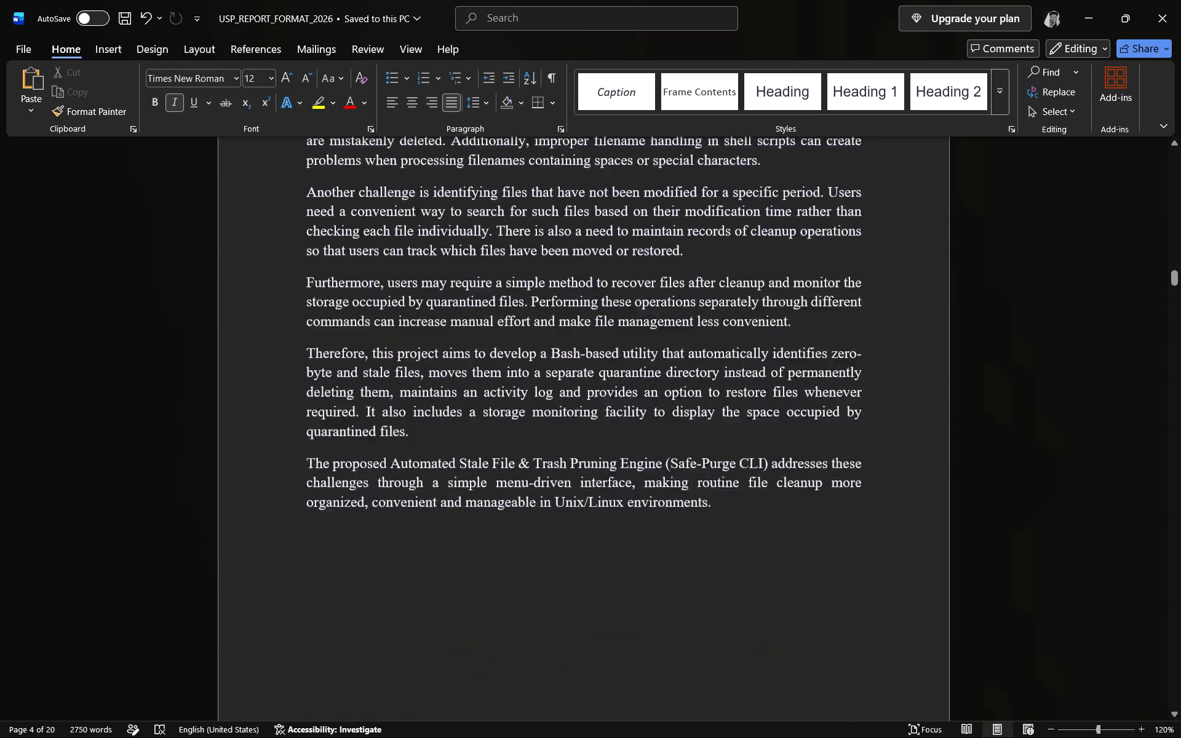
{"action": "scroll", "coordinate": [776, 459], "scroll_direction": "down", "scroll_amount": 20}
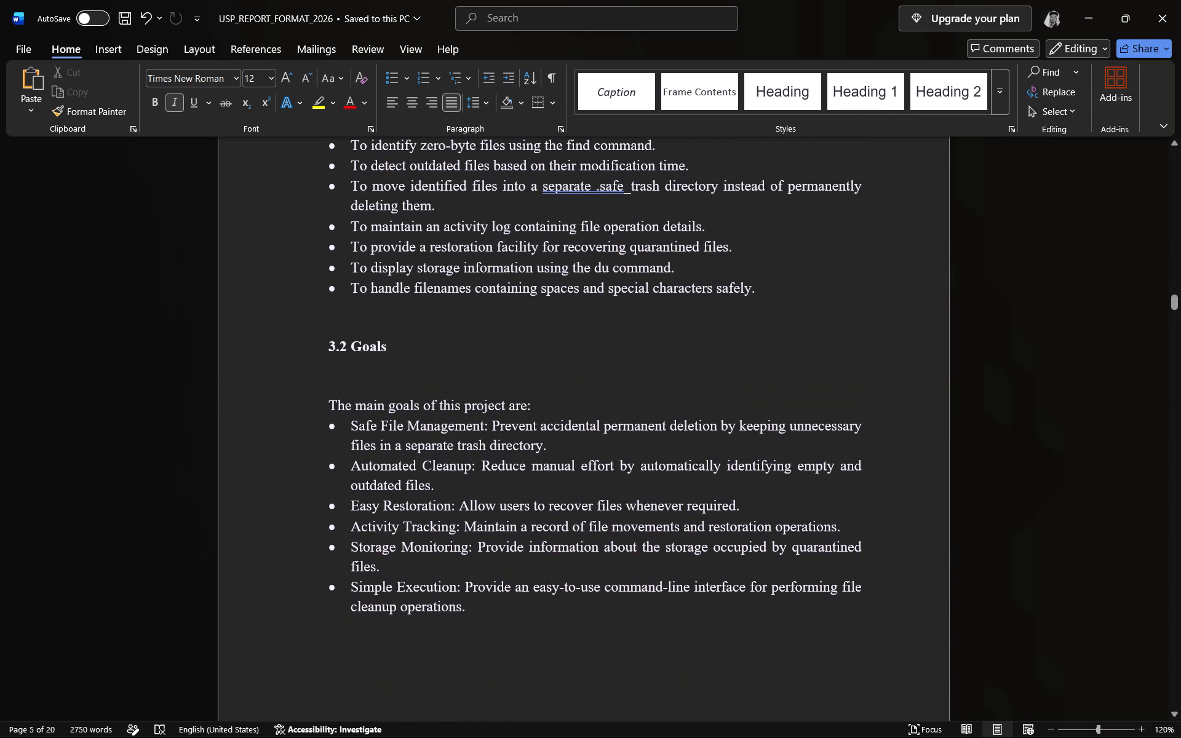
{"action": "scroll", "coordinate": [776, 459], "scroll_direction": "down", "scroll_amount": 20}
{"action": "scroll", "coordinate": [776, 459], "scroll_direction": "down", "scroll_amount": 5}
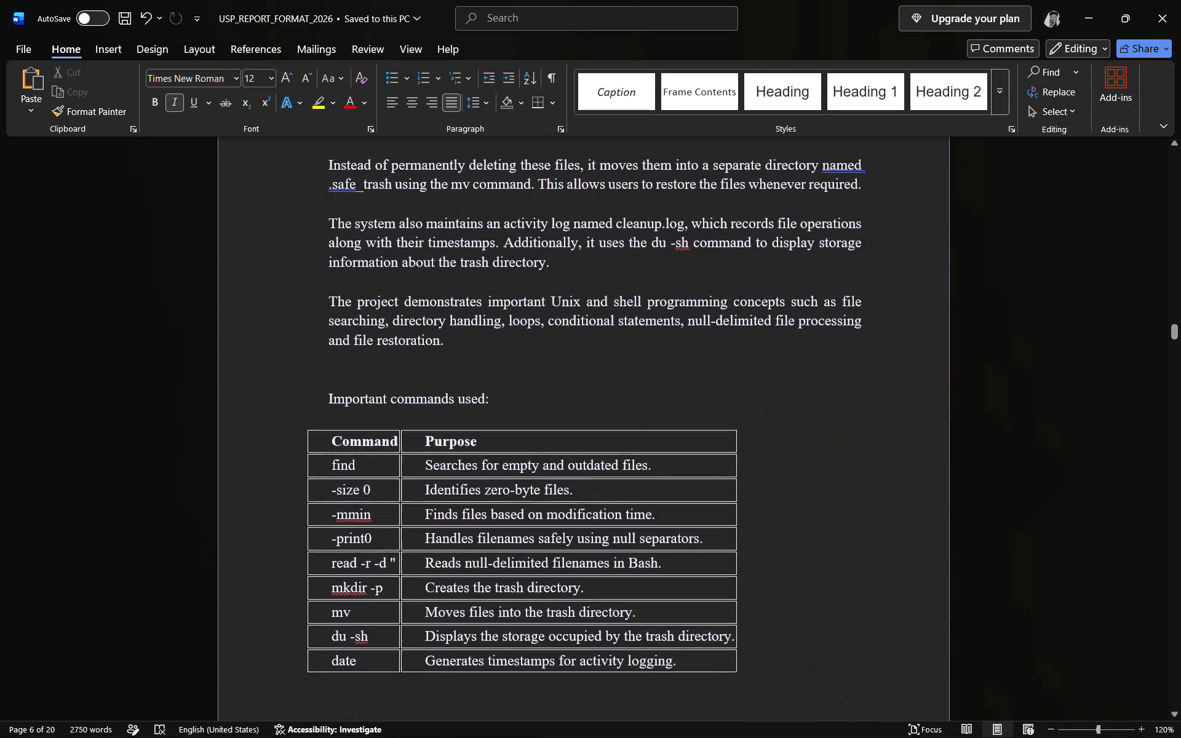
{"action": "scroll", "coordinate": [776, 459], "scroll_direction": "down", "scroll_amount": 20}
{"action": "scroll", "coordinate": [776, 459], "scroll_direction": "down", "scroll_amount": 14}
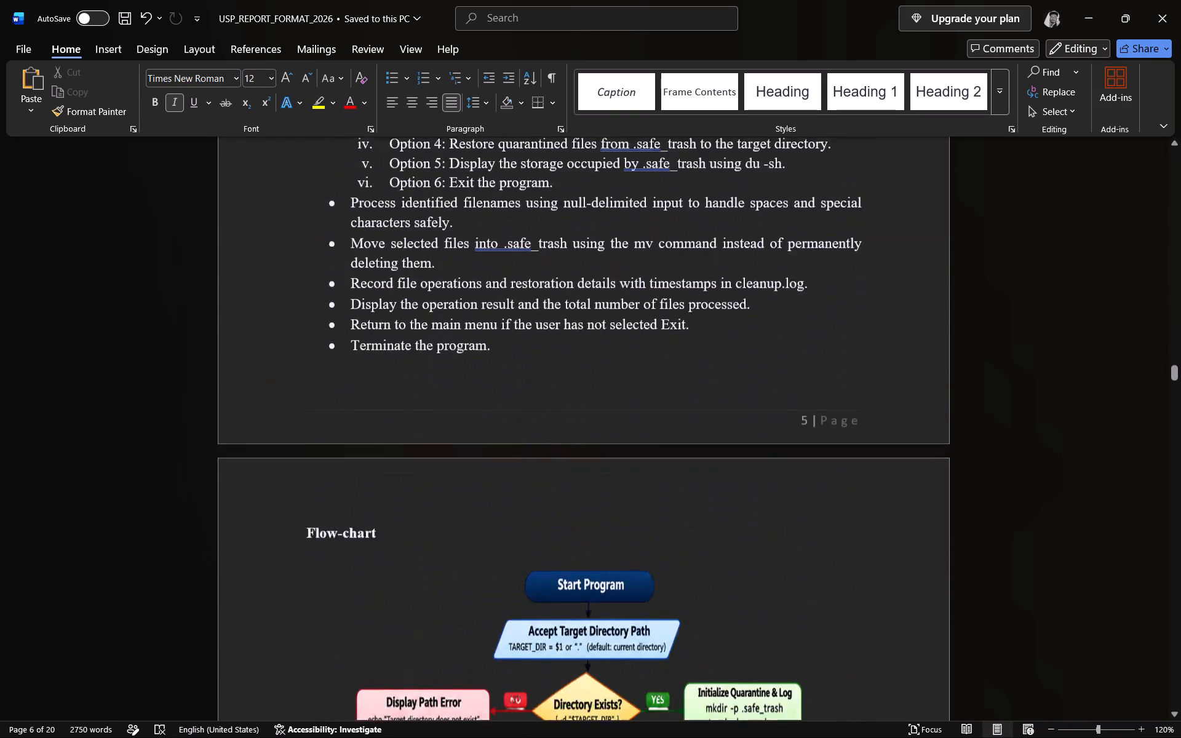
Examine the shell script pages, the Sample Inputs / Outputs screenshots and the Results section.
{"action": "scroll", "coordinate": [776, 459], "scroll_direction": "down", "scroll_amount": 19}
{"action": "scroll", "coordinate": [776, 459], "scroll_direction": "down", "scroll_amount": 20}
{"action": "scroll", "coordinate": [776, 459], "scroll_direction": "down", "scroll_amount": 1}
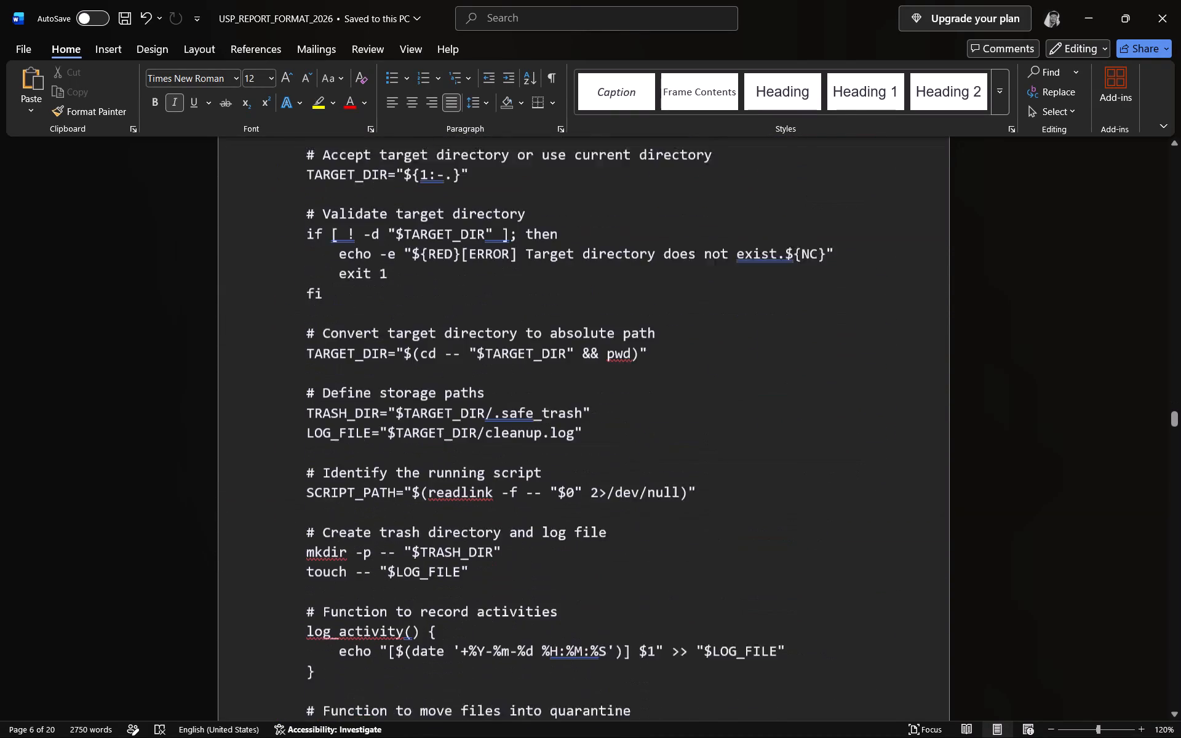
{"action": "scroll", "coordinate": [776, 459], "scroll_direction": "down", "scroll_amount": 14}
{"action": "scroll", "coordinate": [776, 459], "scroll_direction": "down", "scroll_amount": 12}
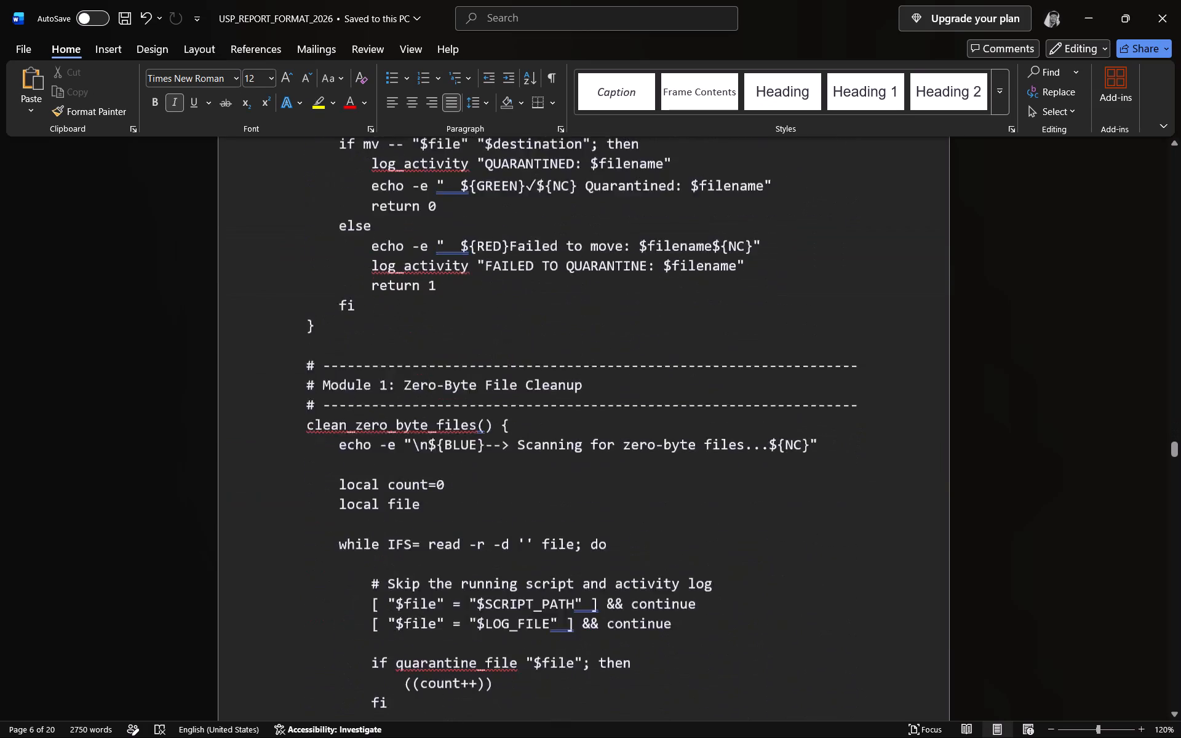
{"action": "scroll", "coordinate": [776, 459], "scroll_direction": "down", "scroll_amount": 9}
{"action": "scroll", "coordinate": [776, 459], "scroll_direction": "down", "scroll_amount": 20}
{"action": "scroll", "coordinate": [776, 459], "scroll_direction": "down", "scroll_amount": 11}
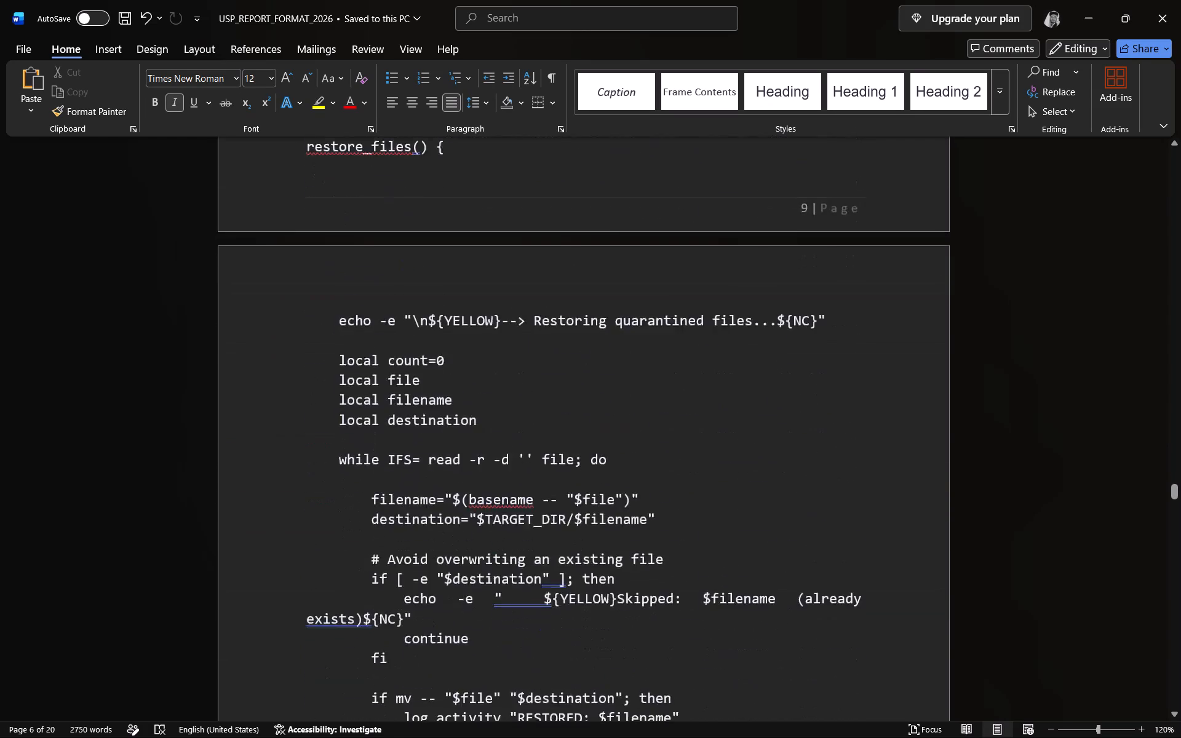
{"action": "scroll", "coordinate": [776, 459], "scroll_direction": "down", "scroll_amount": 20}
{"action": "scroll", "coordinate": [776, 459], "scroll_direction": "down", "scroll_amount": 10}
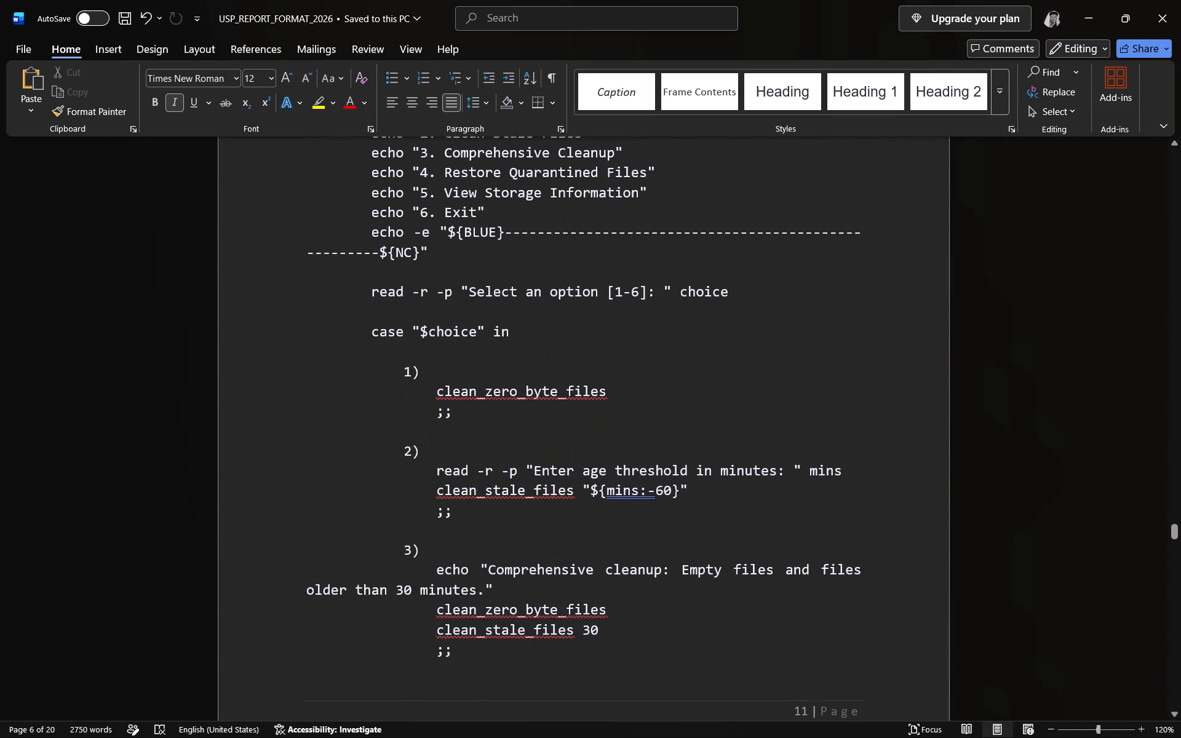
{"action": "scroll", "coordinate": [776, 459], "scroll_direction": "down", "scroll_amount": 7}
{"action": "scroll", "coordinate": [776, 459], "scroll_direction": "down", "scroll_amount": 20}
{"action": "scroll", "coordinate": [776, 459], "scroll_direction": "down", "scroll_amount": 8}
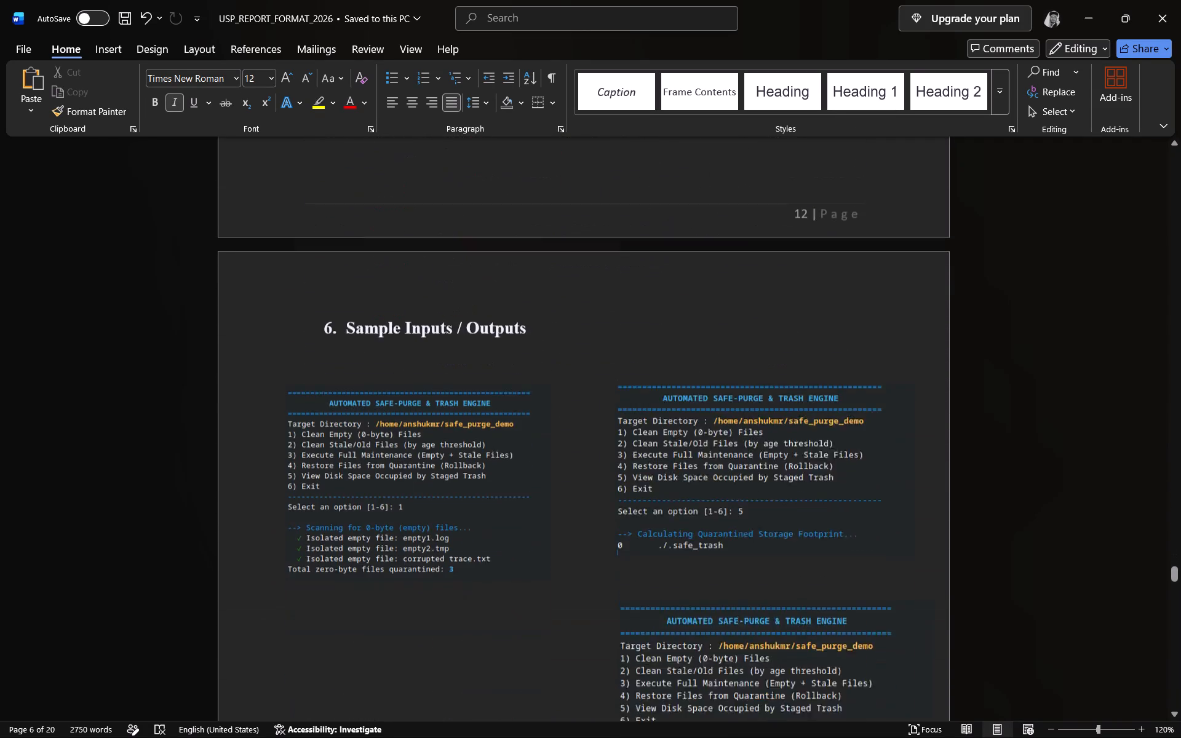
{"action": "scroll", "coordinate": [776, 459], "scroll_direction": "down", "scroll_amount": 7}
{"action": "scroll", "coordinate": [776, 459], "scroll_direction": "down", "scroll_amount": 20}
{"action": "scroll", "coordinate": [776, 459], "scroll_direction": "down", "scroll_amount": 15}
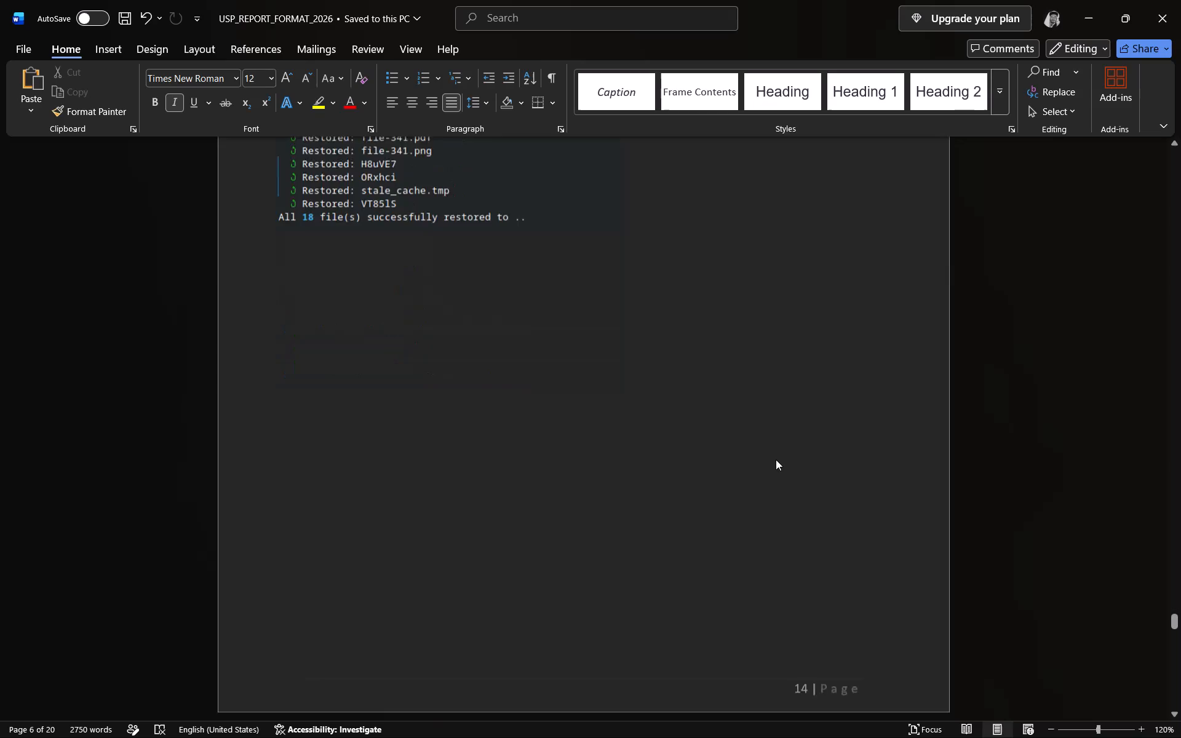
{"action": "scroll", "coordinate": [776, 459], "scroll_direction": "down", "scroll_amount": 13}
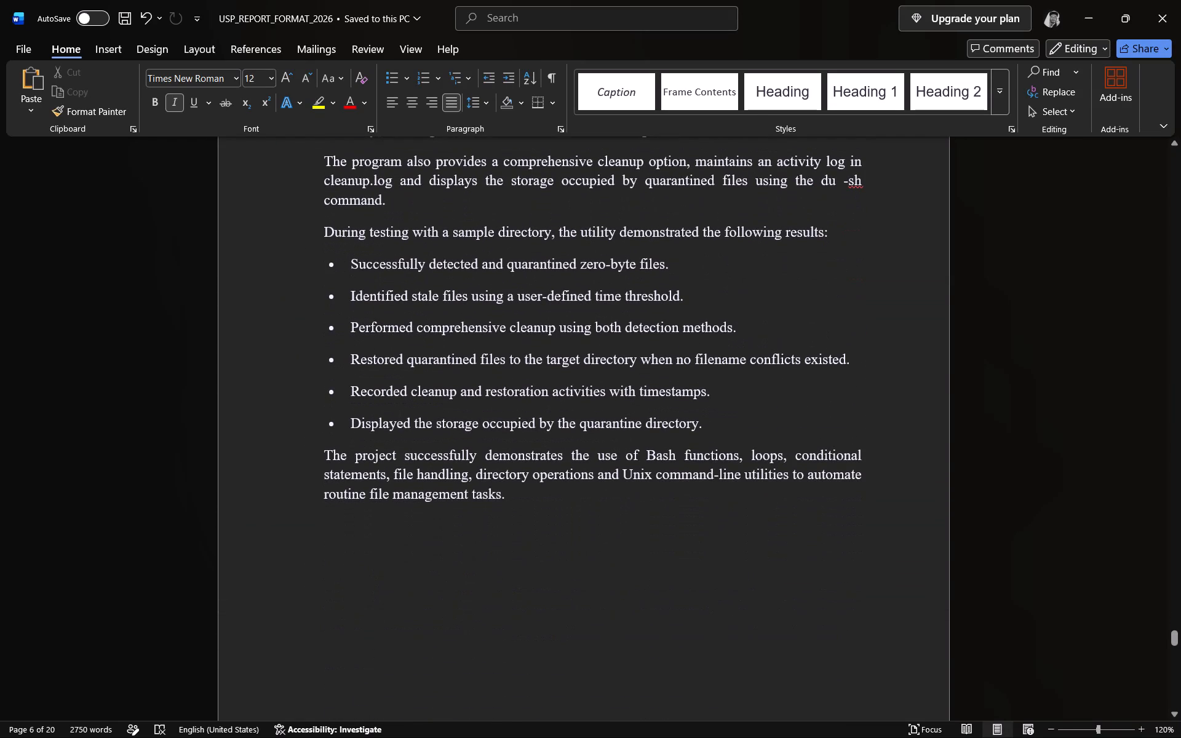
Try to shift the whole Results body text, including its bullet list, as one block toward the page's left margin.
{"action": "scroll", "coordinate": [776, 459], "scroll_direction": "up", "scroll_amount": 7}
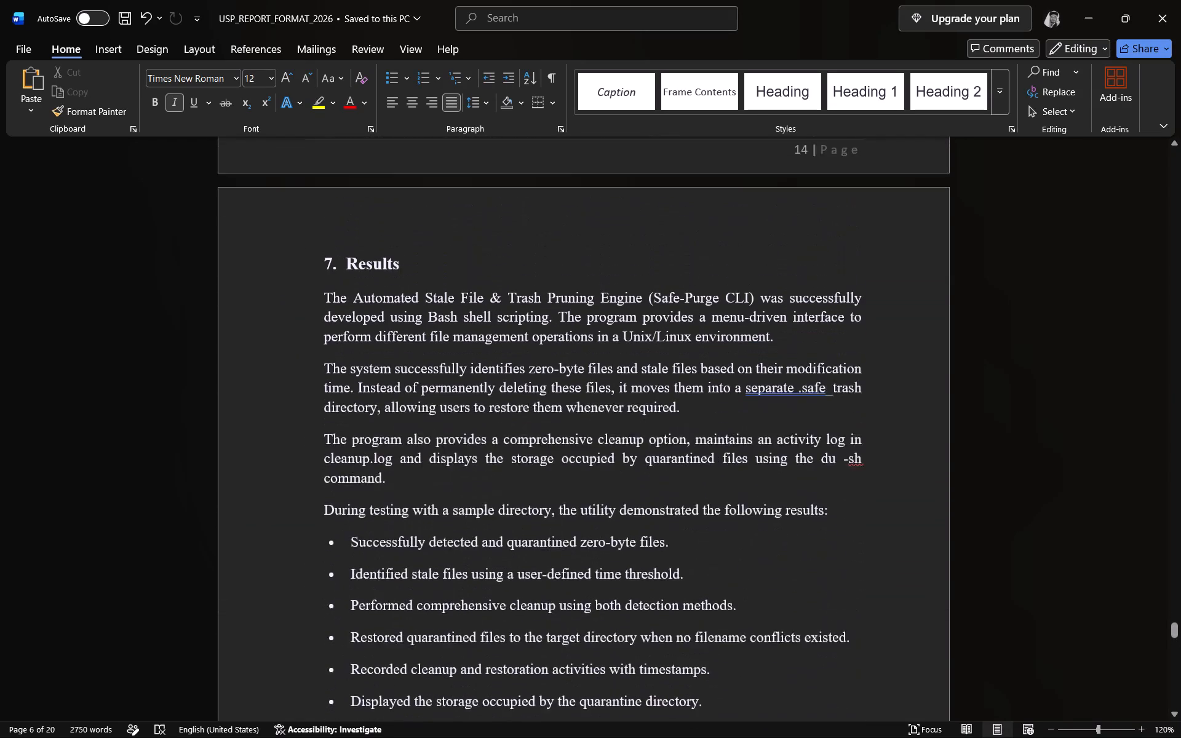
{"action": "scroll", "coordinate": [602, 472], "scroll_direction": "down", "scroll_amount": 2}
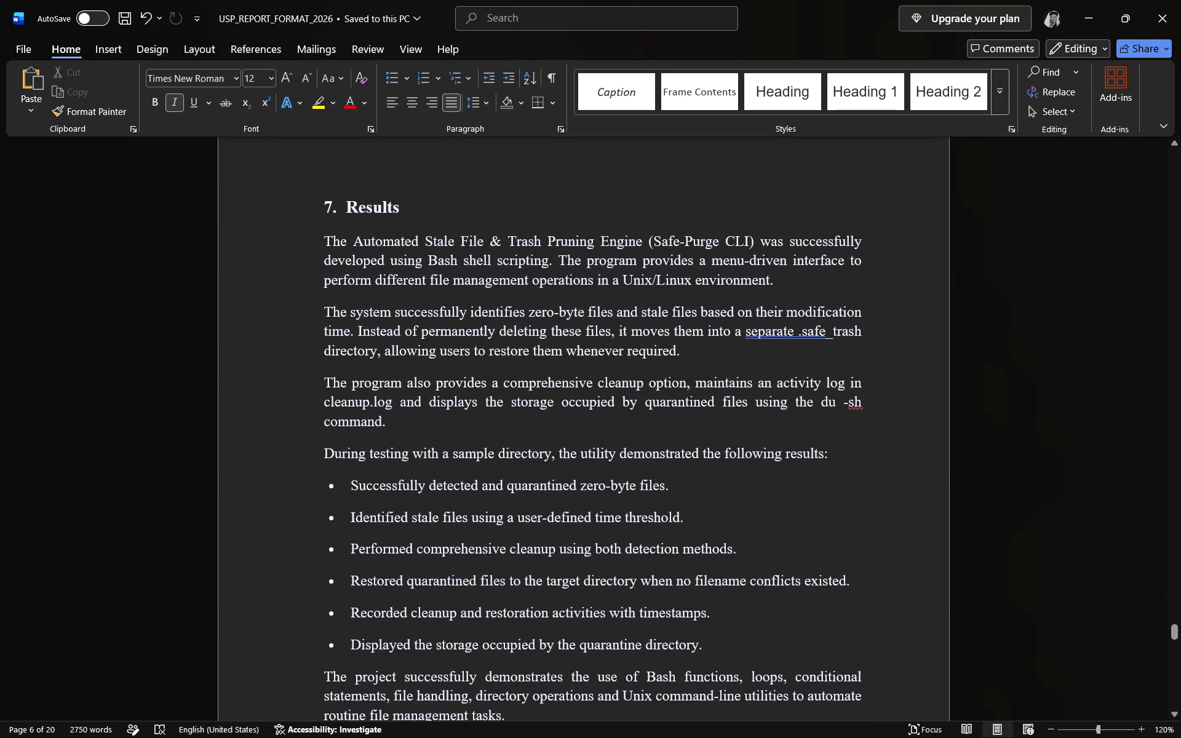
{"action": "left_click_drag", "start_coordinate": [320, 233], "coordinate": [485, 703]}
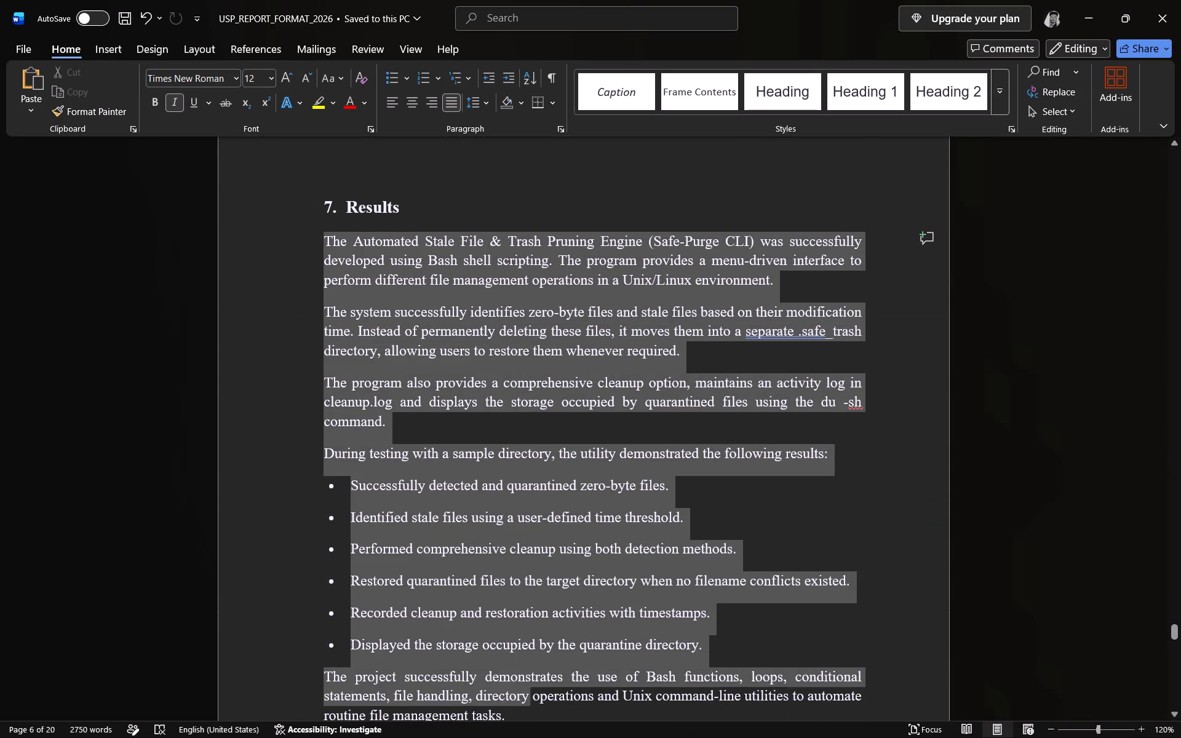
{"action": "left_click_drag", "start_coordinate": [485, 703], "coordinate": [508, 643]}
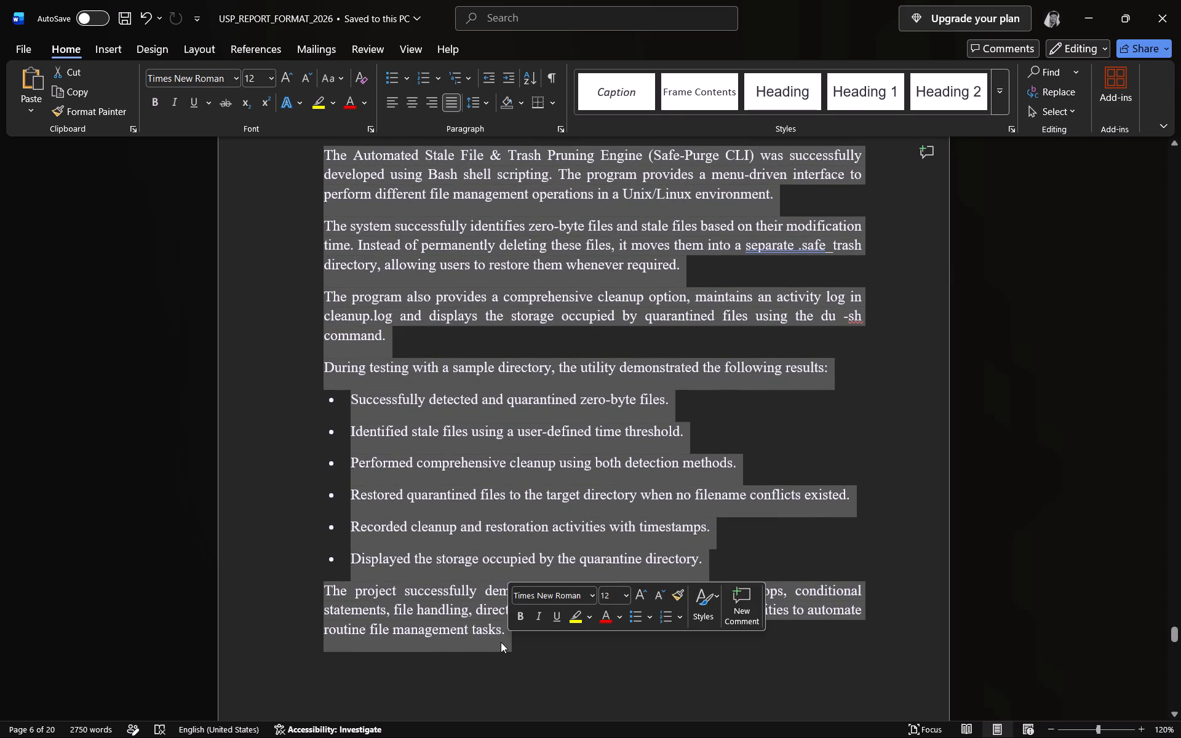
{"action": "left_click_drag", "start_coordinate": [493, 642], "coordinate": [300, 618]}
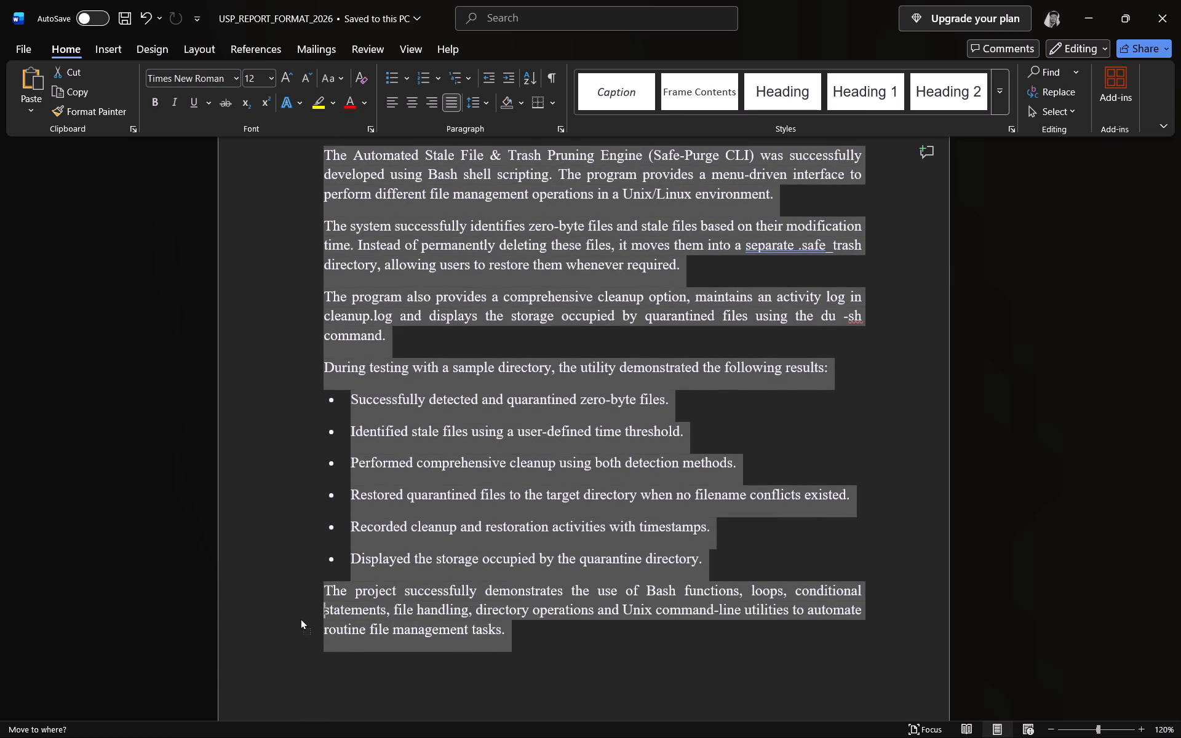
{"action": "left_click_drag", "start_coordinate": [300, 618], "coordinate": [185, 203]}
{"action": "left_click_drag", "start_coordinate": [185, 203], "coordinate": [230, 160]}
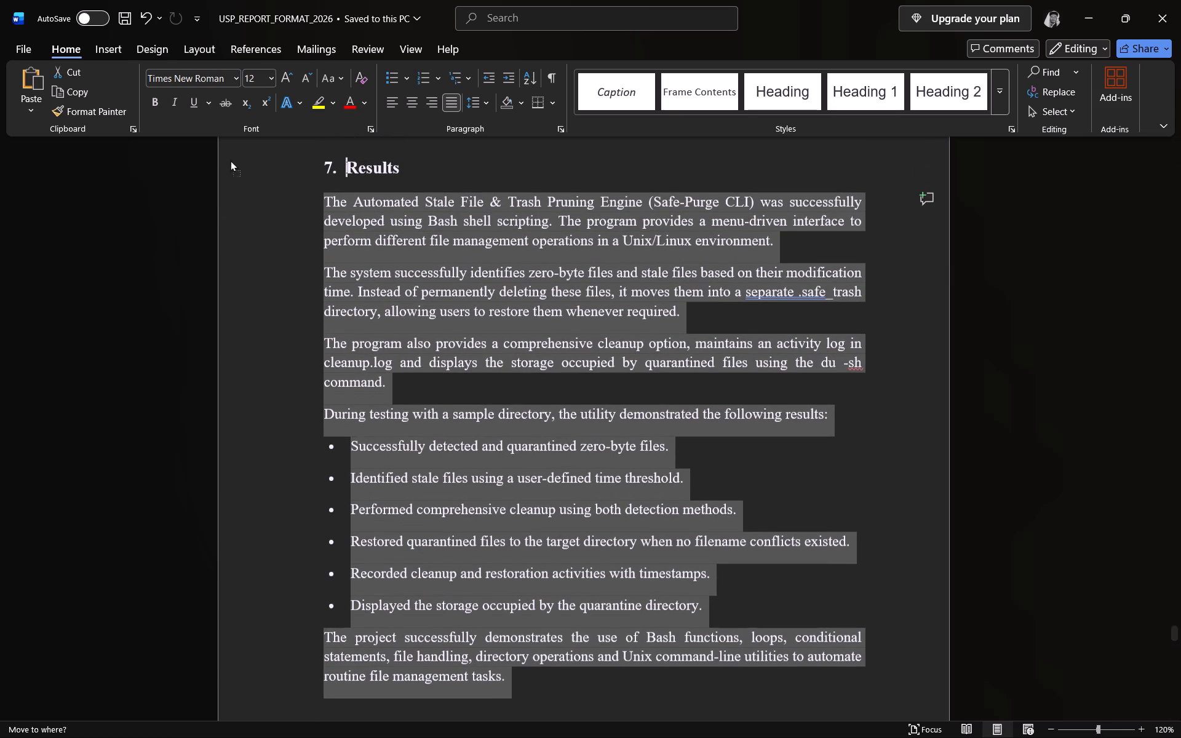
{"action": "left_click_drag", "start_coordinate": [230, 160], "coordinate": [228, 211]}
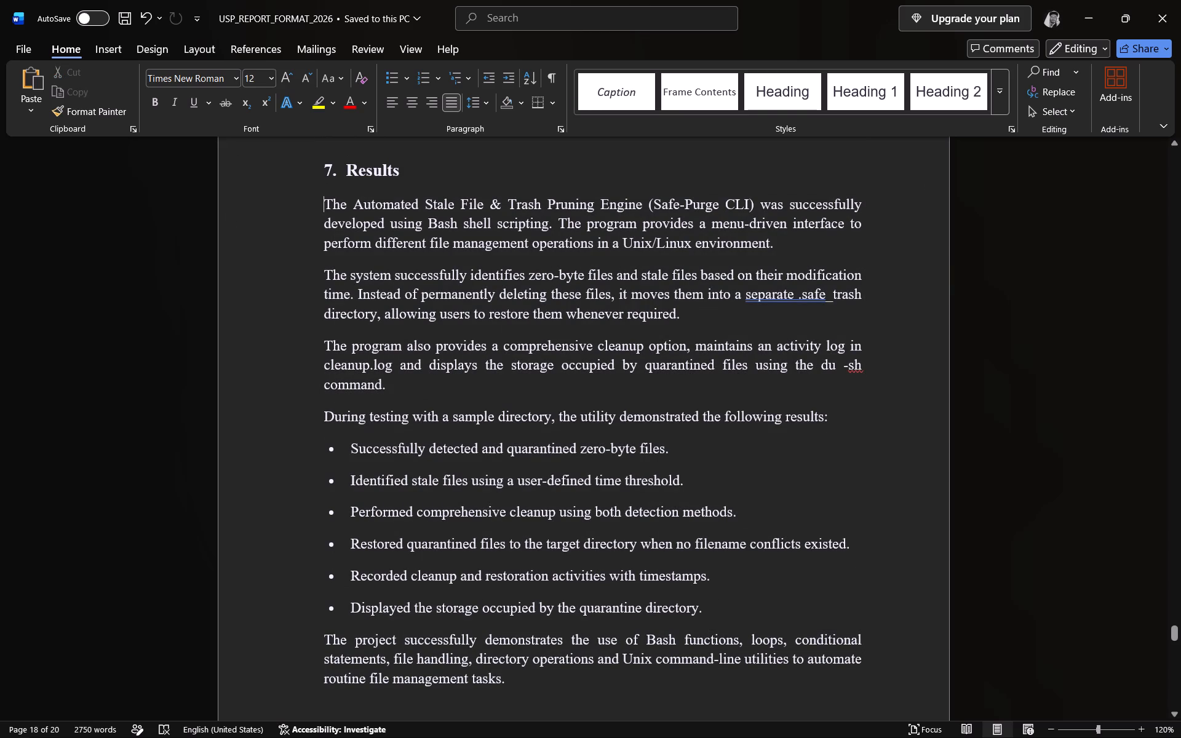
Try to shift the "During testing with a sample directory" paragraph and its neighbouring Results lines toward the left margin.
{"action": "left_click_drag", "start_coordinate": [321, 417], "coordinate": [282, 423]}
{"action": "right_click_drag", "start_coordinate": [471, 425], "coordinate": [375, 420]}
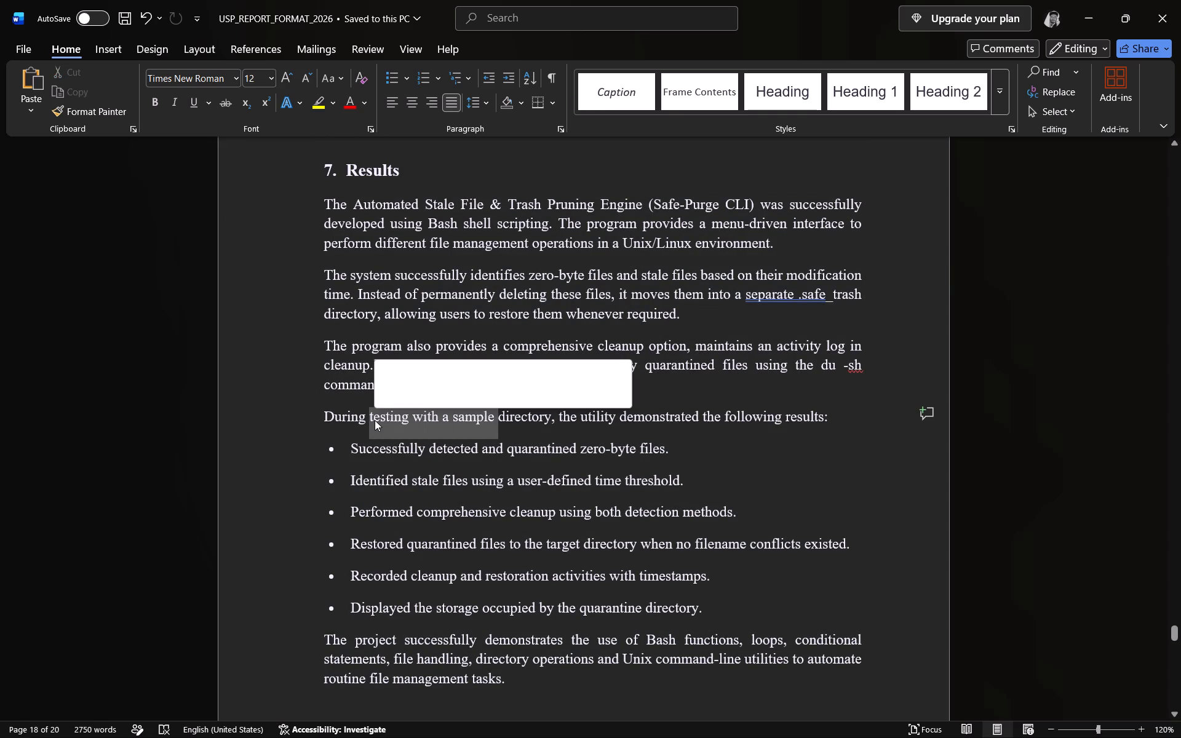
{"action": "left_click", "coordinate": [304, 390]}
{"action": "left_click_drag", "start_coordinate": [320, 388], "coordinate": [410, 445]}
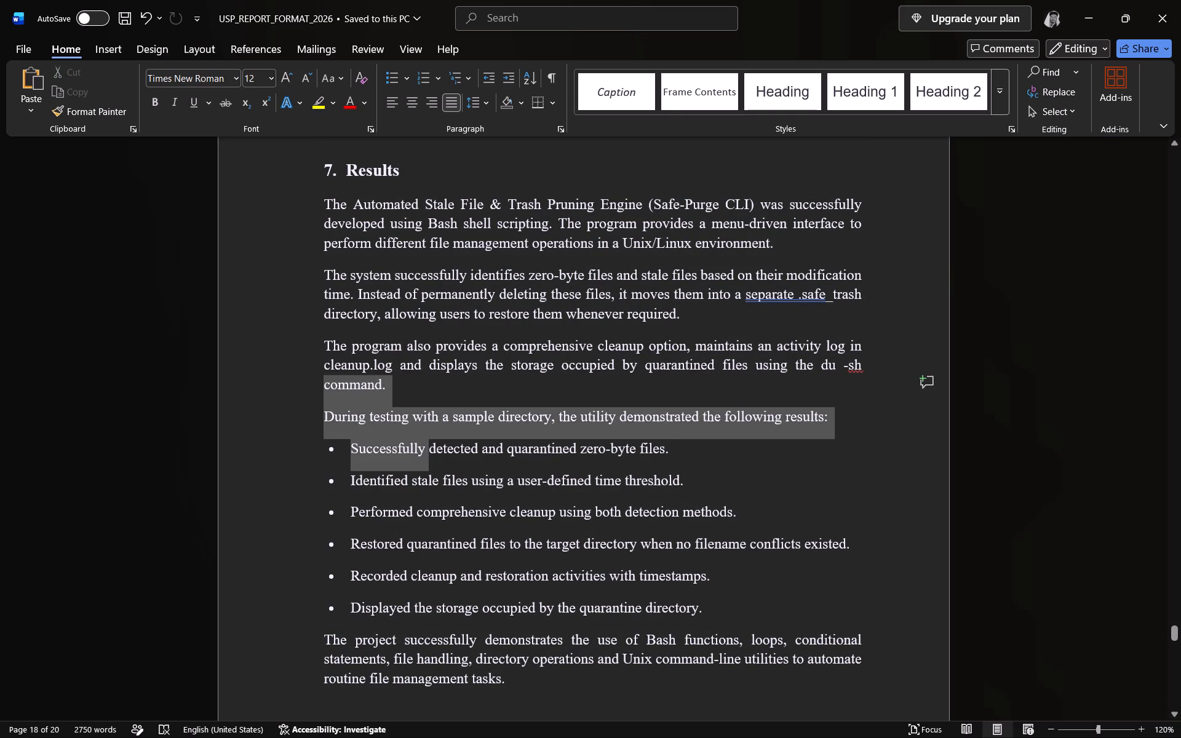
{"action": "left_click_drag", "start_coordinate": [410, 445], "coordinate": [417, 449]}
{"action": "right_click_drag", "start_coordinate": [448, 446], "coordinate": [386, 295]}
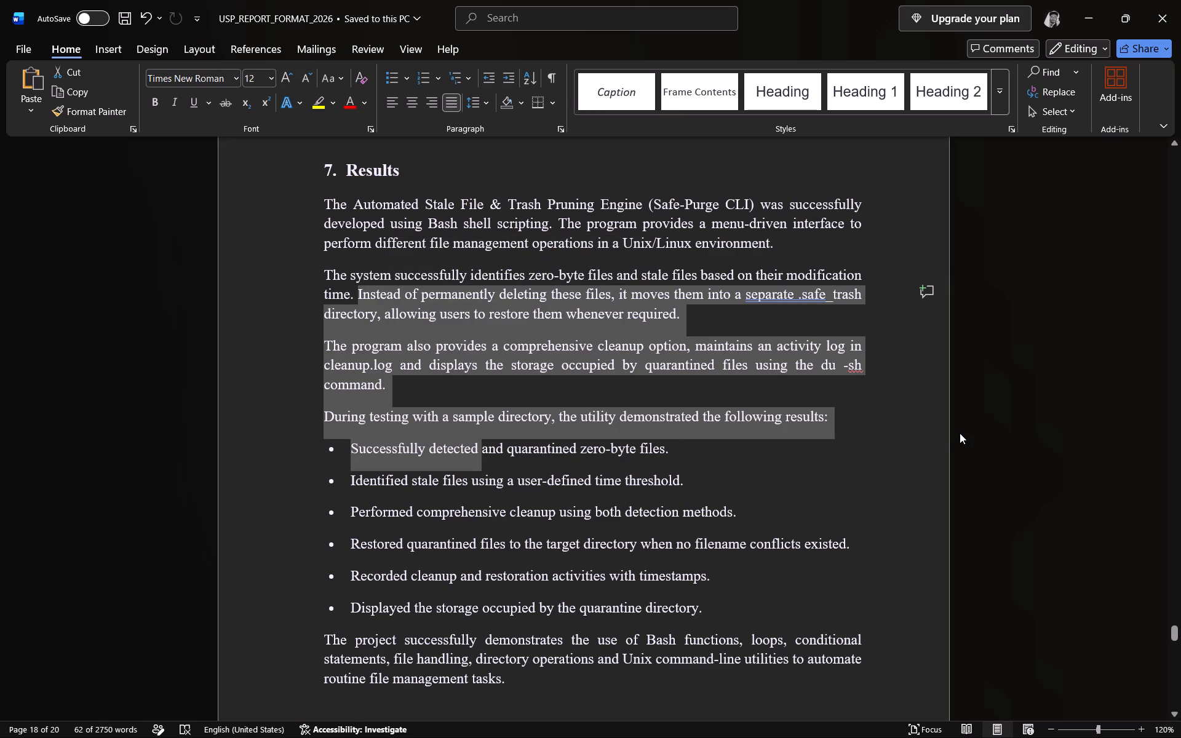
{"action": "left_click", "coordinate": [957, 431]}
Apply the Last Custom Setting page margins, 1.9 cm top and bottom and 2.54 cm left and right, to the whole report.
{"action": "scroll", "coordinate": [662, 523], "scroll_direction": "down", "scroll_amount": 20}
{"action": "scroll", "coordinate": [662, 523], "scroll_direction": "down", "scroll_amount": 3}
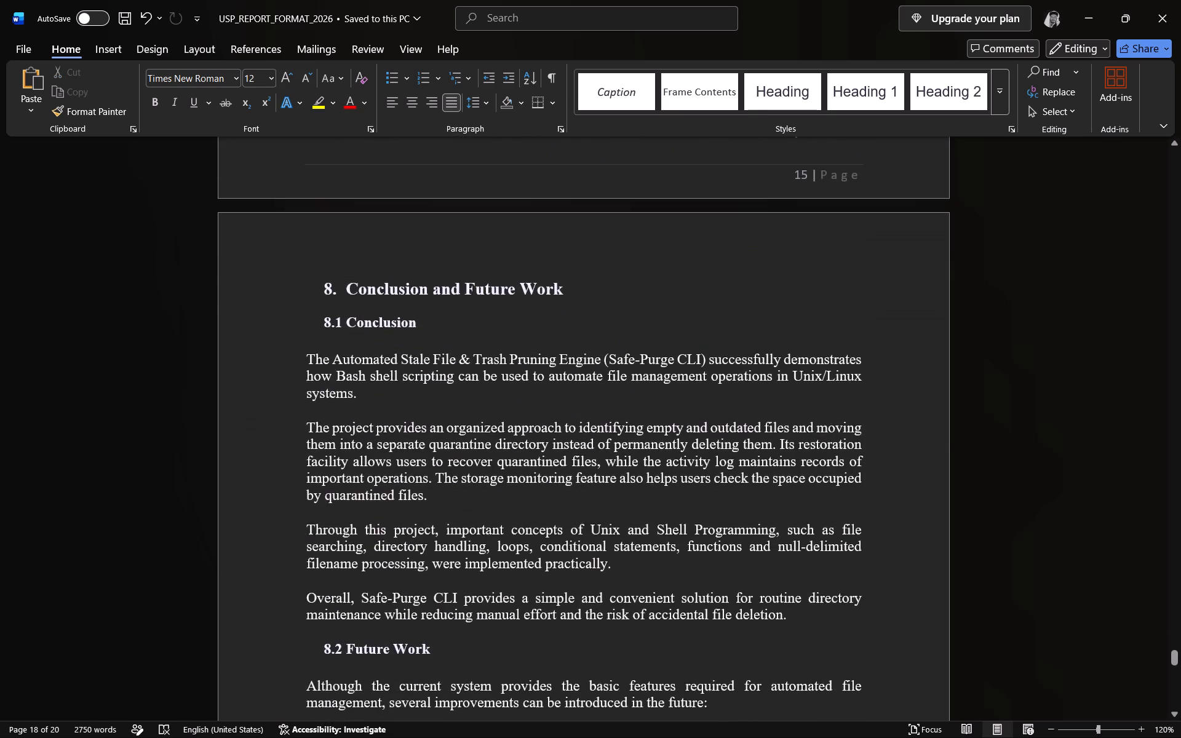
{"action": "scroll", "coordinate": [656, 522], "scroll_direction": "down", "scroll_amount": 5}
{"action": "scroll", "coordinate": [656, 522], "scroll_direction": "up", "scroll_amount": 5}
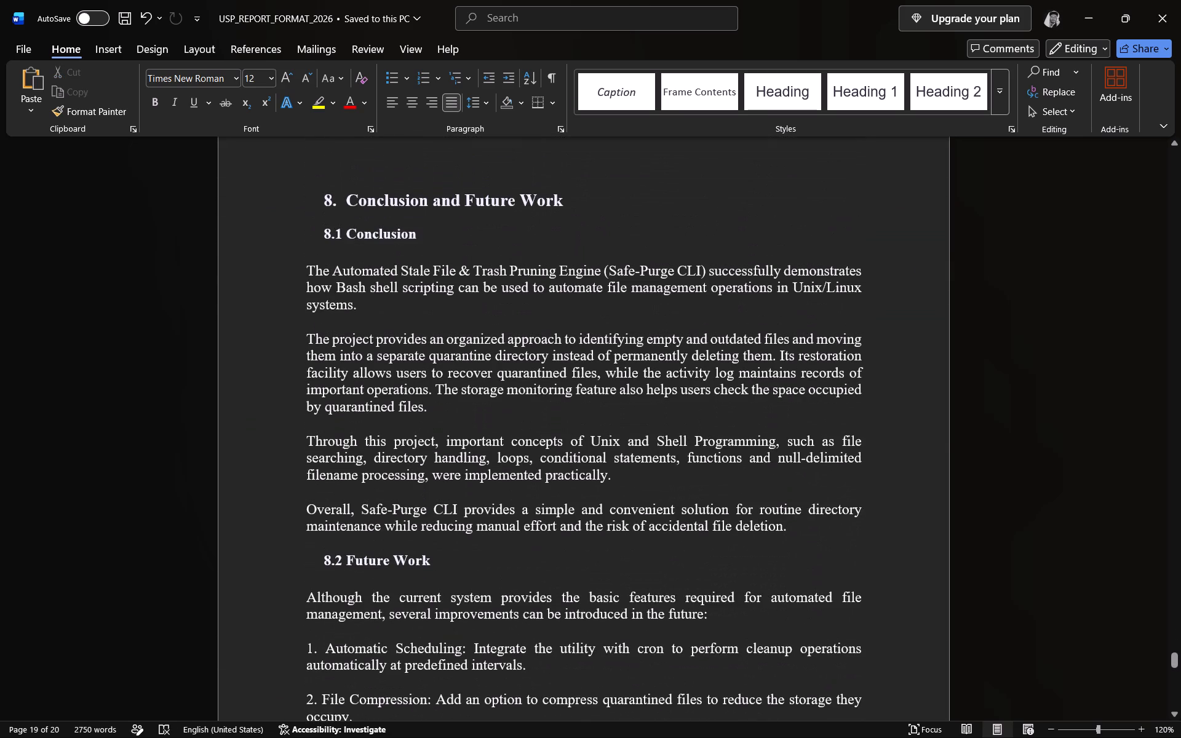
{"action": "scroll", "coordinate": [656, 522], "scroll_direction": "up", "scroll_amount": 19}
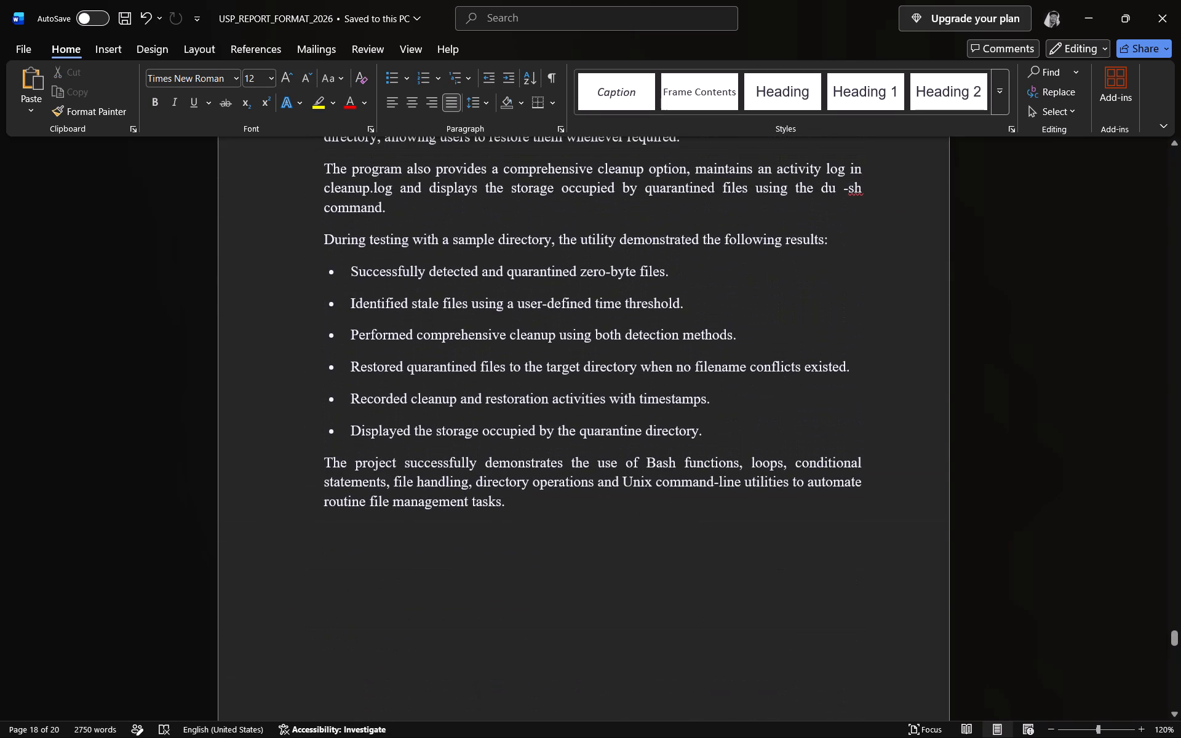
{"action": "scroll", "coordinate": [656, 522], "scroll_direction": "down", "scroll_amount": 20}
{"action": "scroll", "coordinate": [656, 522], "scroll_direction": "down", "scroll_amount": 3}
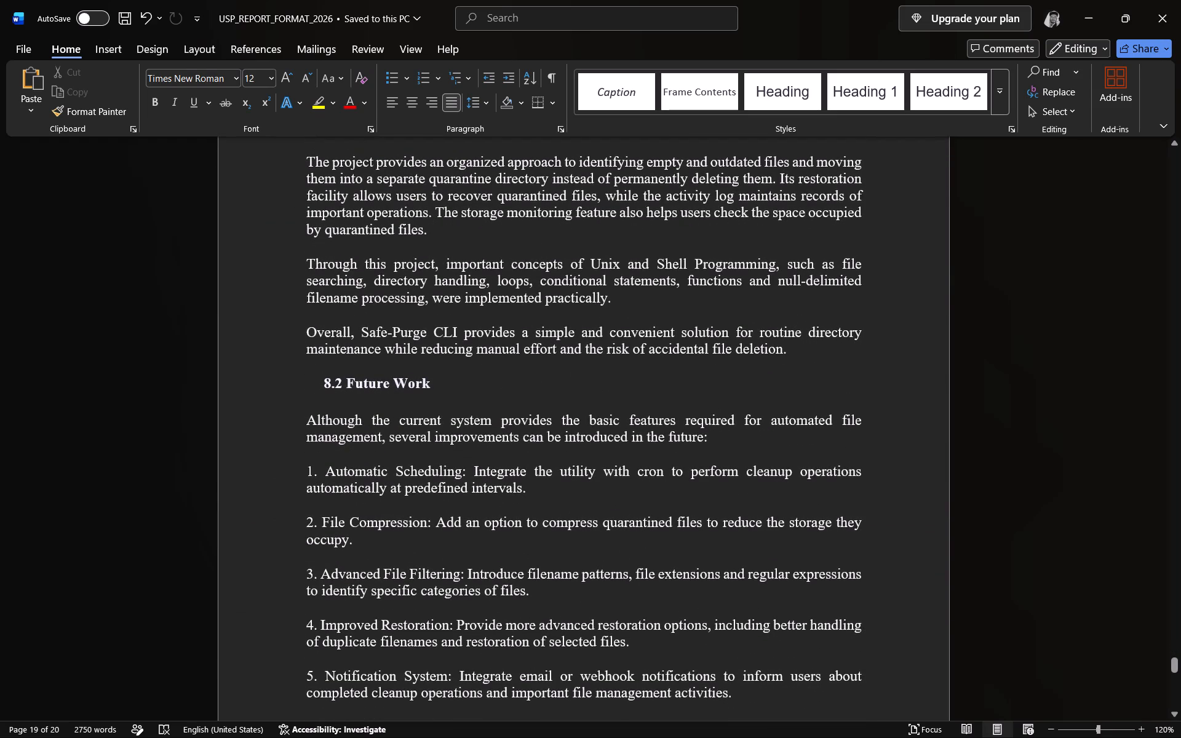
{"action": "key", "text": "ctrl+a"}
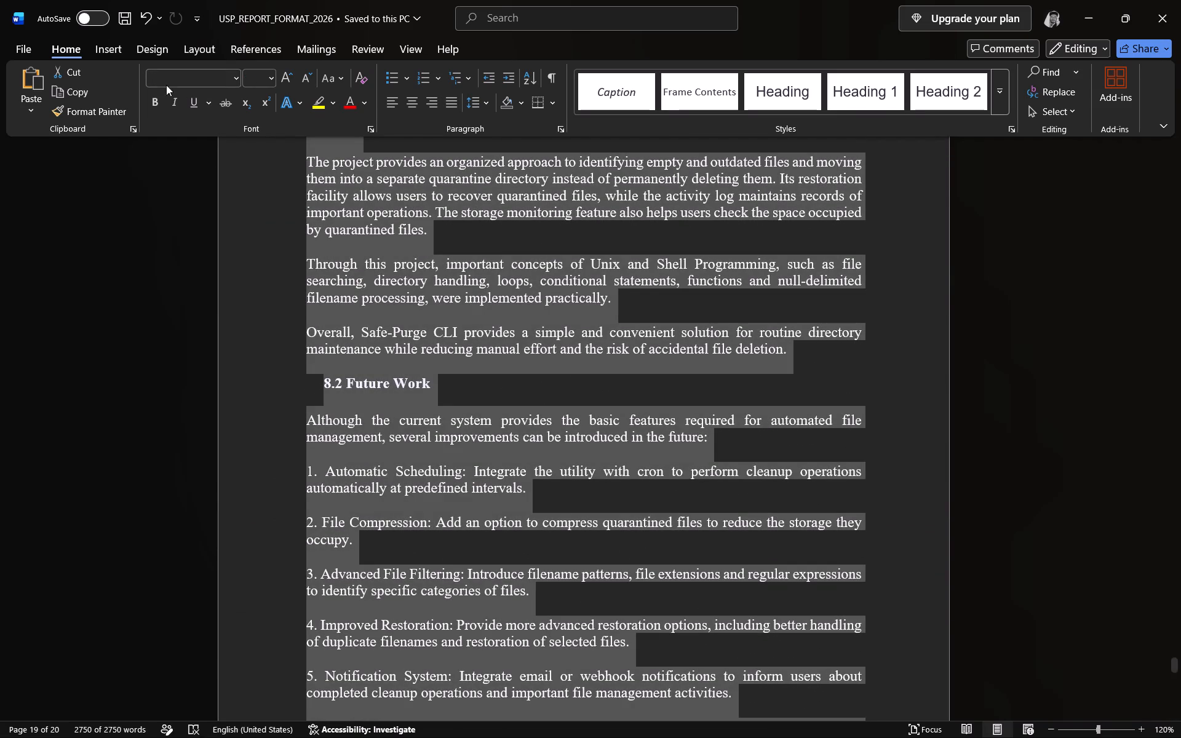
{"action": "left_click", "coordinate": [200, 51]}
{"action": "left_click", "coordinate": [33, 105]}
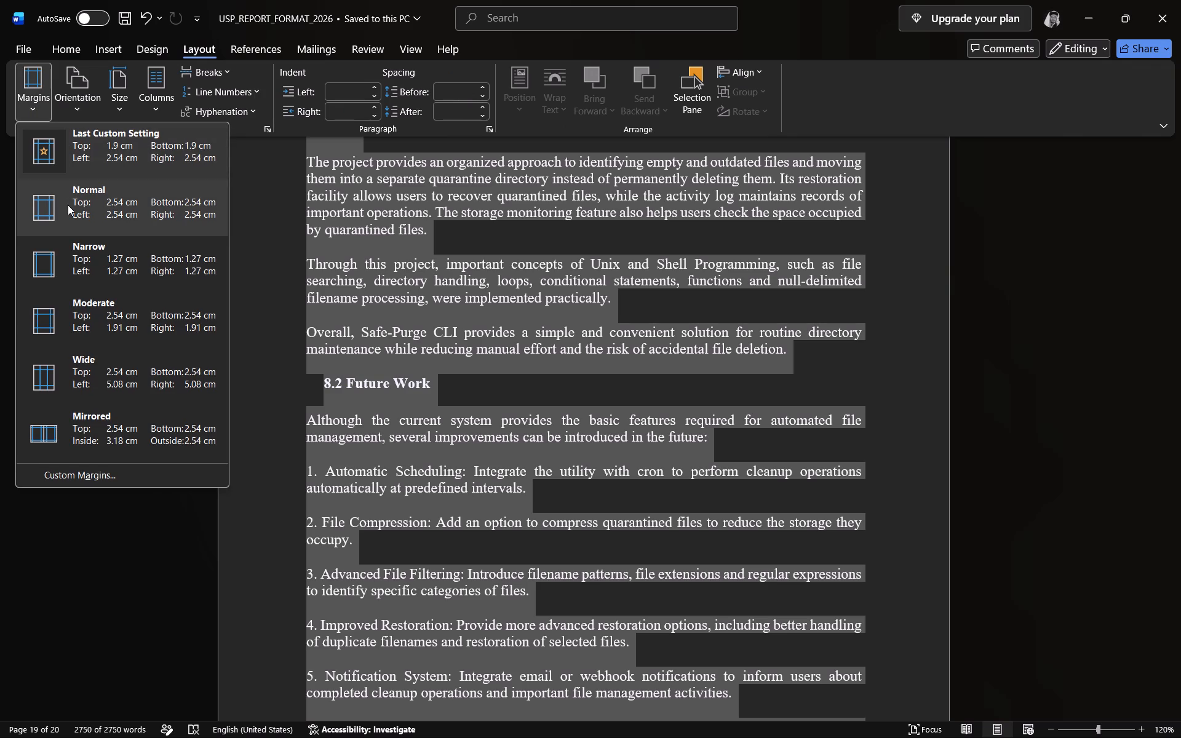
{"action": "left_click", "coordinate": [52, 159]}
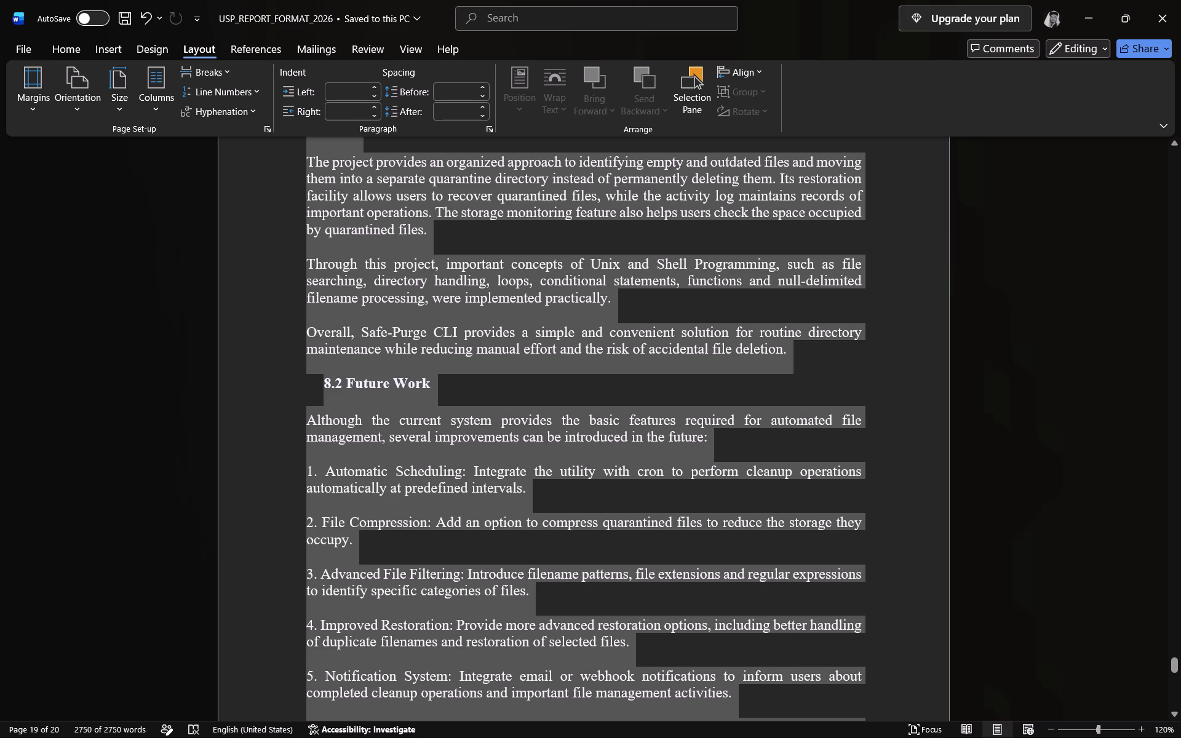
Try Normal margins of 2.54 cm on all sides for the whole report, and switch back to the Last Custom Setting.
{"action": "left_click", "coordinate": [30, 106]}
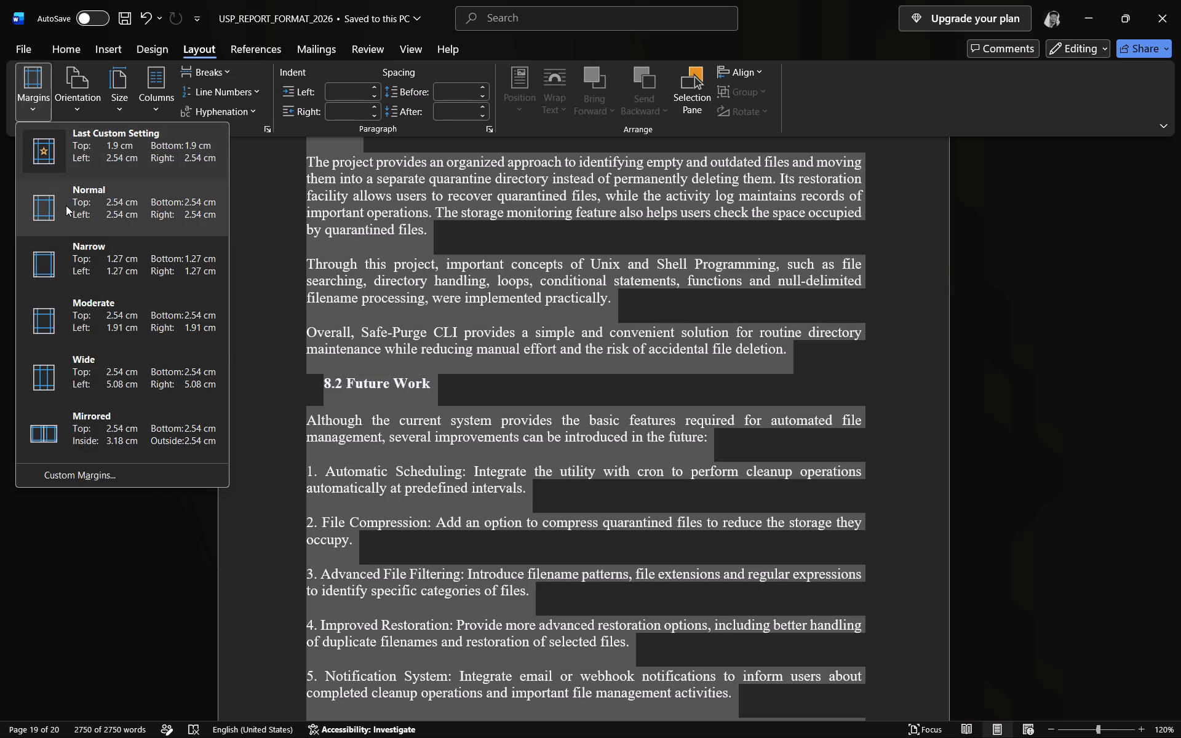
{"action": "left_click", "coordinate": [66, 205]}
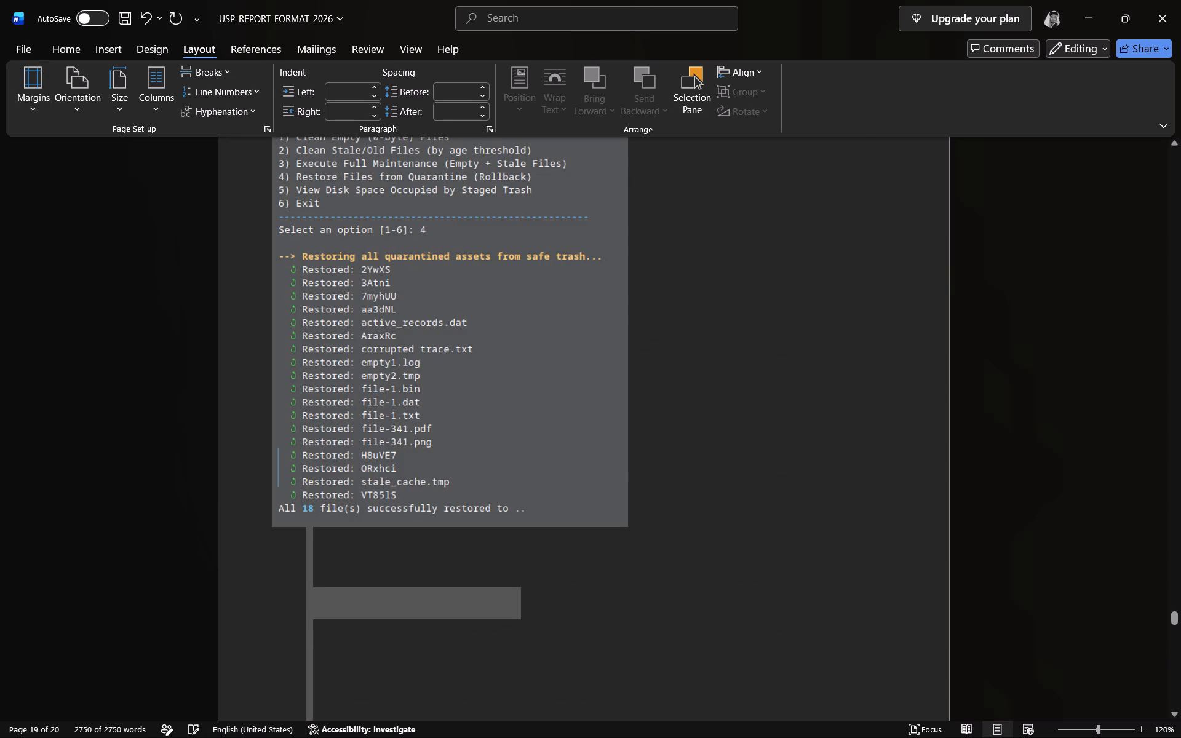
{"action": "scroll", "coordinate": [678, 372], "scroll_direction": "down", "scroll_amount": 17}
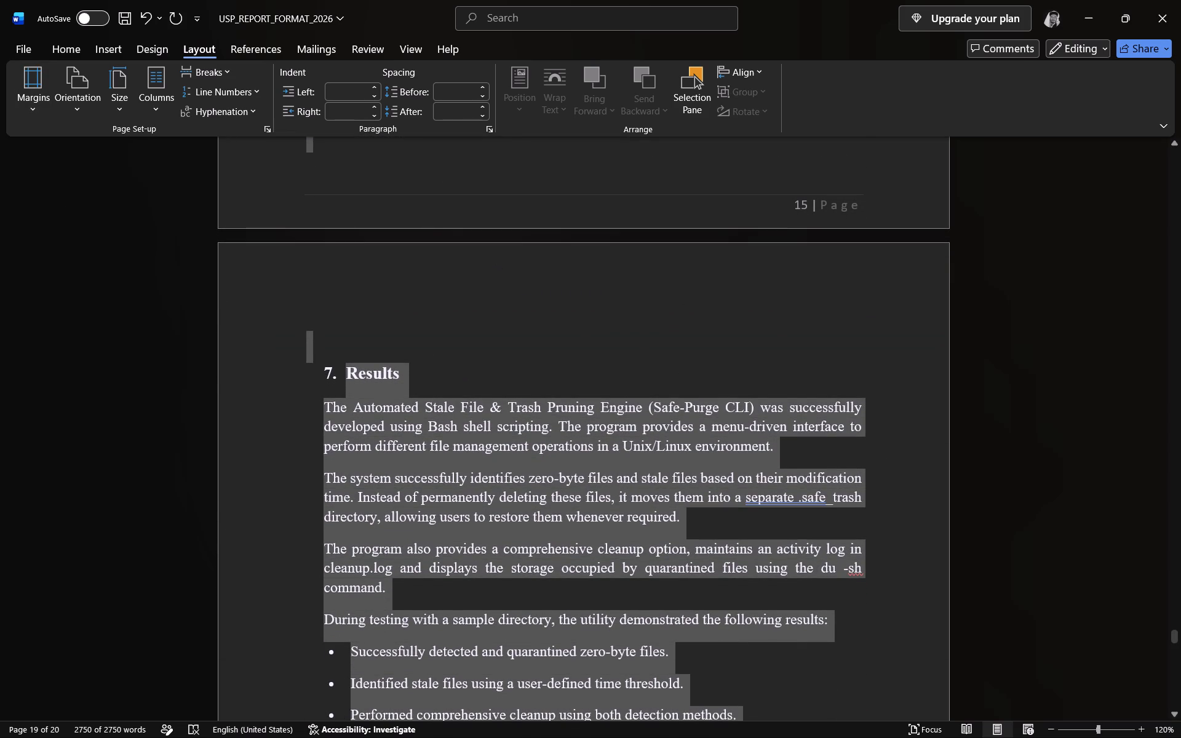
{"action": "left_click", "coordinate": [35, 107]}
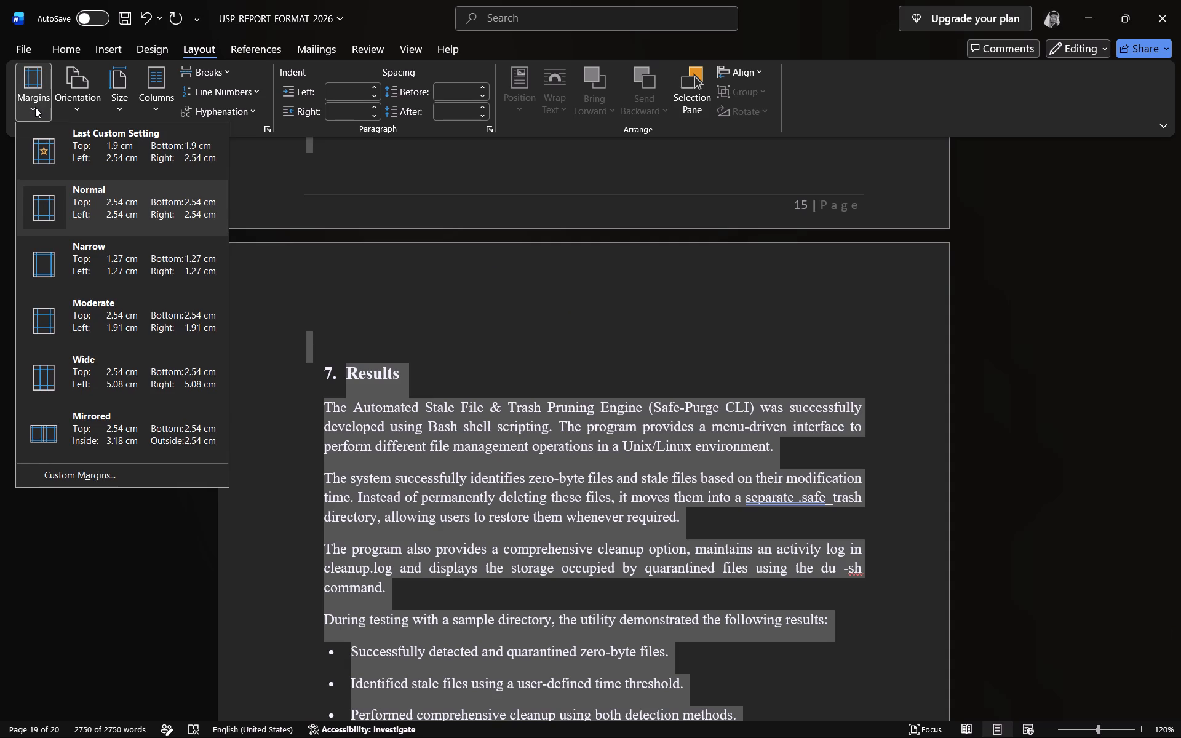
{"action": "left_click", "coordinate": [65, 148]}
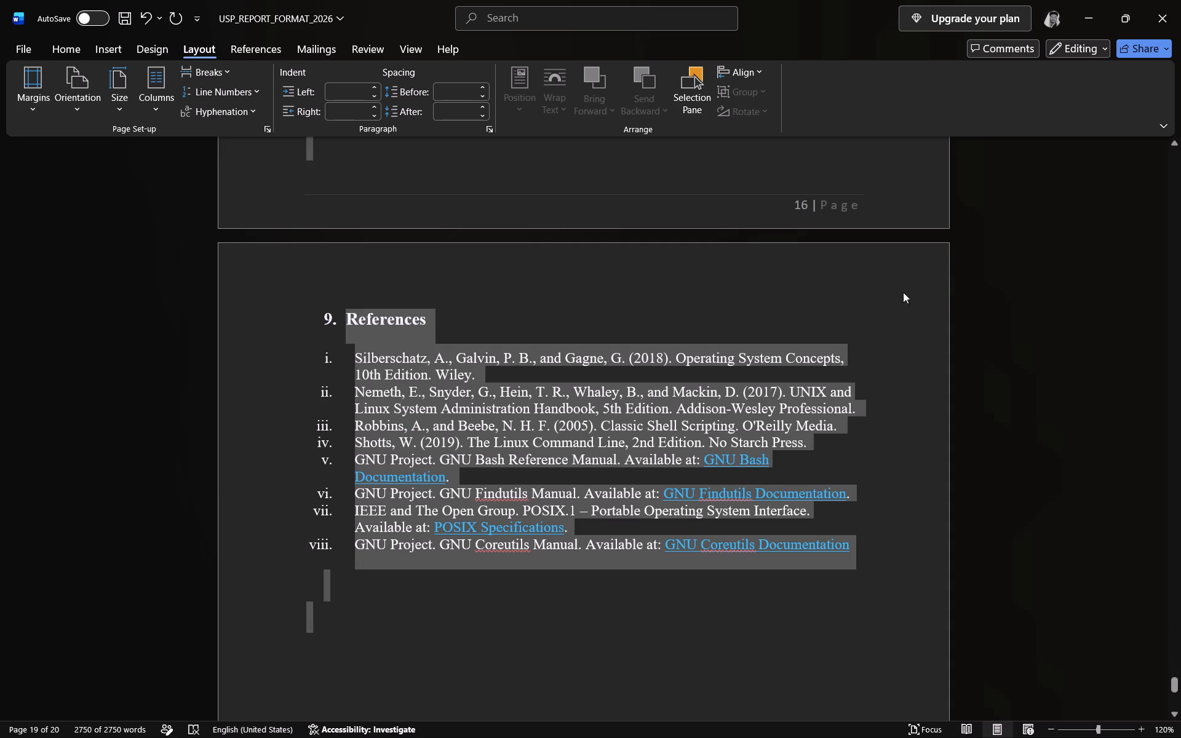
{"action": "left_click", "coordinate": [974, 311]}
Examine the page layout backwards from the References through the Conclusion, sample outputs, shell script and flow-chart to the commands table.
{"action": "scroll", "coordinate": [972, 312], "scroll_direction": "down", "scroll_amount": 10}
{"action": "scroll", "coordinate": [972, 312], "scroll_direction": "up", "scroll_amount": 7}
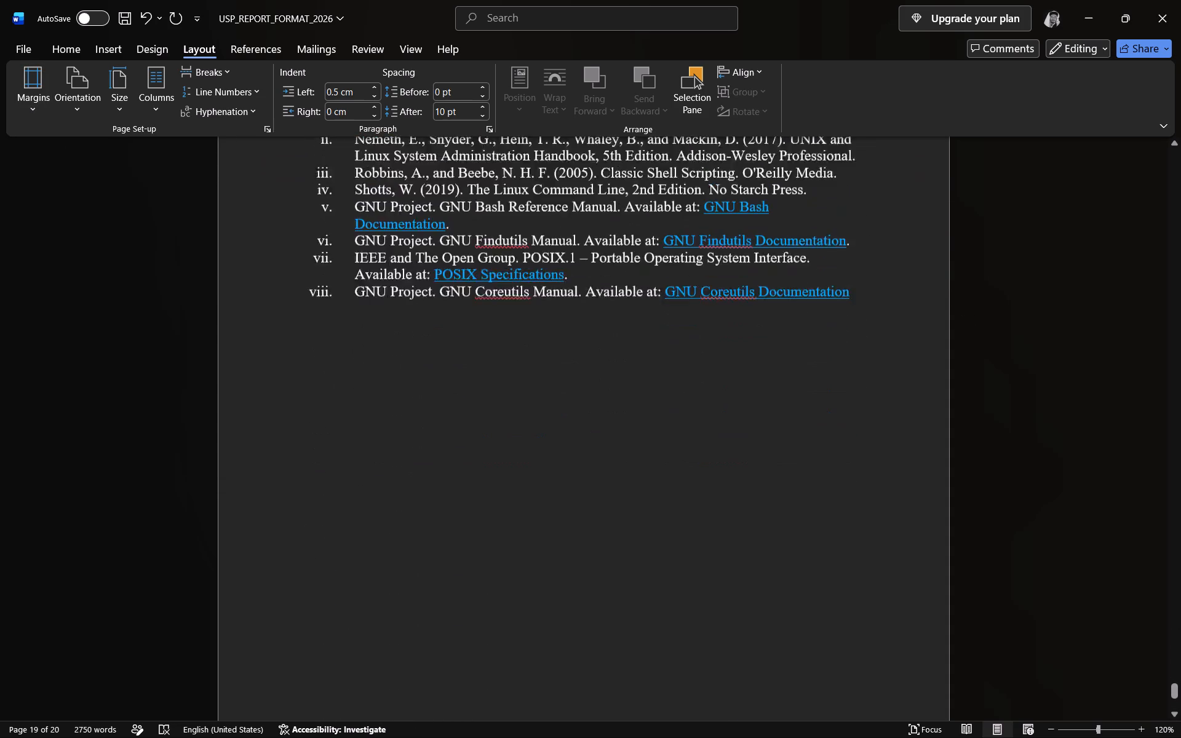
{"action": "scroll", "coordinate": [972, 312], "scroll_direction": "up", "scroll_amount": 7}
{"action": "scroll", "coordinate": [972, 312], "scroll_direction": "up", "scroll_amount": 20}
{"action": "scroll", "coordinate": [972, 312], "scroll_direction": "up", "scroll_amount": 2}
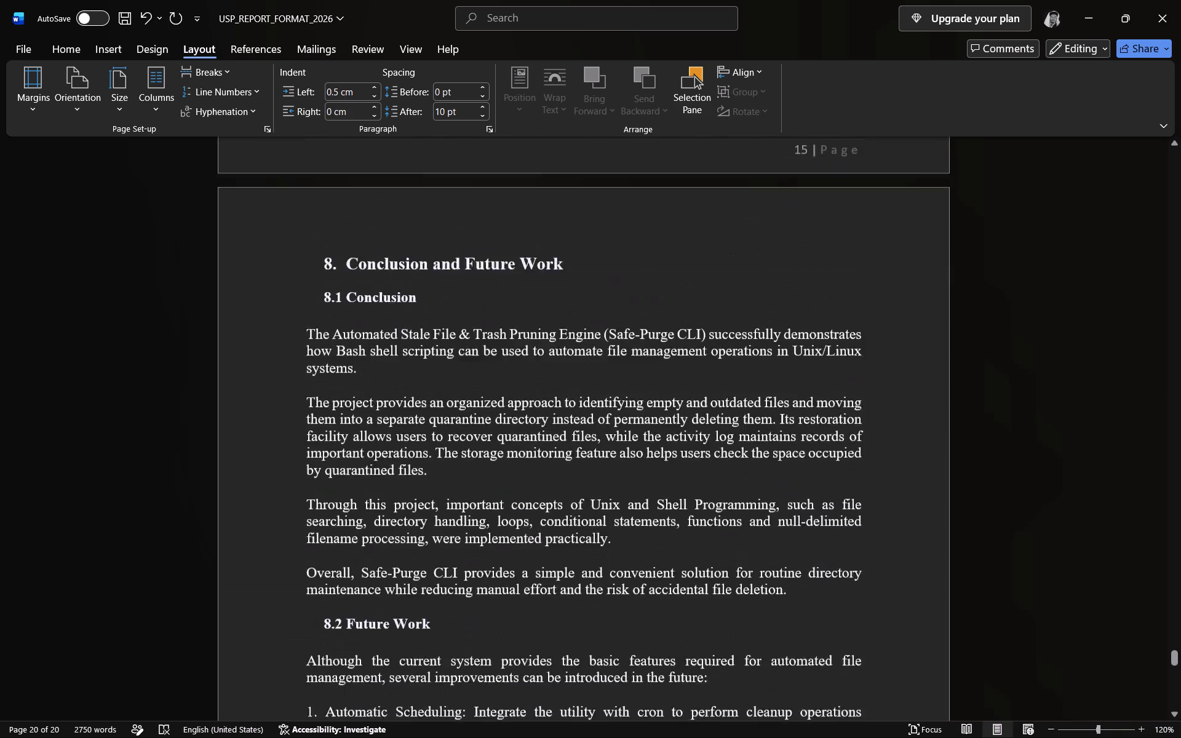
{"action": "scroll", "coordinate": [972, 312], "scroll_direction": "up", "scroll_amount": 20}
{"action": "scroll", "coordinate": [972, 312], "scroll_direction": "up", "scroll_amount": 19}
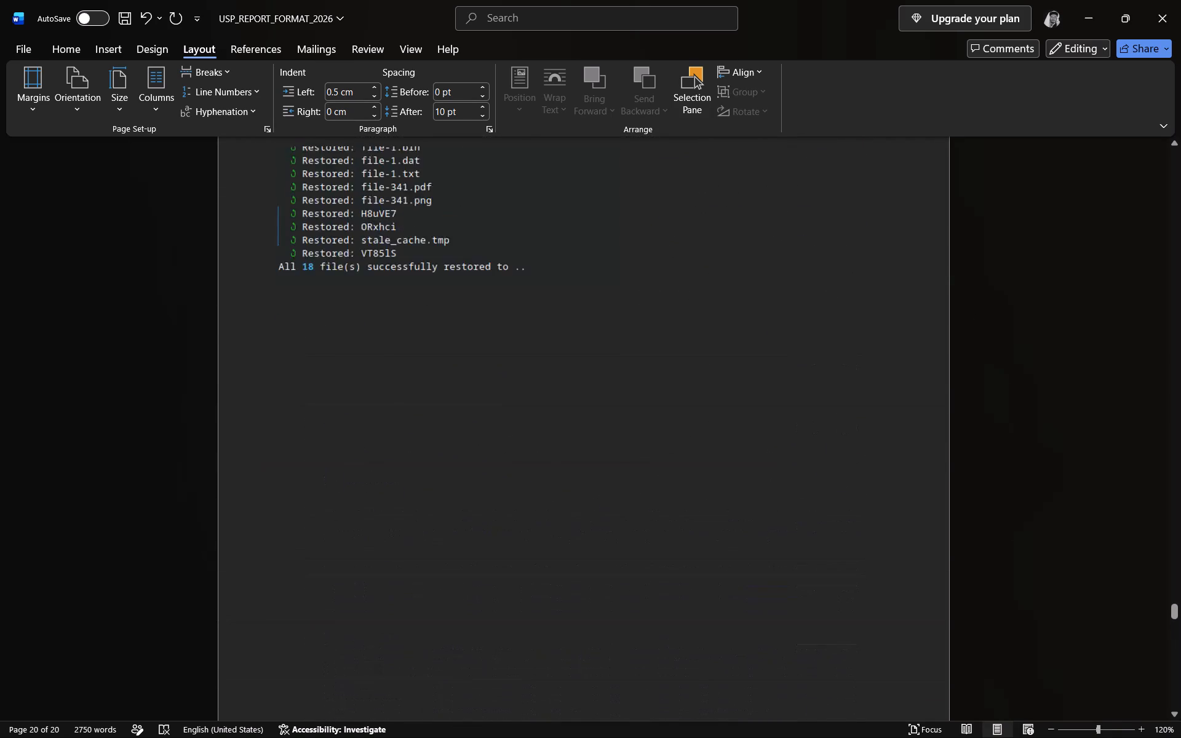
{"action": "scroll", "coordinate": [972, 312], "scroll_direction": "up", "scroll_amount": 20}
{"action": "scroll", "coordinate": [972, 312], "scroll_direction": "up", "scroll_amount": 19}
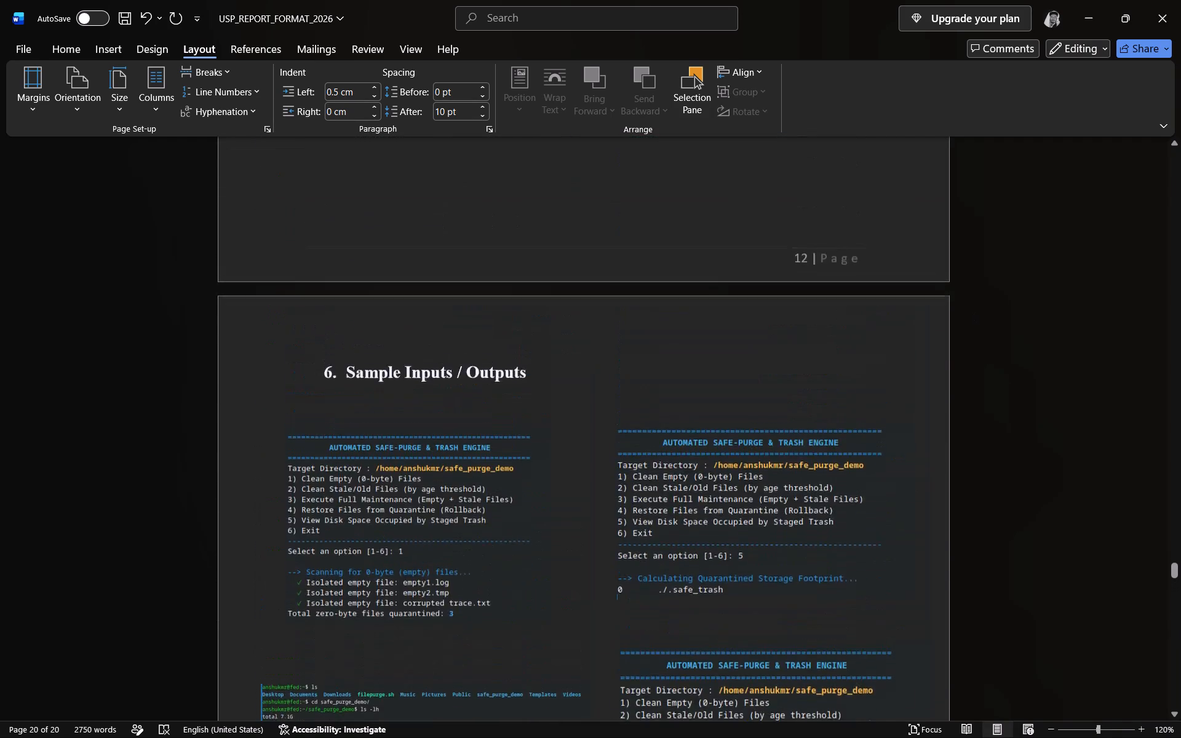
{"action": "scroll", "coordinate": [972, 312], "scroll_direction": "up", "scroll_amount": 20}
{"action": "scroll", "coordinate": [972, 312], "scroll_direction": "up", "scroll_amount": 19}
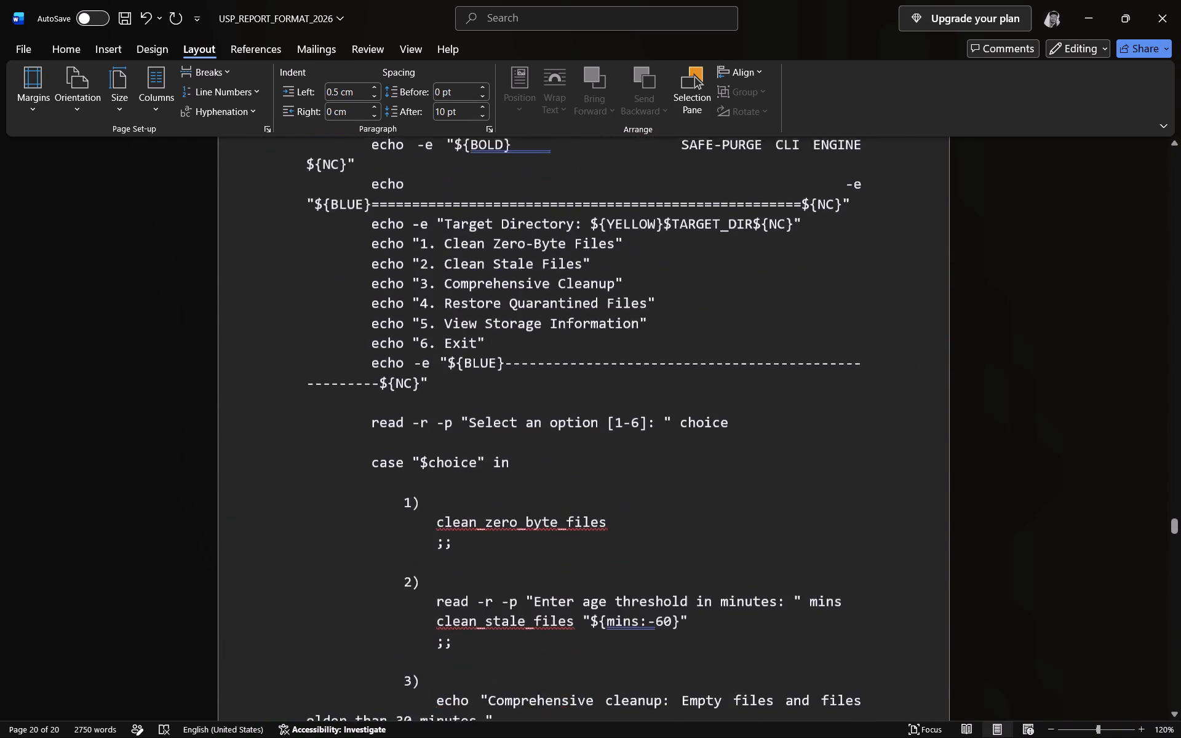
{"action": "scroll", "coordinate": [972, 312], "scroll_direction": "up", "scroll_amount": 20}
{"action": "scroll", "coordinate": [972, 312], "scroll_direction": "up", "scroll_amount": 19}
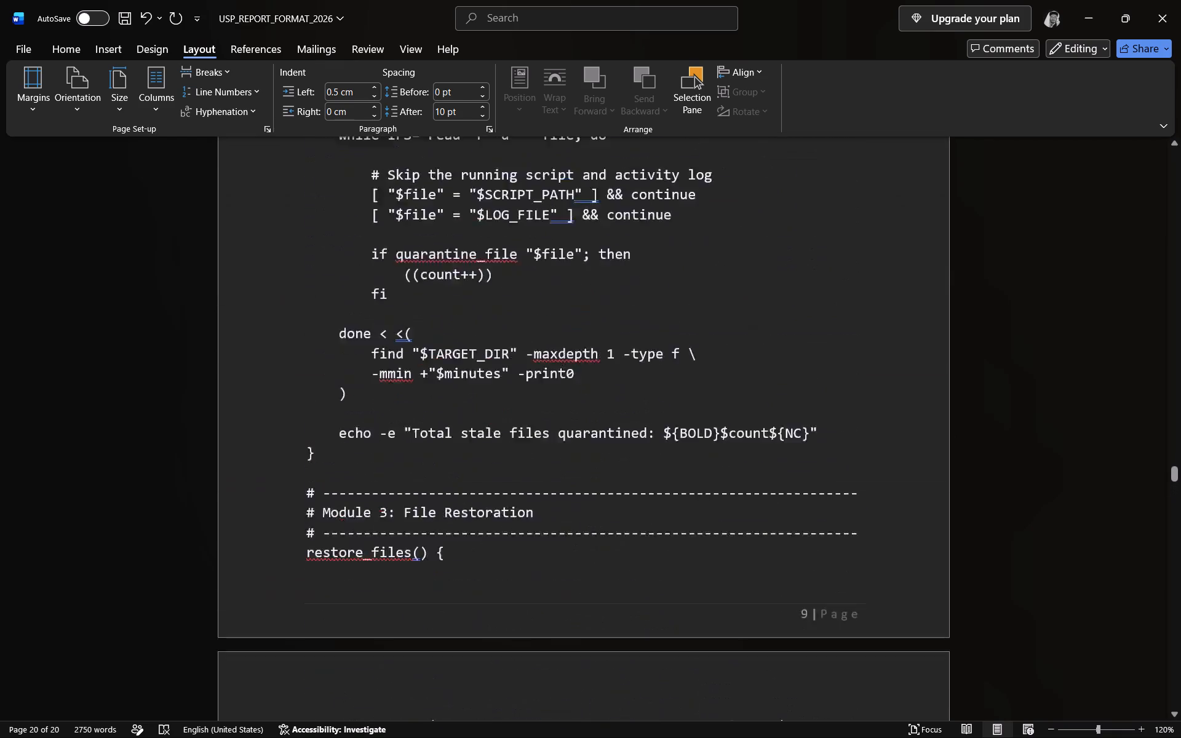
{"action": "scroll", "coordinate": [972, 312], "scroll_direction": "up", "scroll_amount": 20}
{"action": "scroll", "coordinate": [972, 312], "scroll_direction": "up", "scroll_amount": 19}
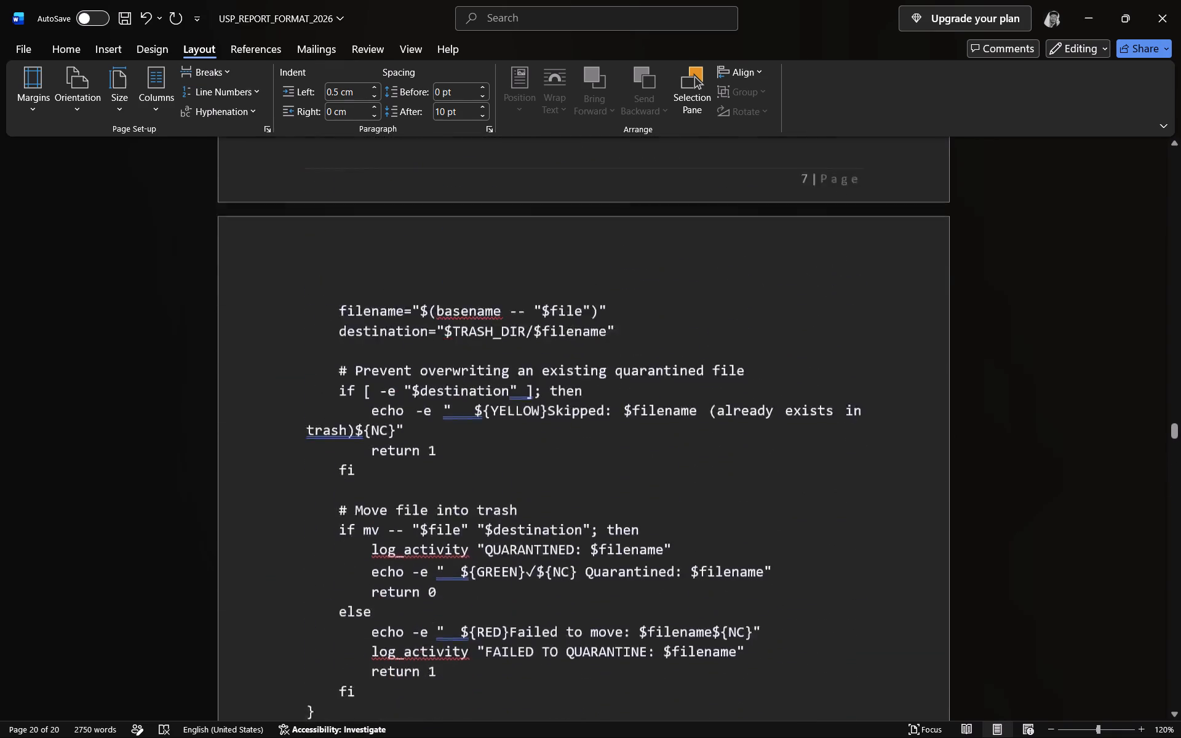
{"action": "scroll", "coordinate": [972, 312], "scroll_direction": "up", "scroll_amount": 20}
{"action": "scroll", "coordinate": [972, 312], "scroll_direction": "up", "scroll_amount": 18}
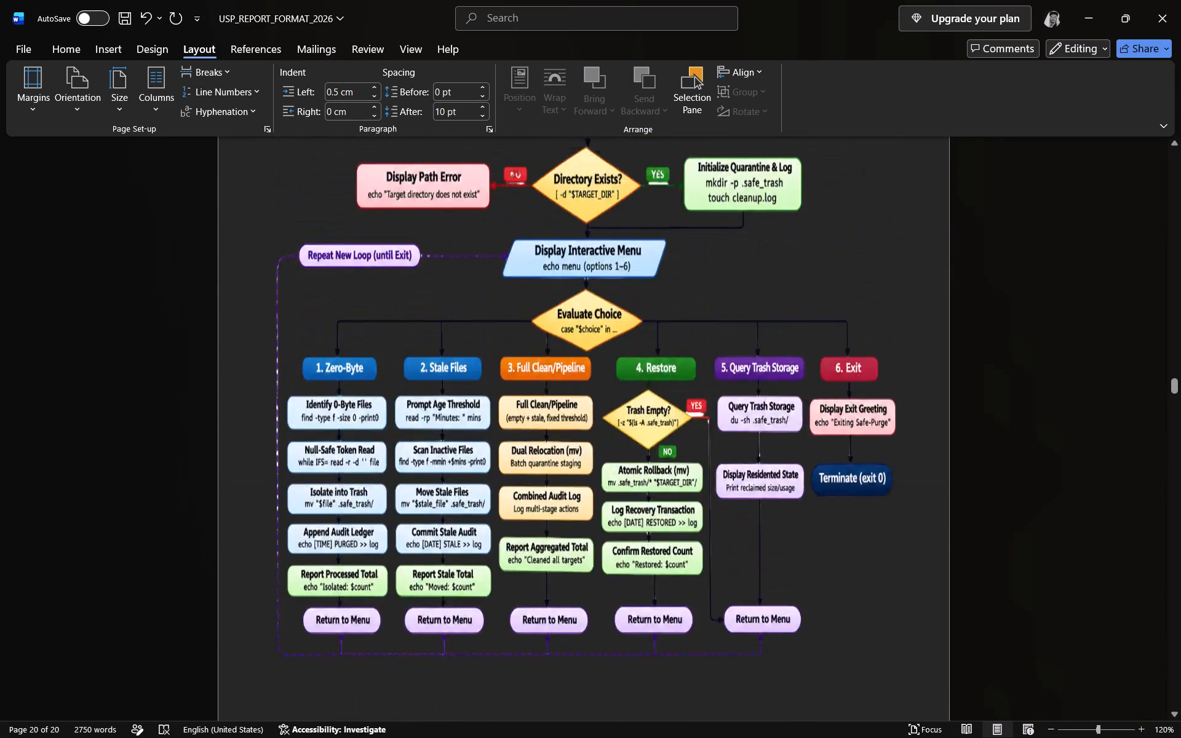
{"action": "scroll", "coordinate": [972, 312], "scroll_direction": "up", "scroll_amount": 20}
{"action": "scroll", "coordinate": [972, 312], "scroll_direction": "up", "scroll_amount": 13}
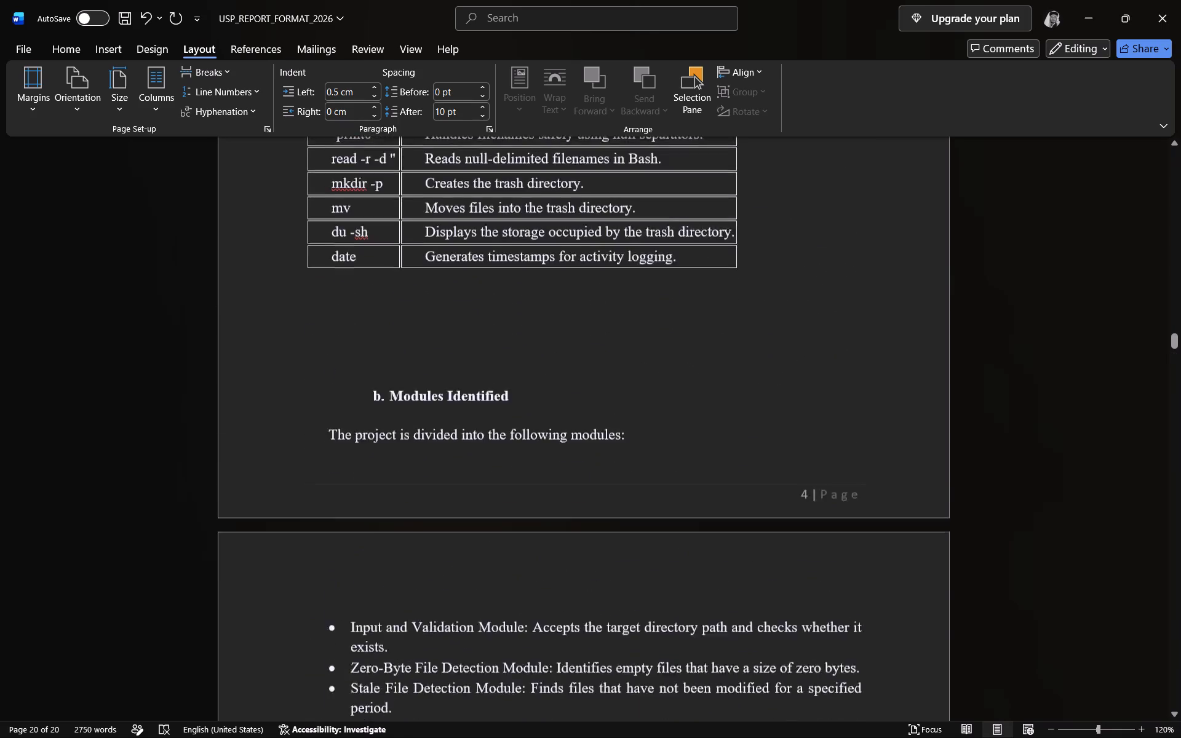
Save the report document.
{"action": "key", "text": "ctrl+s"}
Examine the page layout backwards from Project Implementation through the Project Overview and Introduction to the Abstract.
{"action": "scroll", "coordinate": [972, 312], "scroll_direction": "up", "scroll_amount": 16}
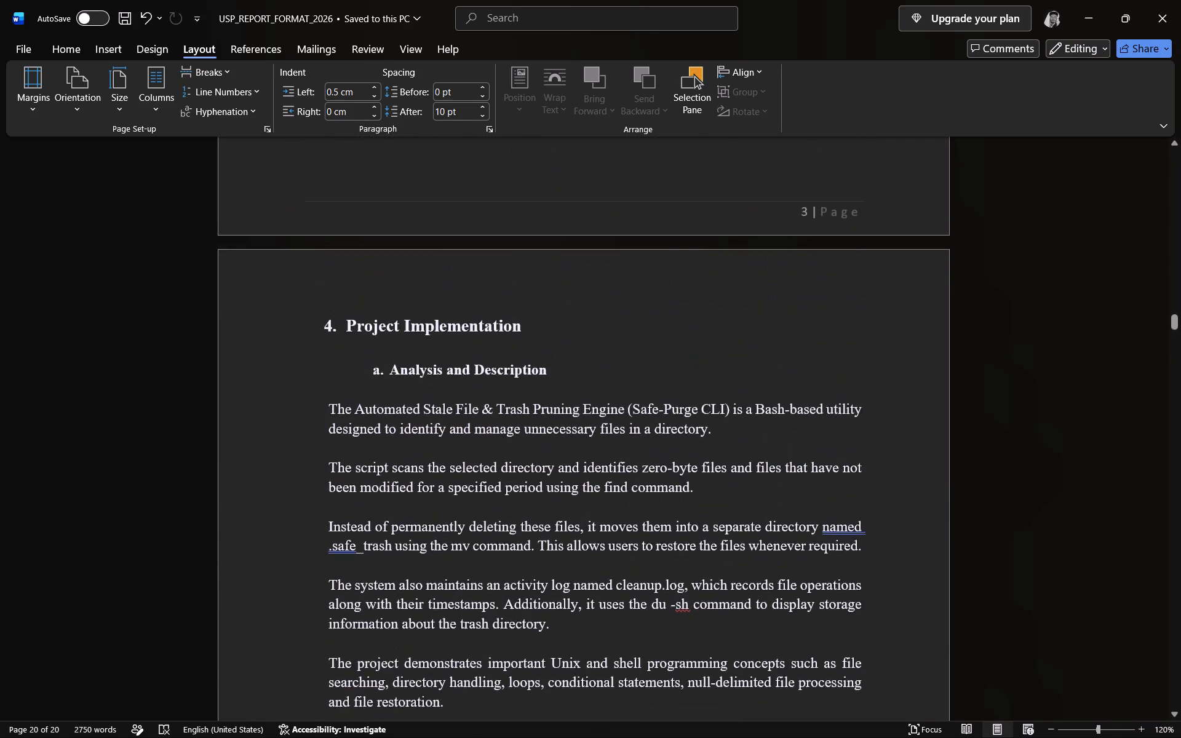
{"action": "scroll", "coordinate": [972, 312], "scroll_direction": "up", "scroll_amount": 5}
{"action": "scroll", "coordinate": [972, 312], "scroll_direction": "up", "scroll_amount": 20}
{"action": "scroll", "coordinate": [972, 312], "scroll_direction": "up", "scroll_amount": 5}
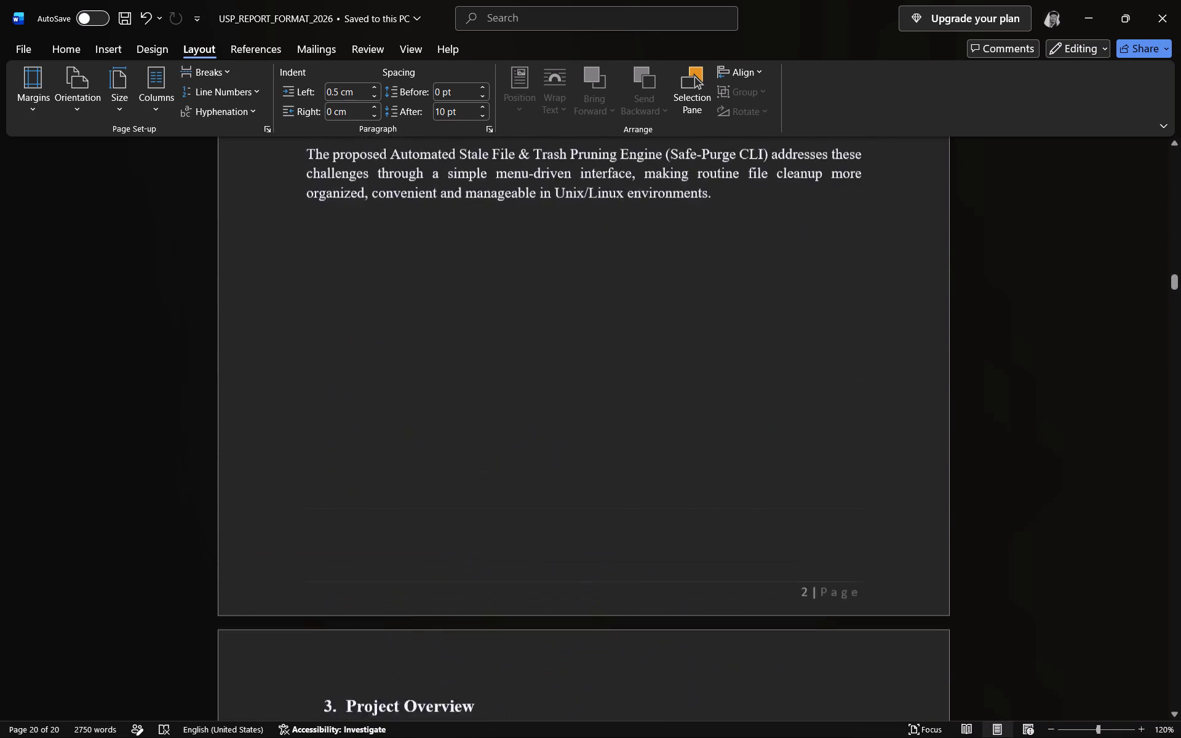
{"action": "scroll", "coordinate": [972, 312], "scroll_direction": "up", "scroll_amount": 20}
{"action": "scroll", "coordinate": [972, 312], "scroll_direction": "up", "scroll_amount": 15}
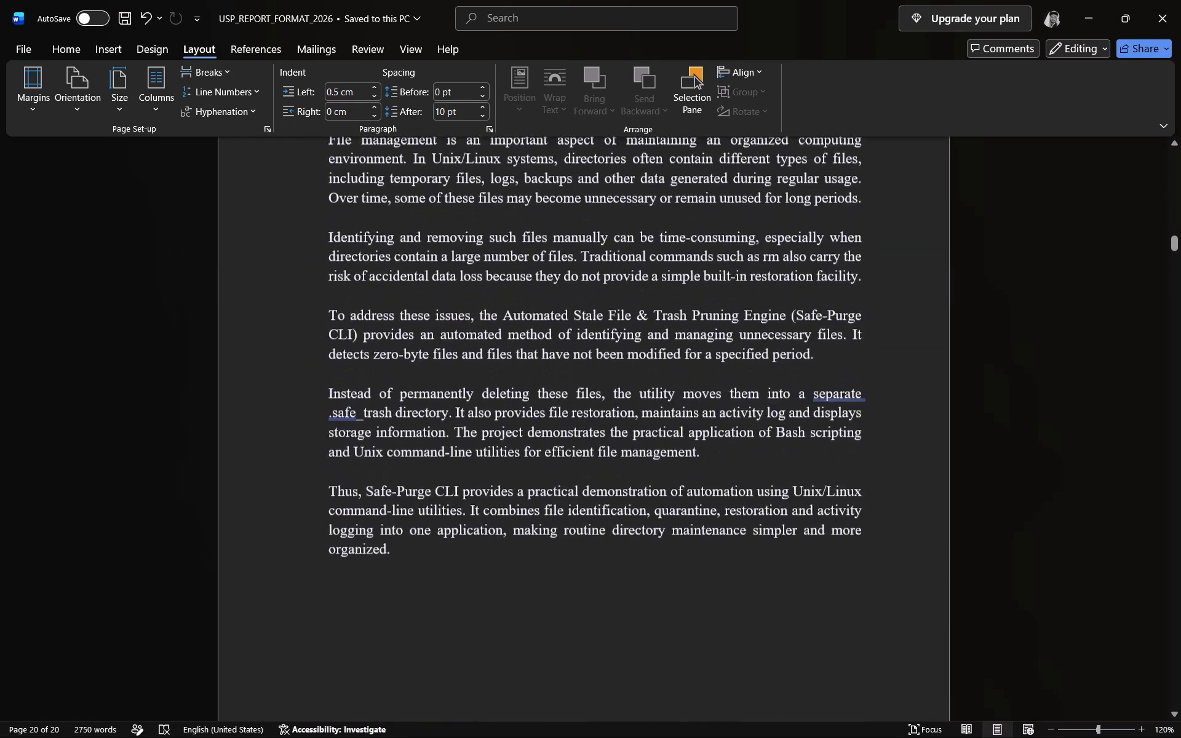
{"action": "scroll", "coordinate": [972, 312], "scroll_direction": "up", "scroll_amount": 20}
{"action": "scroll", "coordinate": [972, 312], "scroll_direction": "up", "scroll_amount": 11}
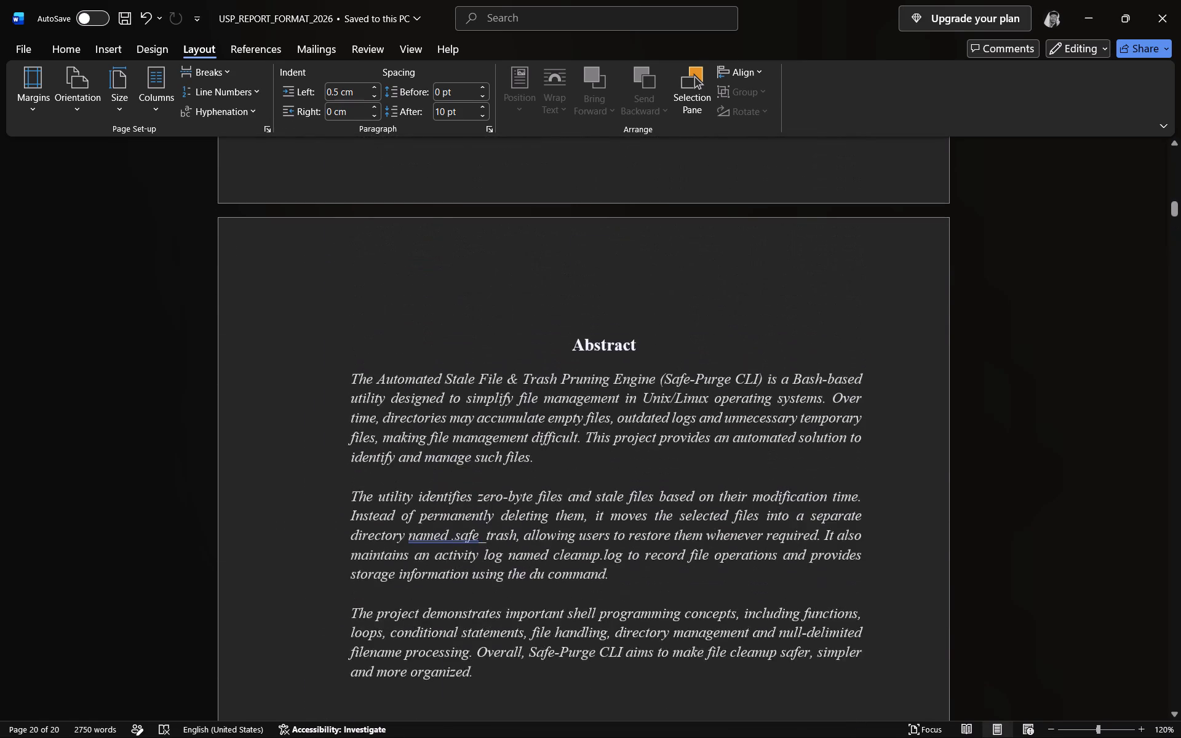
{"action": "scroll", "coordinate": [771, 411], "scroll_direction": "down", "scroll_amount": 3}
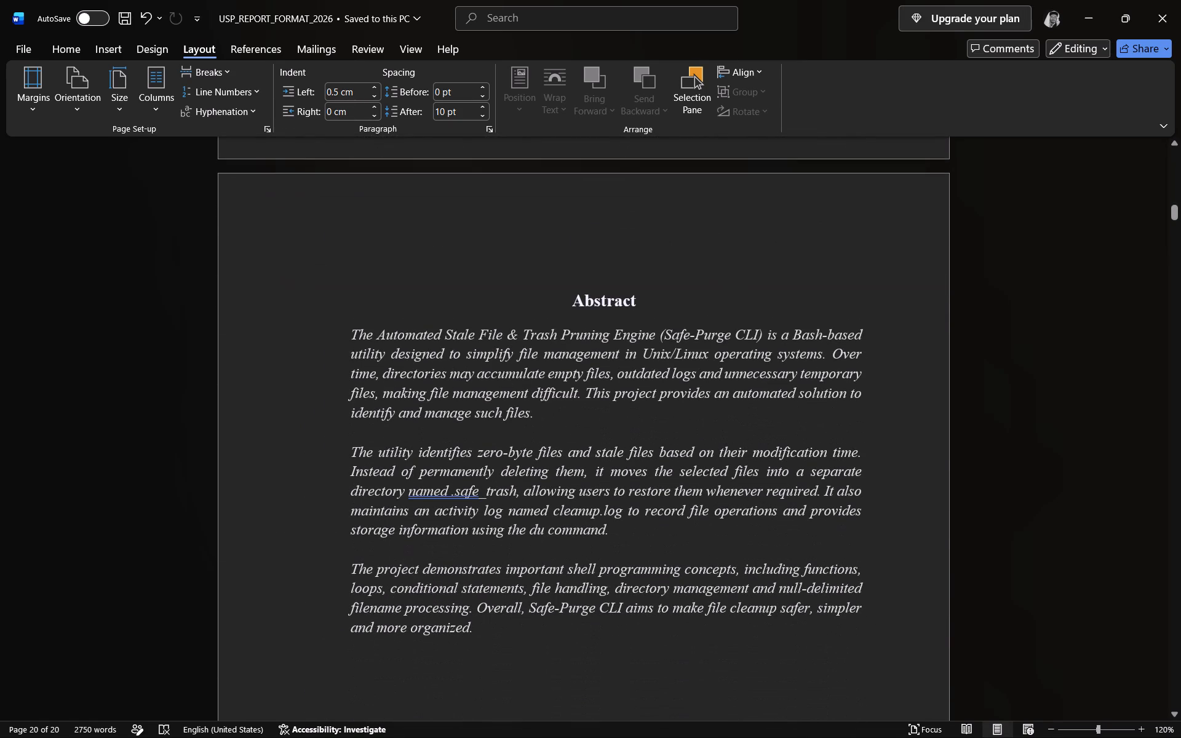
Check the contents and Abstract pages in the print preview, and return to the document.
{"action": "left_click", "coordinate": [25, 50]}
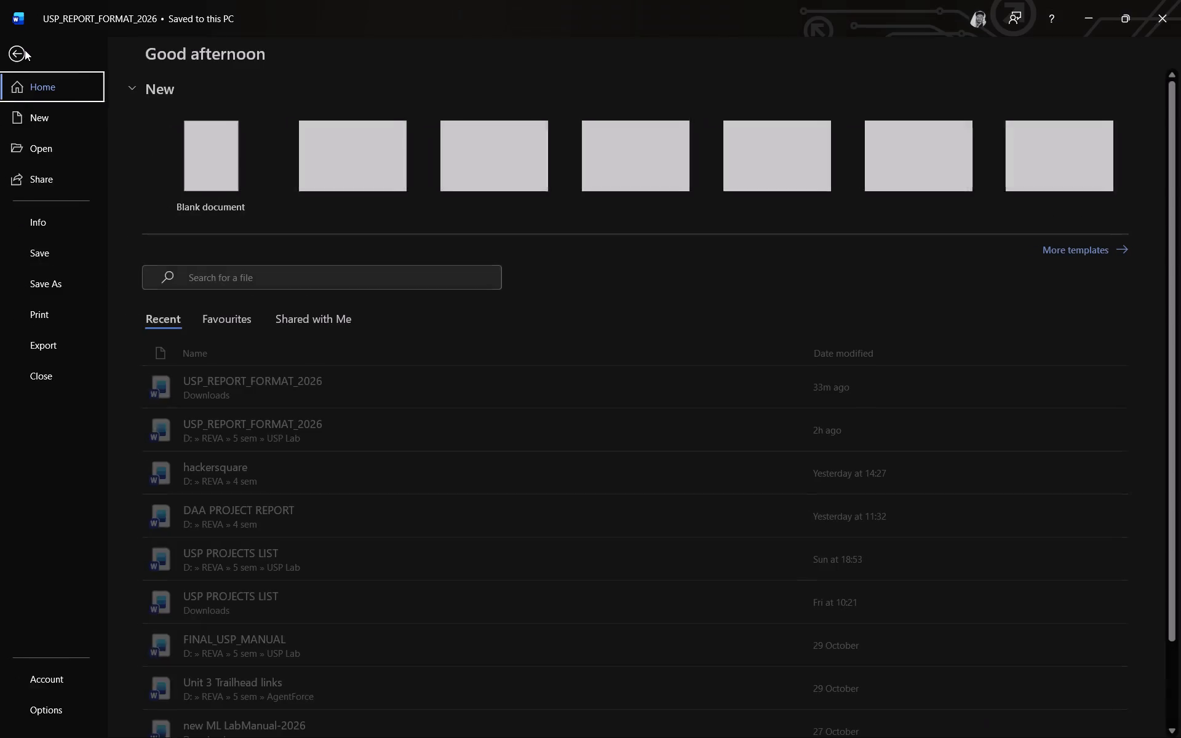
{"action": "left_click", "coordinate": [55, 312]}
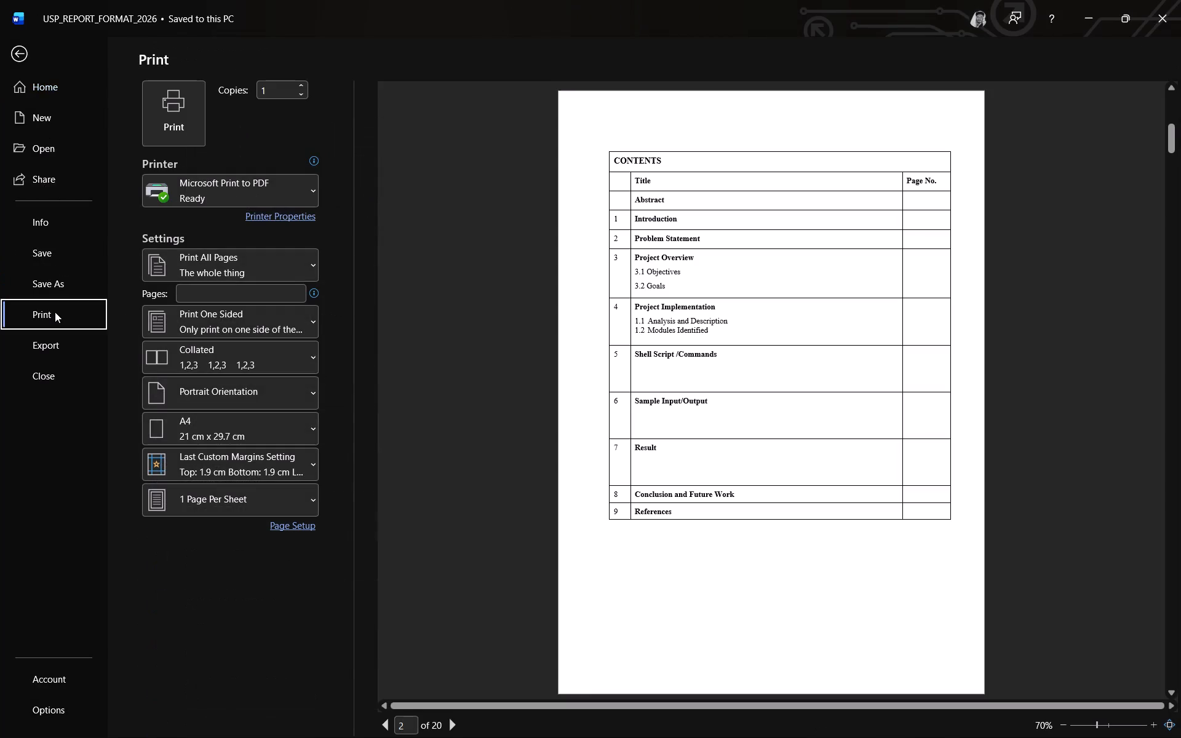
{"action": "scroll", "coordinate": [613, 270], "scroll_direction": "up", "scroll_amount": 10}
{"action": "scroll", "coordinate": [619, 278], "scroll_direction": "down", "scroll_amount": 2}
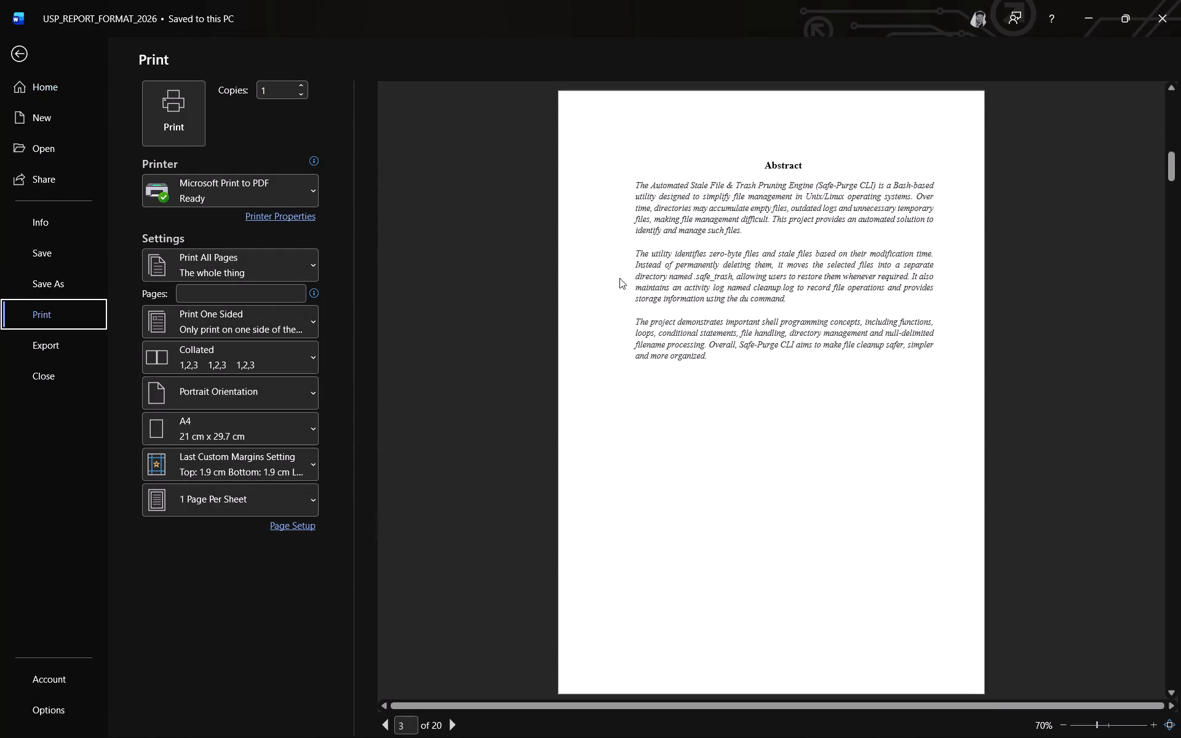
{"action": "scroll", "coordinate": [619, 278], "scroll_direction": "up", "scroll_amount": 1}
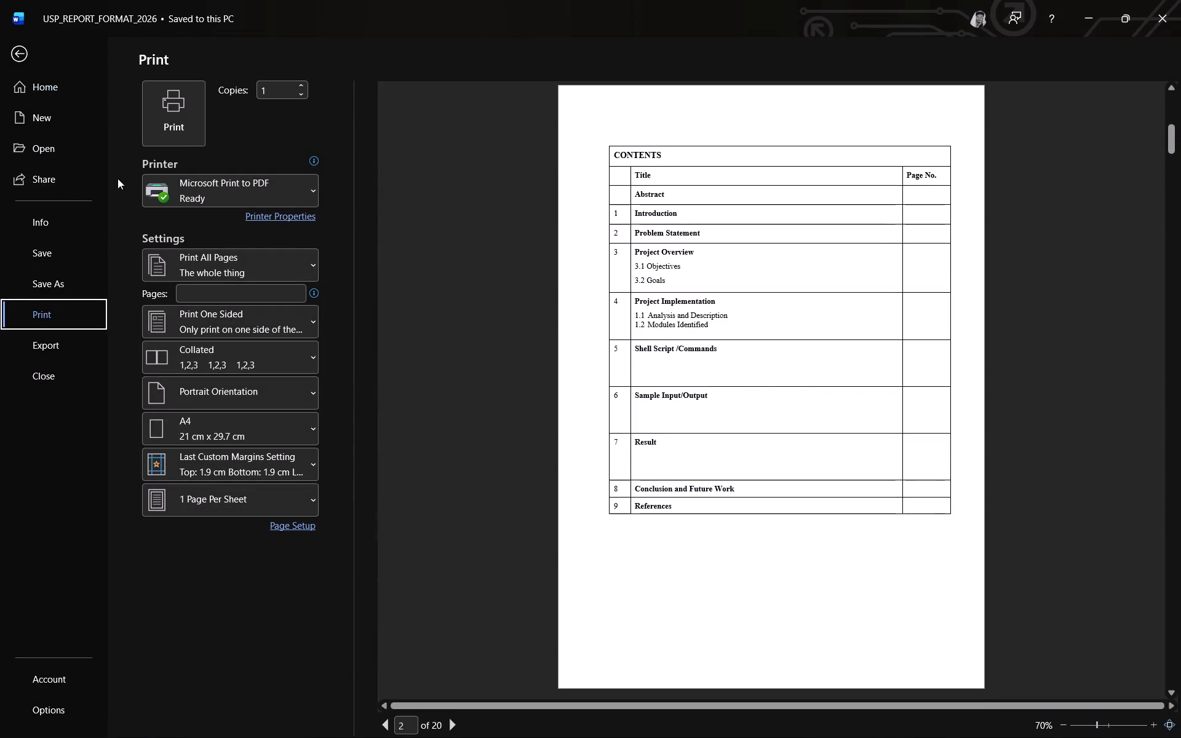
{"action": "left_click", "coordinate": [19, 41]}
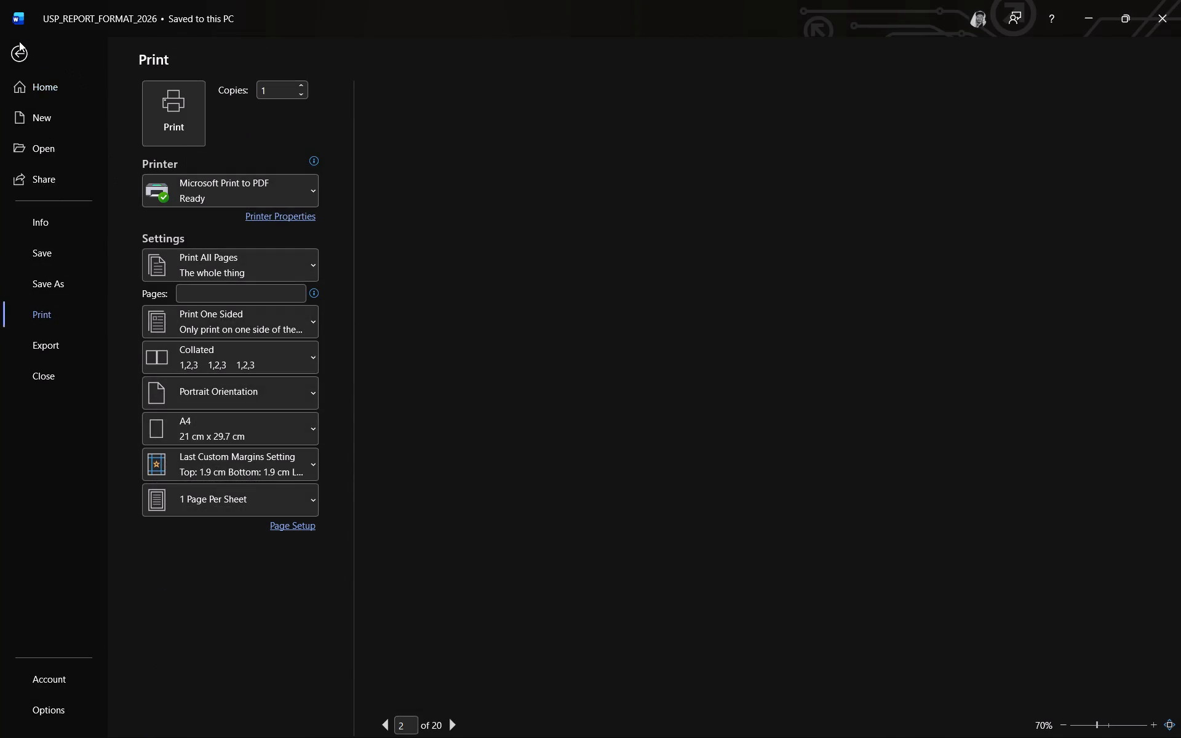
Try the CONTENTS table on page 2 slightly higher, and settle it just below its original position.
{"action": "scroll", "coordinate": [388, 269], "scroll_direction": "up", "scroll_amount": 14}
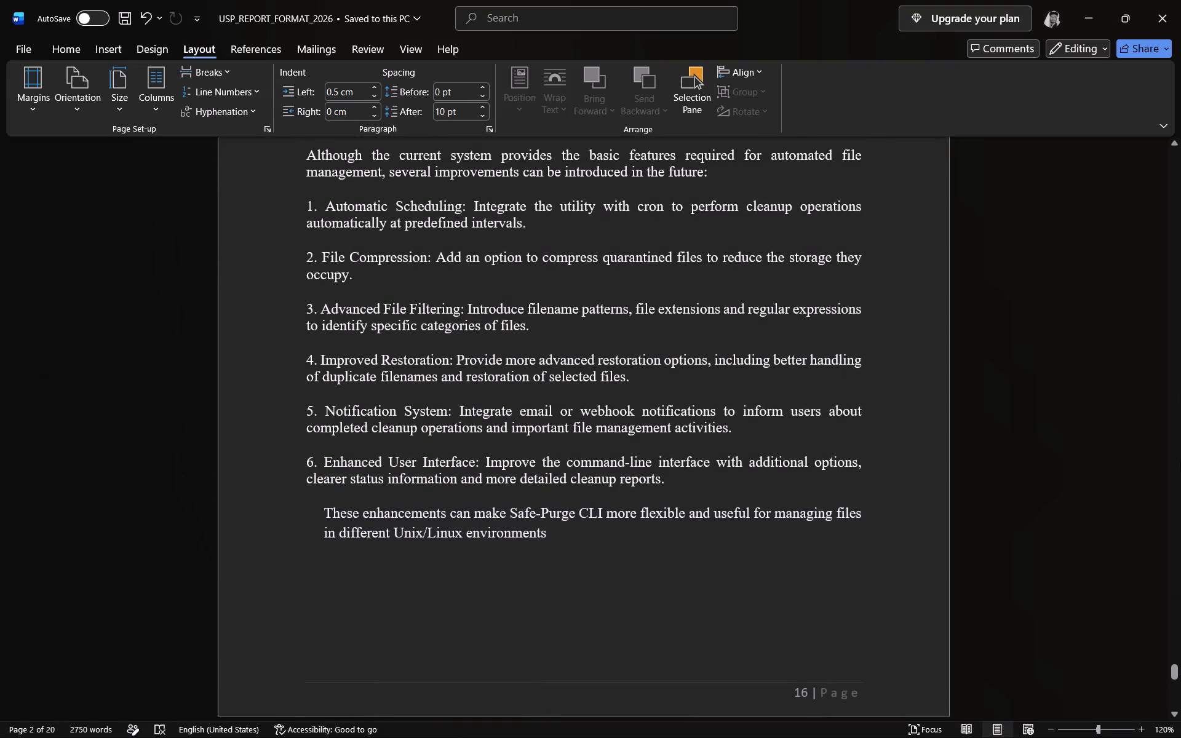
{"action": "left_click_drag", "start_coordinate": [1178, 670], "coordinate": [1107, 284]}
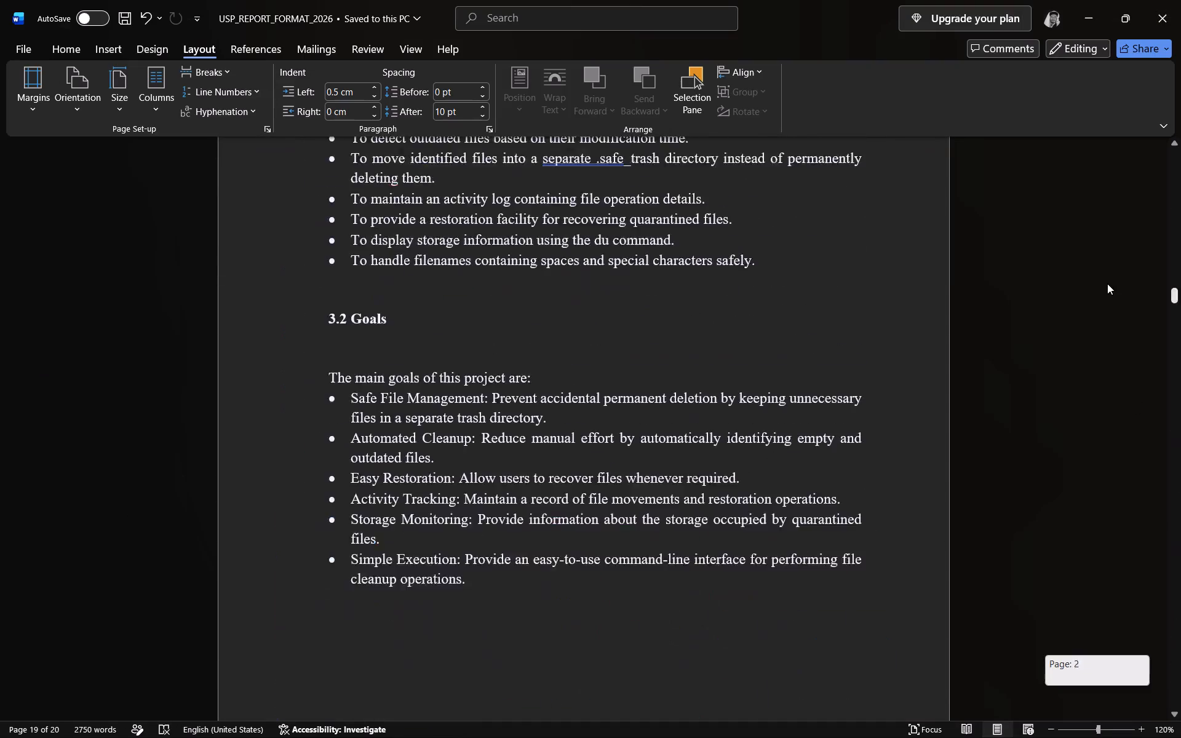
{"action": "left_click_drag", "start_coordinate": [1107, 284], "coordinate": [1096, 135]}
{"action": "scroll", "coordinate": [963, 284], "scroll_direction": "down", "scroll_amount": 12}
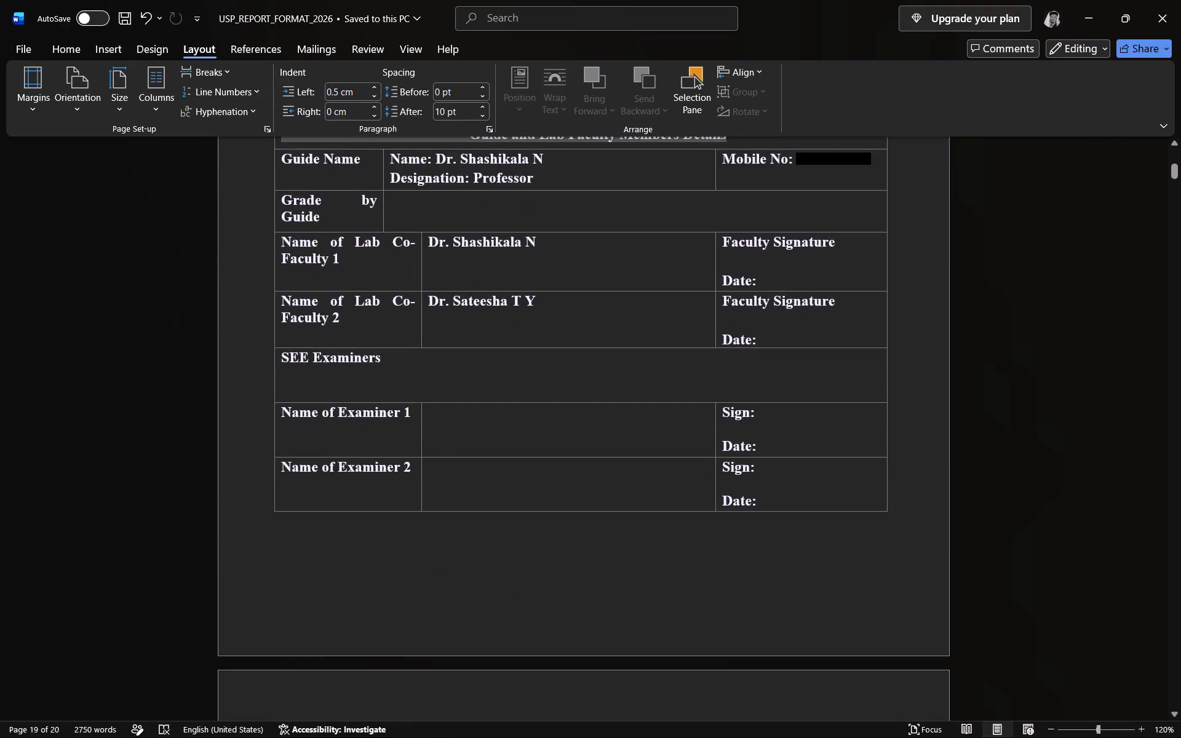
{"action": "scroll", "coordinate": [963, 284], "scroll_direction": "down", "scroll_amount": 11}
{"action": "left_click", "coordinate": [851, 285]}
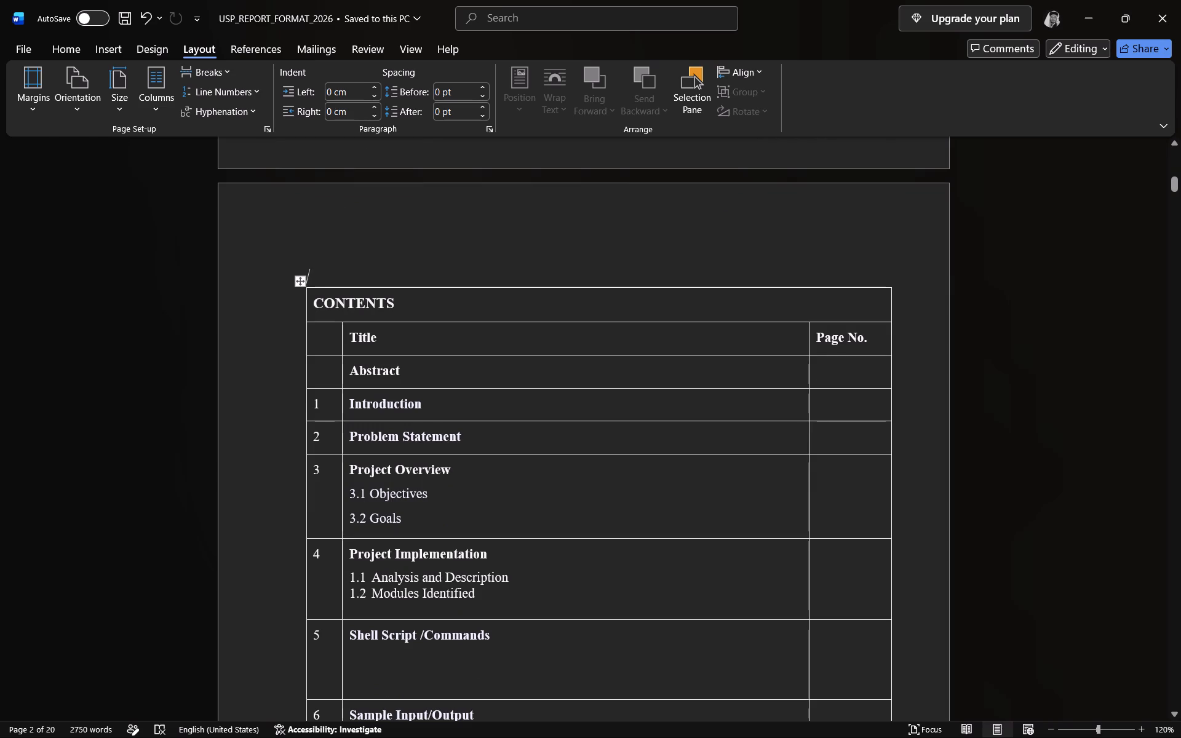
{"action": "left_click_drag", "start_coordinate": [301, 279], "coordinate": [285, 279]}
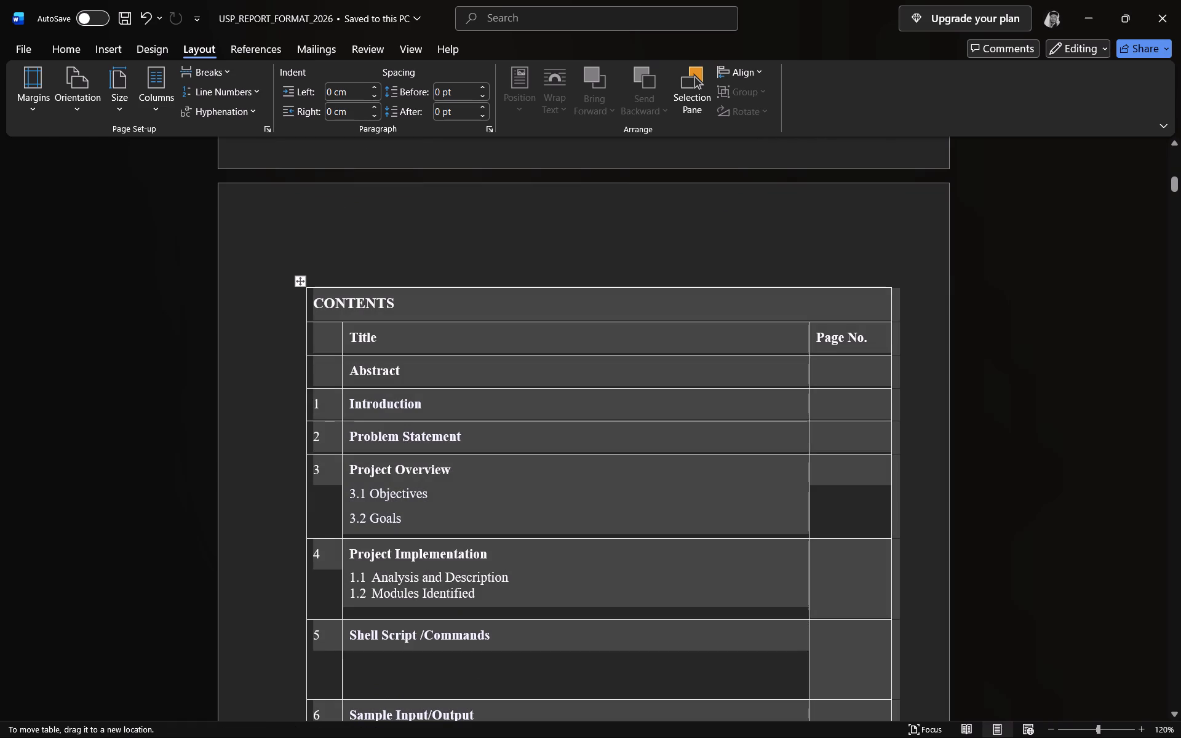
{"action": "left_click_drag", "start_coordinate": [285, 279], "coordinate": [282, 294]}
{"action": "left_click_drag", "start_coordinate": [298, 282], "coordinate": [295, 284]}
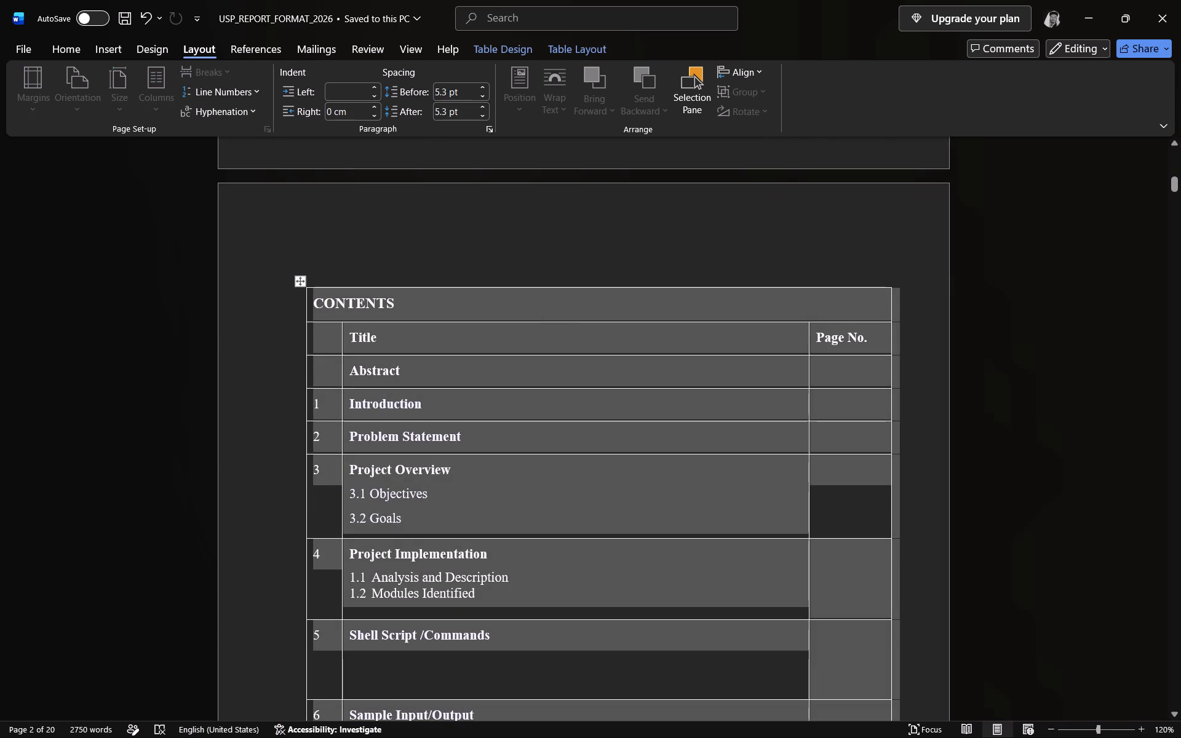
{"action": "left_click_drag", "start_coordinate": [295, 284], "coordinate": [290, 256]}
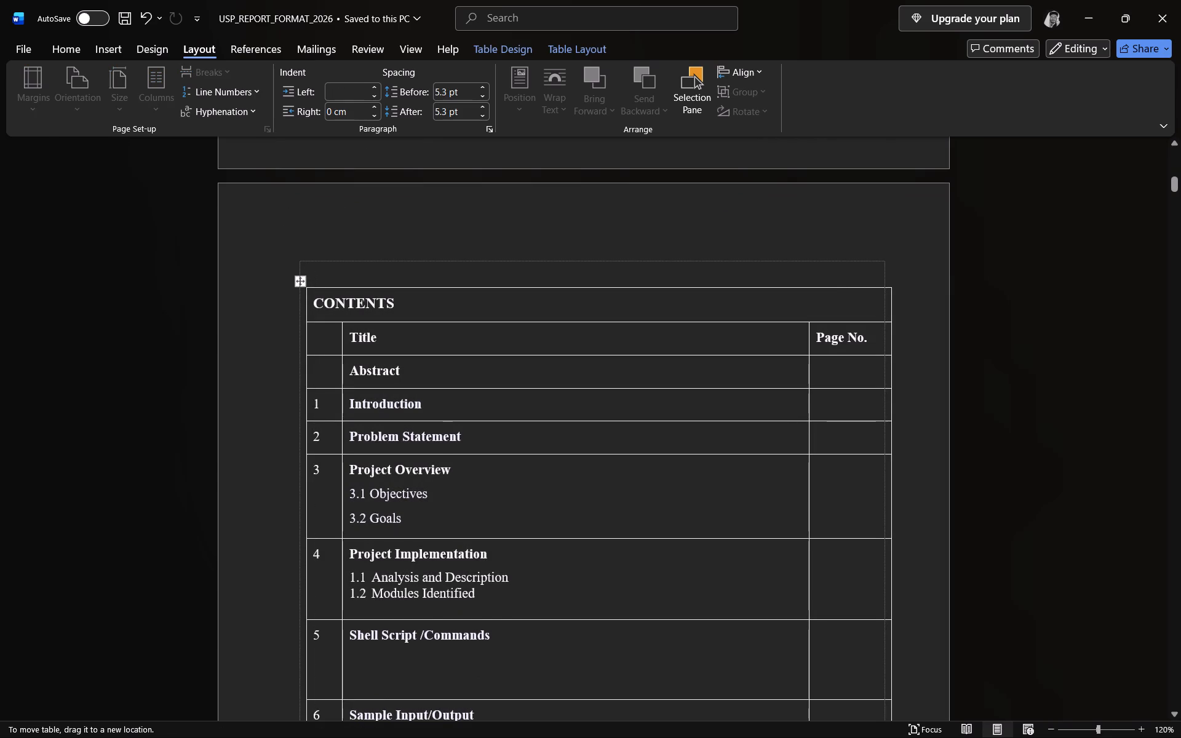
{"action": "left_click_drag", "start_coordinate": [290, 256], "coordinate": [287, 256]}
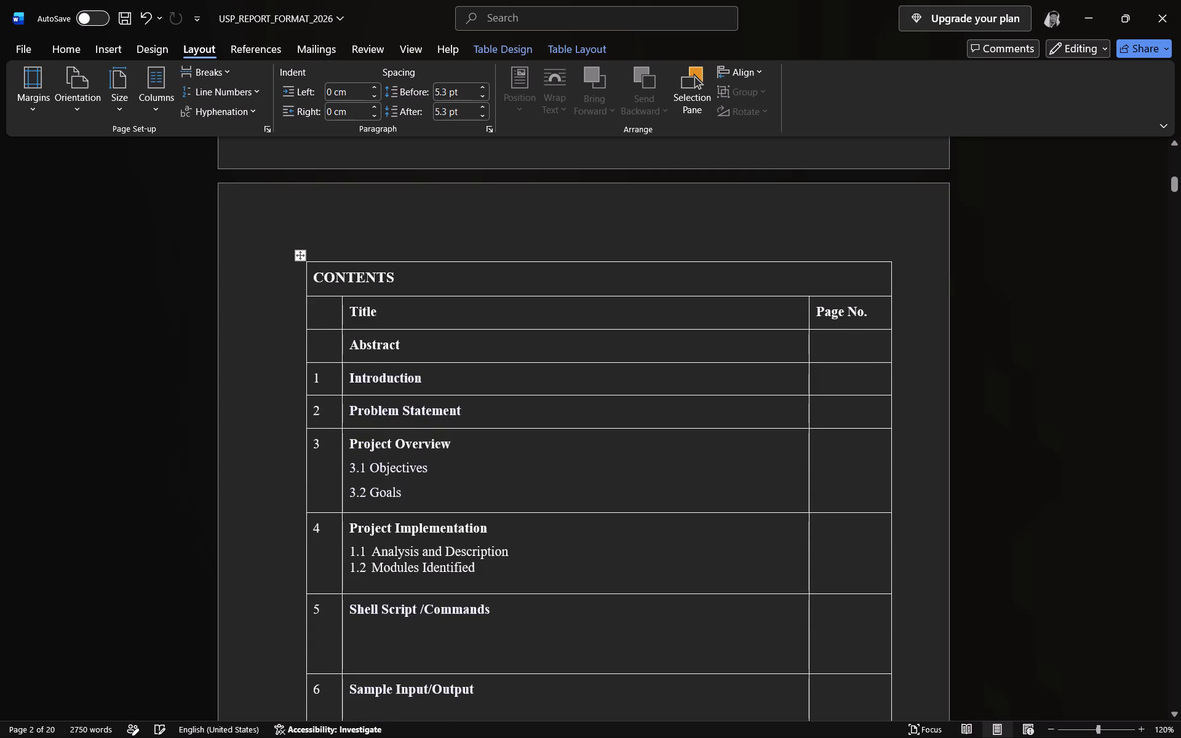
{"action": "left_click_drag", "start_coordinate": [300, 255], "coordinate": [297, 288]}
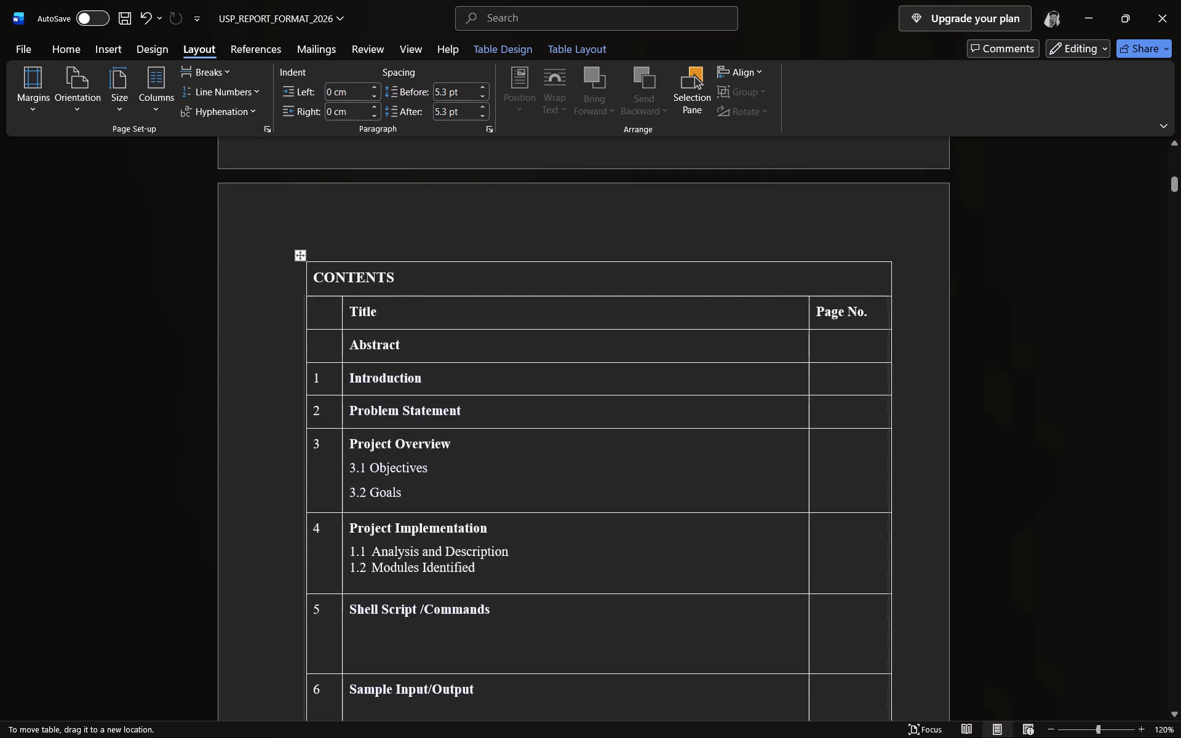
{"action": "left_click_drag", "start_coordinate": [297, 288], "coordinate": [296, 290]}
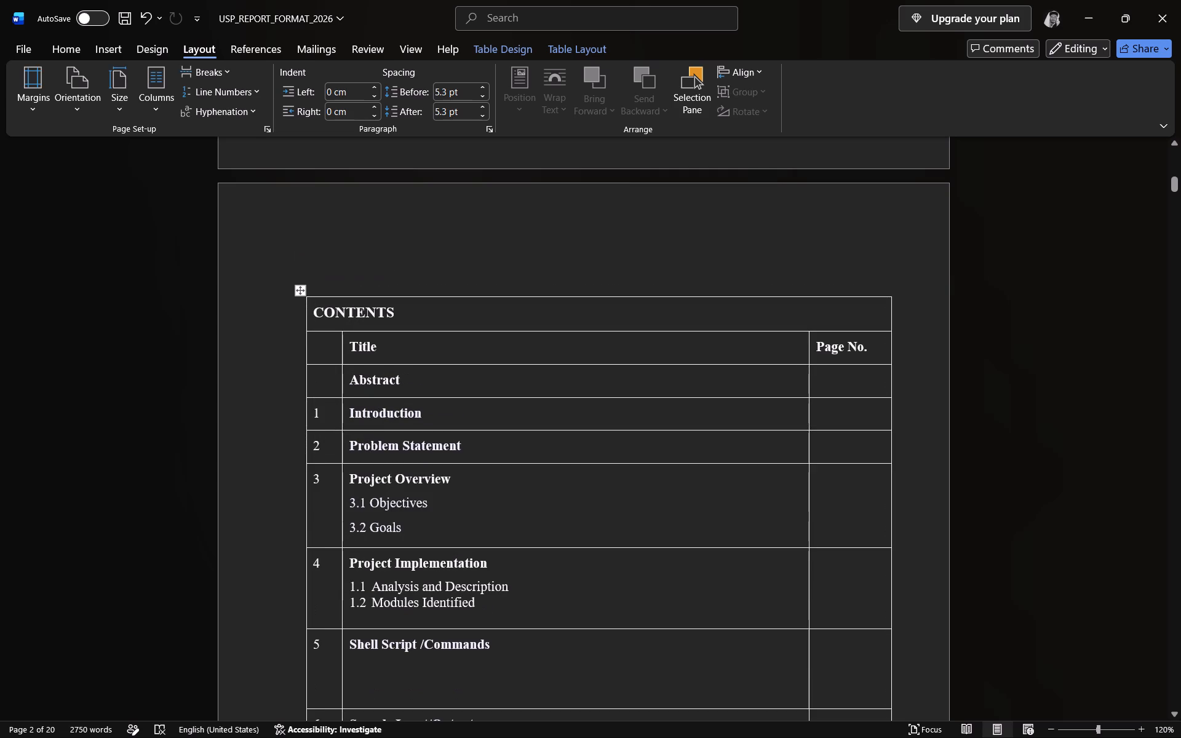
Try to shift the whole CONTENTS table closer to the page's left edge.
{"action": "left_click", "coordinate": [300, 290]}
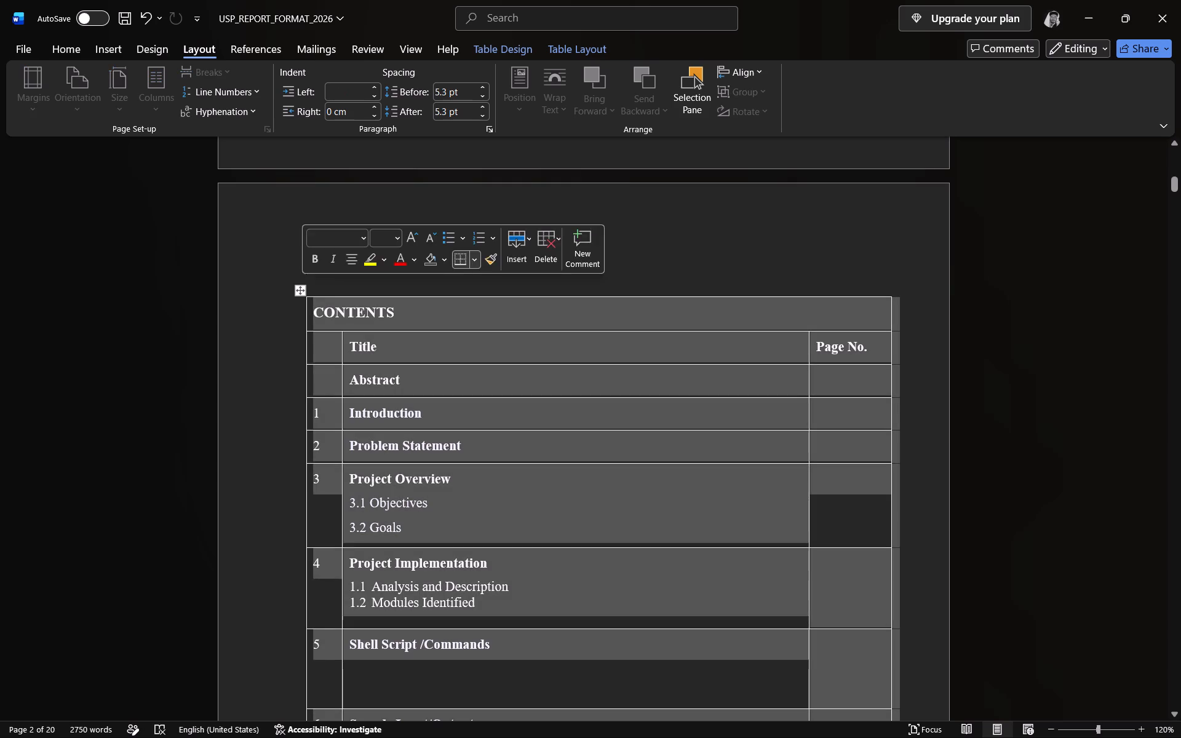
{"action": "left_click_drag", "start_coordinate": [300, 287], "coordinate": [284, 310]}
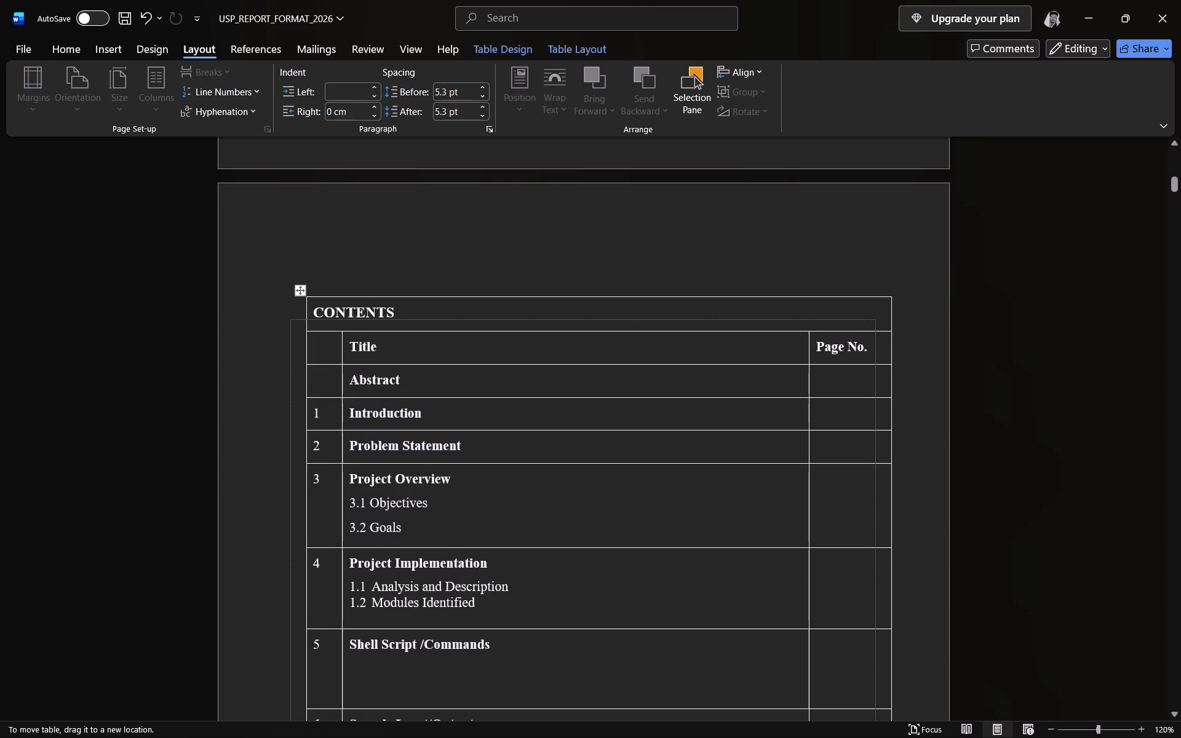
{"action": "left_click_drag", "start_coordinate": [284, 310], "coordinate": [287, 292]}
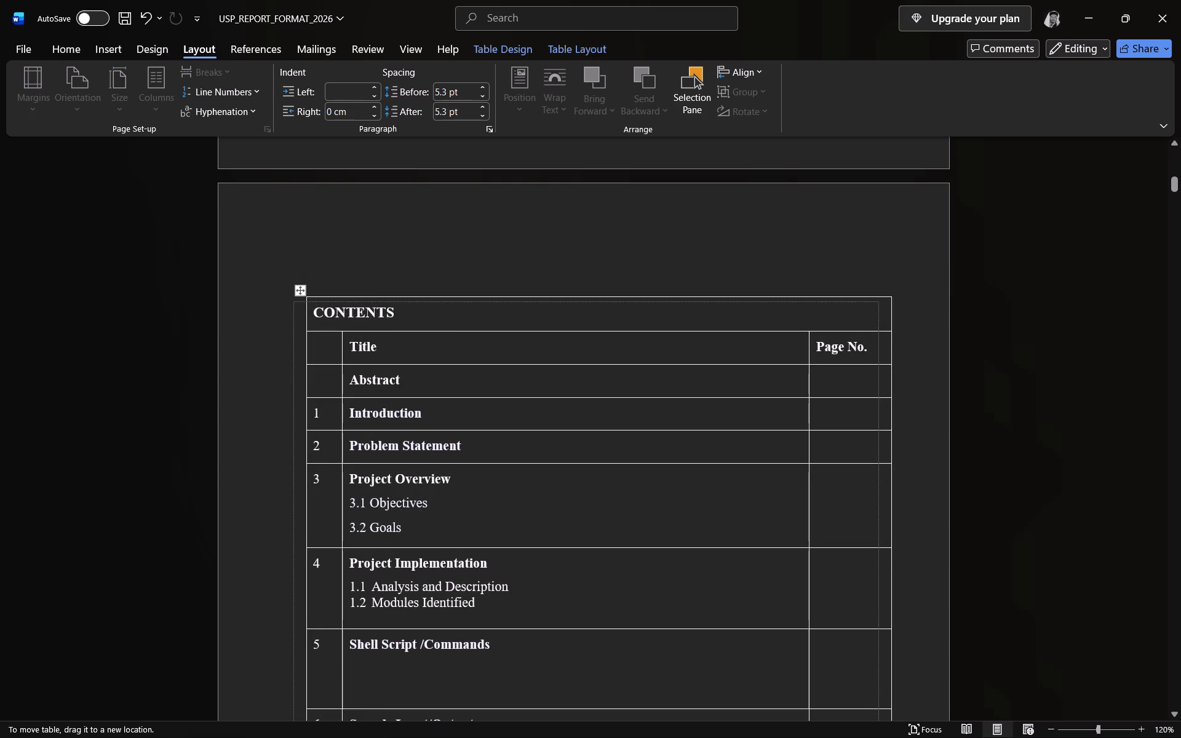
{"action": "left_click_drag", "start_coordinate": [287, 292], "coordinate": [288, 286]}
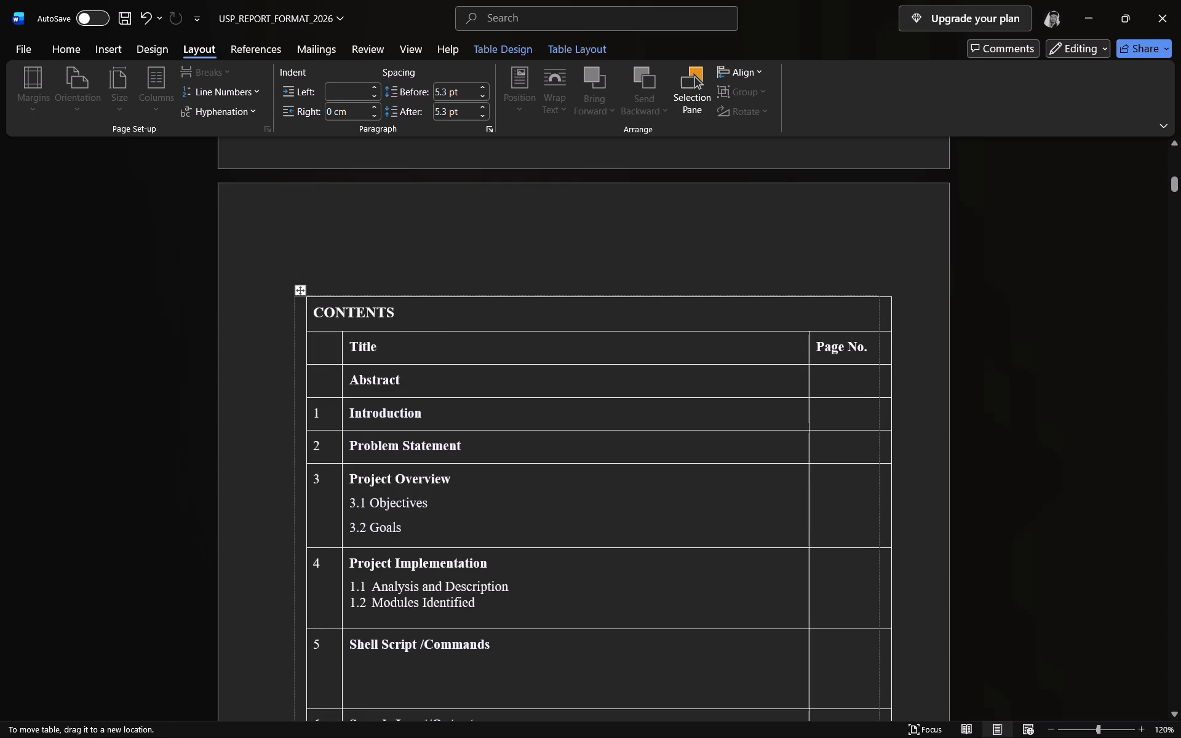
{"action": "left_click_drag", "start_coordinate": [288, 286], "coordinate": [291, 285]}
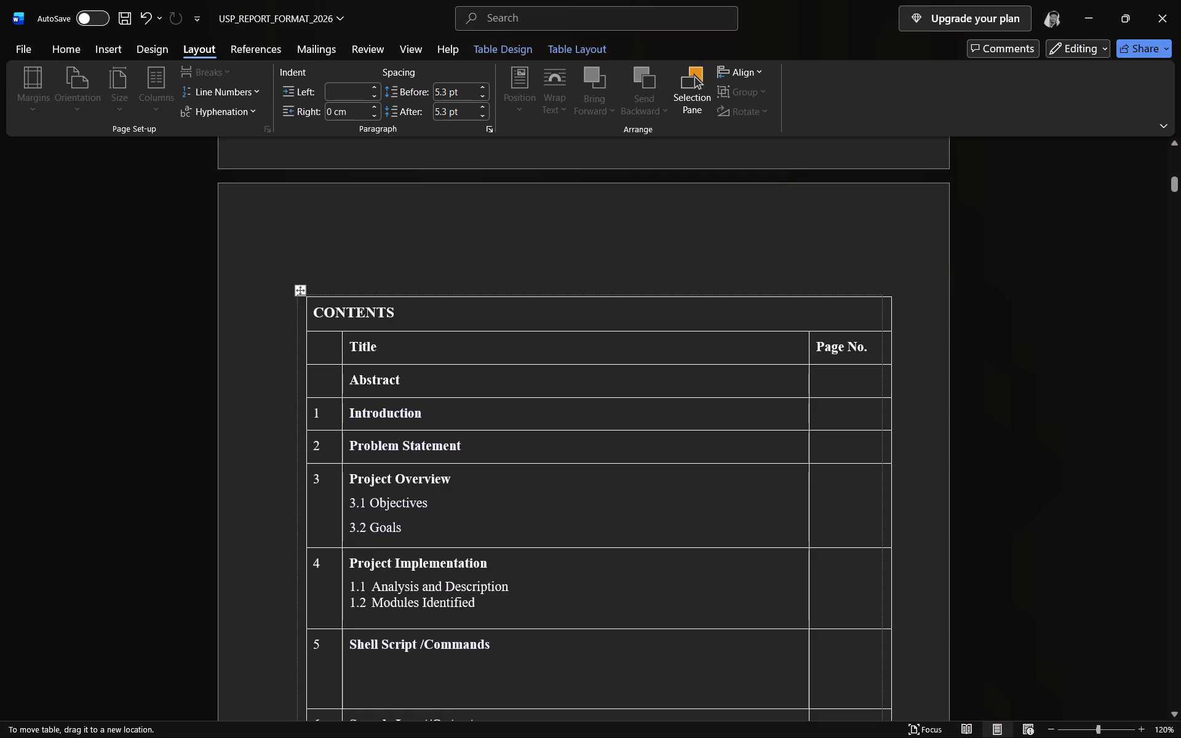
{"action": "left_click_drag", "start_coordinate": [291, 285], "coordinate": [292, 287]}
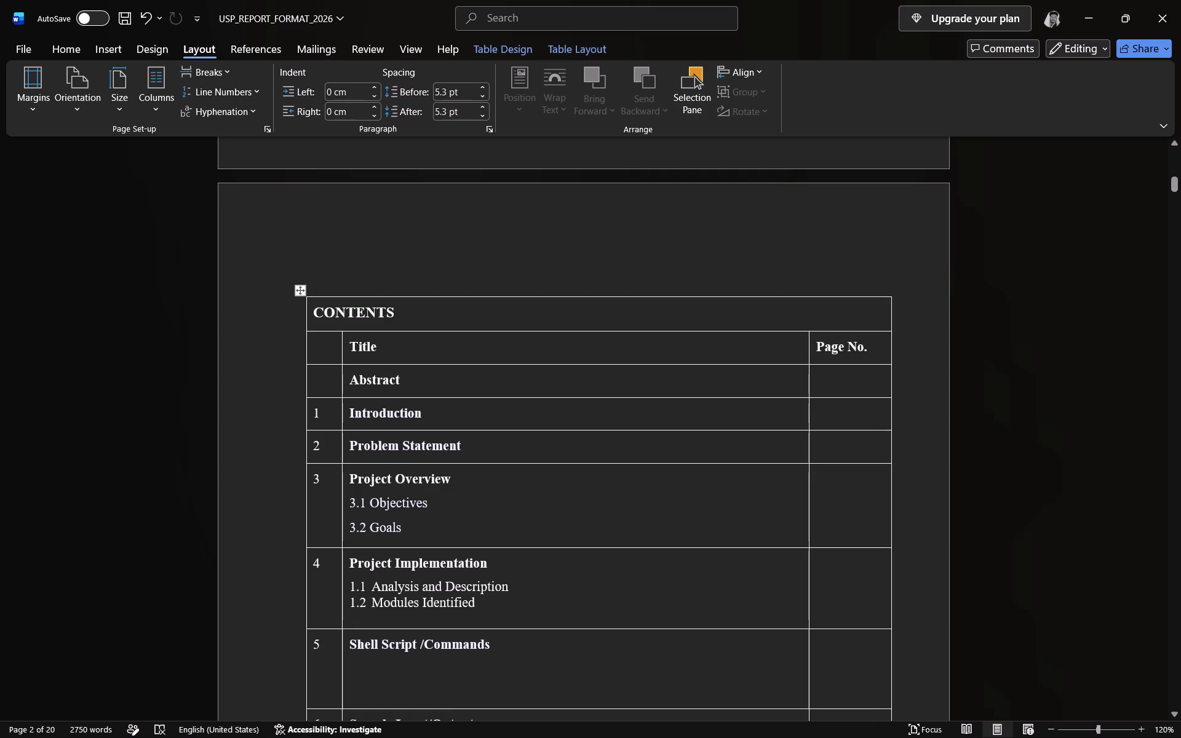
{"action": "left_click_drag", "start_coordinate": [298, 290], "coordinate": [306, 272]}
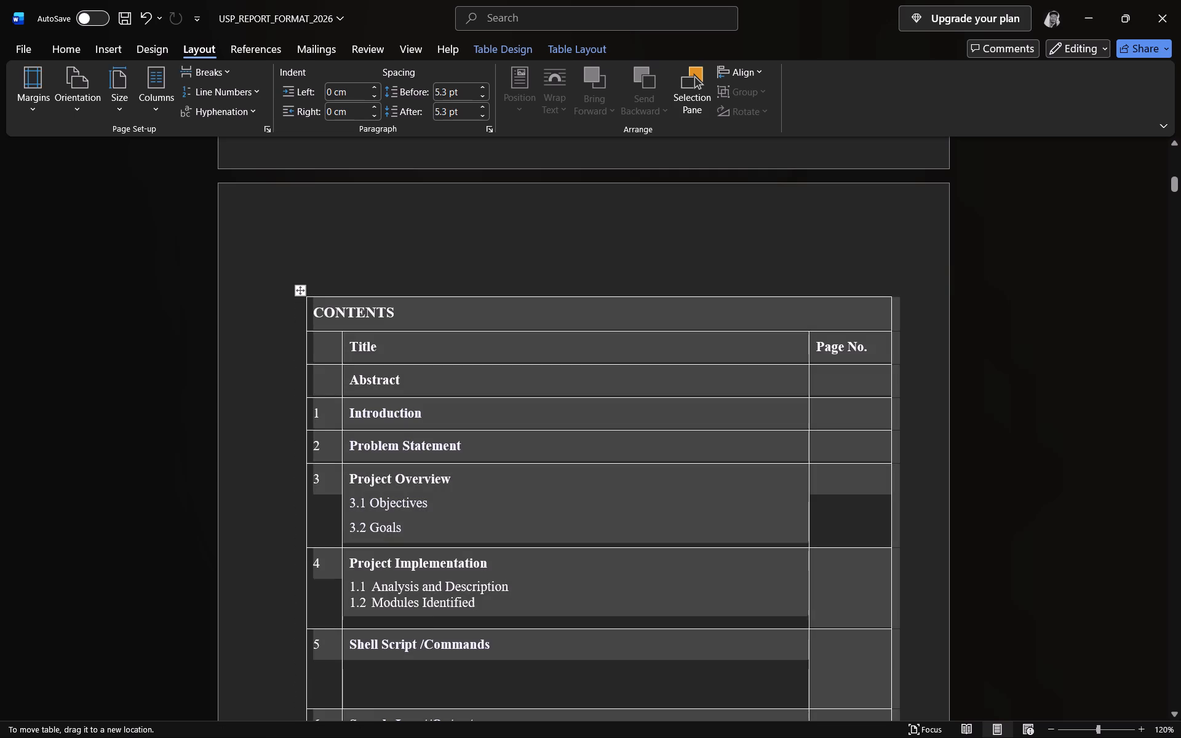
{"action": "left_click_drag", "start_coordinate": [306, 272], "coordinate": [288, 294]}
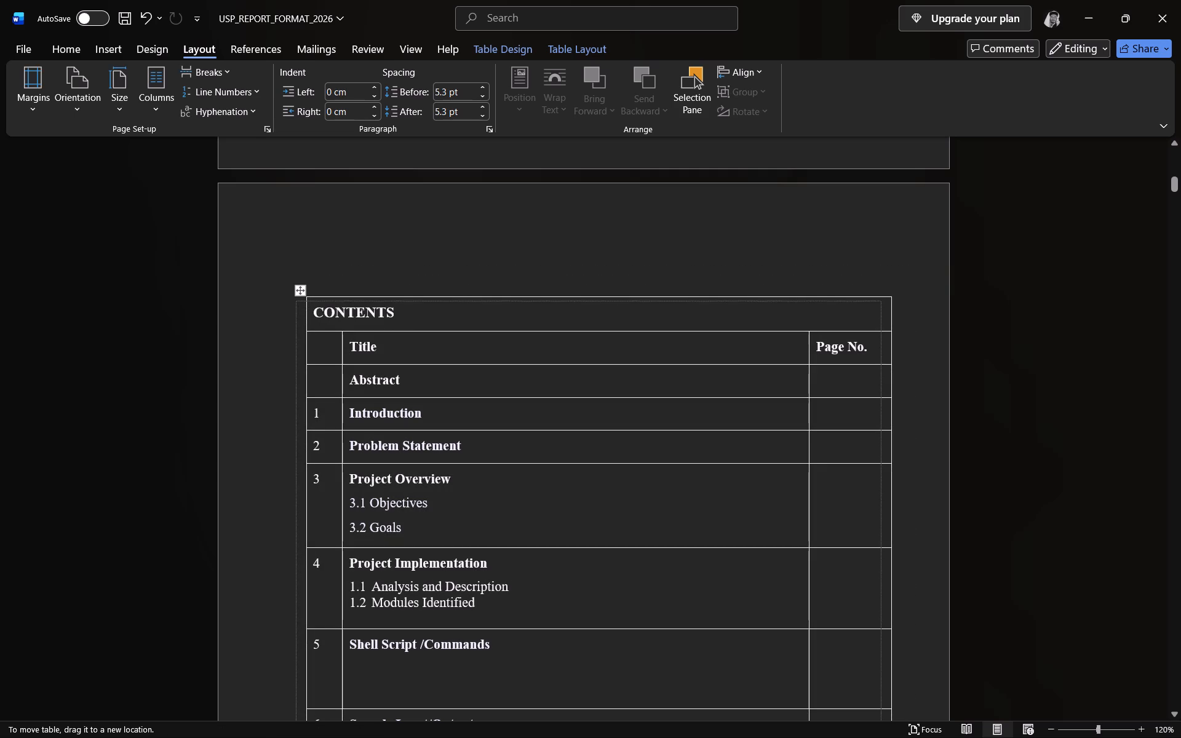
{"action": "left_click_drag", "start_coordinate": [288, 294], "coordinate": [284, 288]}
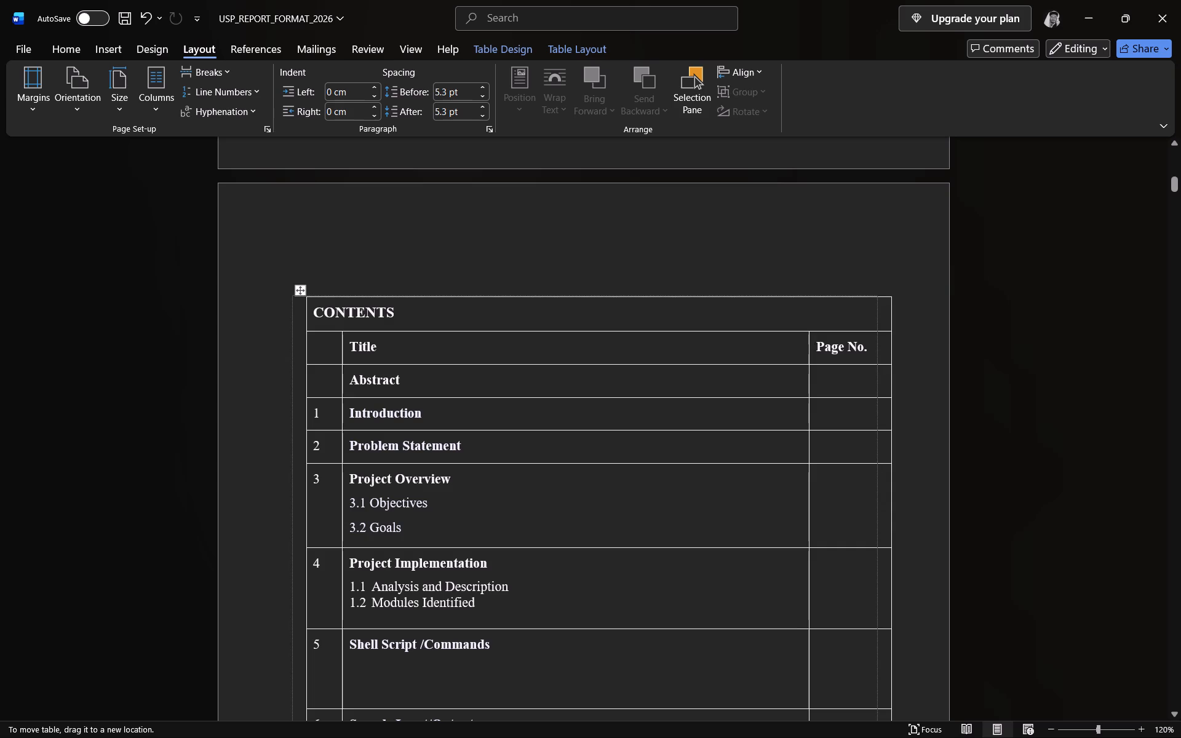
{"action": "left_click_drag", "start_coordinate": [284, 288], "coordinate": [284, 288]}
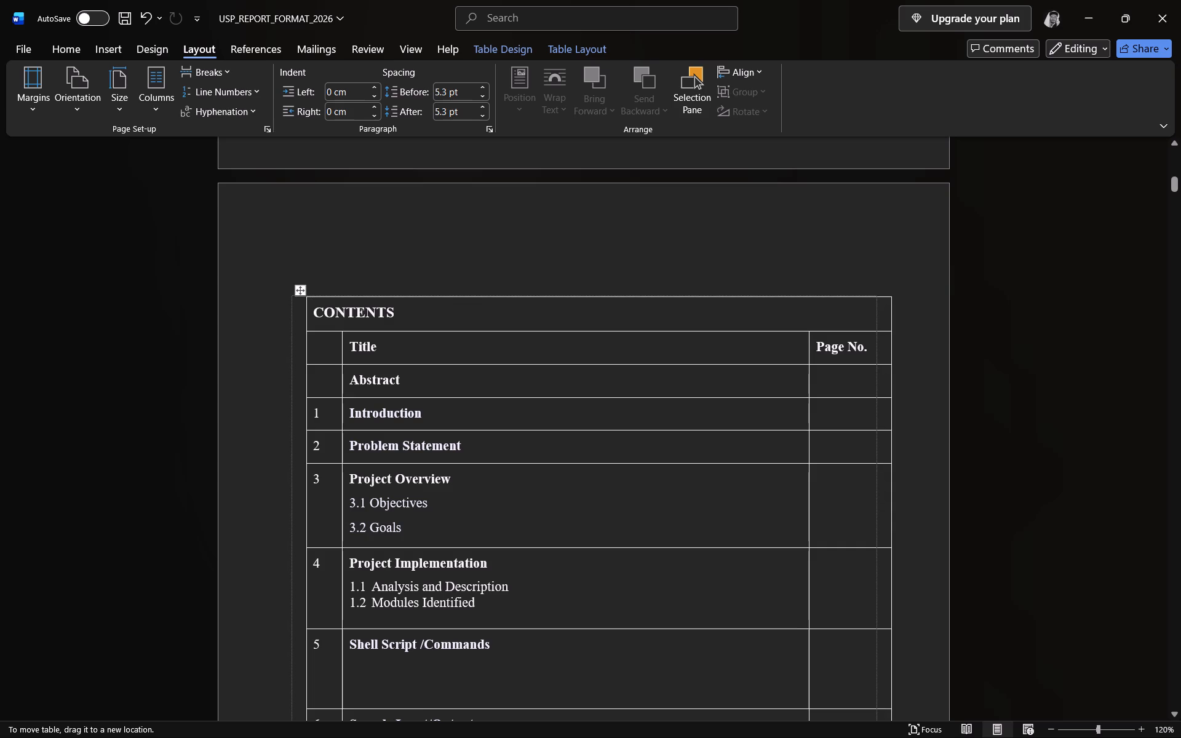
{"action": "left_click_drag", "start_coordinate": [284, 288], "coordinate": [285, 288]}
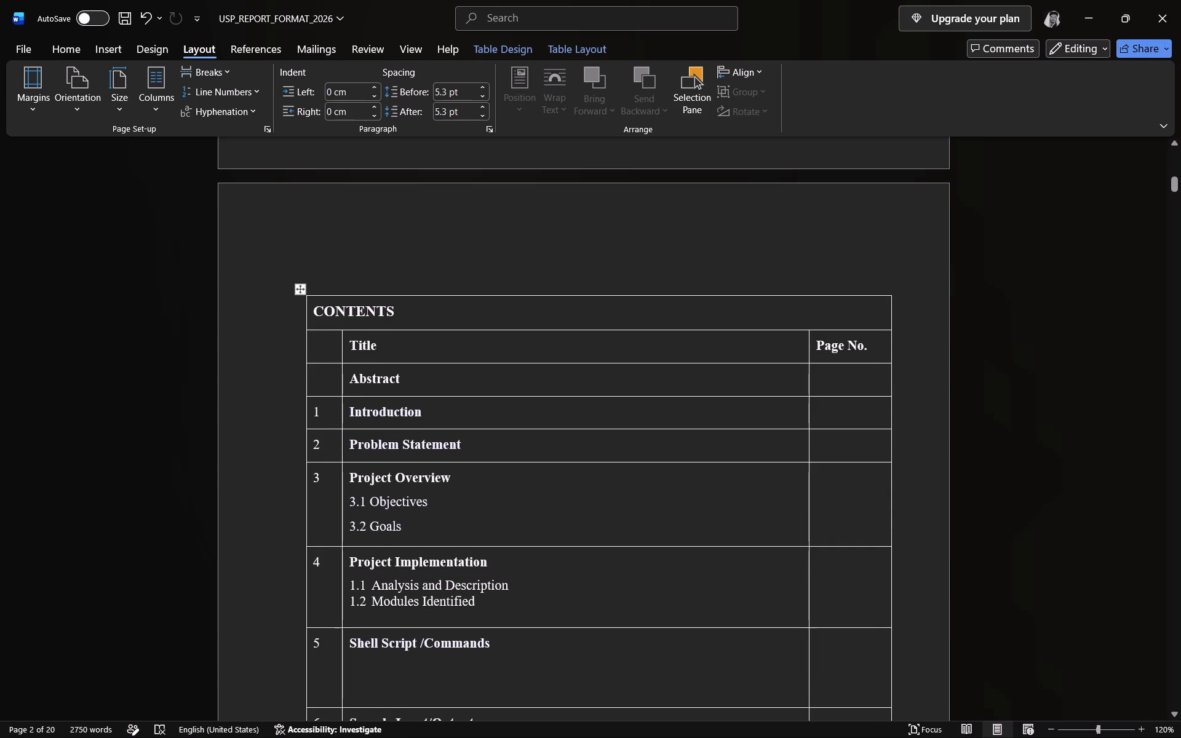
Save the report document.
{"action": "key", "text": "ctrl+s"}
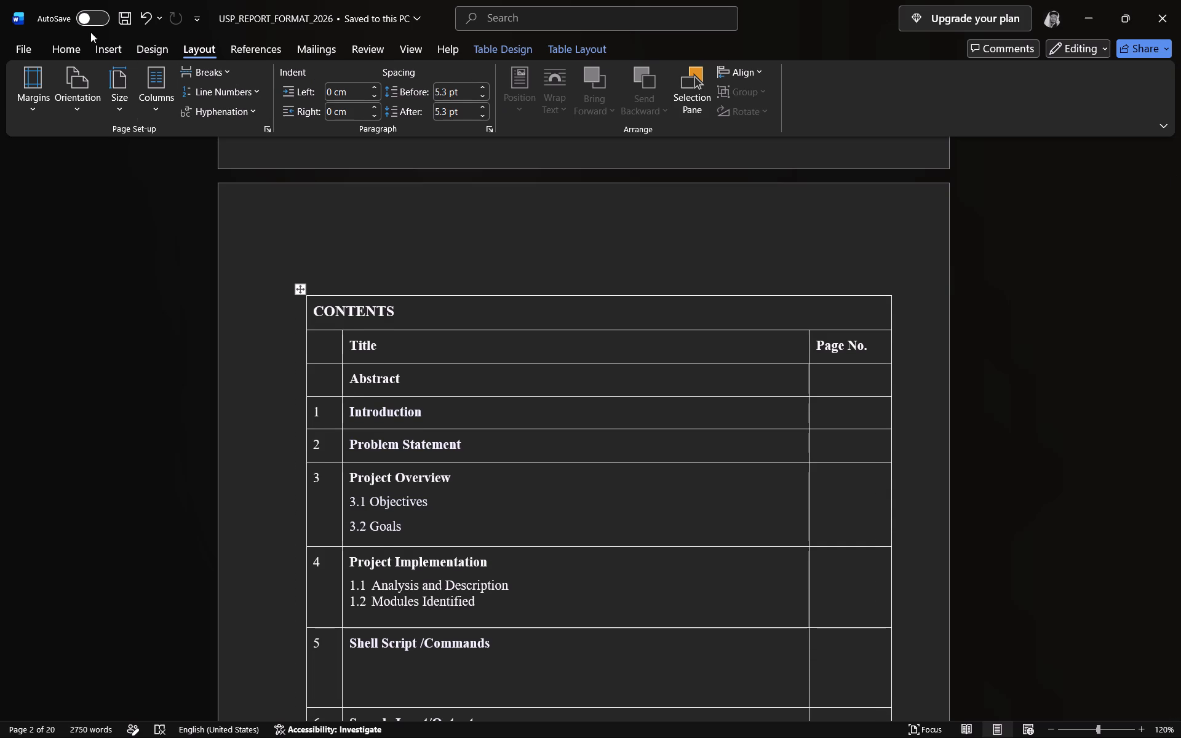
Check the cover page and the contents page in the print preview.
{"action": "left_click", "coordinate": [26, 52]}
{"action": "left_click", "coordinate": [46, 306]}
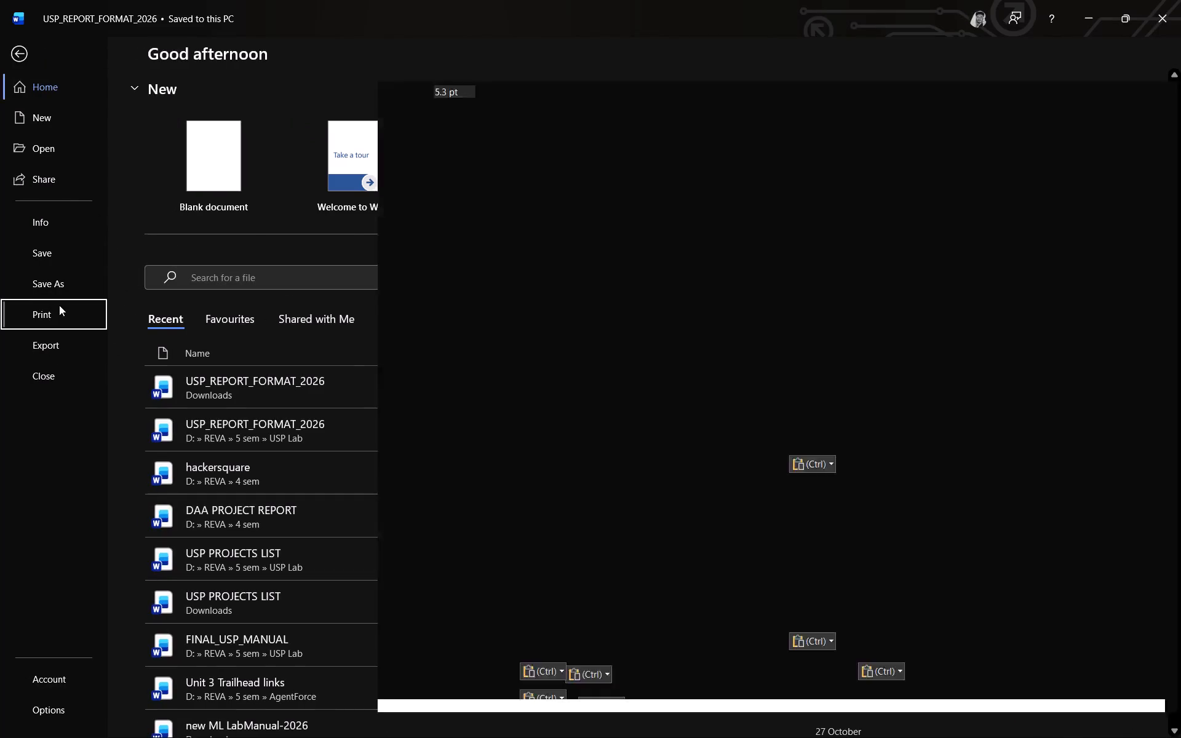
{"action": "scroll", "coordinate": [493, 466], "scroll_direction": "up", "scroll_amount": 9}
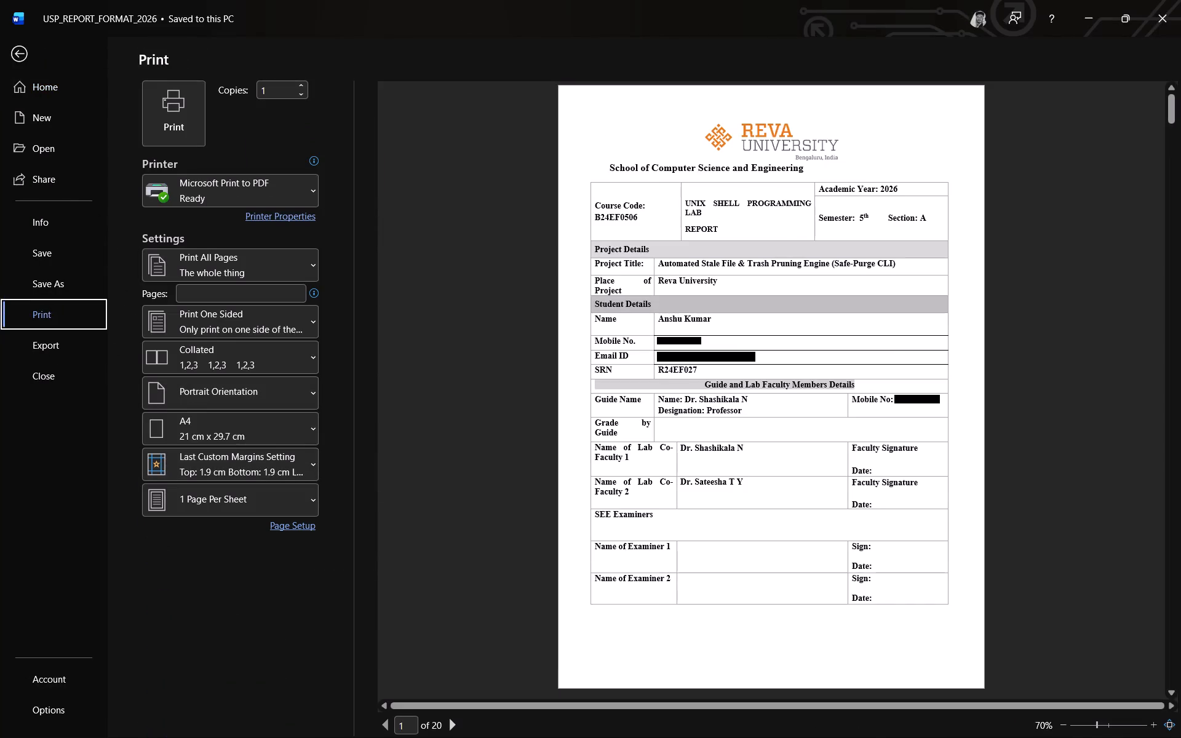
{"action": "left_click", "coordinate": [452, 722]}
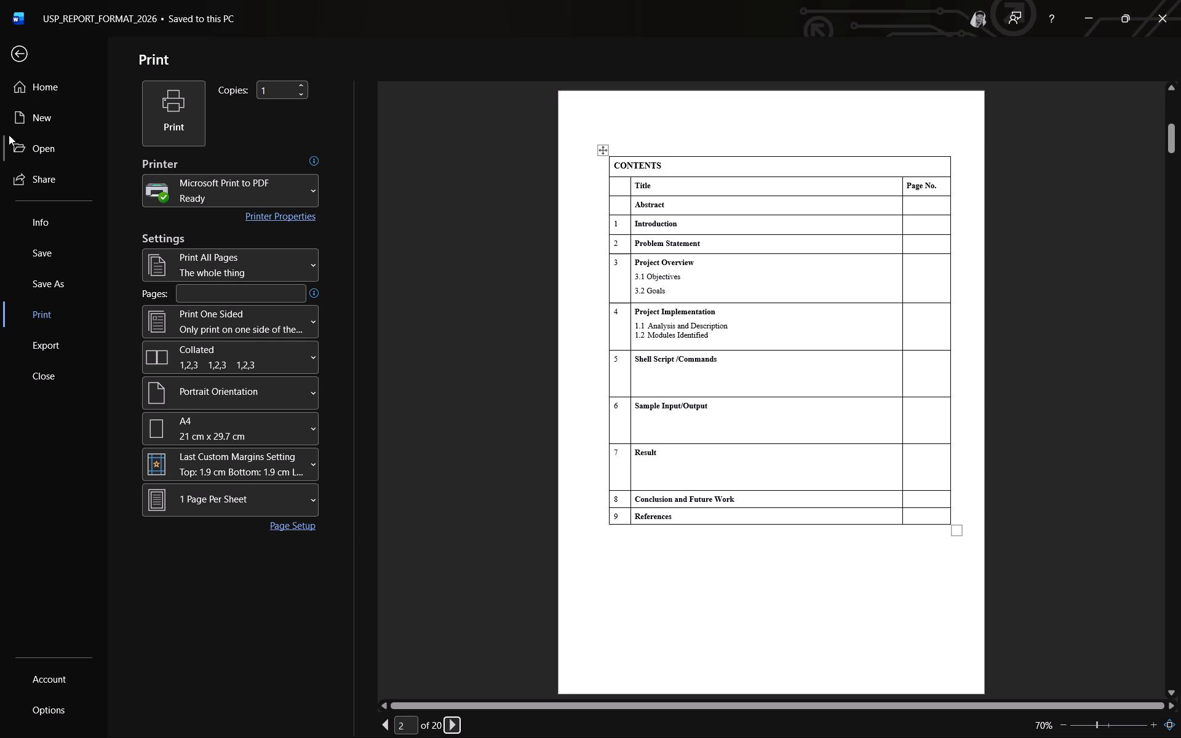
Move the CONTENTS table on page 2 lower, so that it sits roughly centred vertically on the page.
{"action": "left_click", "coordinate": [16, 55]}
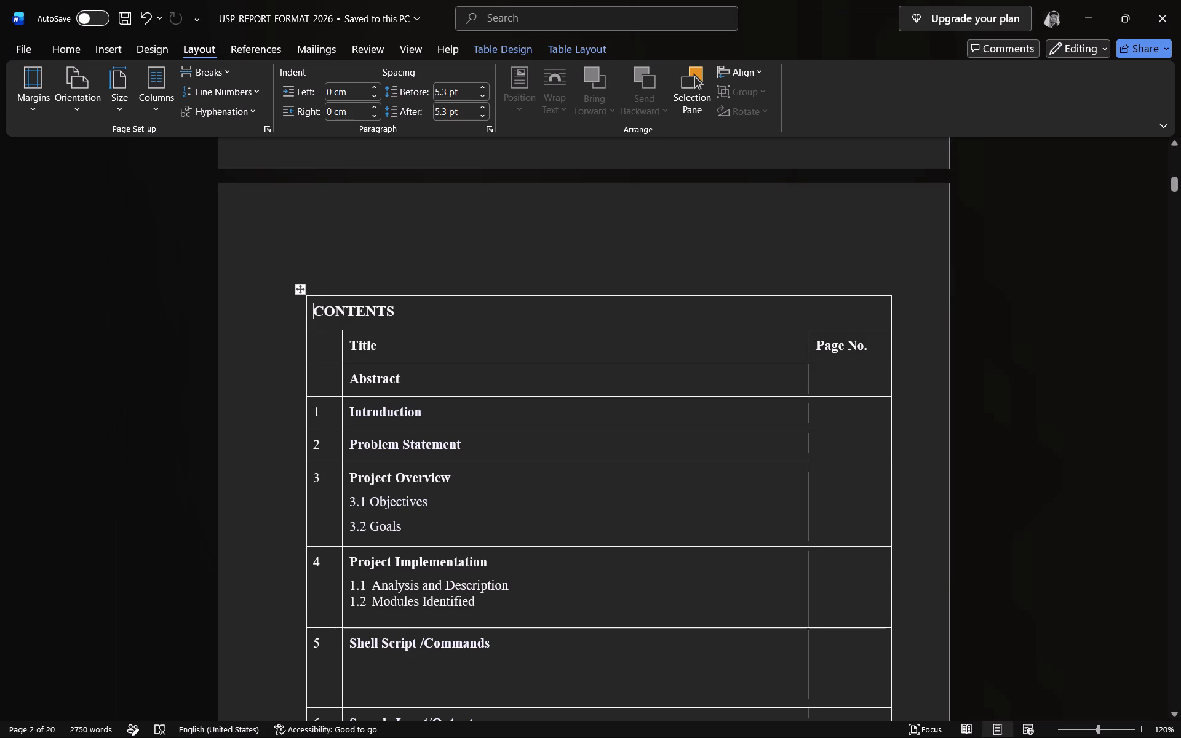
{"action": "left_click_drag", "start_coordinate": [301, 287], "coordinate": [296, 322]}
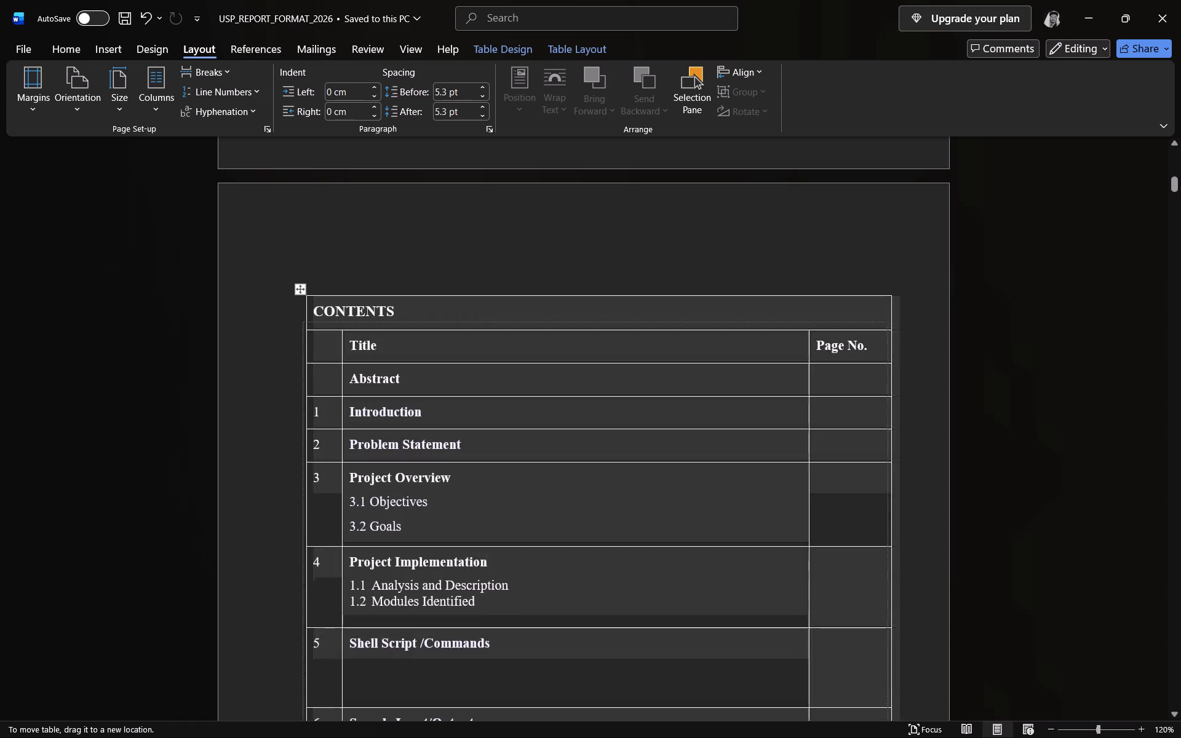
{"action": "left_click_drag", "start_coordinate": [296, 322], "coordinate": [288, 373]}
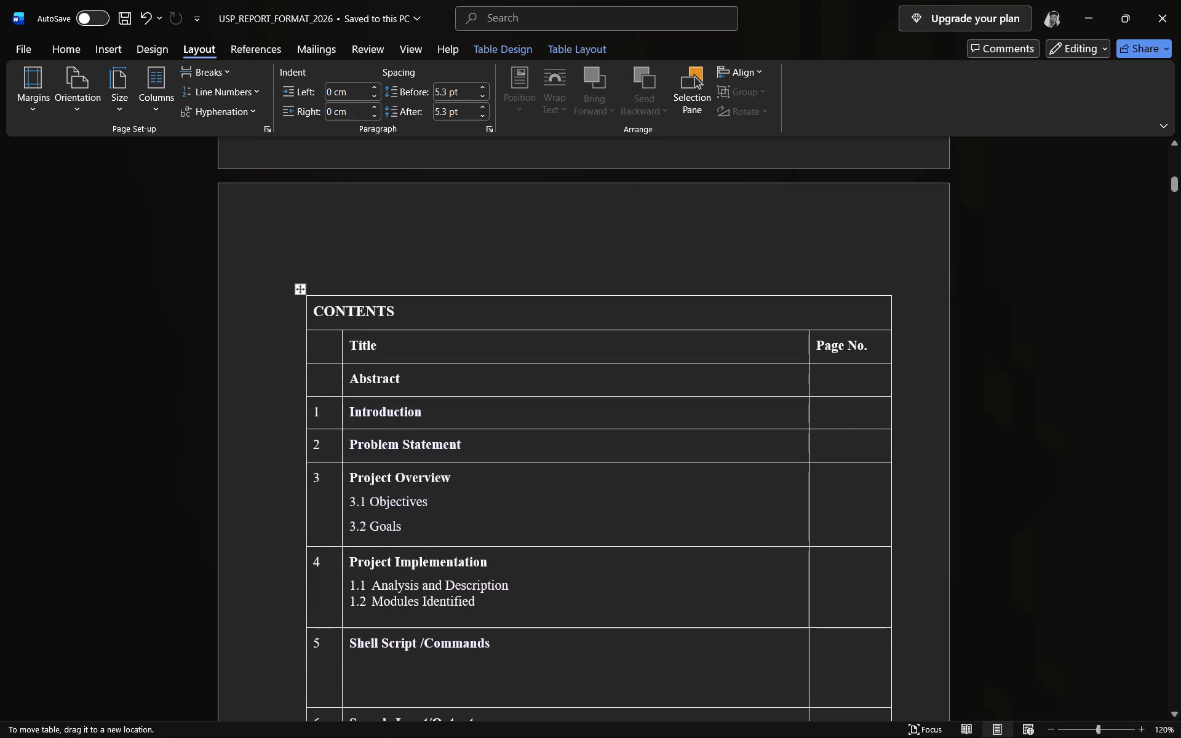
{"action": "scroll", "coordinate": [509, 346], "scroll_direction": "down", "scroll_amount": 10}
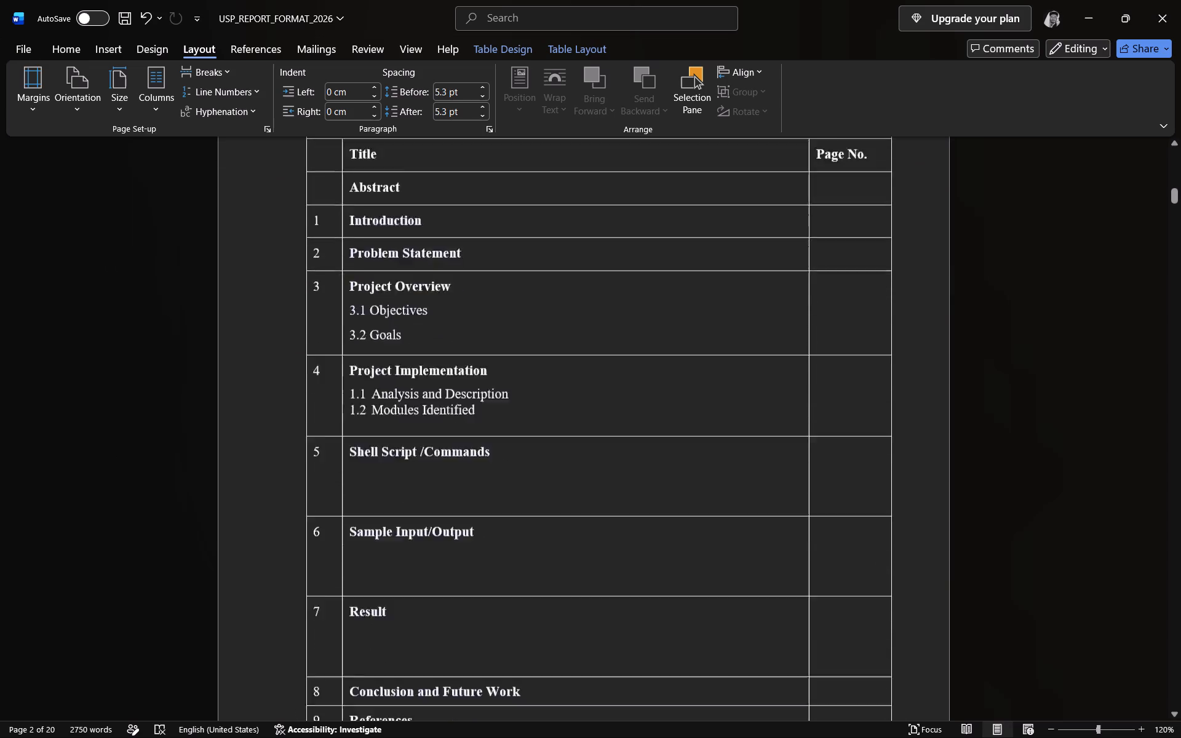
{"action": "scroll", "coordinate": [509, 346], "scroll_direction": "down", "scroll_amount": 5}
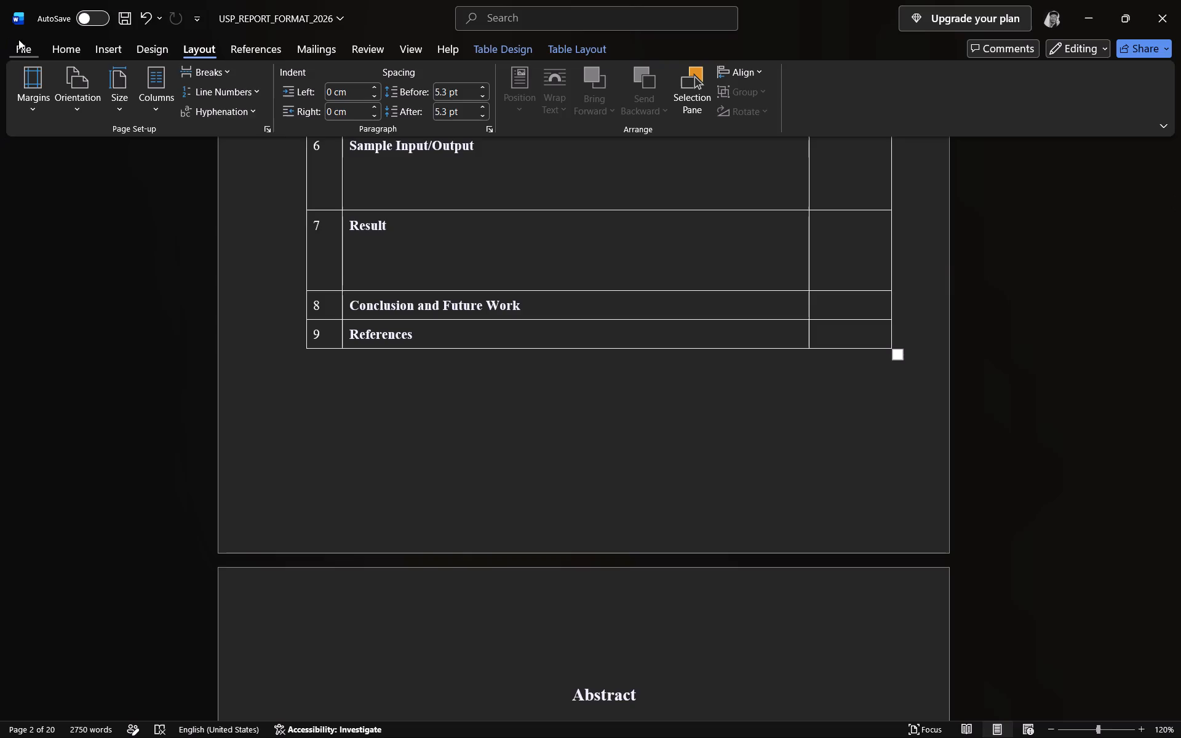
Save the report document.
{"action": "left_click", "coordinate": [23, 46]}
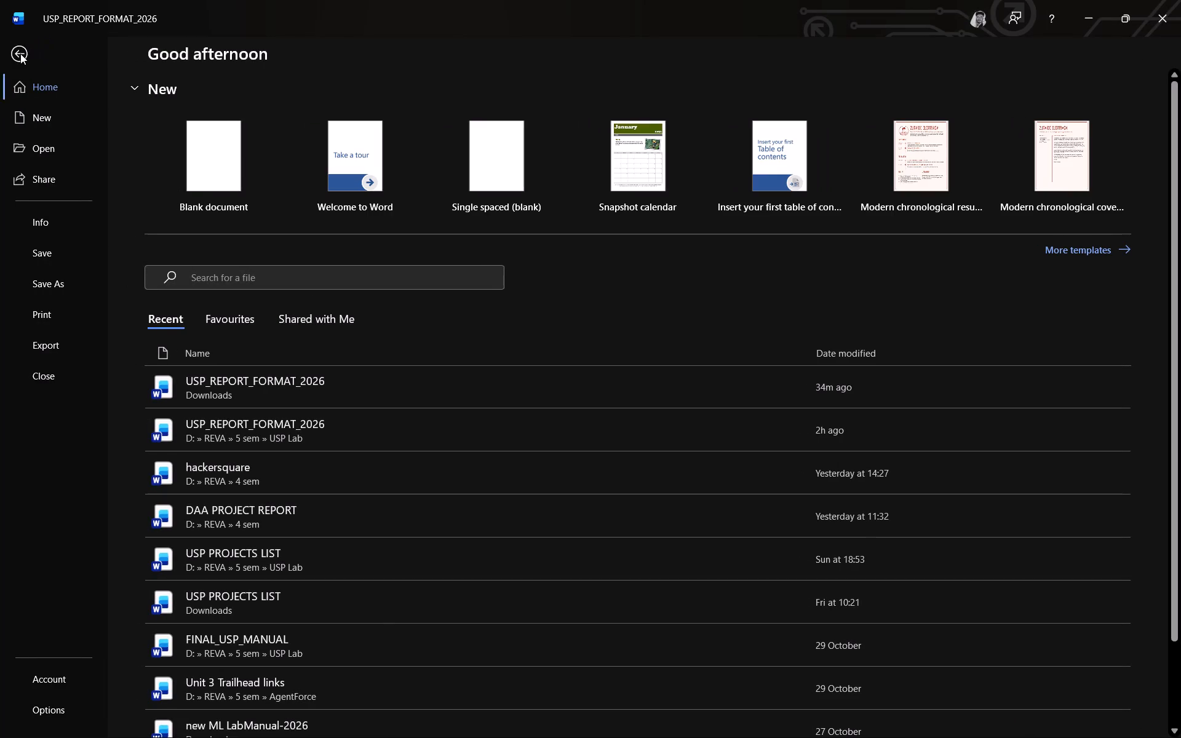
{"action": "left_click", "coordinate": [20, 54]}
{"action": "key", "text": "ctrl+s"}
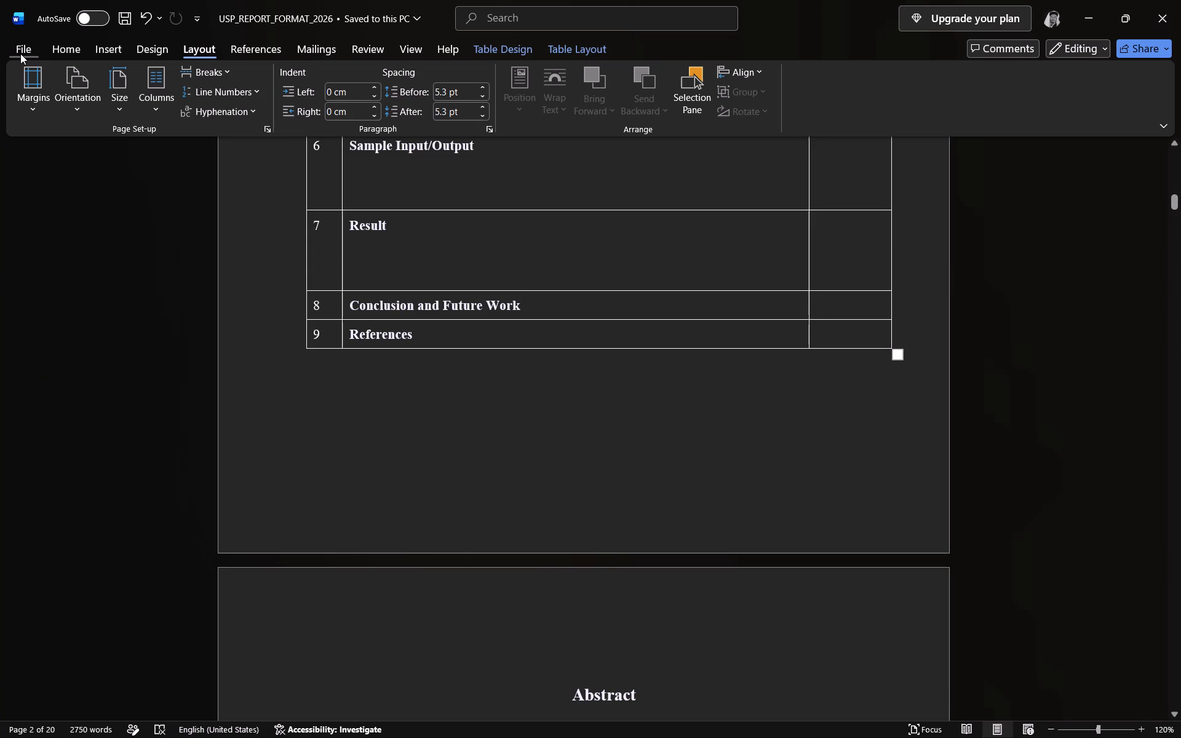
Check the cover page and the position of the CONTENTS table on page 2 in the print preview.
{"action": "scroll", "coordinate": [20, 54], "scroll_direction": "up", "scroll_amount": 1}
{"action": "left_click", "coordinate": [20, 54]}
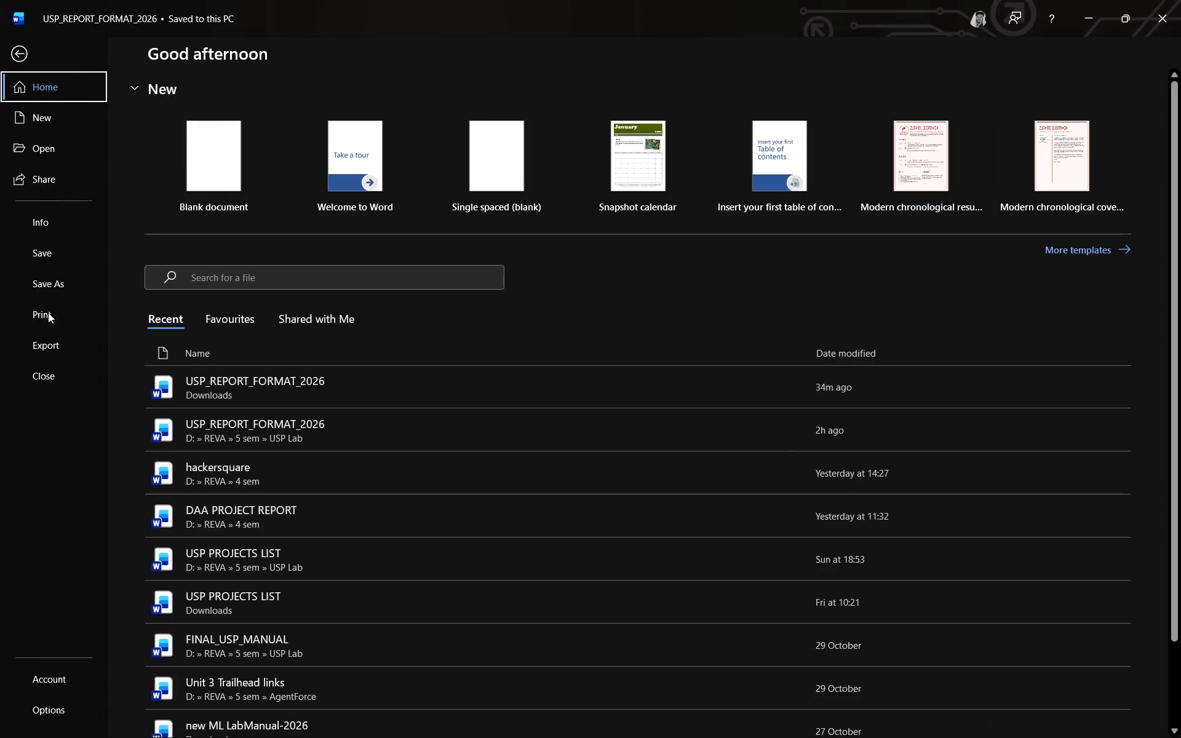
{"action": "left_click", "coordinate": [48, 312]}
{"action": "scroll", "coordinate": [406, 317], "scroll_direction": "up", "scroll_amount": 8}
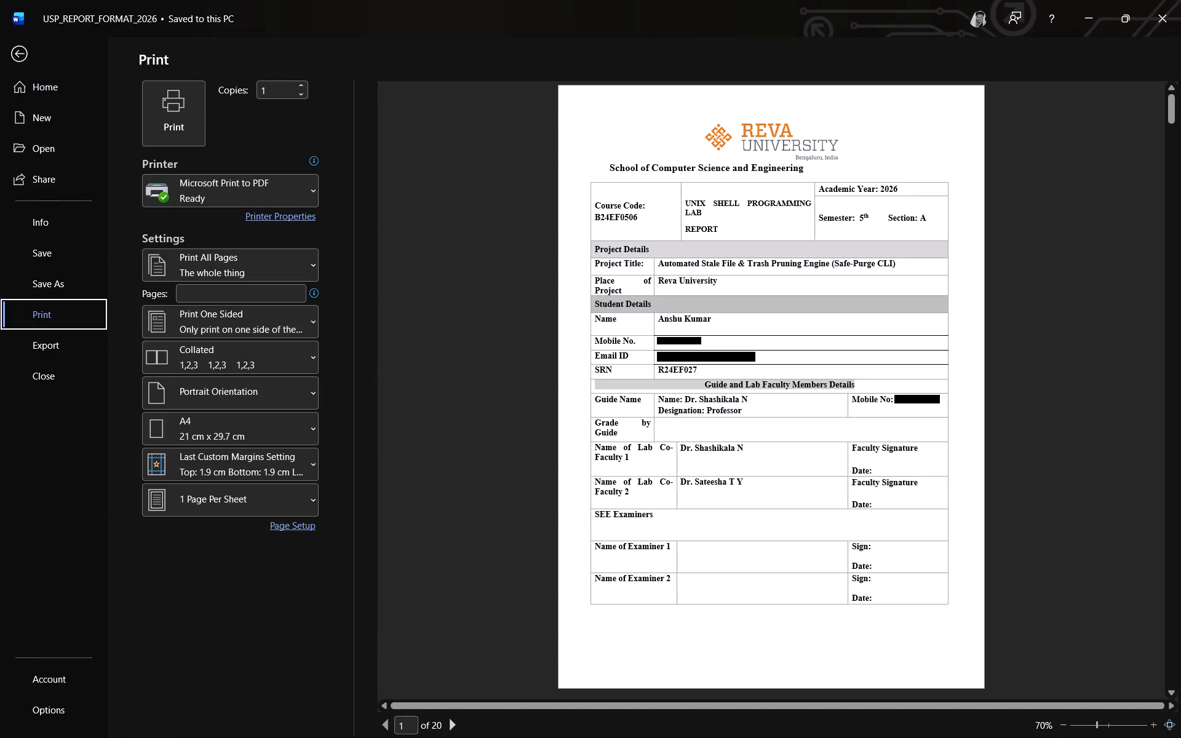
{"action": "key", "text": "Down"}
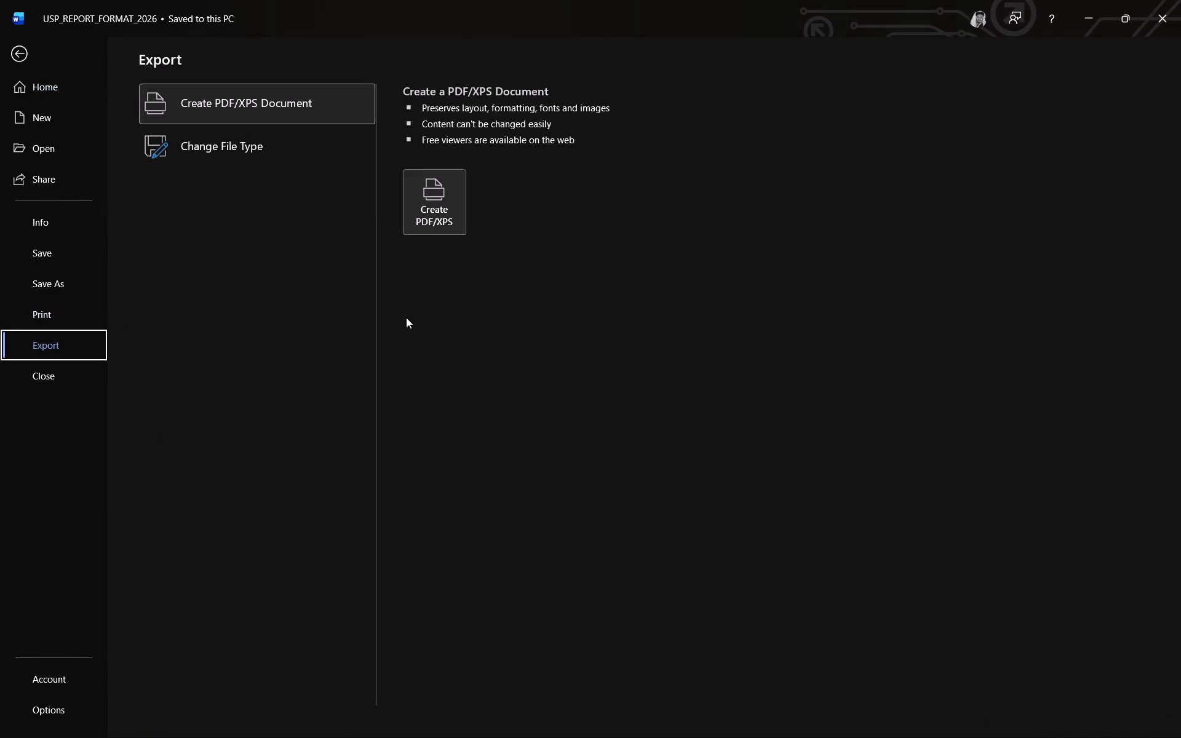
{"action": "key", "text": "Up"}
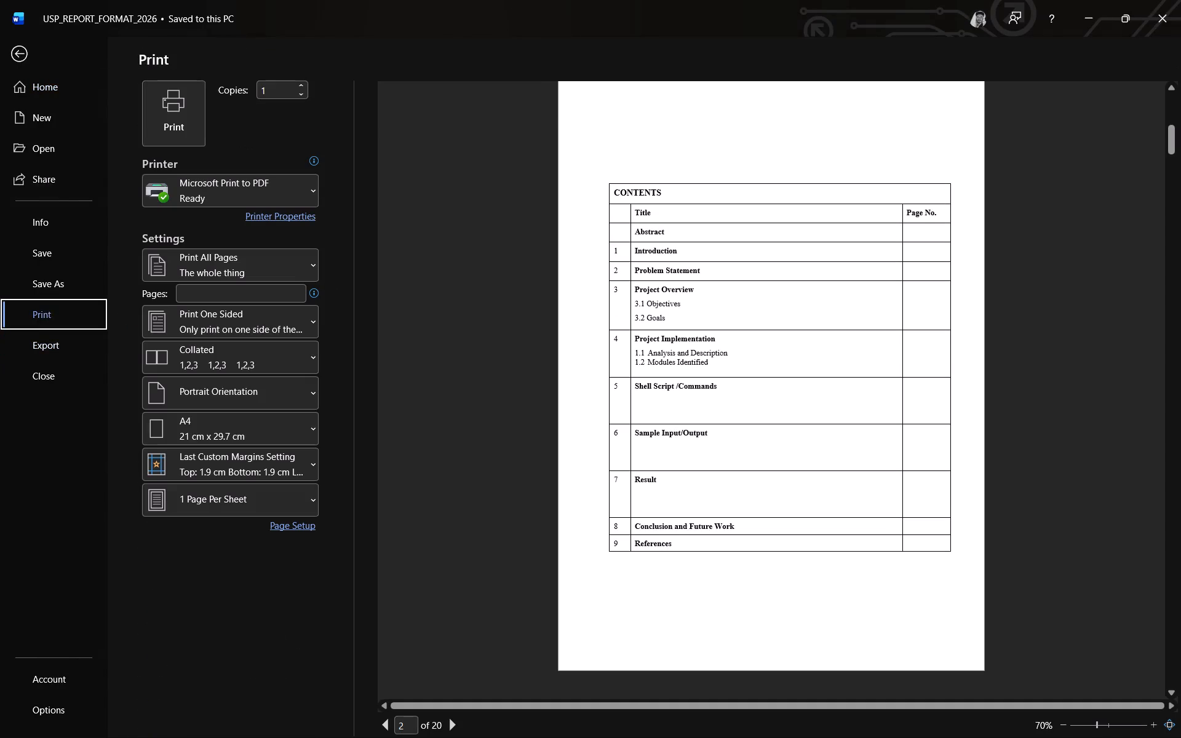
{"action": "left_click", "coordinate": [406, 317]}
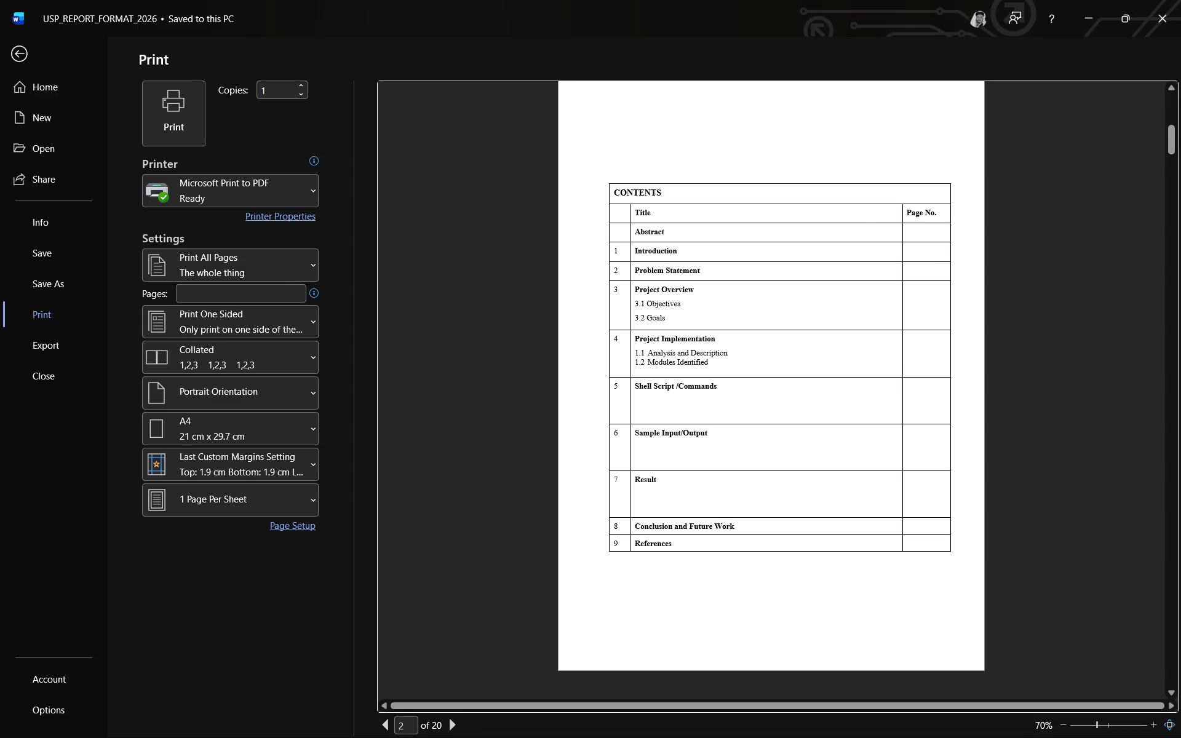
{"action": "left_click", "coordinate": [389, 723]}
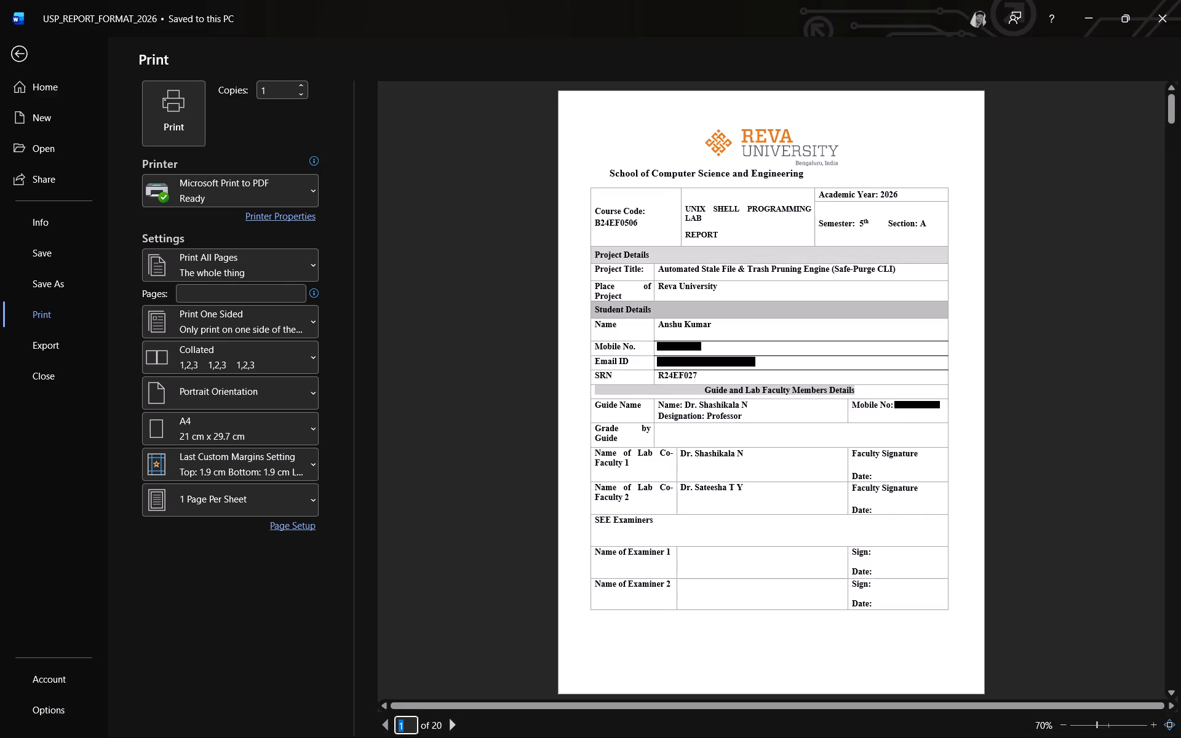
{"action": "left_click", "coordinate": [455, 726]}
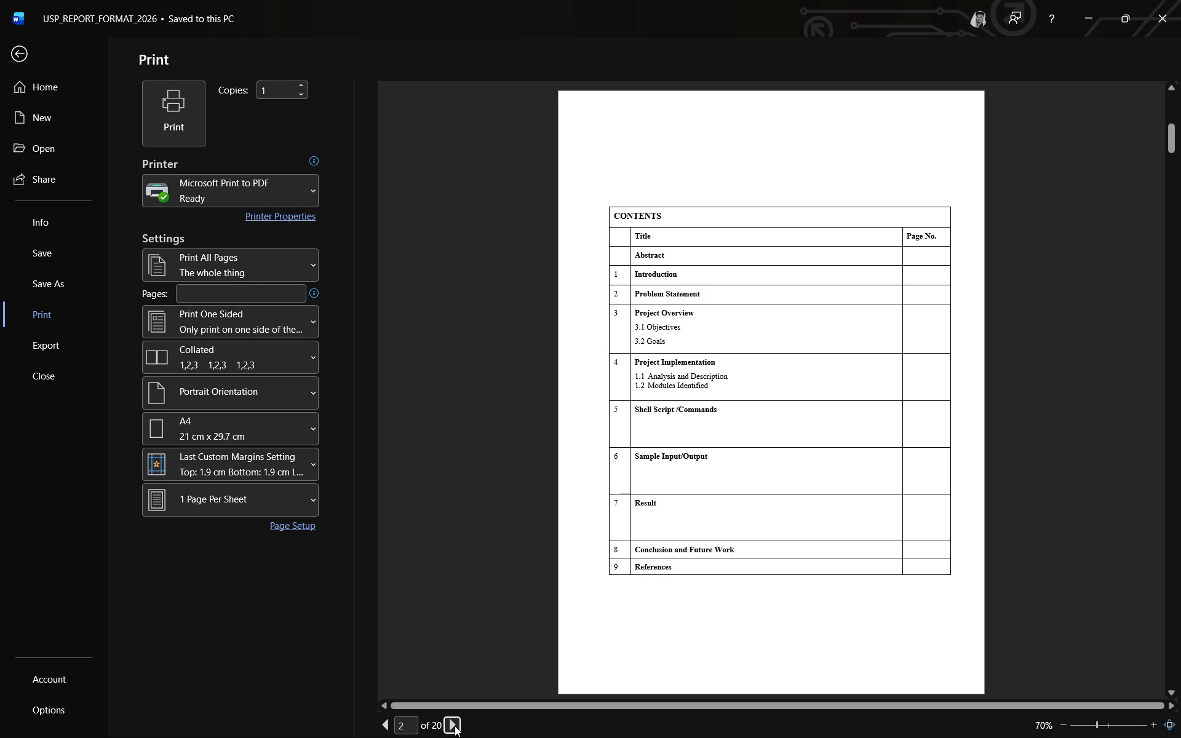
Examine the previewed pages from the Abstract through Project Implementation to the Flow-chart page for layout.
{"action": "left_click", "coordinate": [455, 726]}
{"action": "left_click", "coordinate": [455, 726]}
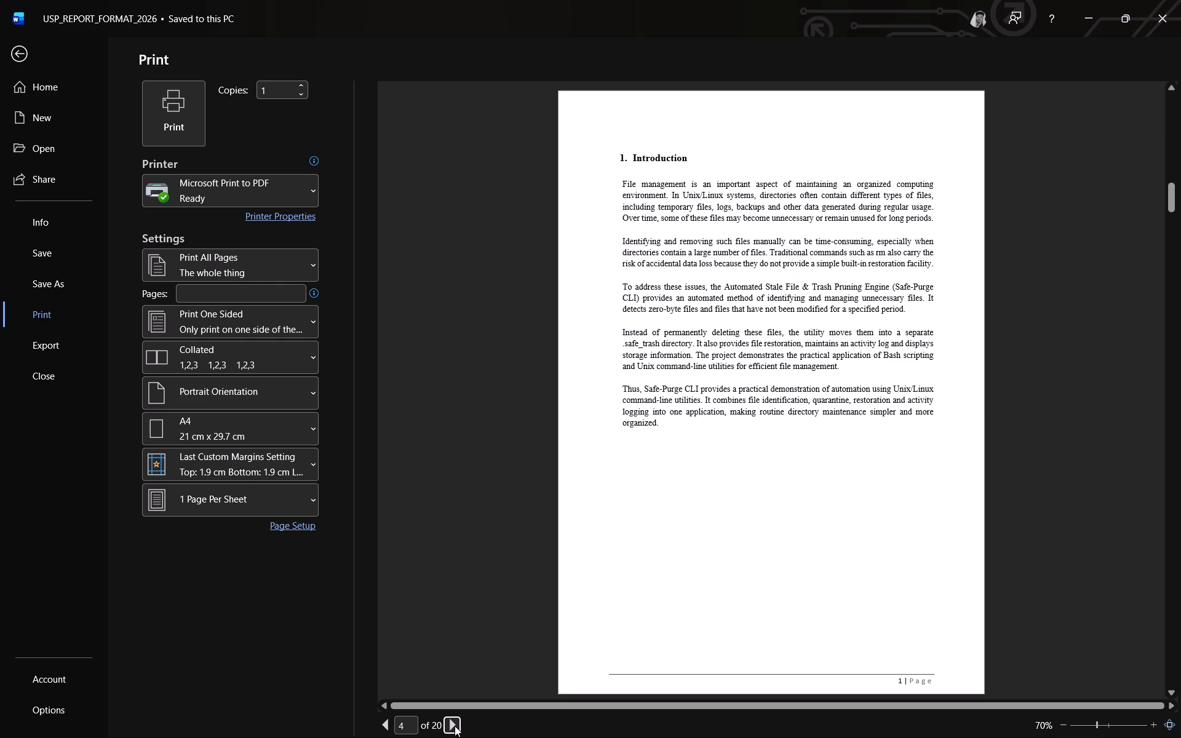
{"action": "left_click", "coordinate": [455, 726]}
{"action": "left_click", "coordinate": [455, 726]}
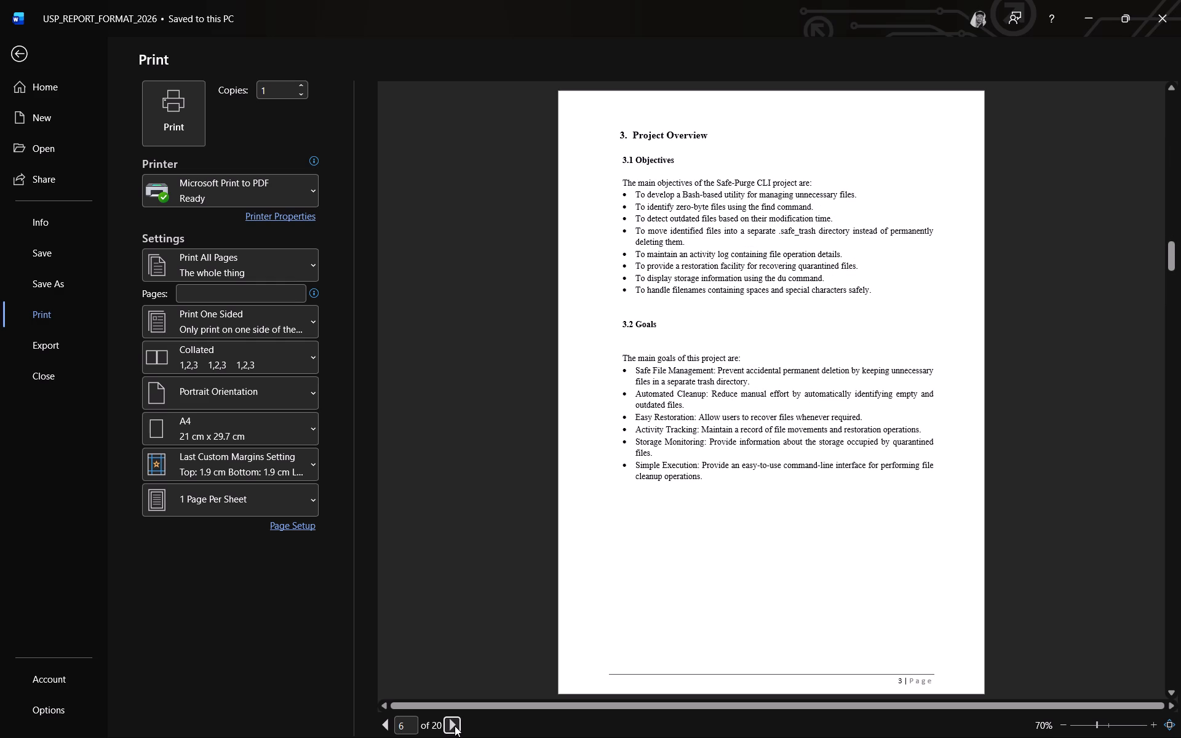
{"action": "left_click", "coordinate": [455, 726]}
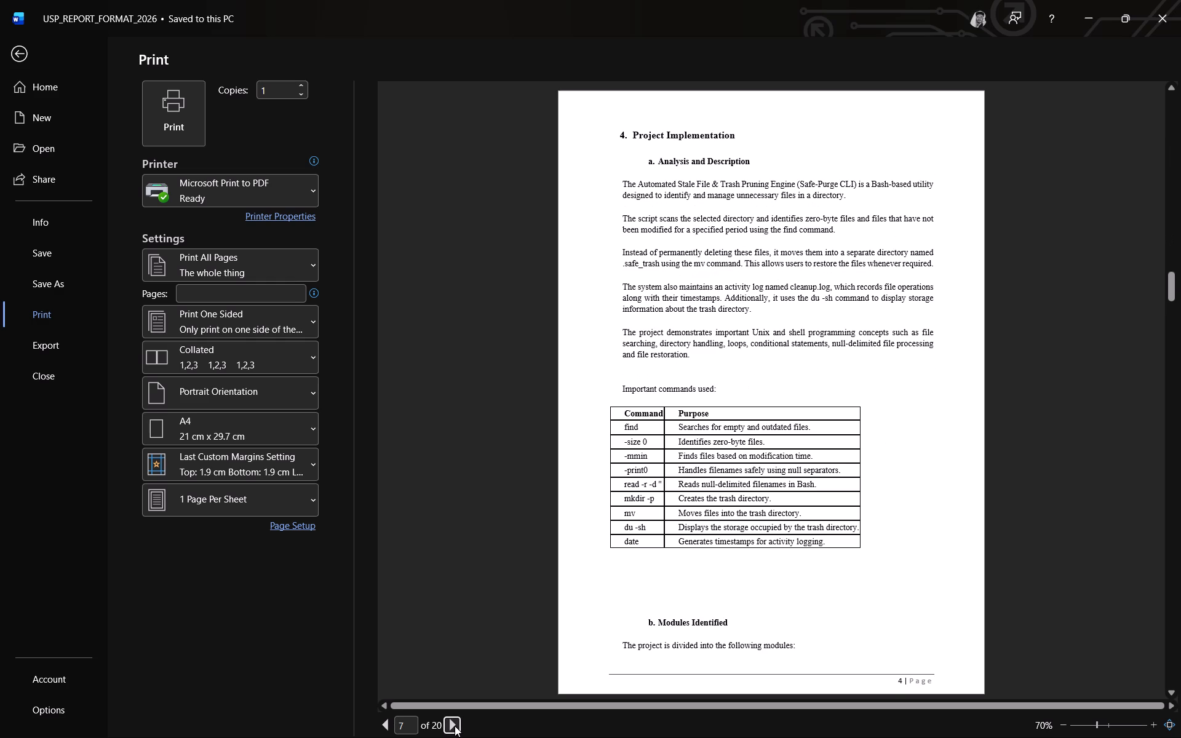
{"action": "left_click", "coordinate": [387, 724]}
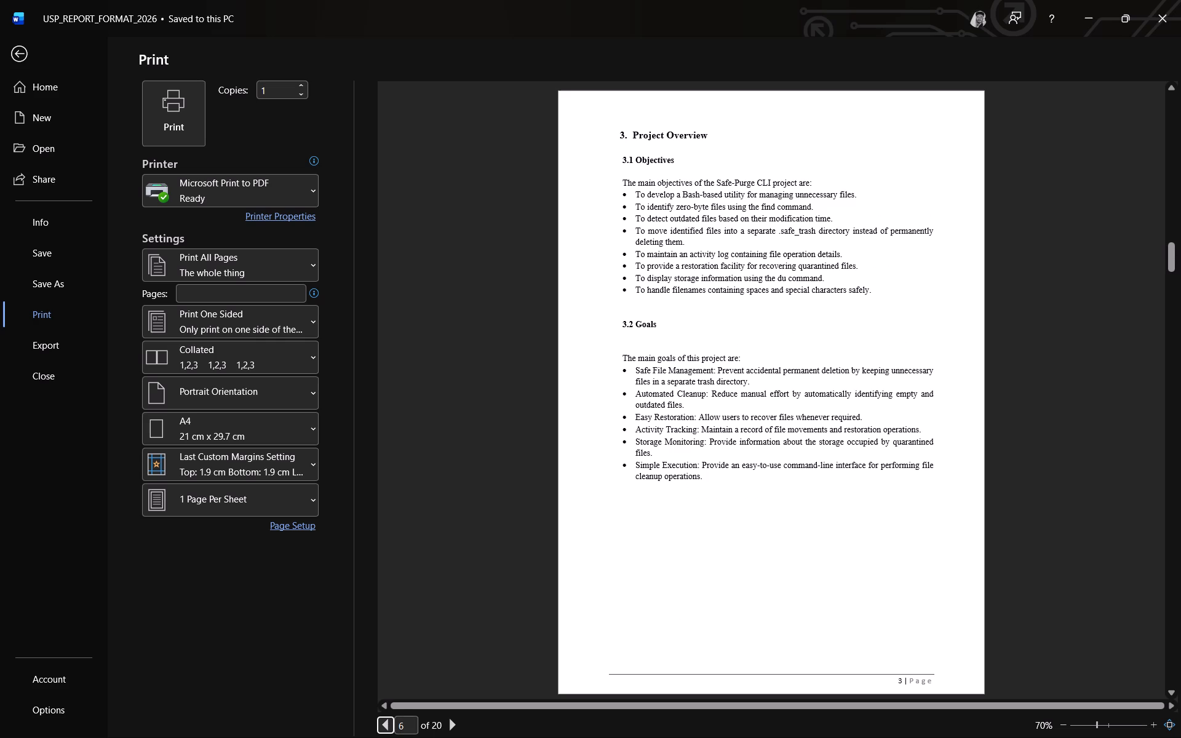
{"action": "left_click", "coordinate": [452, 728]}
{"action": "left_click", "coordinate": [452, 728]}
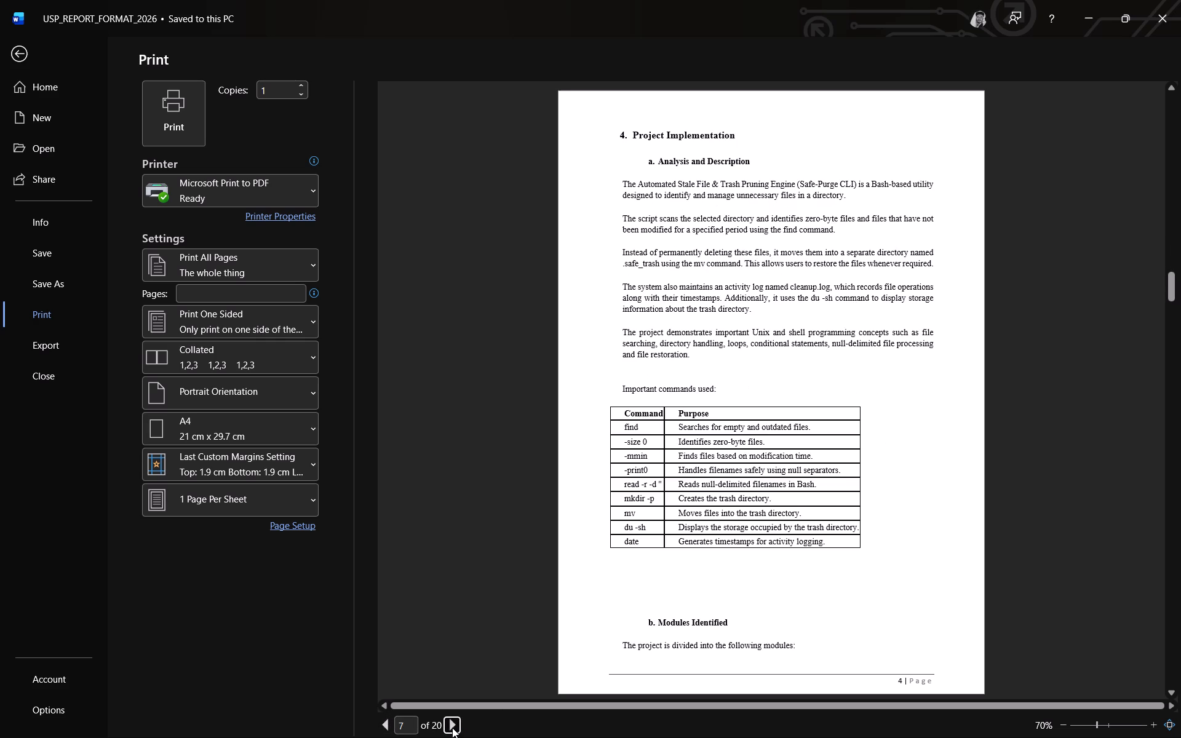
{"action": "left_click", "coordinate": [452, 728]}
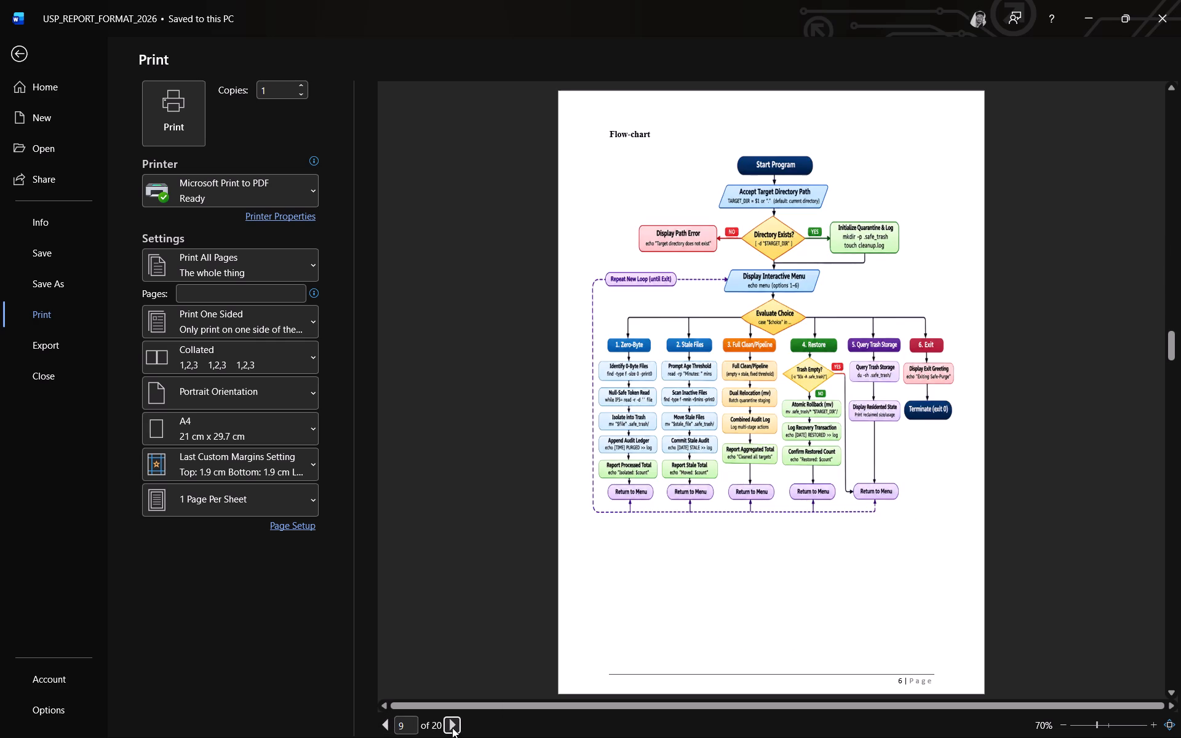
Examine the remaining previewed pages from Shell Script/Commands through Results to the References on page 20.
{"action": "left_click", "coordinate": [452, 728]}
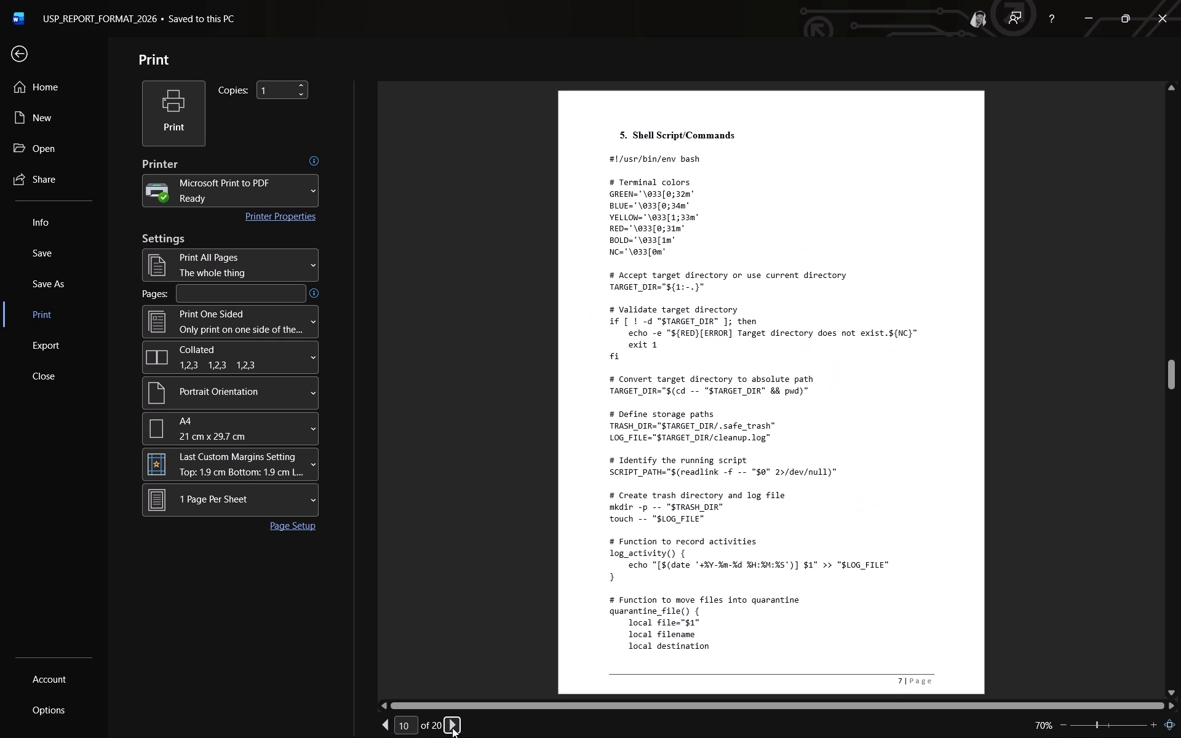
{"action": "left_click", "coordinate": [452, 728]}
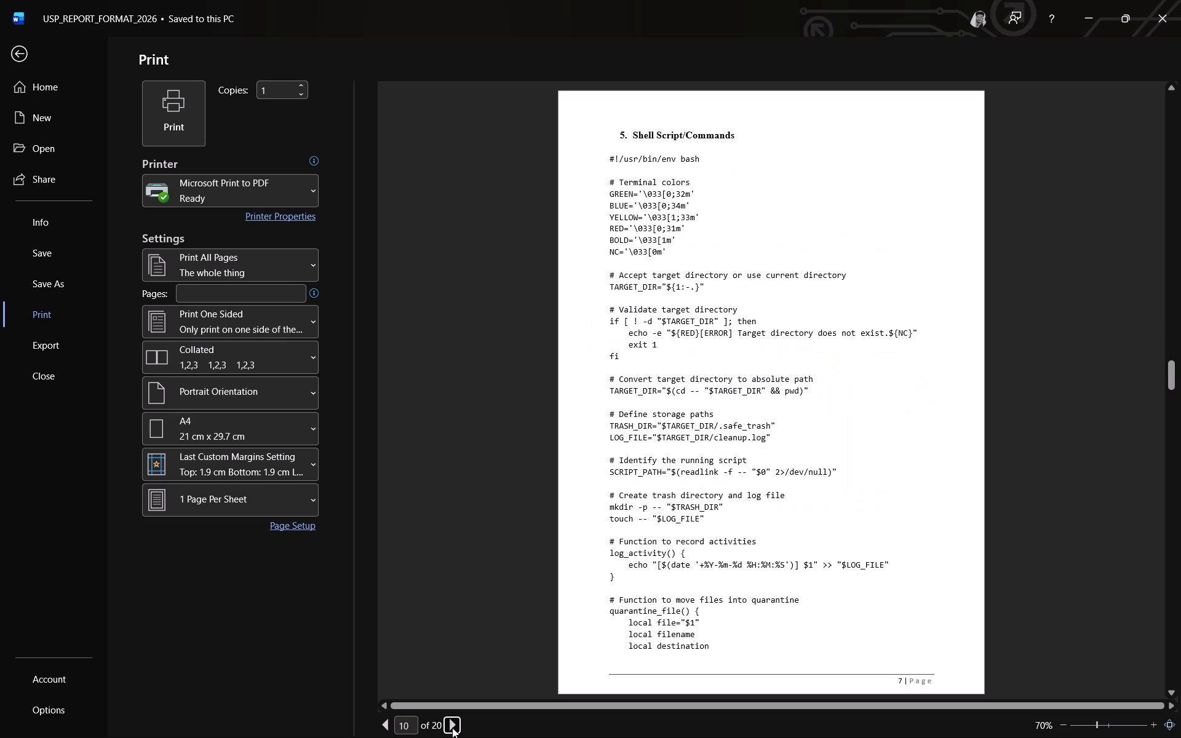
{"action": "left_click", "coordinate": [452, 728]}
{"action": "left_click", "coordinate": [452, 728]}
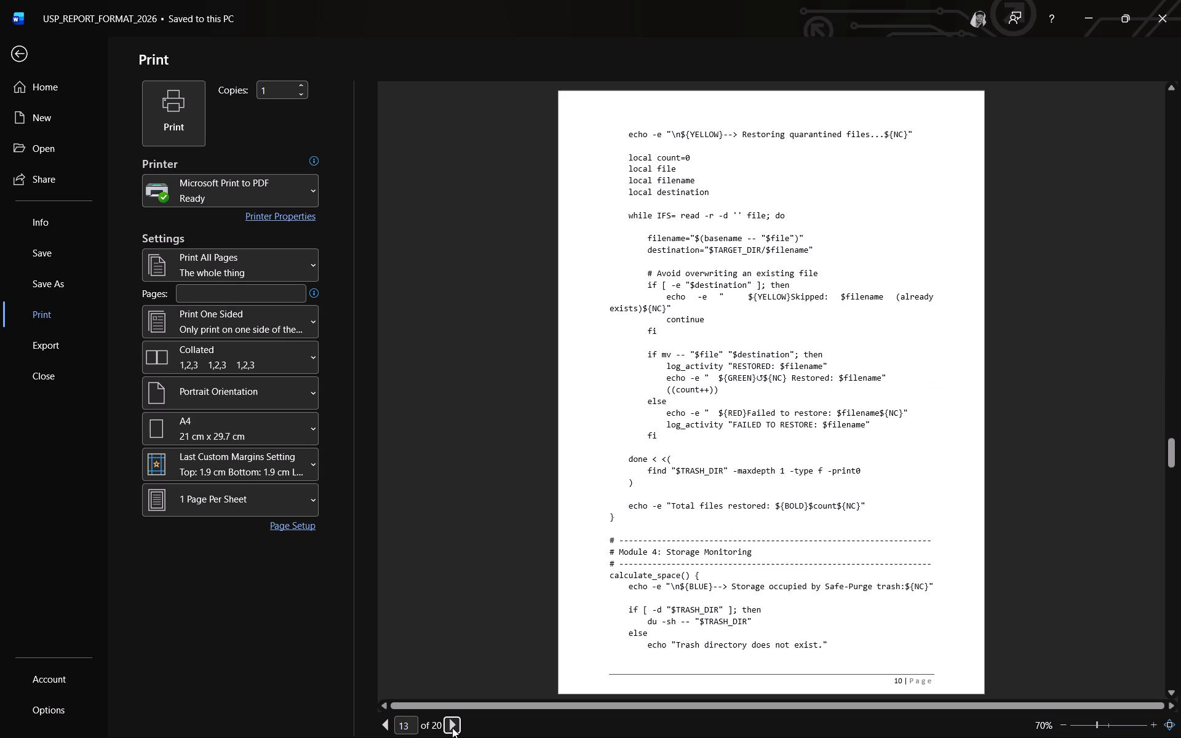
{"action": "left_click", "coordinate": [452, 728]}
{"action": "left_click", "coordinate": [452, 728]}
{"action": "left_click", "coordinate": [452, 728]}
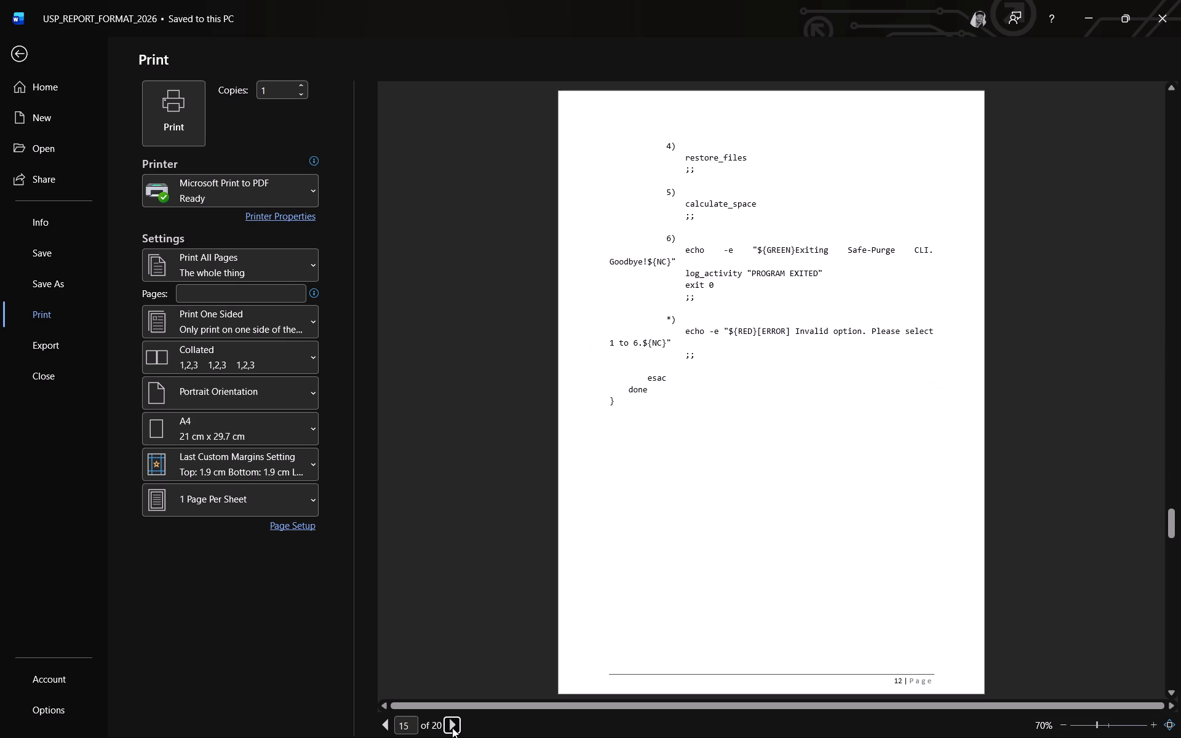
{"action": "left_click", "coordinate": [452, 728]}
{"action": "left_click", "coordinate": [452, 728]}
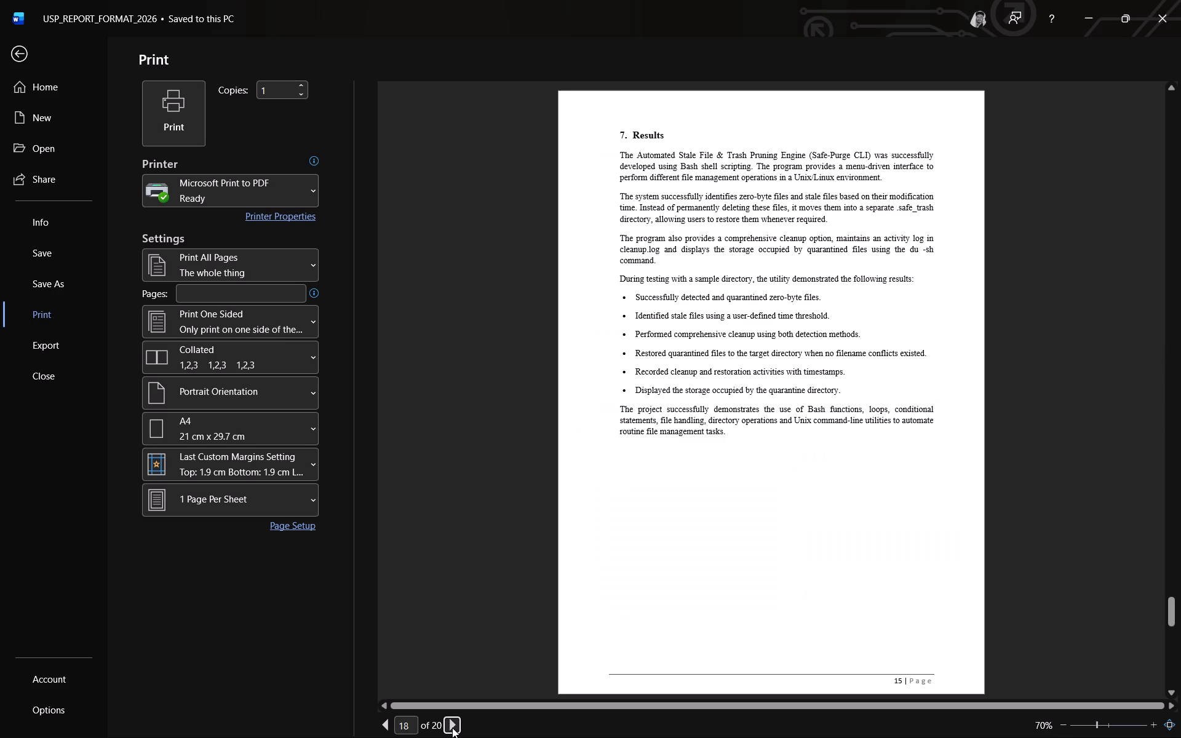
{"action": "left_click", "coordinate": [452, 728]}
{"action": "left_click", "coordinate": [452, 728]}
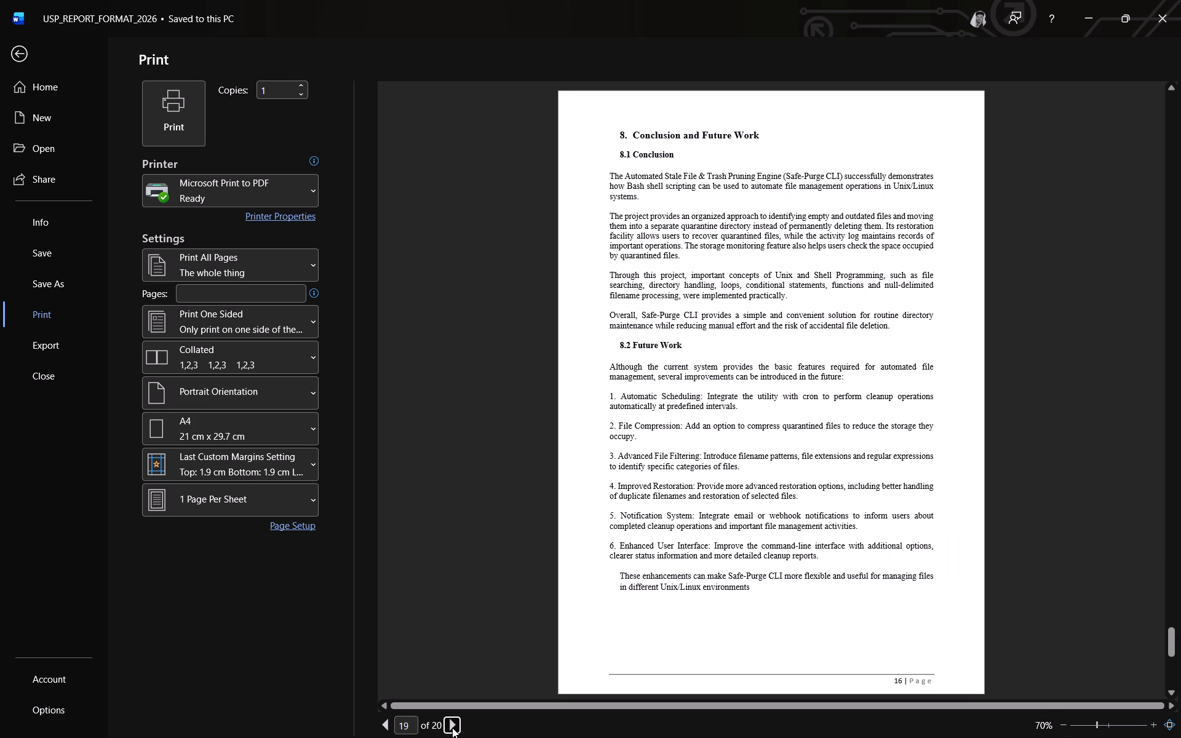
Review the previewed pages in reverse from the References back through the shell script listing to page 11.
{"action": "left_click", "coordinate": [381, 723]}
{"action": "left_click", "coordinate": [381, 723]}
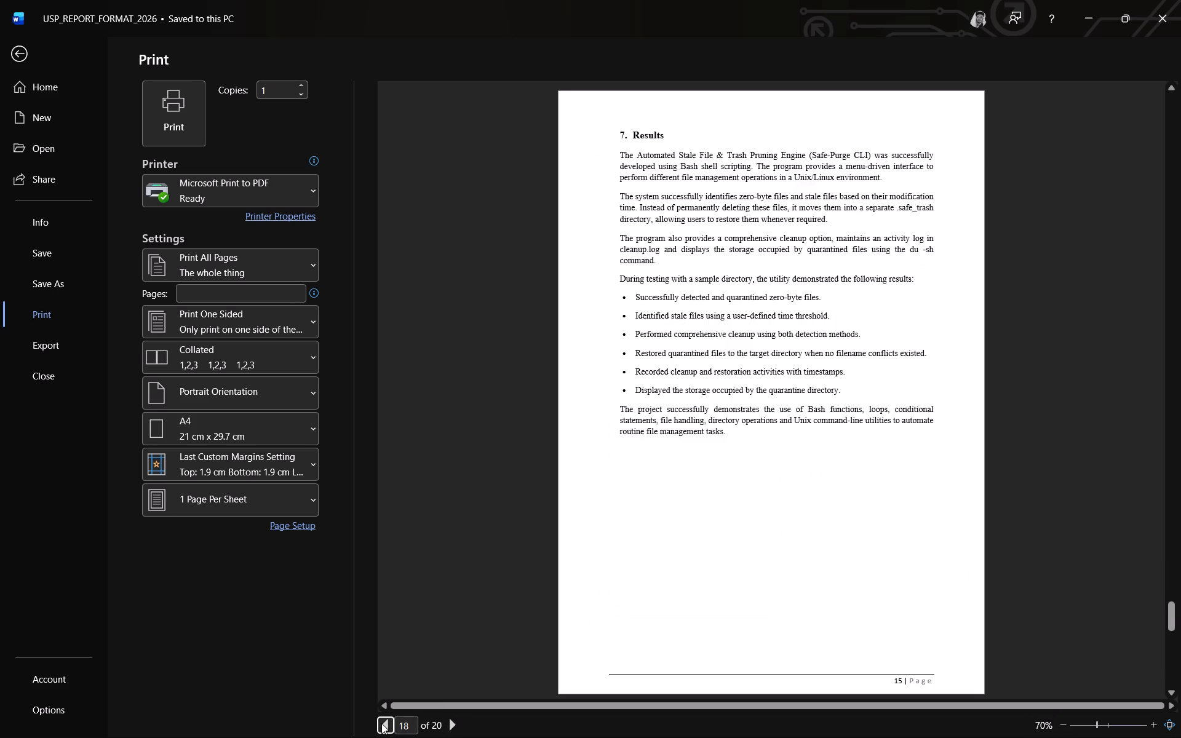
{"action": "left_click", "coordinate": [381, 723]}
{"action": "left_click", "coordinate": [381, 723]}
{"action": "left_click", "coordinate": [381, 723]}
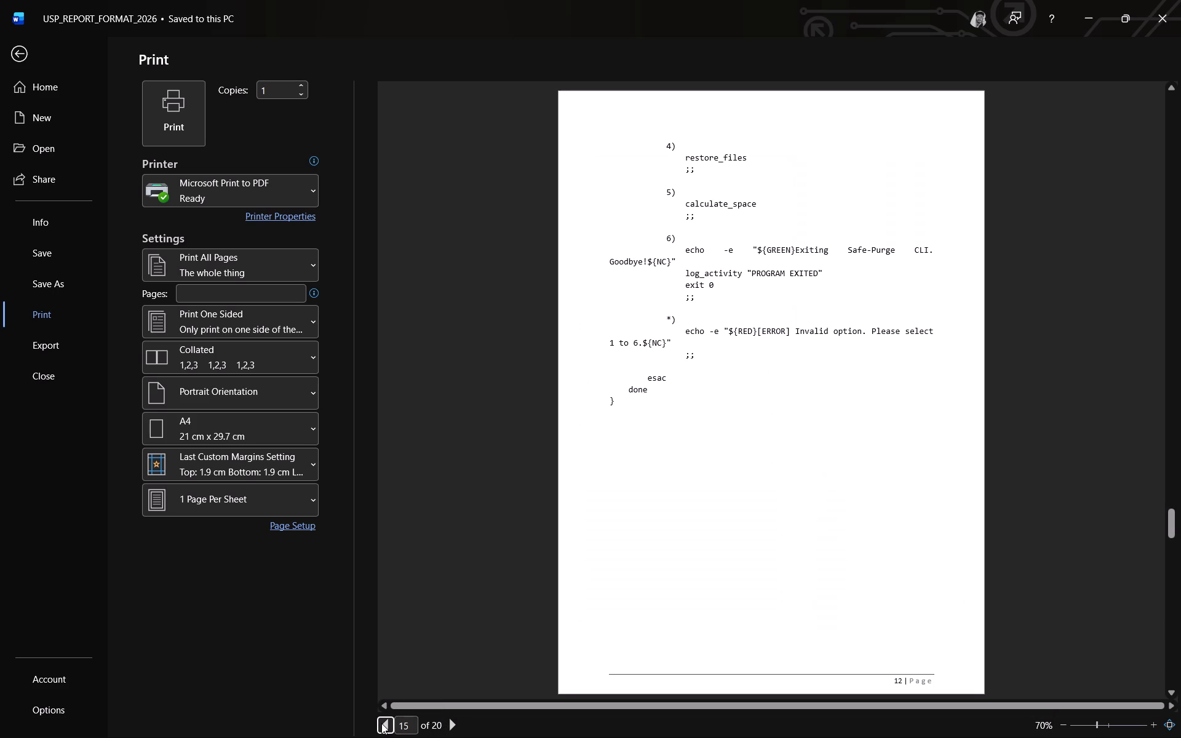
{"action": "left_click", "coordinate": [381, 723]}
{"action": "left_click", "coordinate": [381, 723]}
{"action": "left_click", "coordinate": [381, 723]}
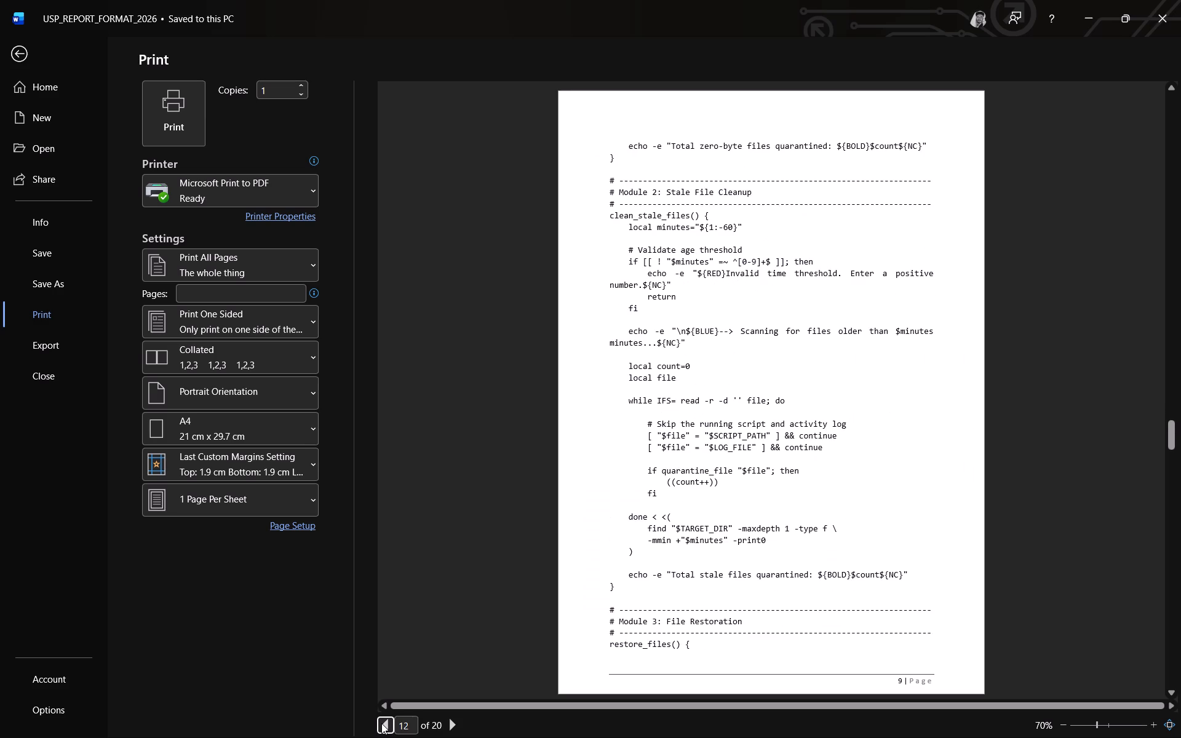
{"action": "left_click", "coordinate": [381, 723]}
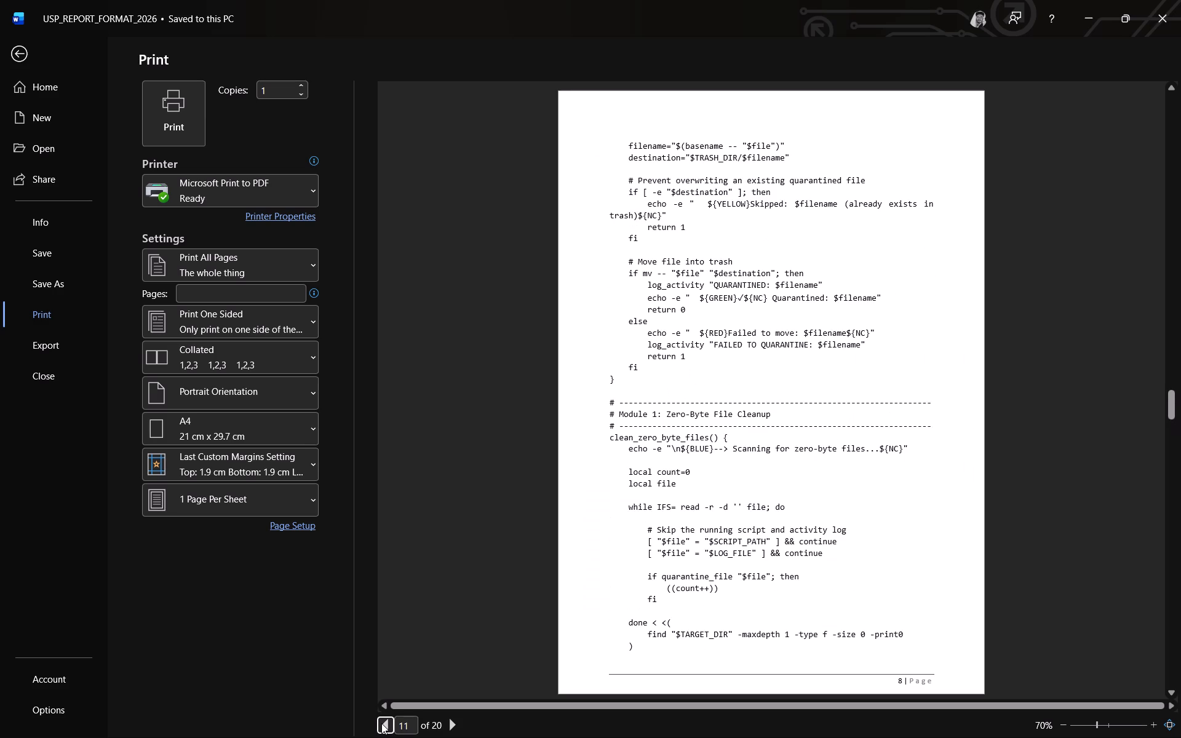
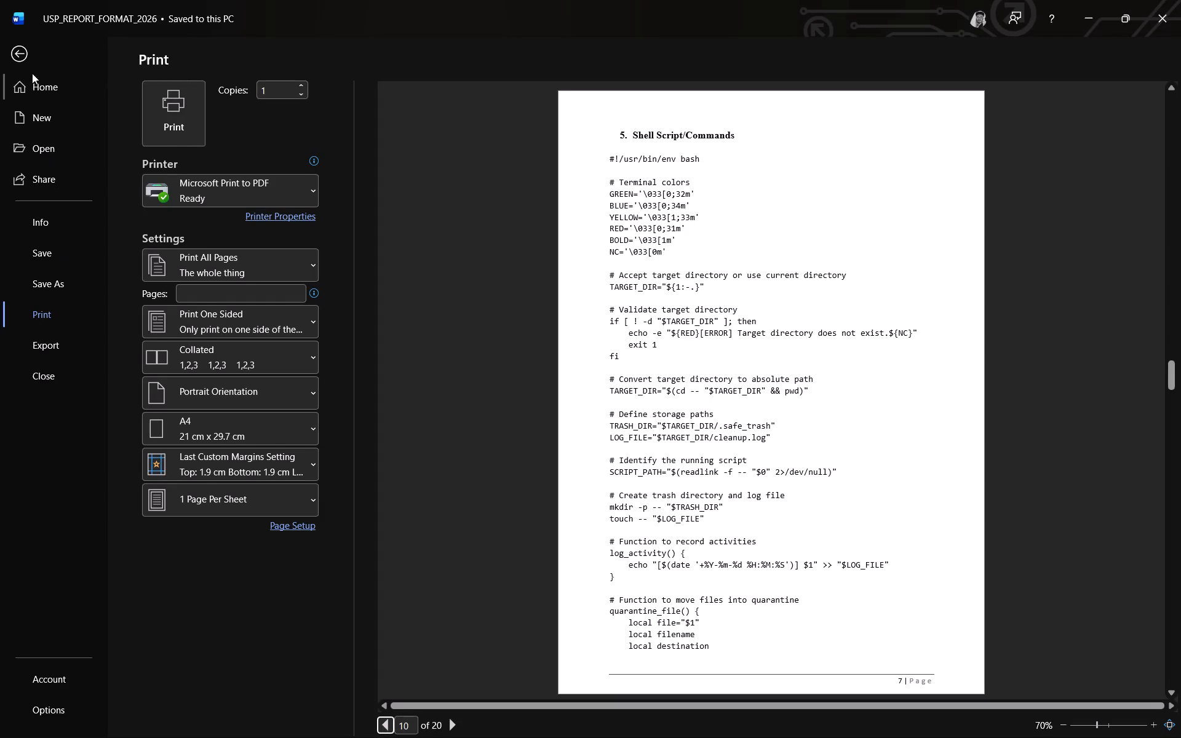
Delete the "# Terminal colors" block with its colour variables from the Shell Script/Commands listing and save the document.
{"action": "left_click", "coordinate": [22, 46]}
{"action": "scroll", "coordinate": [563, 394], "scroll_direction": "down", "scroll_amount": 20}
{"action": "scroll", "coordinate": [563, 394], "scroll_direction": "down", "scroll_amount": 10}
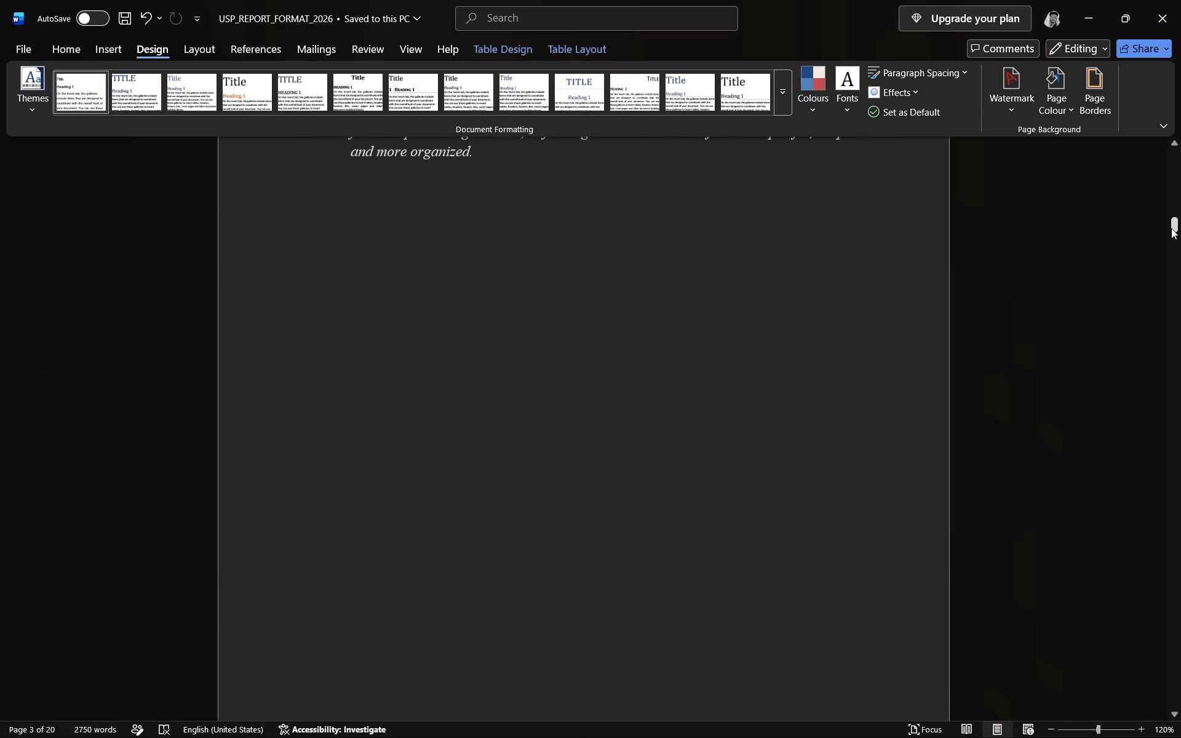
{"action": "scroll", "coordinate": [1090, 290], "scroll_direction": "down", "scroll_amount": 20}
{"action": "scroll", "coordinate": [1090, 290], "scroll_direction": "down", "scroll_amount": 15}
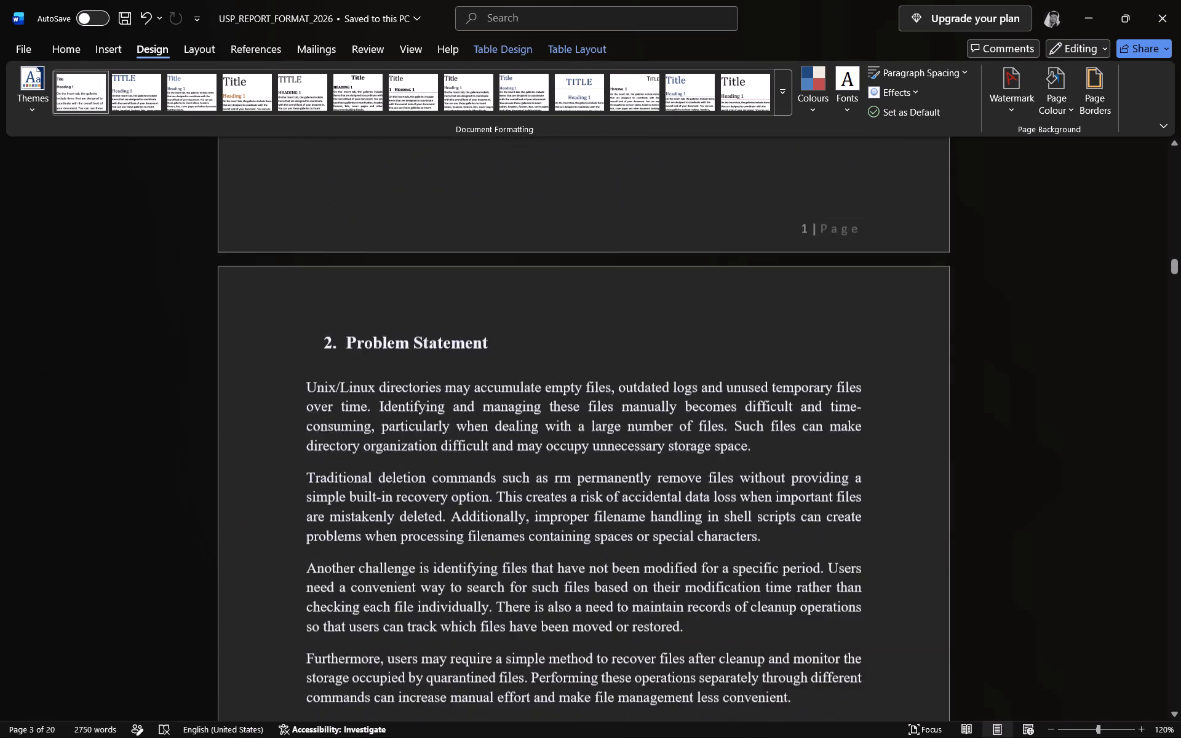
{"action": "scroll", "coordinate": [1088, 293], "scroll_direction": "down", "scroll_amount": 20}
{"action": "scroll", "coordinate": [1088, 293], "scroll_direction": "down", "scroll_amount": 20}
{"action": "scroll", "coordinate": [1088, 293], "scroll_direction": "down", "scroll_amount": 11}
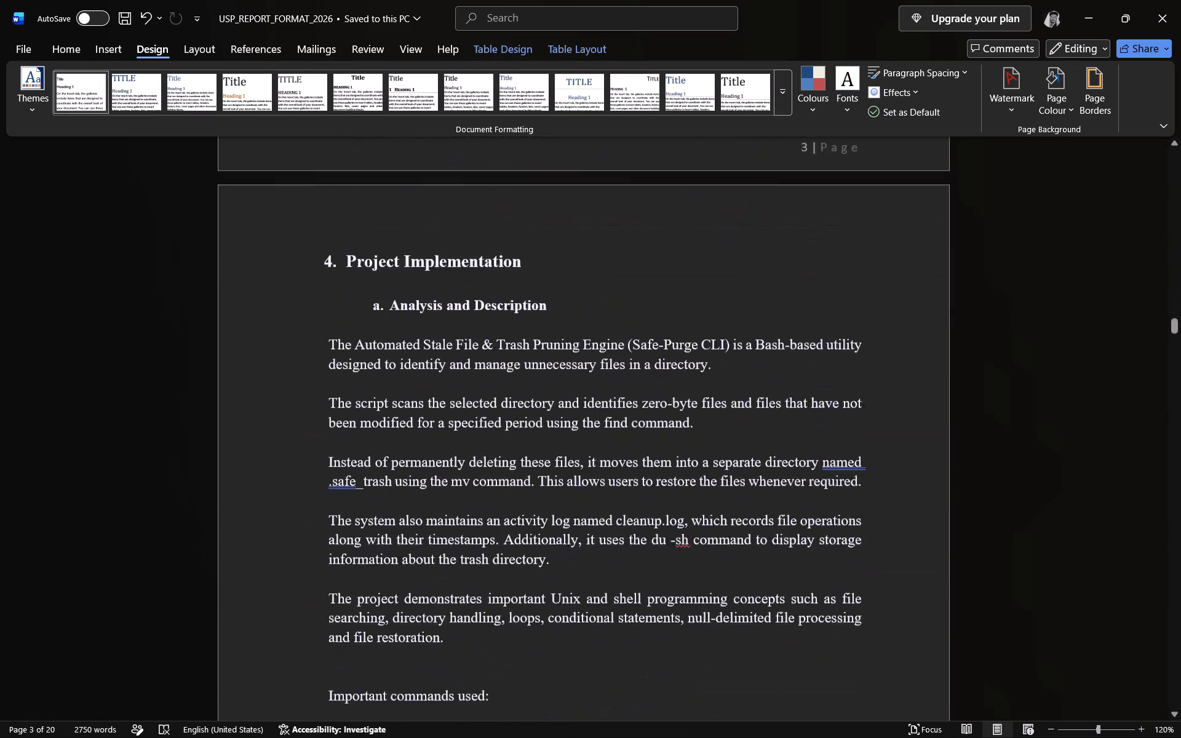
{"action": "scroll", "coordinate": [1088, 293], "scroll_direction": "down", "scroll_amount": 20}
{"action": "scroll", "coordinate": [1088, 293], "scroll_direction": "down", "scroll_amount": 20}
{"action": "scroll", "coordinate": [1088, 293], "scroll_direction": "down", "scroll_amount": 11}
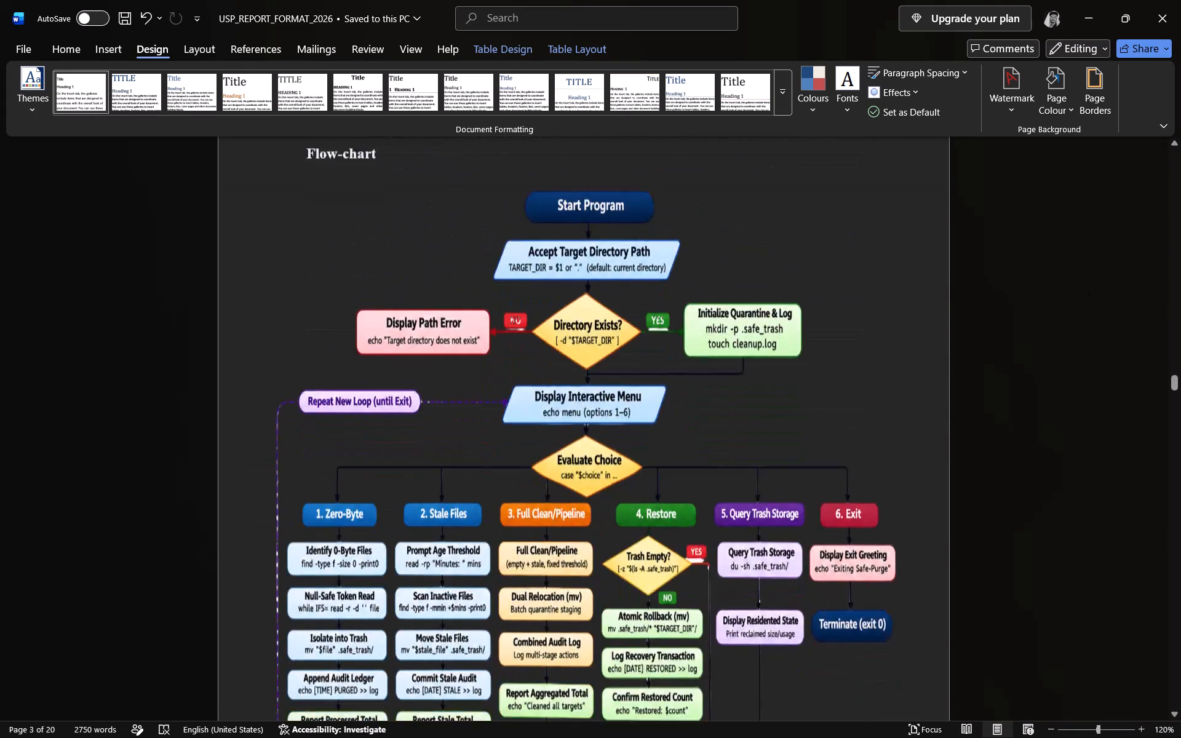
{"action": "scroll", "coordinate": [1088, 293], "scroll_direction": "down", "scroll_amount": 20}
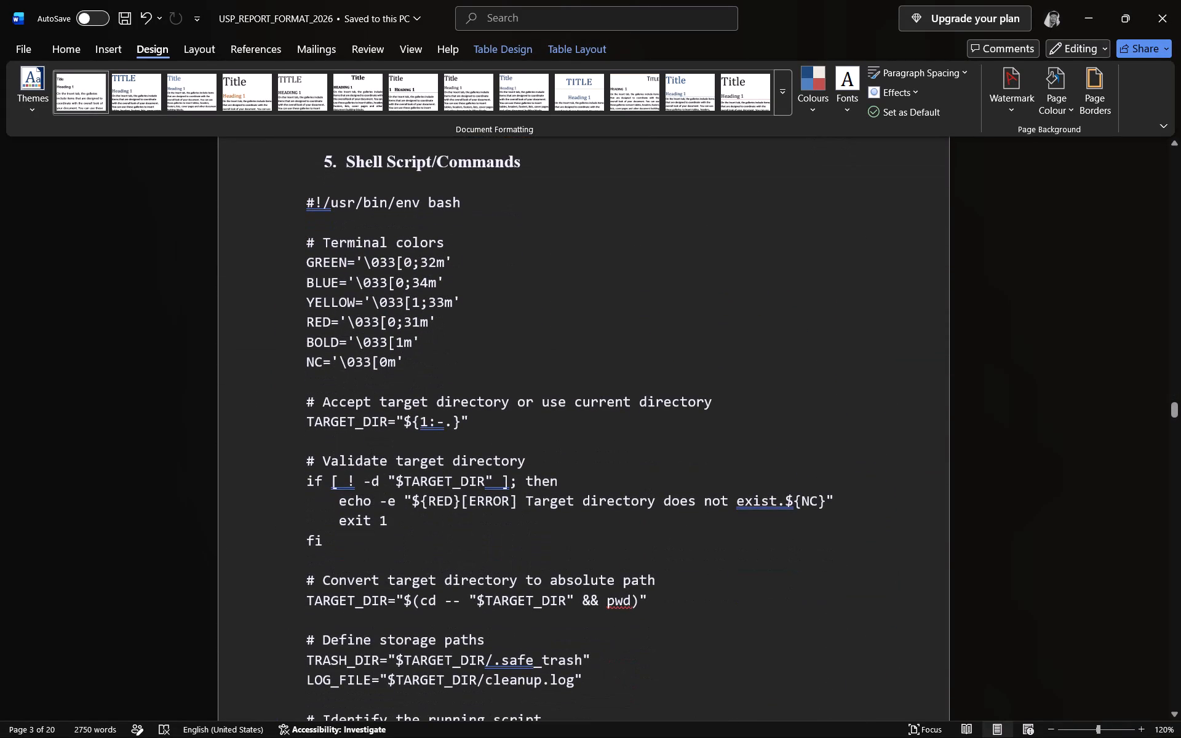
{"action": "left_click_drag", "start_coordinate": [410, 362], "coordinate": [344, 297]}
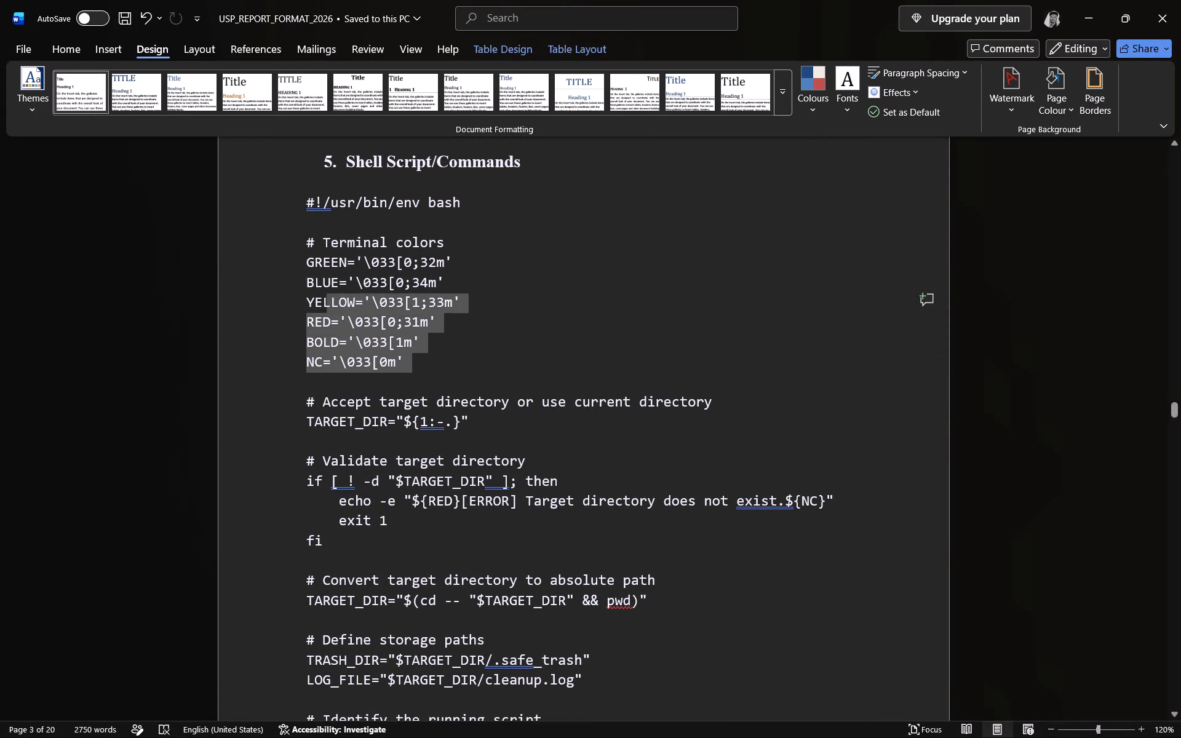
{"action": "left_click_drag", "start_coordinate": [344, 297], "coordinate": [304, 228]}
{"action": "key", "text": "BackSpace"}
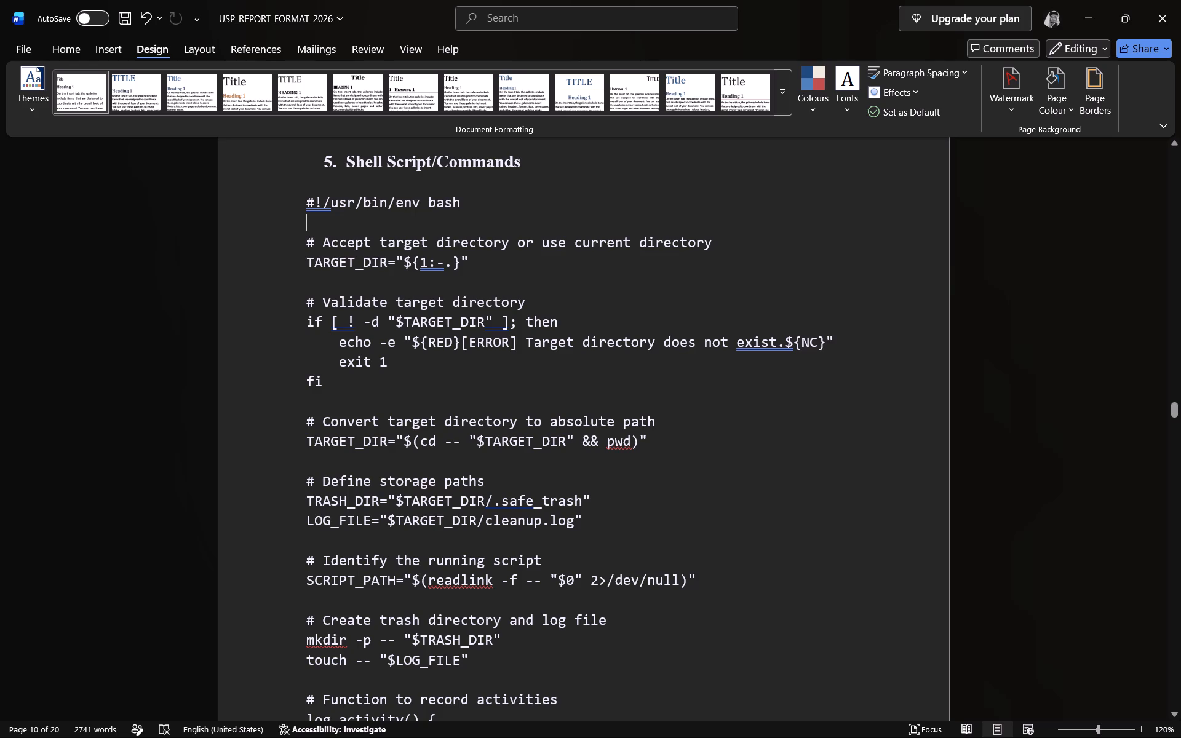
{"action": "key", "text": "ctrl+s"}
Move the option 5 screenshot out of the script code on page 12 to beside the option 1 screenshot on page 13.
{"action": "scroll", "coordinate": [825, 339], "scroll_direction": "down", "scroll_amount": 20}
{"action": "scroll", "coordinate": [825, 339], "scroll_direction": "down", "scroll_amount": 16}
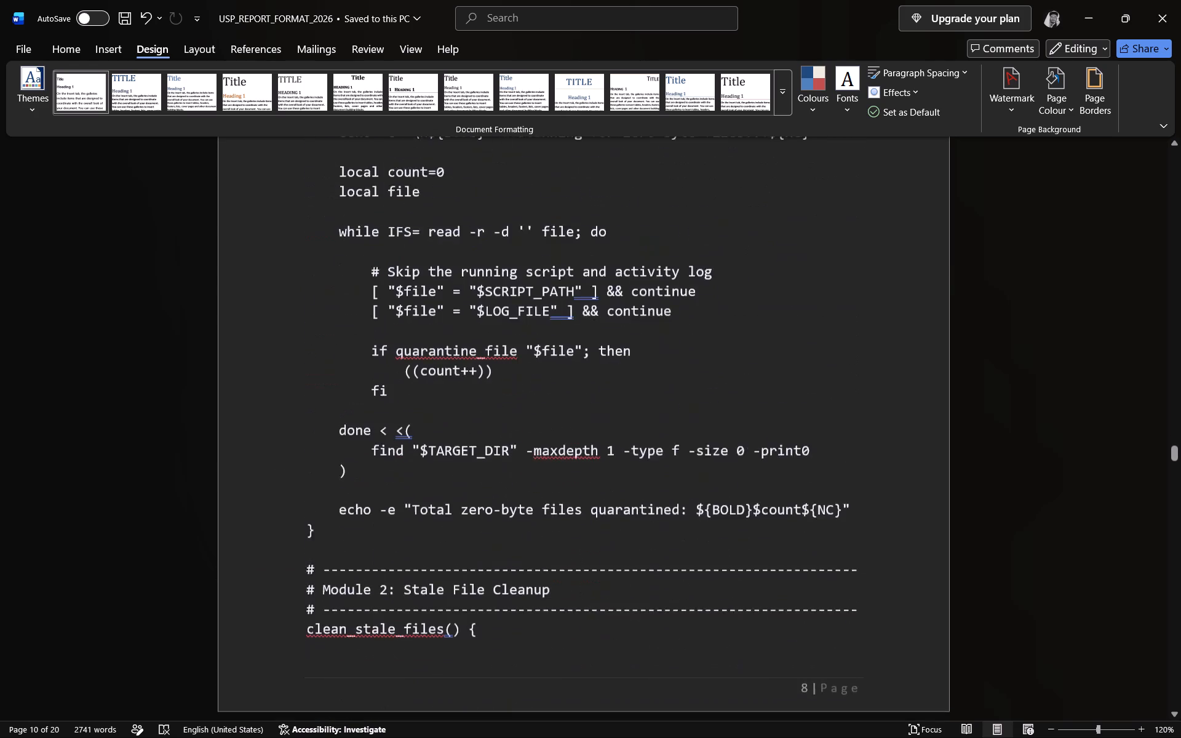
{"action": "scroll", "coordinate": [822, 339], "scroll_direction": "down", "scroll_amount": 20}
{"action": "scroll", "coordinate": [822, 339], "scroll_direction": "down", "scroll_amount": 20}
{"action": "scroll", "coordinate": [822, 339], "scroll_direction": "down", "scroll_amount": 10}
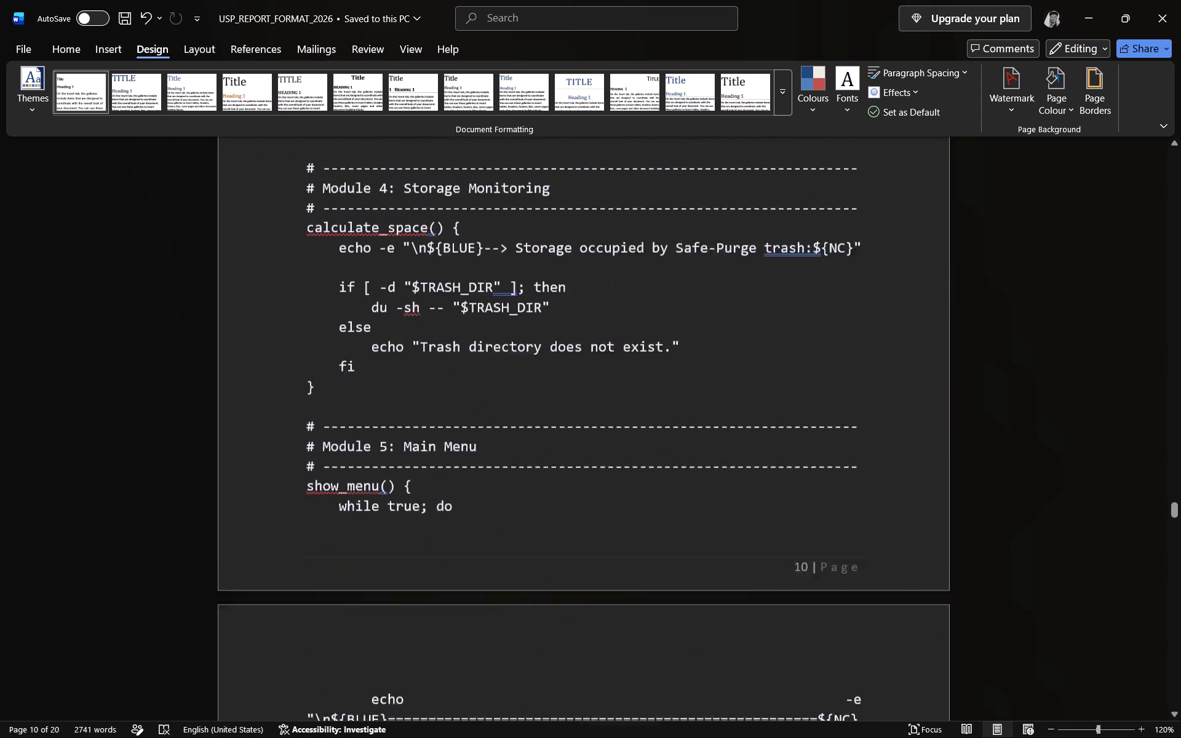
{"action": "scroll", "coordinate": [822, 339], "scroll_direction": "down", "scroll_amount": 14}
{"action": "scroll", "coordinate": [822, 339], "scroll_direction": "down", "scroll_amount": 20}
{"action": "scroll", "coordinate": [822, 339], "scroll_direction": "down", "scroll_amount": 2}
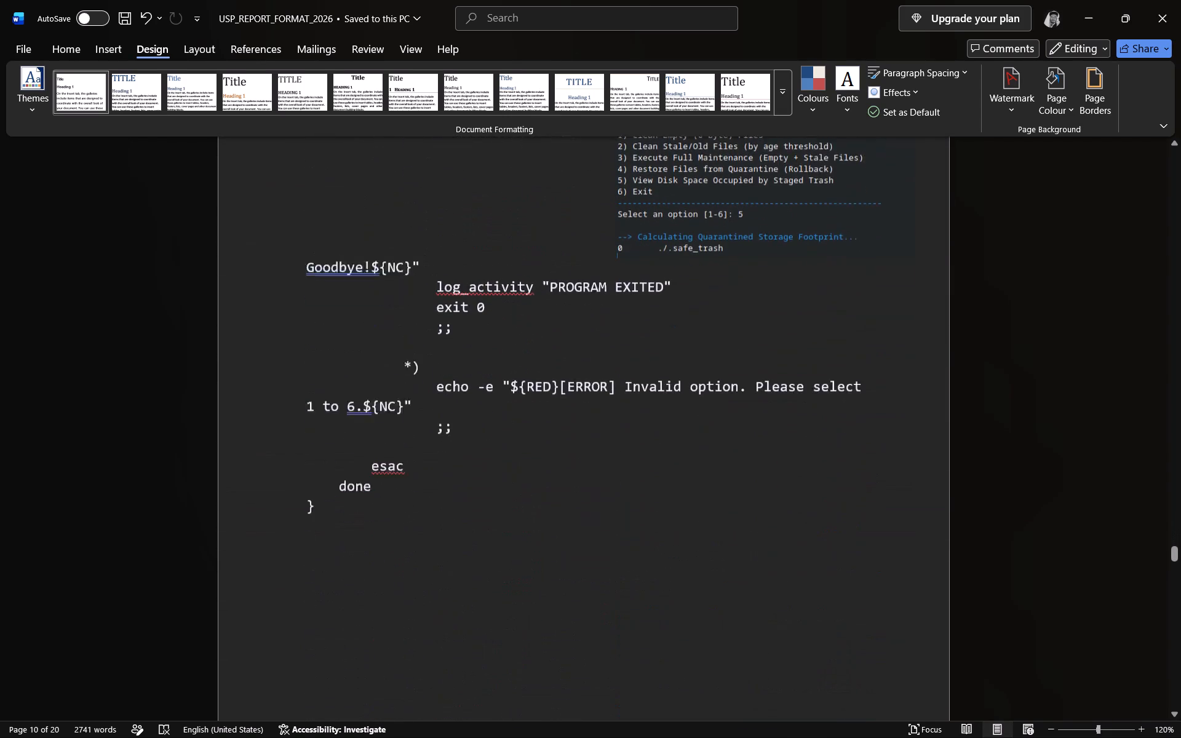
{"action": "scroll", "coordinate": [822, 339], "scroll_direction": "up", "scroll_amount": 5}
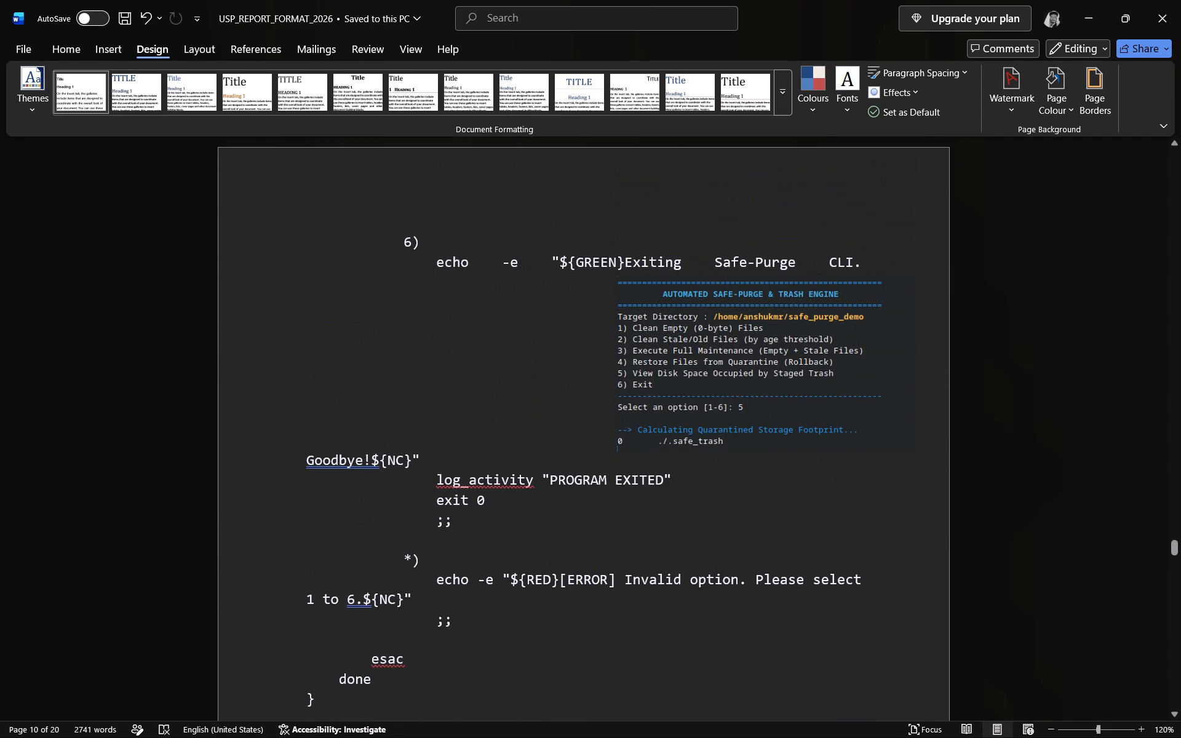
{"action": "left_click_drag", "start_coordinate": [815, 339], "coordinate": [809, 588]}
{"action": "scroll", "coordinate": [778, 482], "scroll_direction": "down", "scroll_amount": 11}
{"action": "left_click_drag", "start_coordinate": [794, 186], "coordinate": [796, 205]}
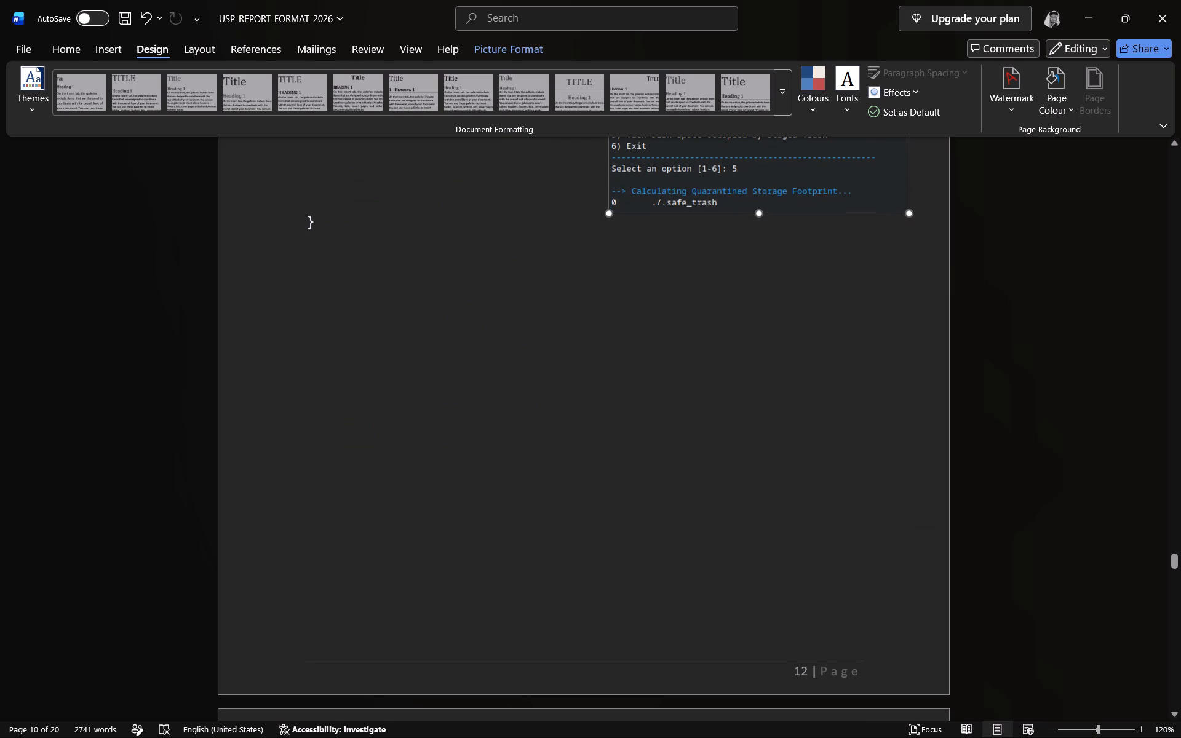
{"action": "left_click_drag", "start_coordinate": [796, 205], "coordinate": [706, 640]}
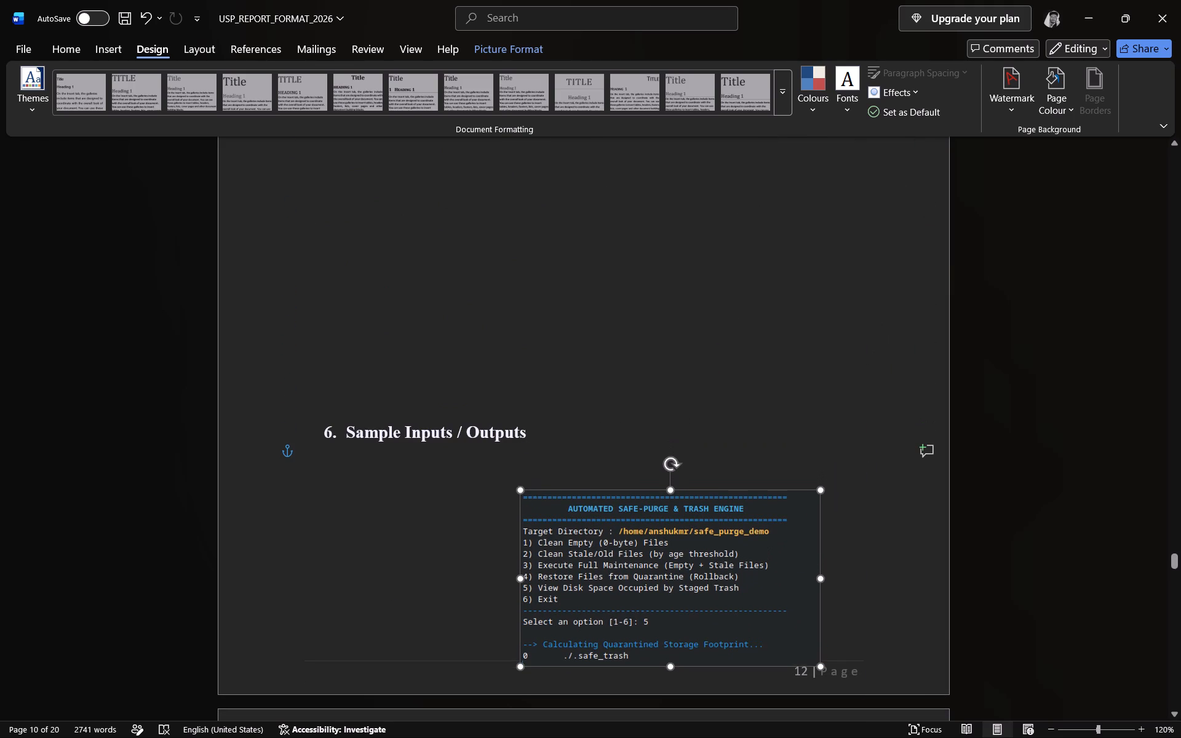
{"action": "left_click_drag", "start_coordinate": [706, 640], "coordinate": [706, 641]}
{"action": "scroll", "coordinate": [723, 502], "scroll_direction": "down", "scroll_amount": 7}
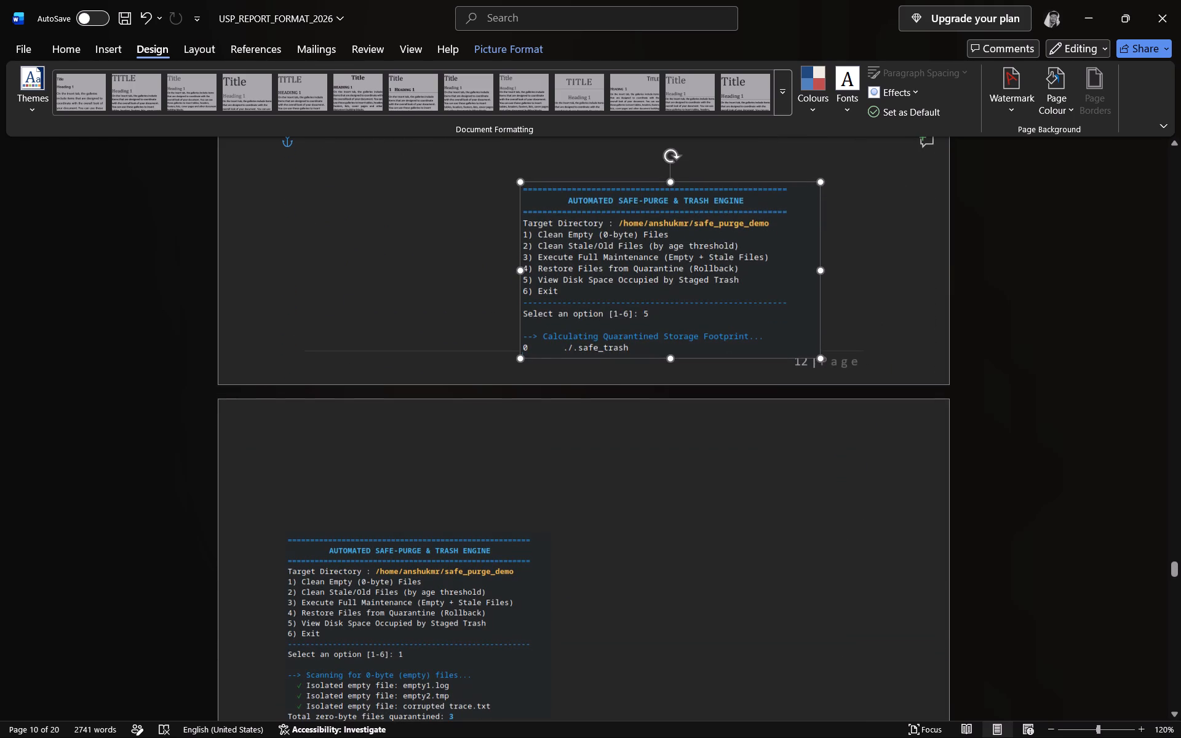
{"action": "left_click_drag", "start_coordinate": [718, 287], "coordinate": [803, 612]}
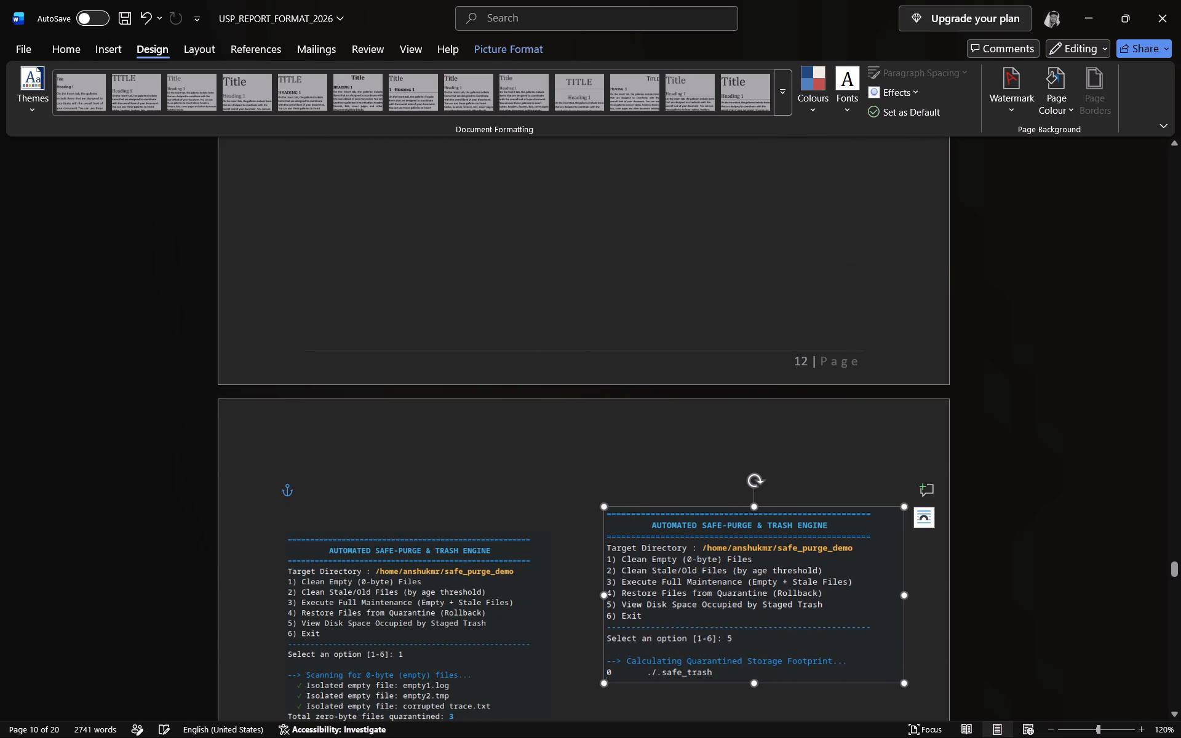
Rearrange the page 13 screenshots by shifting options 6 and 5 lower and moving option 1 to the right half of the page.
{"action": "scroll", "coordinate": [757, 486], "scroll_direction": "down", "scroll_amount": 14}
{"action": "scroll", "coordinate": [730, 467], "scroll_direction": "down", "scroll_amount": 7}
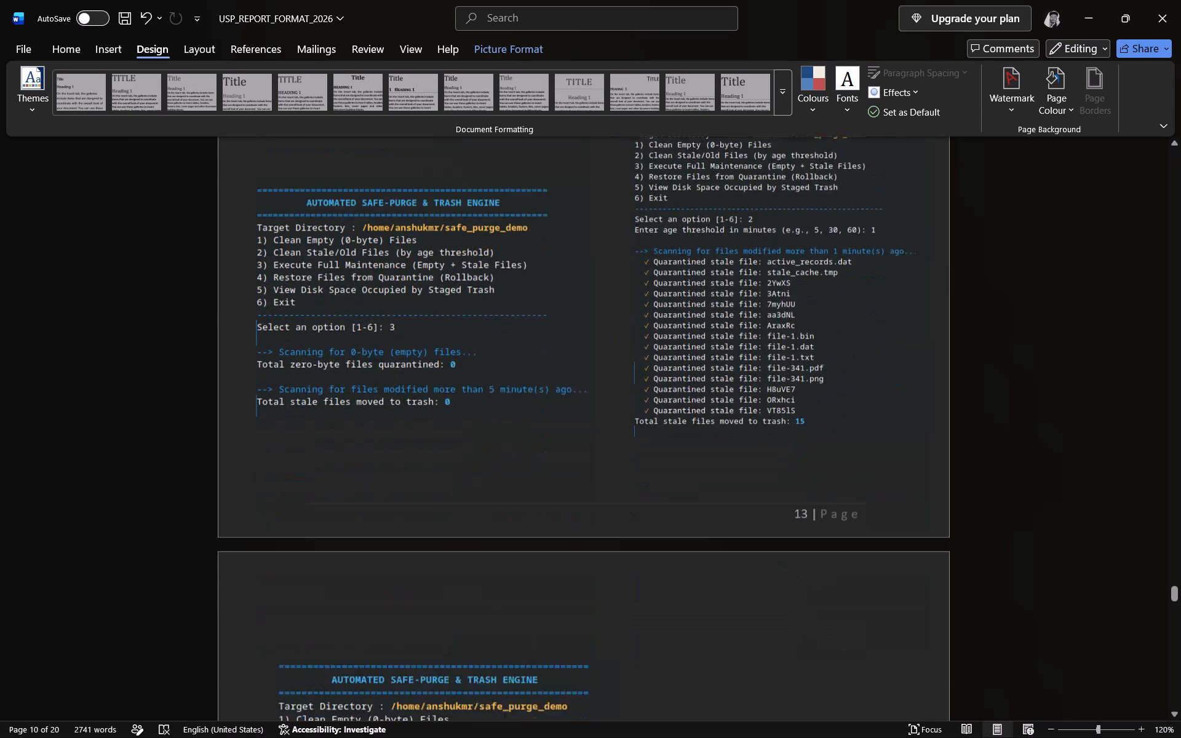
{"action": "scroll", "coordinate": [730, 467], "scroll_direction": "down", "scroll_amount": 4}
{"action": "scroll", "coordinate": [730, 467], "scroll_direction": "up", "scroll_amount": 11}
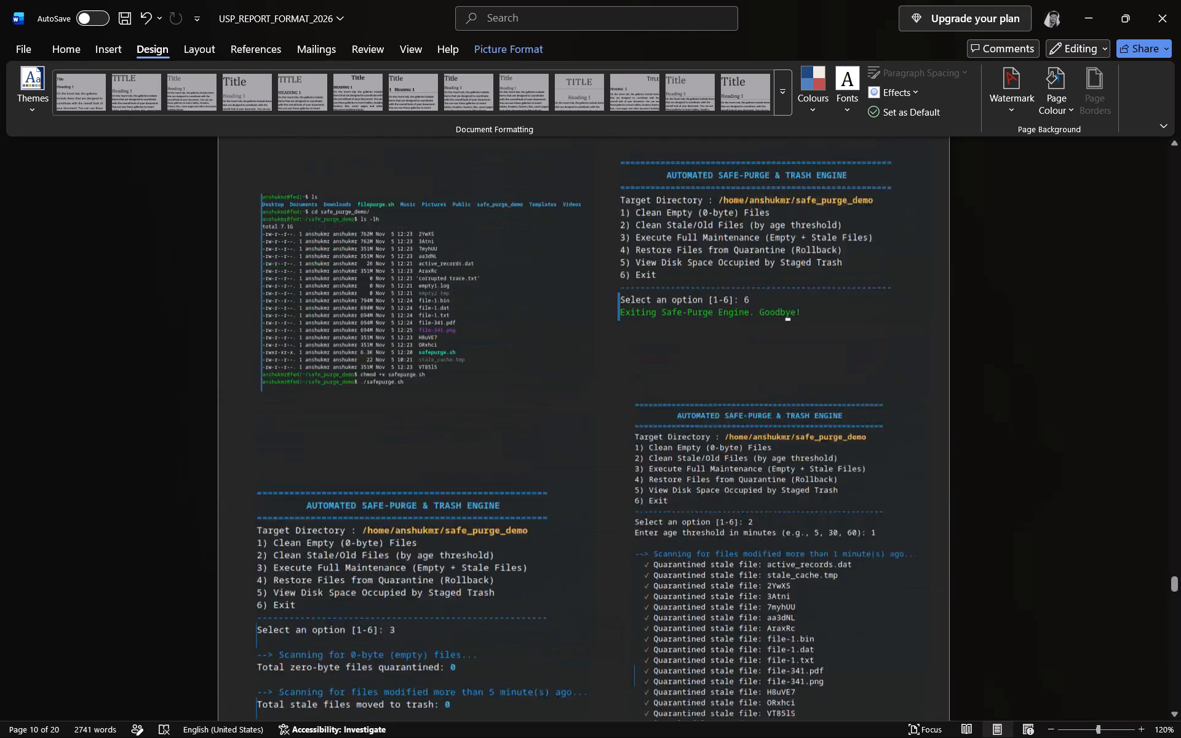
{"action": "scroll", "coordinate": [730, 467], "scroll_direction": "up", "scroll_amount": 6}
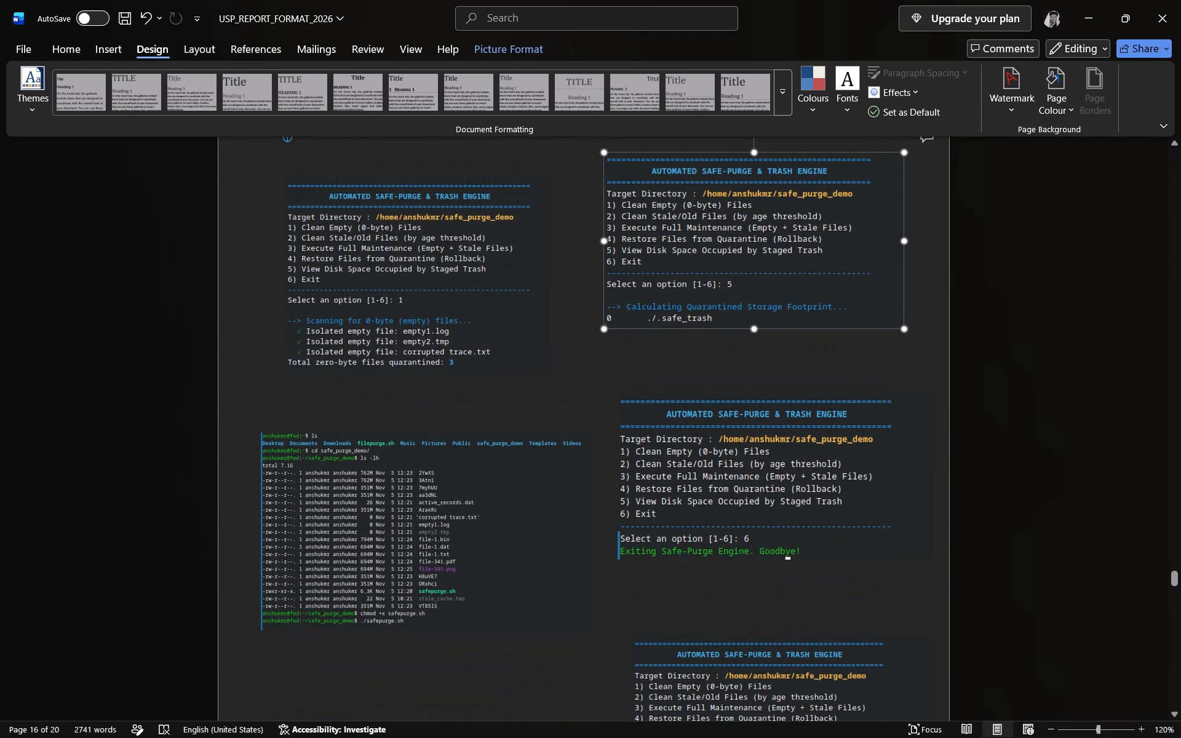
{"action": "left_click_drag", "start_coordinate": [729, 458], "coordinate": [722, 572]}
{"action": "left_click_drag", "start_coordinate": [721, 284], "coordinate": [773, 547]}
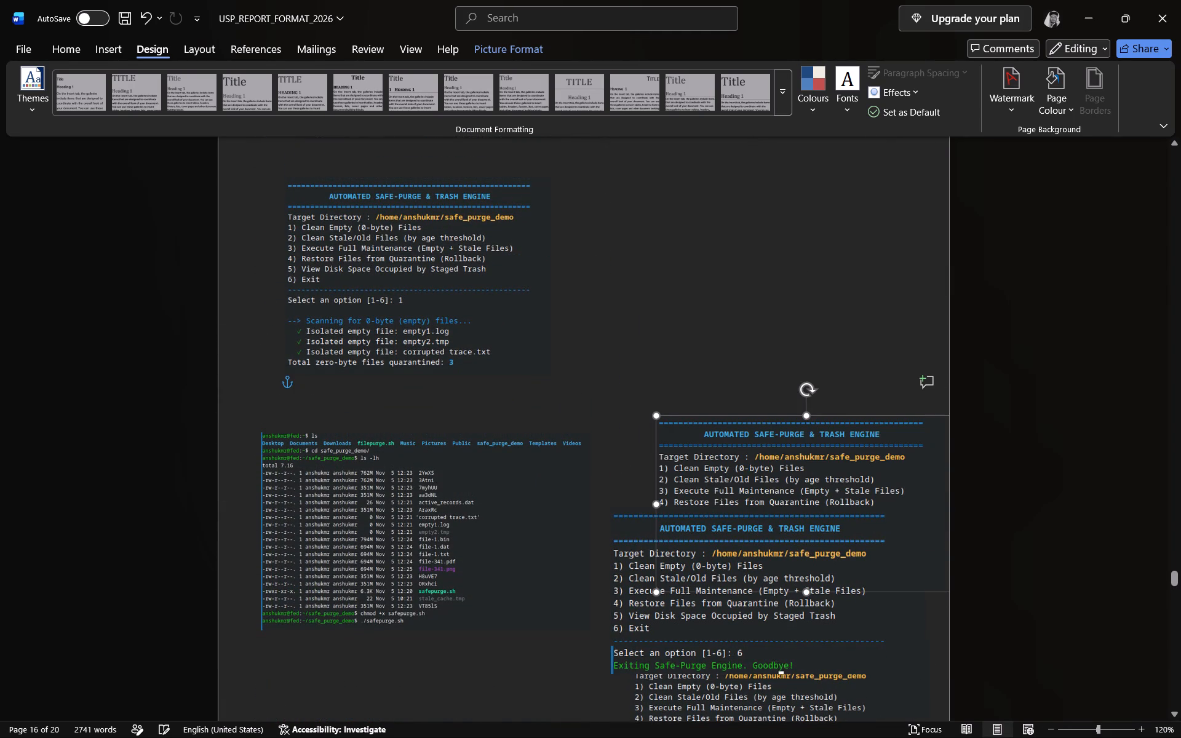
{"action": "left_click_drag", "start_coordinate": [477, 335], "coordinate": [773, 364]}
Insert blank lines above the heading "6. Sample Inputs / Outputs" to push it onto page 13.
{"action": "scroll", "coordinate": [481, 383], "scroll_direction": "up", "scroll_amount": 13}
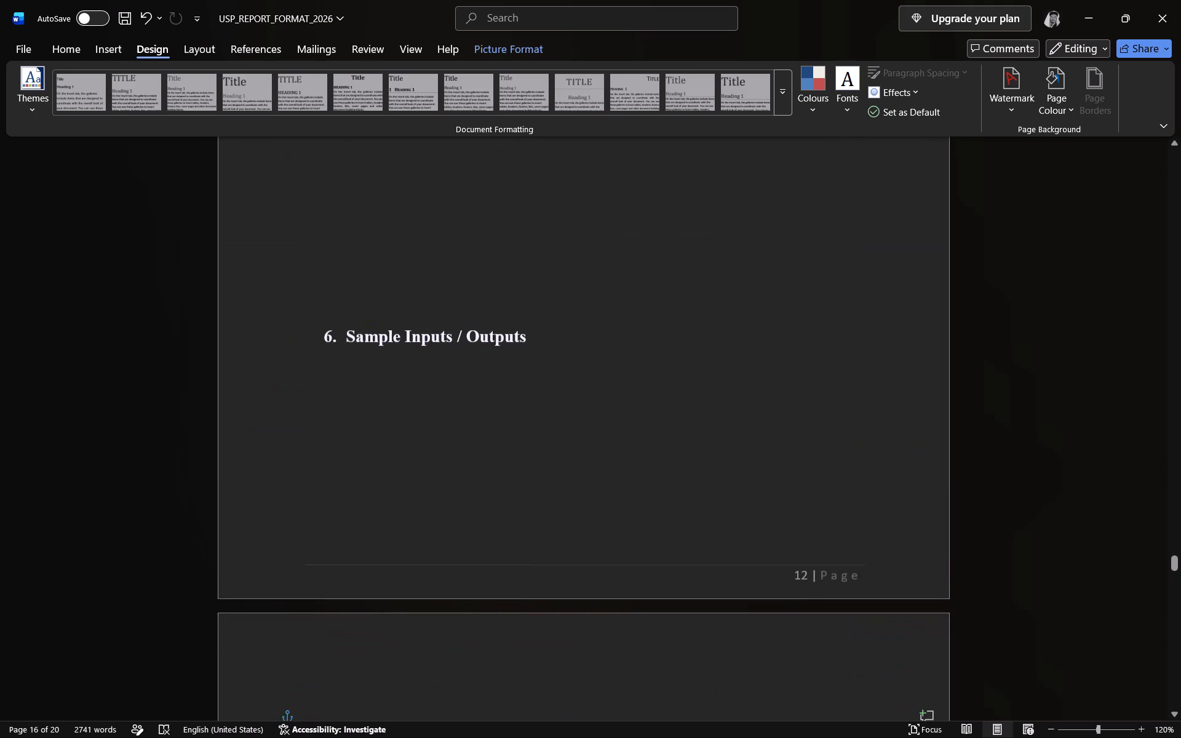
{"action": "left_click", "coordinate": [354, 316]}
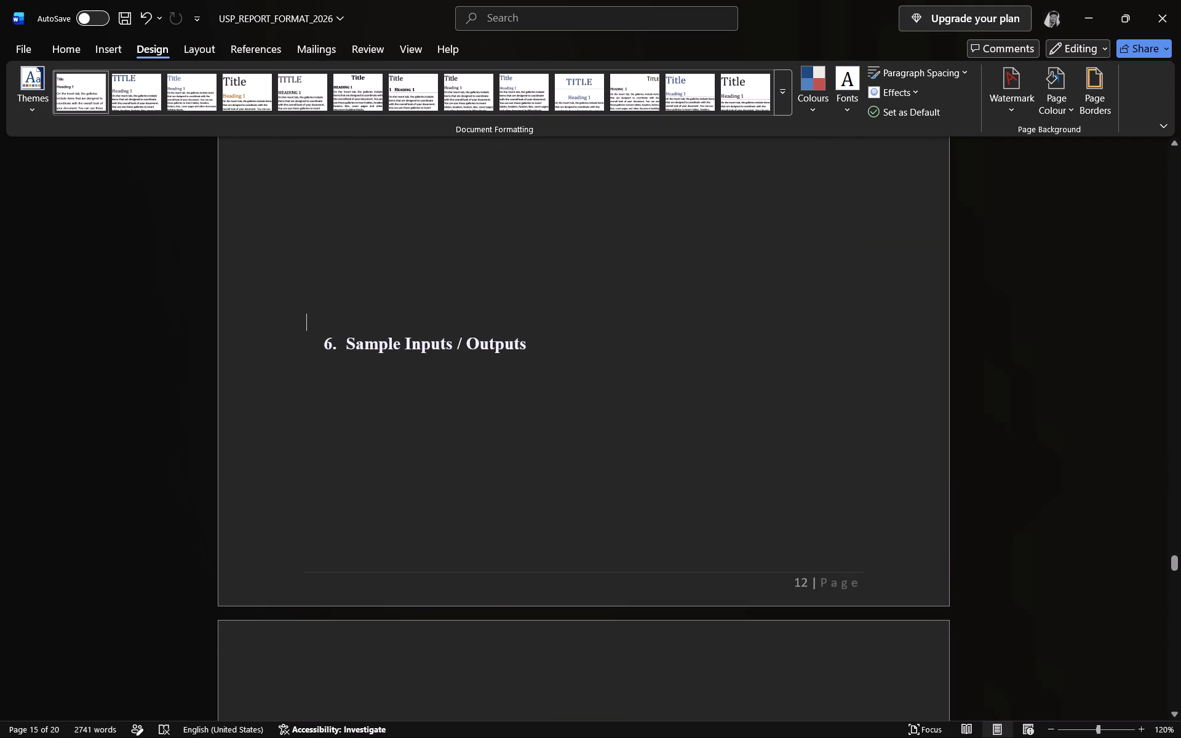
{"action": "key", "text": "Return"}
{"action": "key", "text": "Return"}
{"action": "key", "text": "Return"}
{"action": "key", "text": "Return"}
{"action": "key", "text": "Return"}
{"action": "key", "text": "Return"}
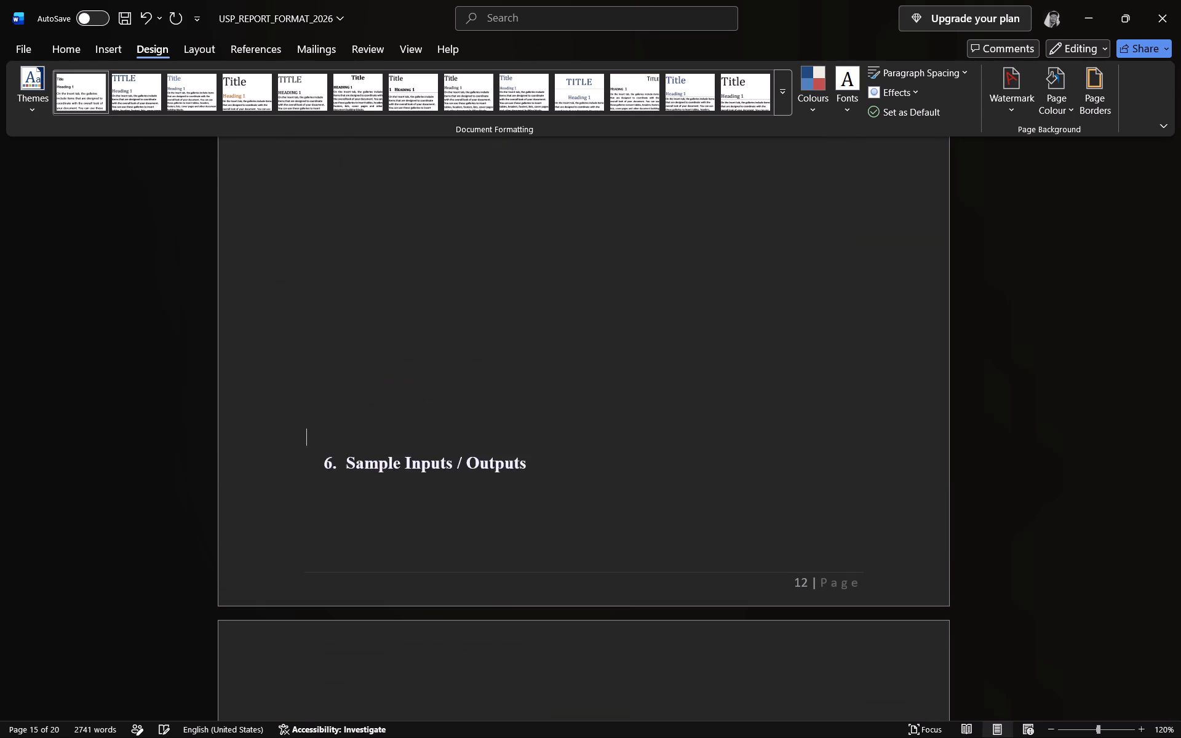
{"action": "key", "text": "Return"}
{"action": "key", "text": "Return"}
{"action": "key", "text": "Return"}
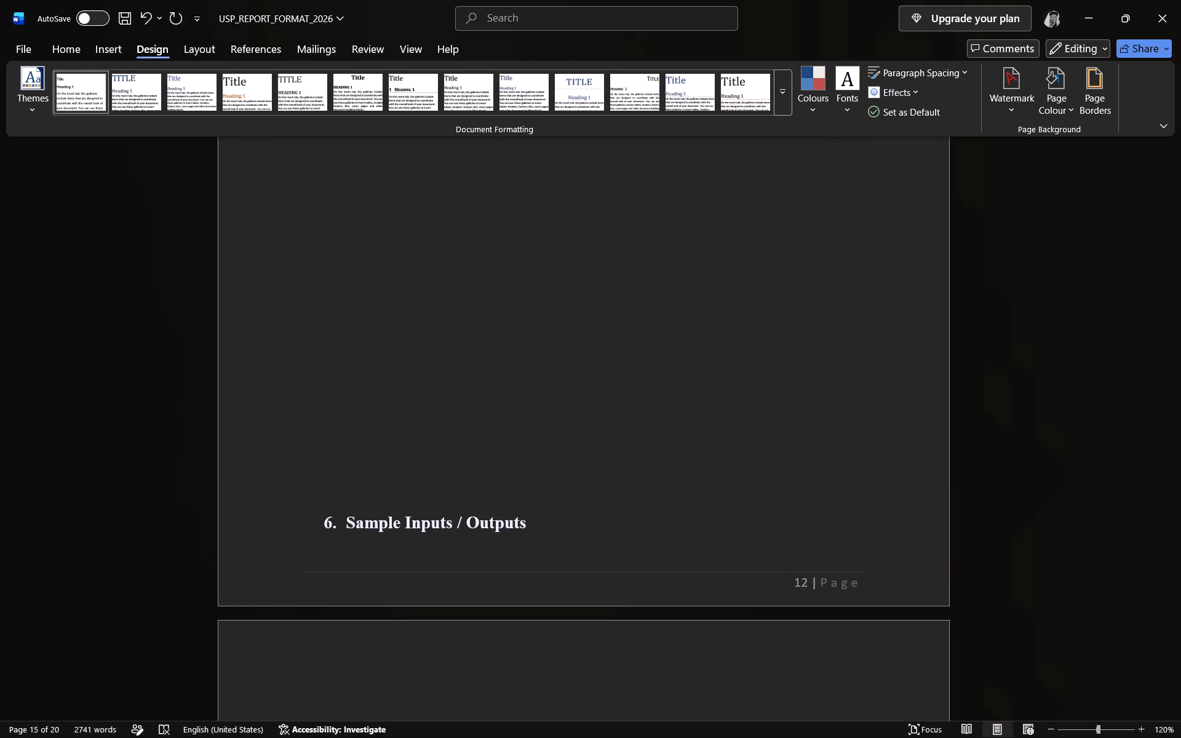
{"action": "key", "text": "Down"}
{"action": "key", "text": "Up"}
{"action": "key", "text": "Return"}
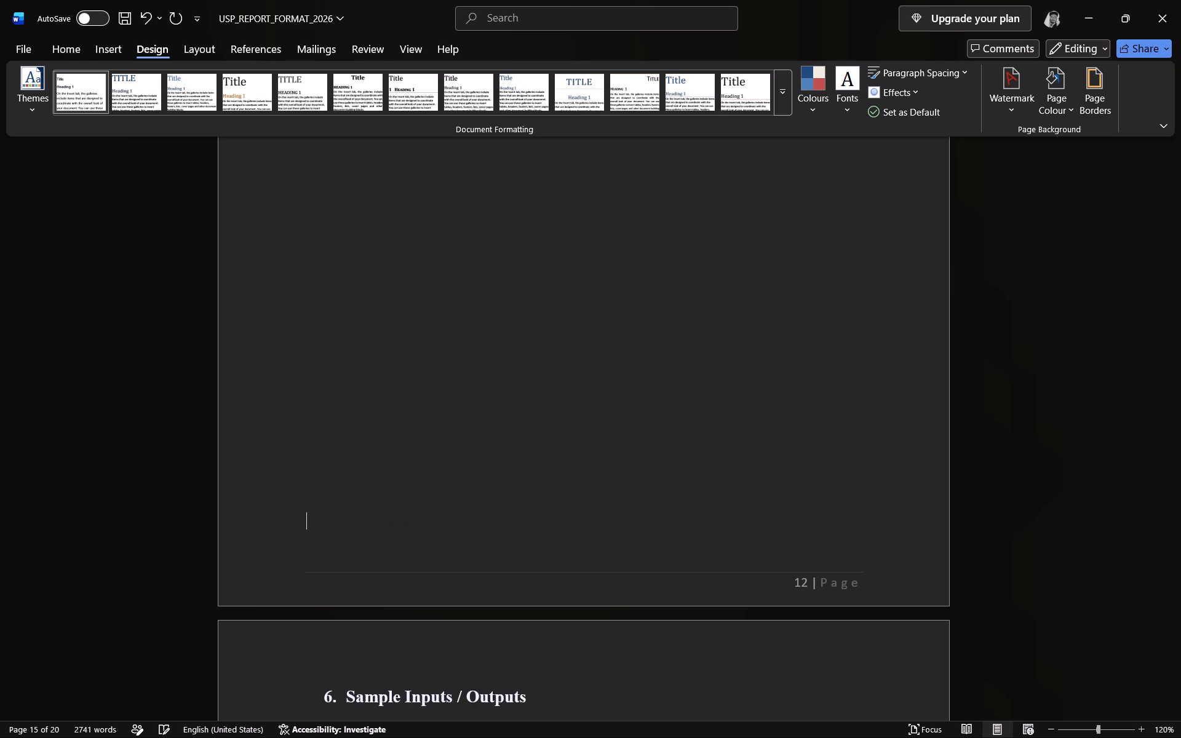
Shift the option 1 screenshot lower and place the directory listing screenshot directly under the Sample Inputs / Outputs heading.
{"action": "scroll", "coordinate": [354, 316], "scroll_direction": "down", "scroll_amount": 7}
{"action": "scroll", "coordinate": [418, 320], "scroll_direction": "down", "scroll_amount": 6}
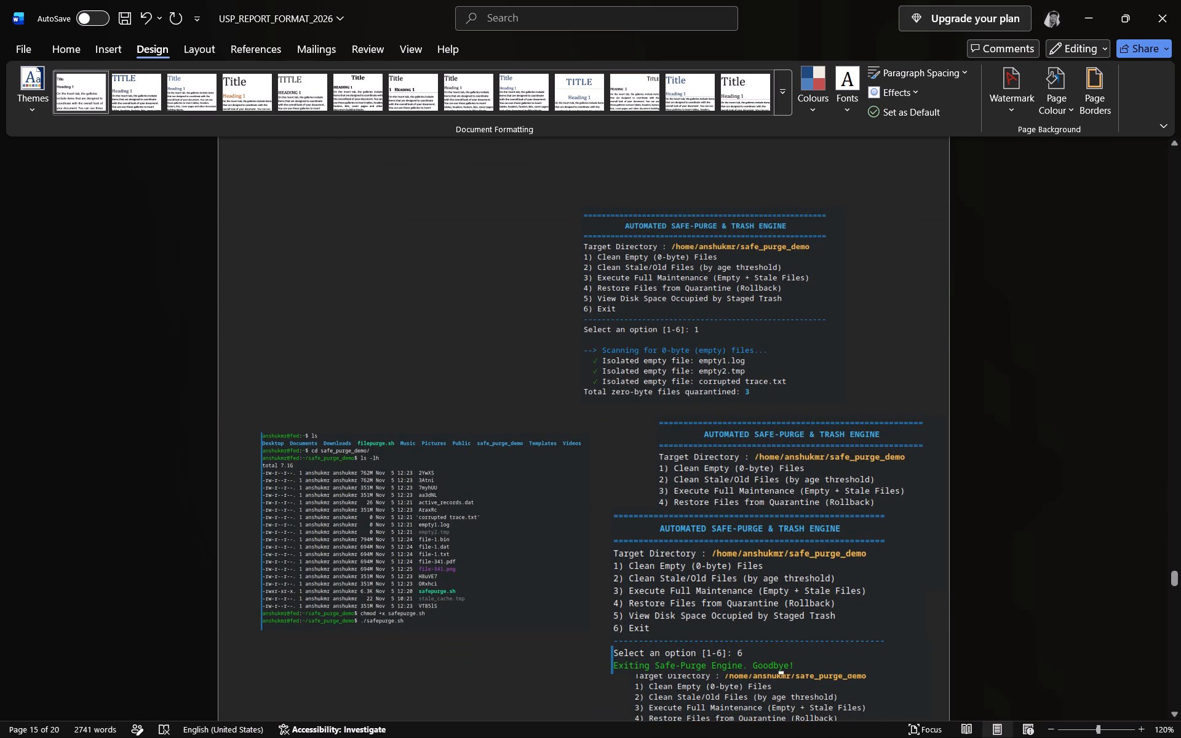
{"action": "left_click_drag", "start_coordinate": [670, 338], "coordinate": [695, 574]}
{"action": "left_click_drag", "start_coordinate": [442, 528], "coordinate": [491, 294]}
{"action": "scroll", "coordinate": [533, 297], "scroll_direction": "up", "scroll_amount": 5}
{"action": "left_click_drag", "start_coordinate": [487, 470], "coordinate": [435, 435]}
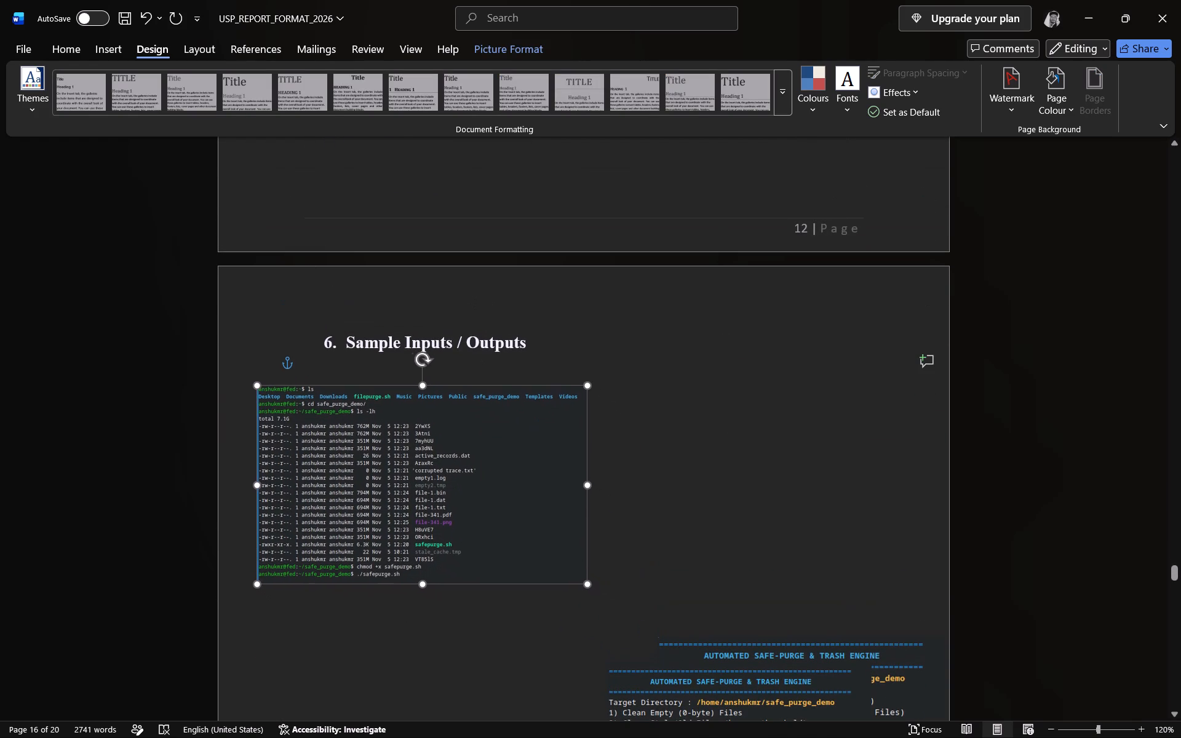
{"action": "left_click_drag", "start_coordinate": [435, 435], "coordinate": [421, 429]}
Move the option 5 screenshot away from the page's right edge to the space below the directory listing screenshot.
{"action": "left_click_drag", "start_coordinate": [718, 649], "coordinate": [719, 649]}
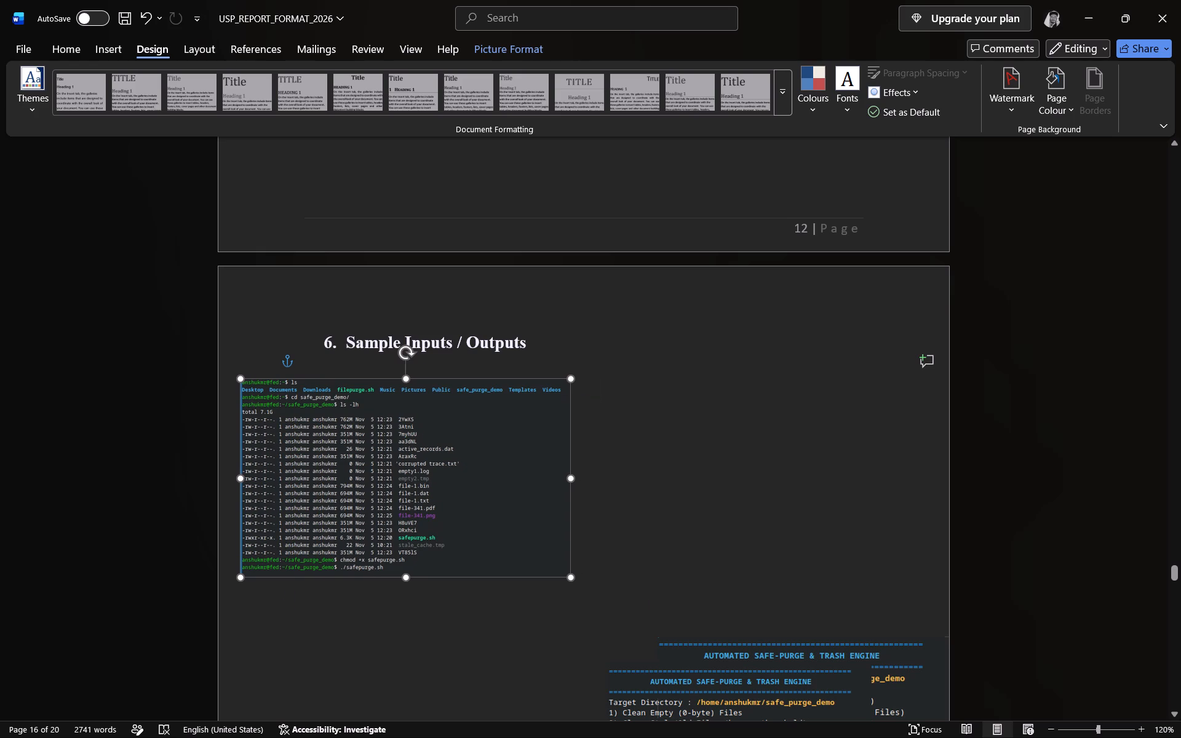
{"action": "left_click_drag", "start_coordinate": [719, 649], "coordinate": [529, 627]}
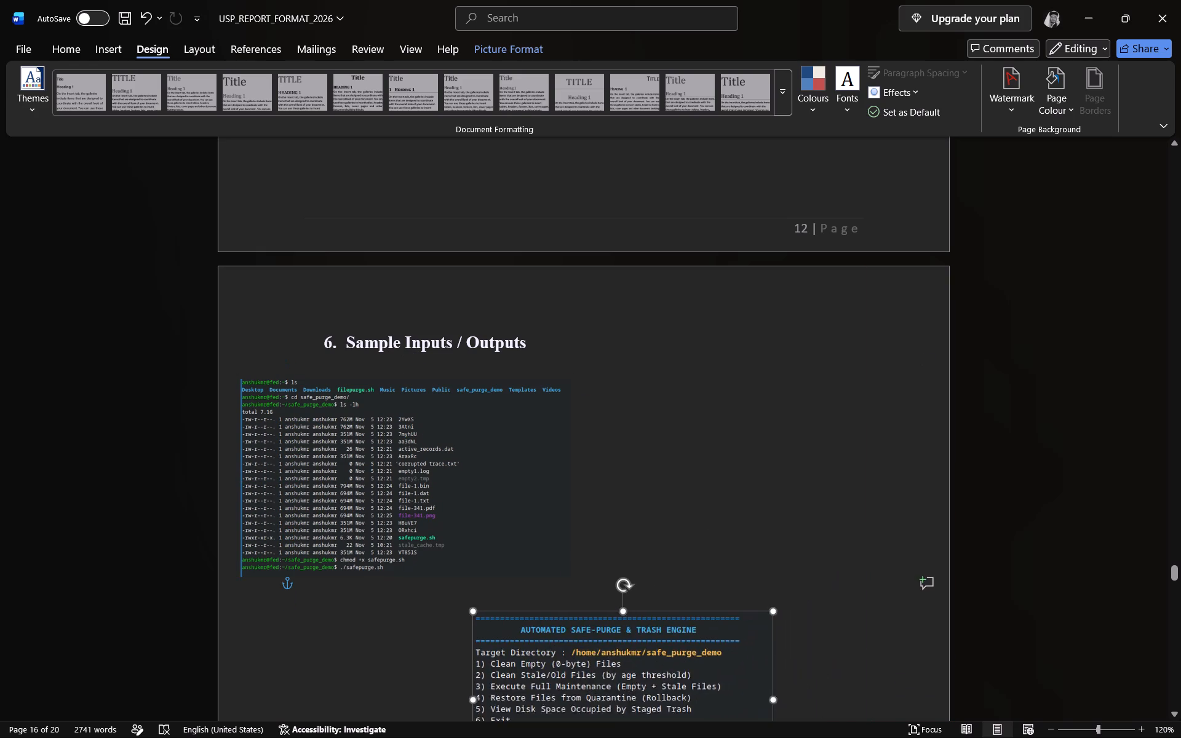
{"action": "left_click_drag", "start_coordinate": [529, 627], "coordinate": [462, 643]}
Move the option 1 screenshot up beside the directory listing screenshot, near the page's right edge.
{"action": "scroll", "coordinate": [694, 539], "scroll_direction": "up", "scroll_amount": 5}
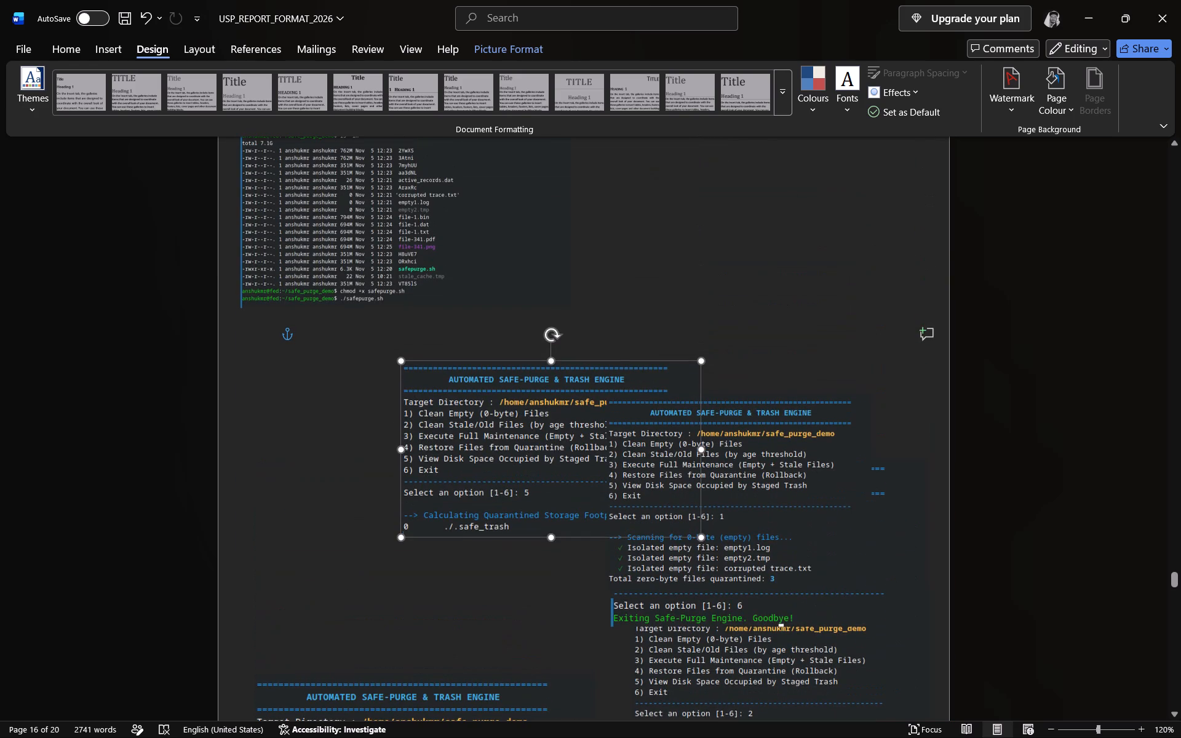
{"action": "left_click_drag", "start_coordinate": [773, 499], "coordinate": [770, 268]}
{"action": "scroll", "coordinate": [790, 426], "scroll_direction": "up", "scroll_amount": 3}
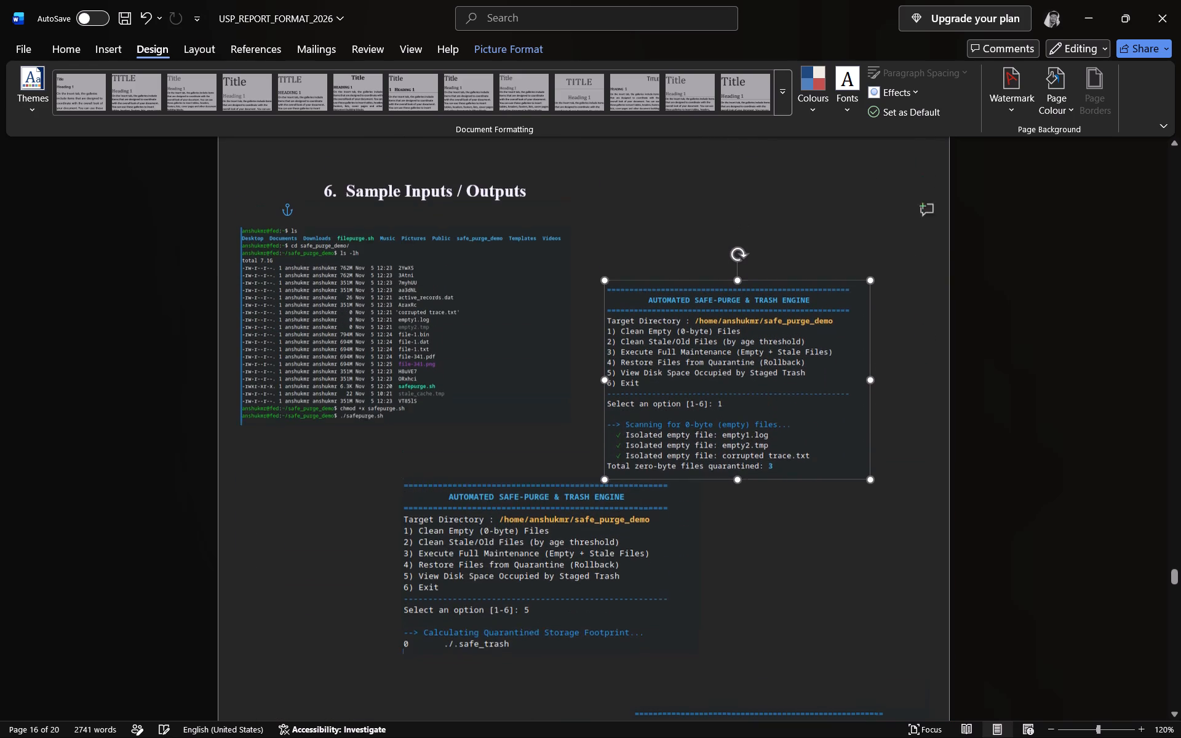
{"action": "left_click_drag", "start_coordinate": [783, 442], "coordinate": [795, 386]}
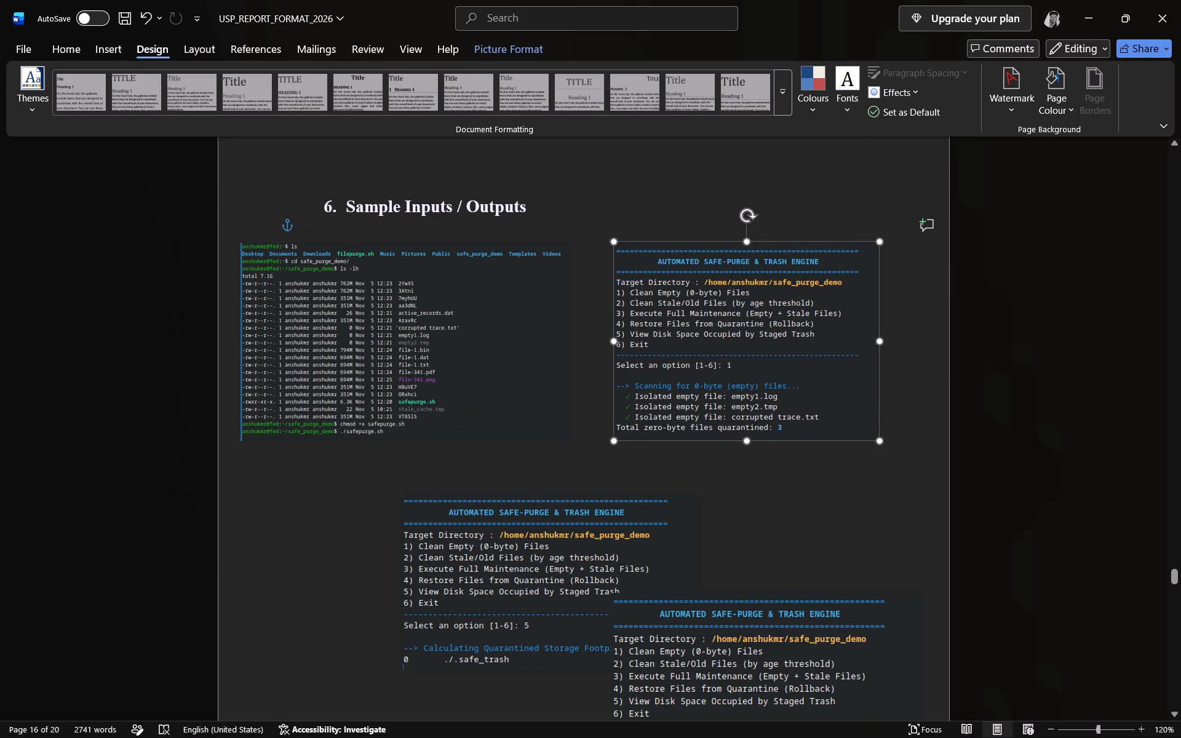
{"action": "left_click_drag", "start_coordinate": [795, 386], "coordinate": [834, 399]}
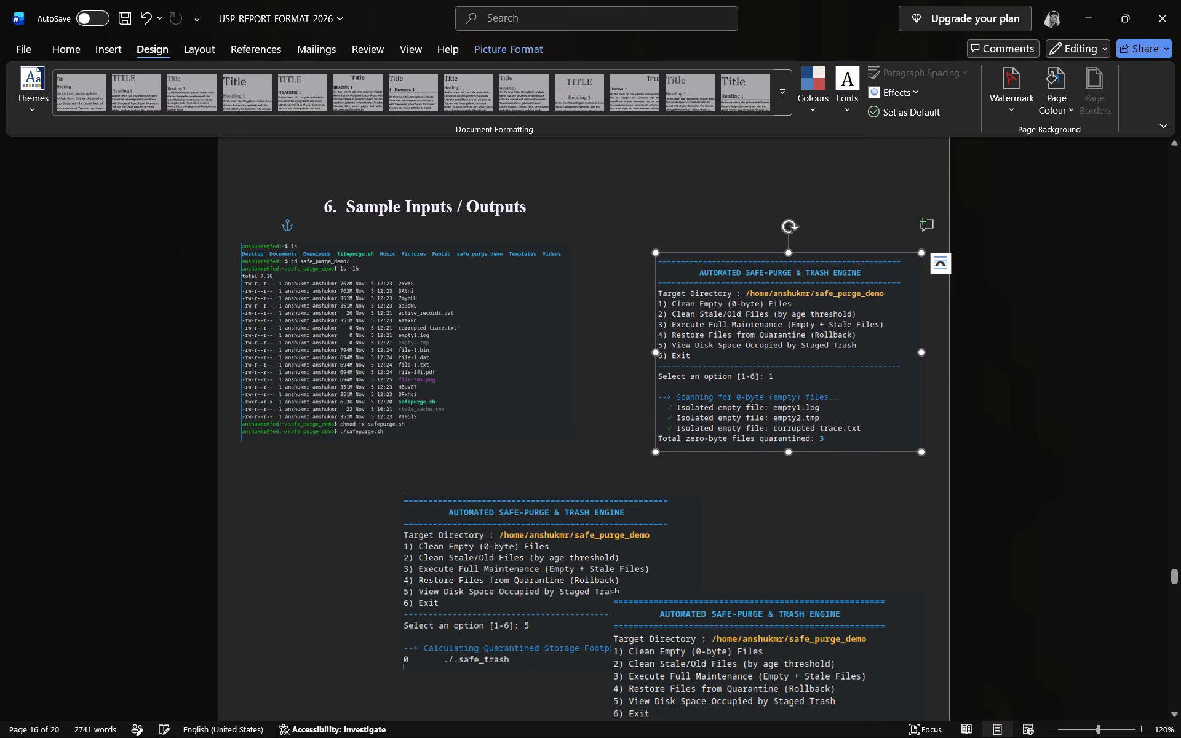
Align the option 5 screenshot near the page's left edge, directly beneath the directory listing screenshot.
{"action": "scroll", "coordinate": [597, 527], "scroll_direction": "down", "scroll_amount": 3}
{"action": "left_click_drag", "start_coordinate": [573, 485], "coordinate": [415, 461]}
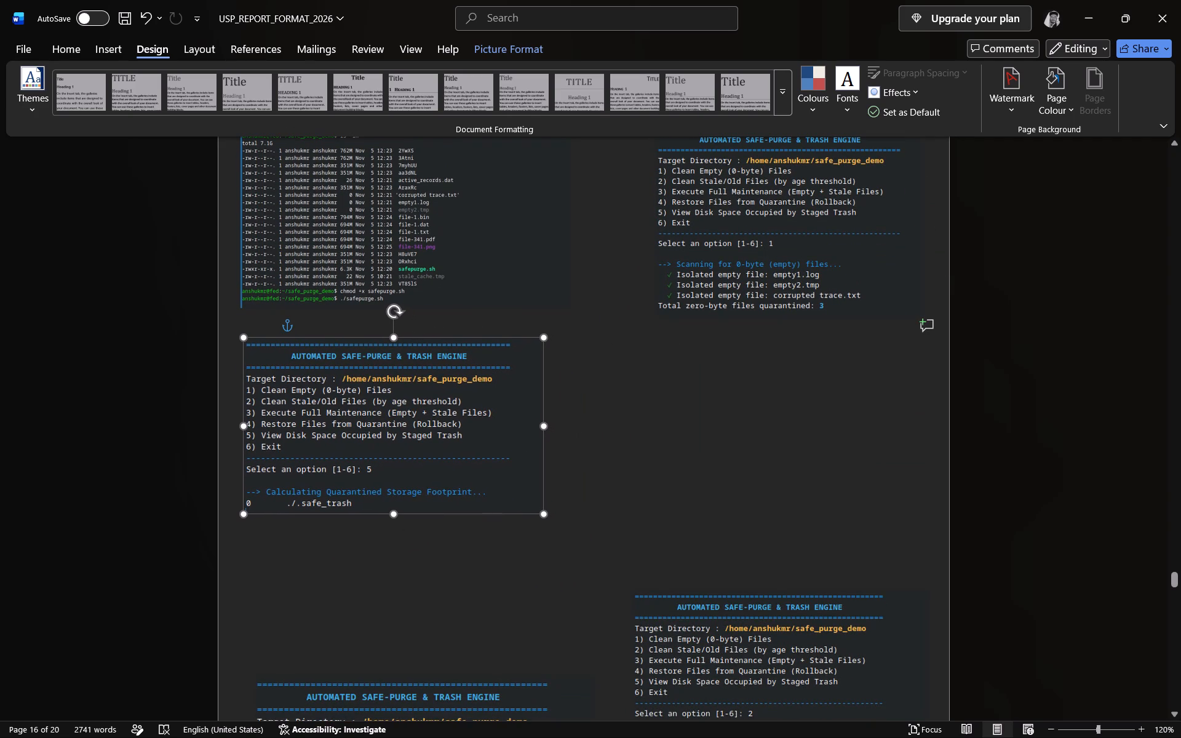
Clear the option 5 screenshot downwards and place the option 2 screenshot directly beneath the directory listing, near the page's left edge.
{"action": "left_click_drag", "start_coordinate": [415, 461], "coordinate": [415, 461]}
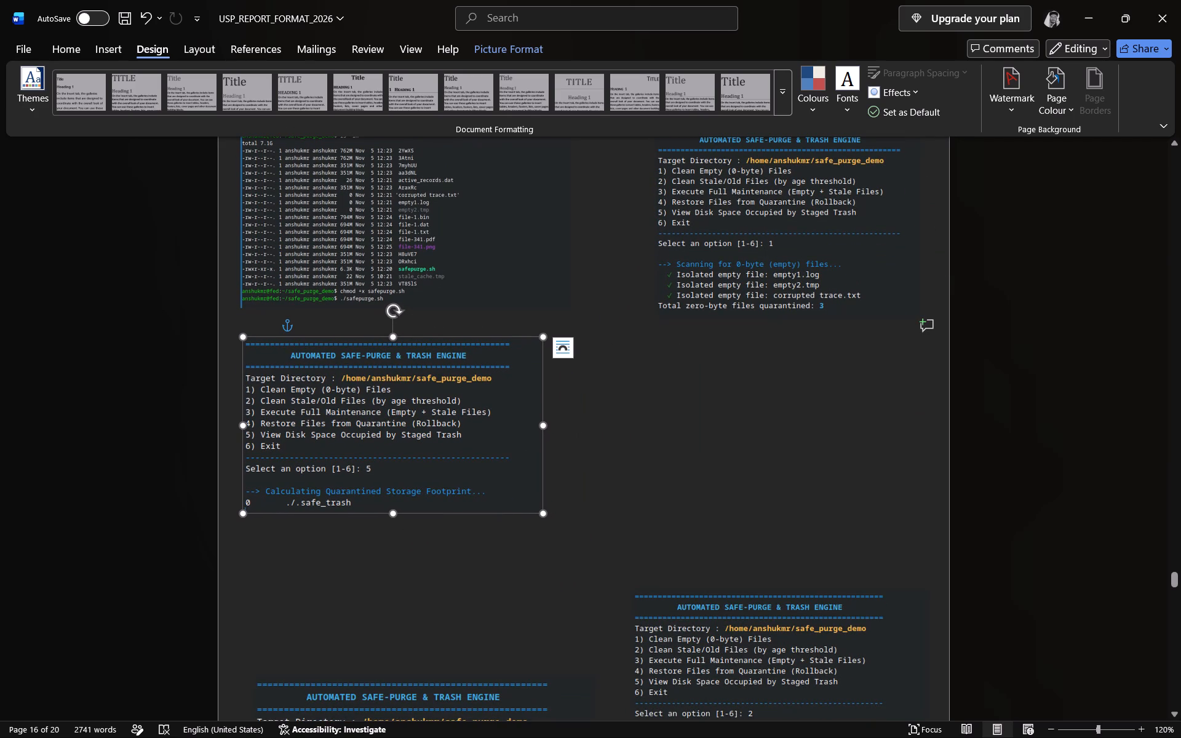
{"action": "left_click_drag", "start_coordinate": [502, 469], "coordinate": [503, 592]}
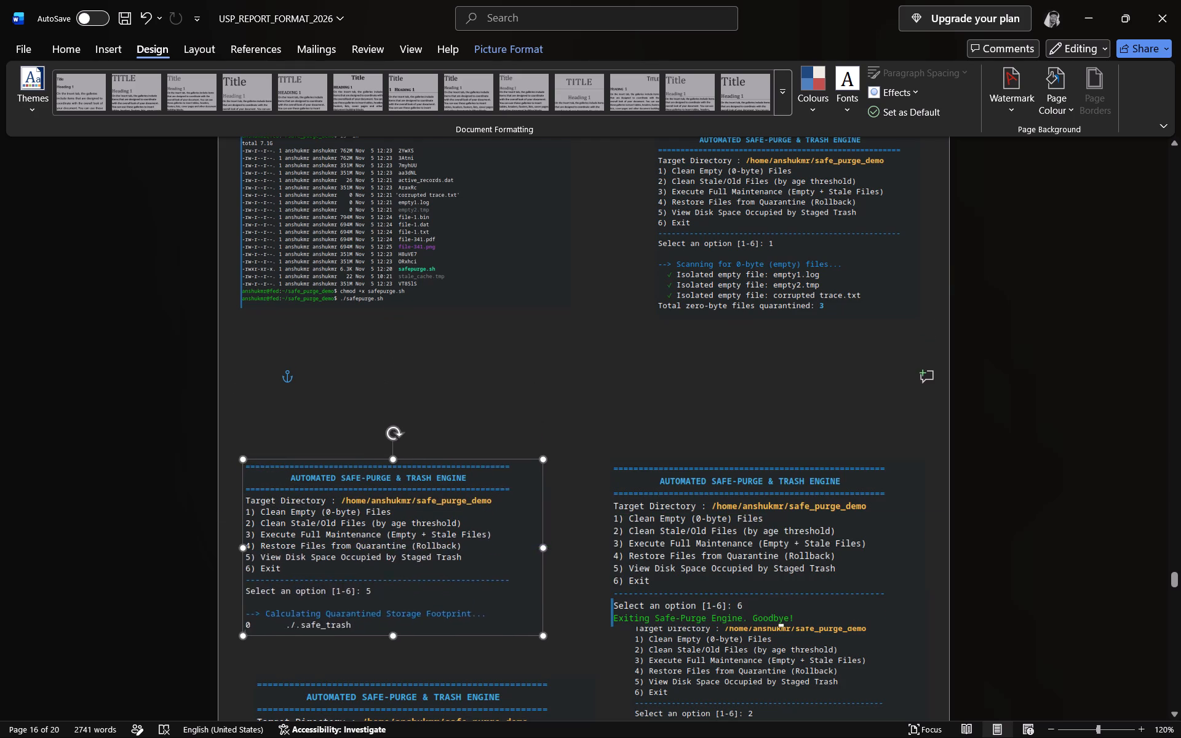
{"action": "left_click_drag", "start_coordinate": [503, 592], "coordinate": [510, 630]}
{"action": "left_click_drag", "start_coordinate": [718, 670], "coordinate": [576, 560]}
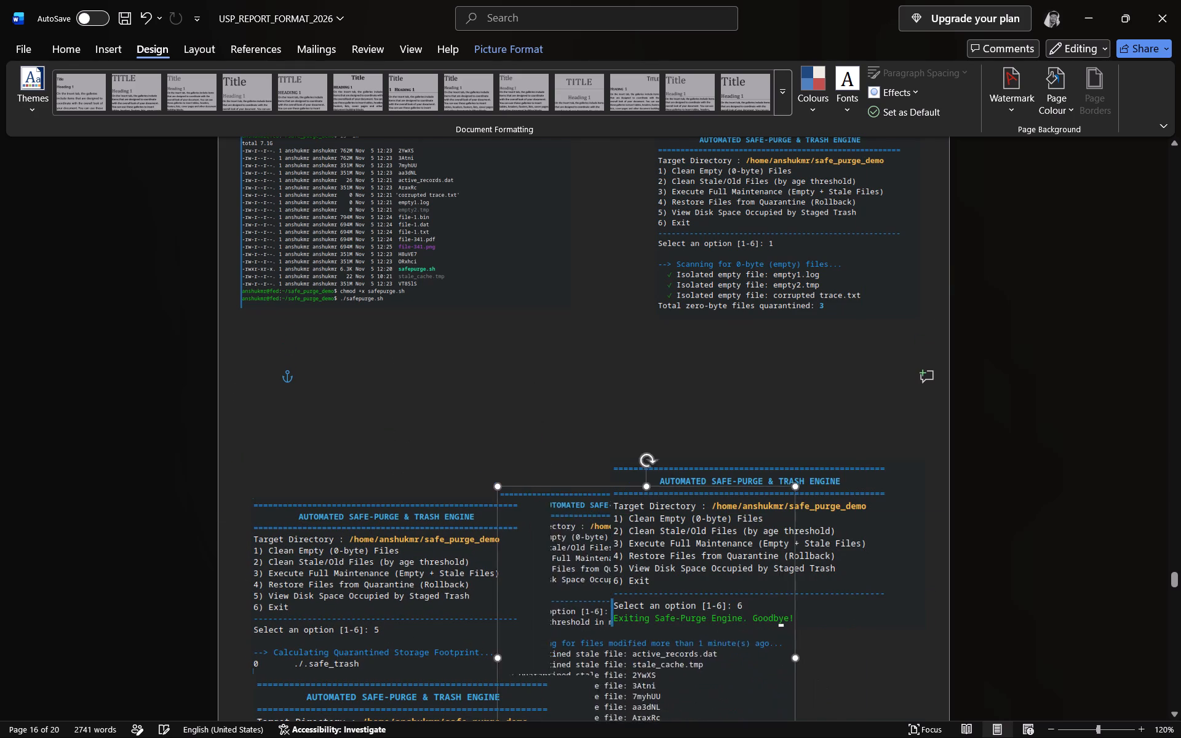
{"action": "left_click_drag", "start_coordinate": [576, 560], "coordinate": [505, 472]}
{"action": "left_click_drag", "start_coordinate": [573, 459], "coordinate": [383, 408]}
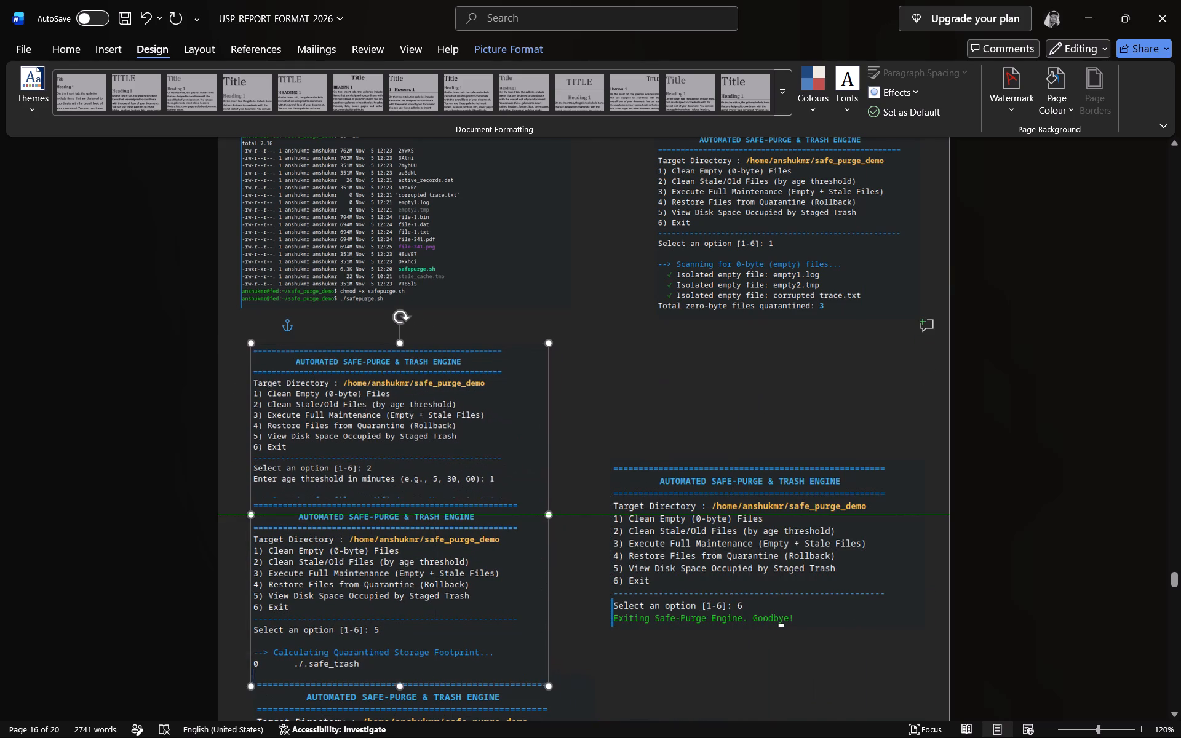
{"action": "left_click_drag", "start_coordinate": [383, 408], "coordinate": [376, 395]}
Move the option 3 screenshot beside the option 2 screenshot near the page's right edge, clearing the option 6 screenshot to the space below.
{"action": "scroll", "coordinate": [548, 449], "scroll_direction": "down", "scroll_amount": 5}
{"action": "left_click_drag", "start_coordinate": [392, 565], "coordinate": [511, 552]}
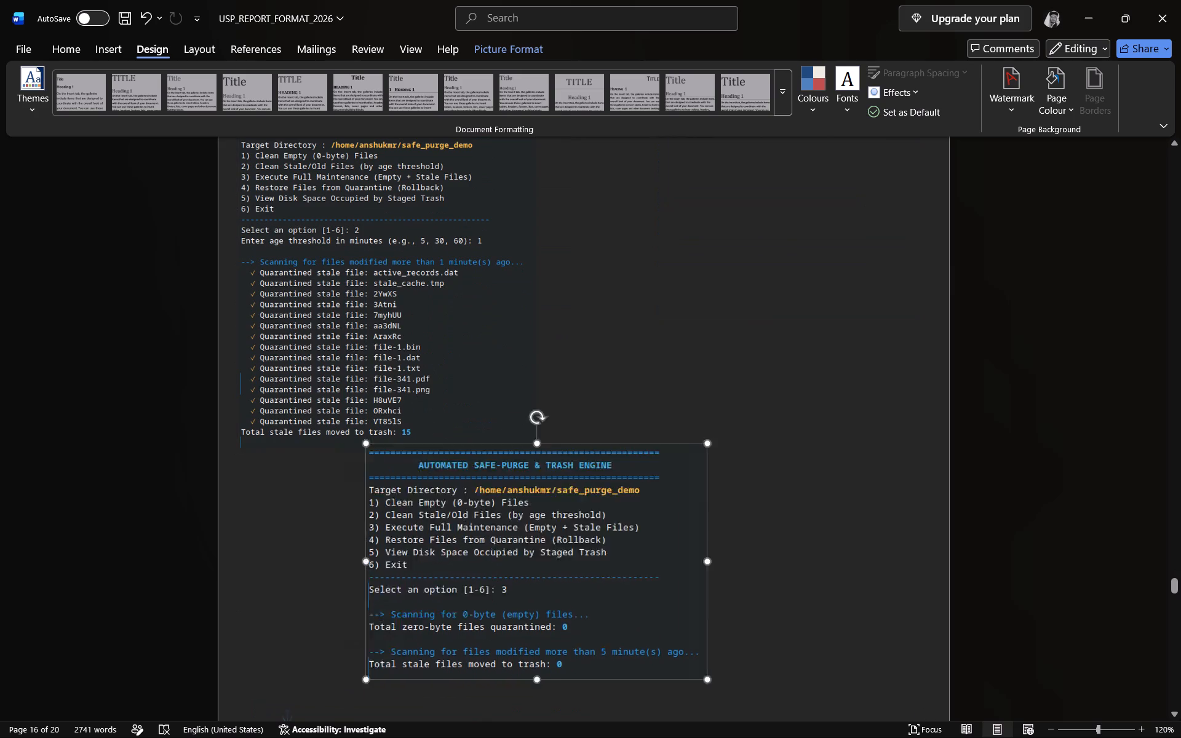
{"action": "left_click_drag", "start_coordinate": [511, 552], "coordinate": [726, 295]}
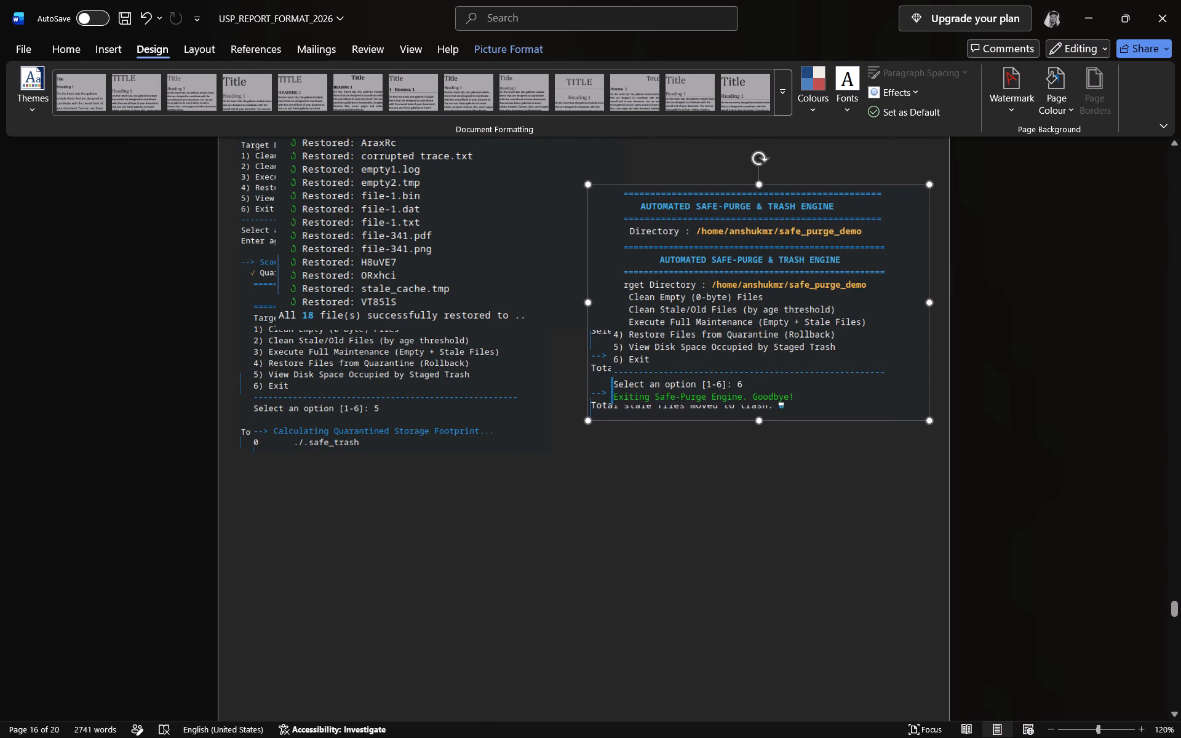
{"action": "left_click_drag", "start_coordinate": [726, 295], "coordinate": [726, 286]}
{"action": "left_click_drag", "start_coordinate": [726, 357], "coordinate": [722, 411]}
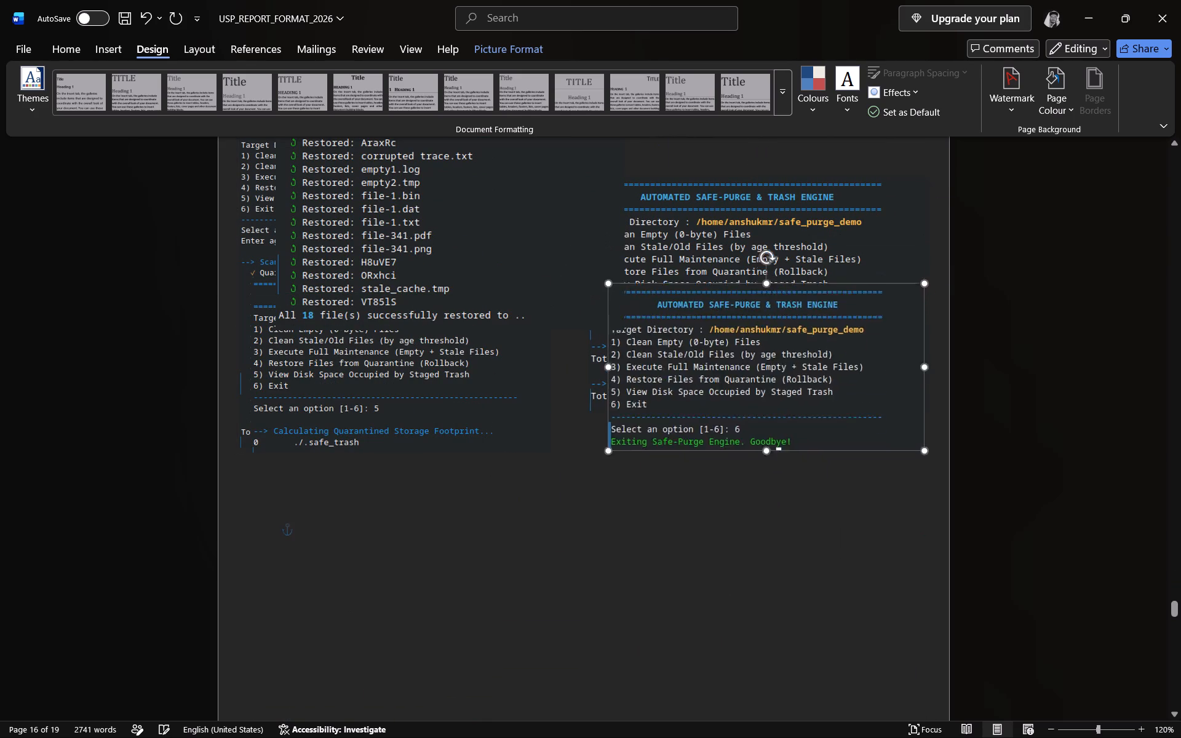
{"action": "left_click_drag", "start_coordinate": [722, 411], "coordinate": [426, 643]}
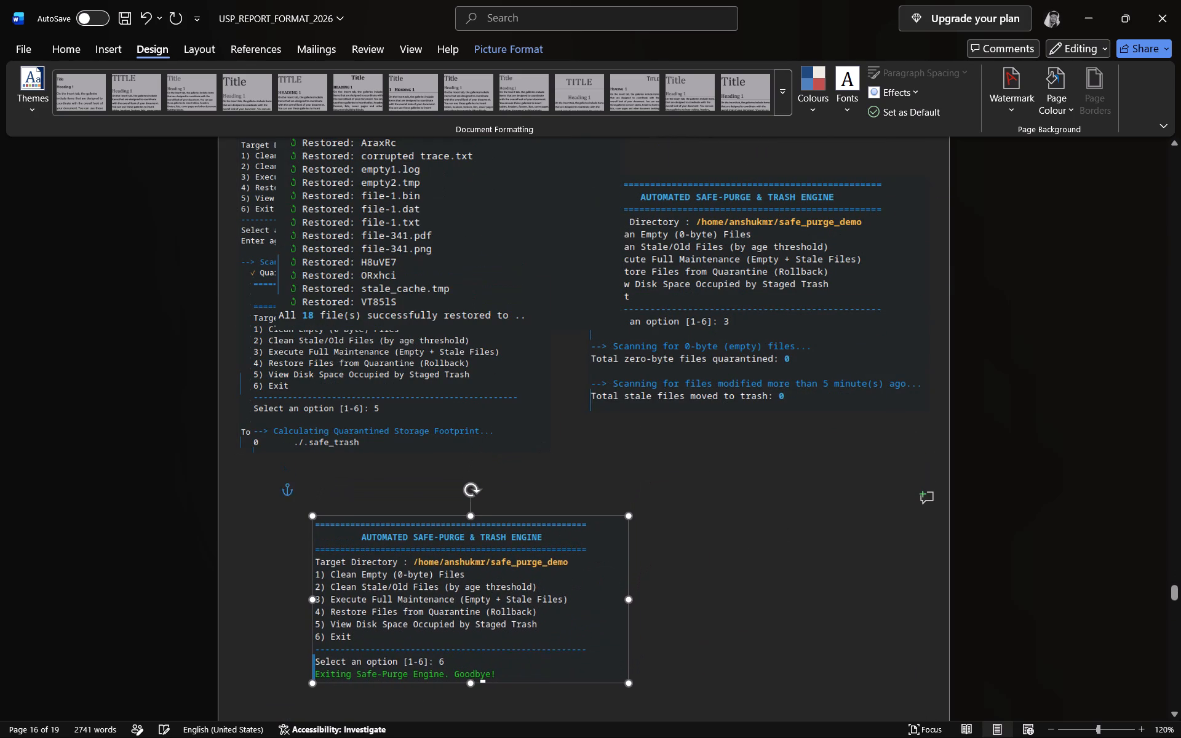
{"action": "left_click_drag", "start_coordinate": [426, 643], "coordinate": [426, 645]}
Shrink the option 4 screenshot slightly, keeping its proportions.
{"action": "scroll", "coordinate": [784, 534], "scroll_direction": "up", "scroll_amount": 3}
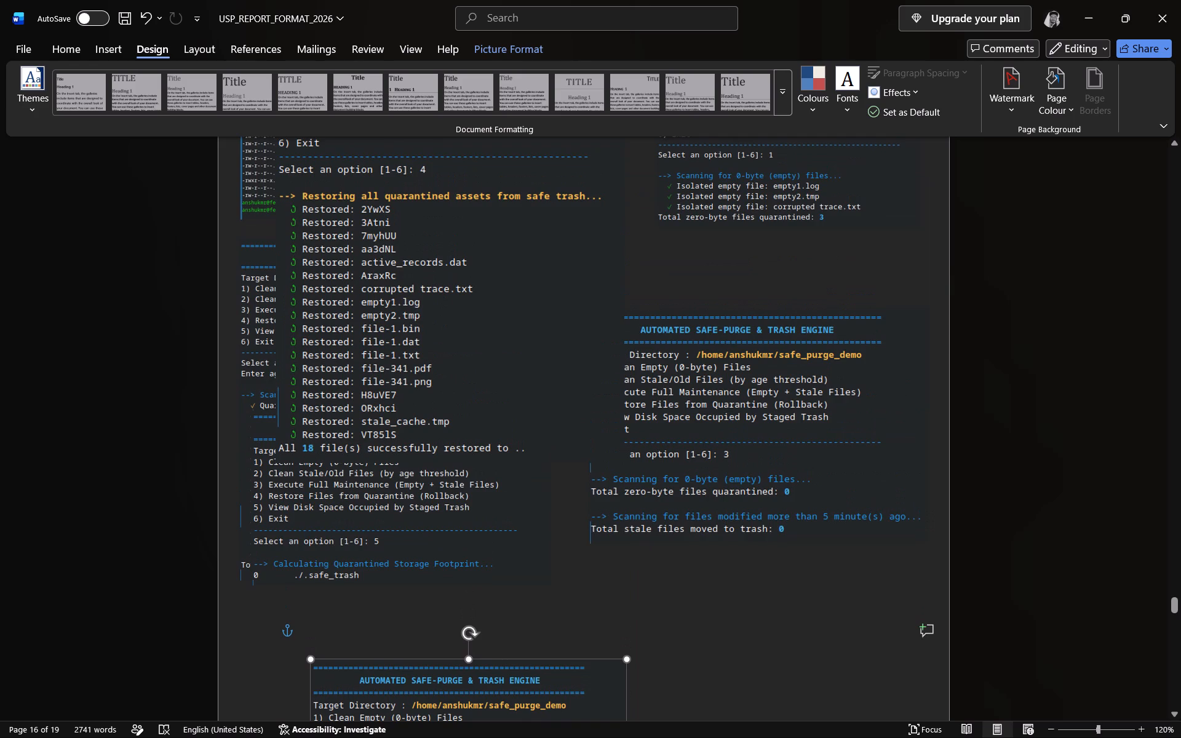
{"action": "scroll", "coordinate": [785, 527], "scroll_direction": "up", "scroll_amount": 2}
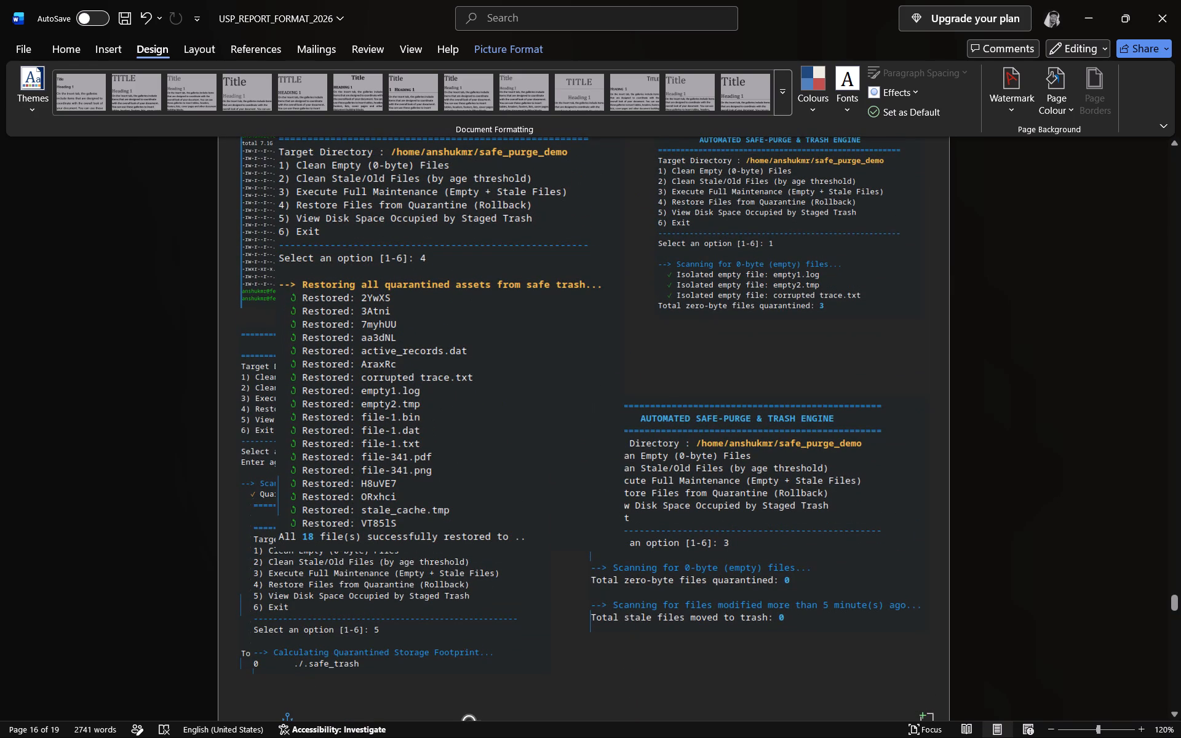
{"action": "left_click", "coordinate": [491, 502]}
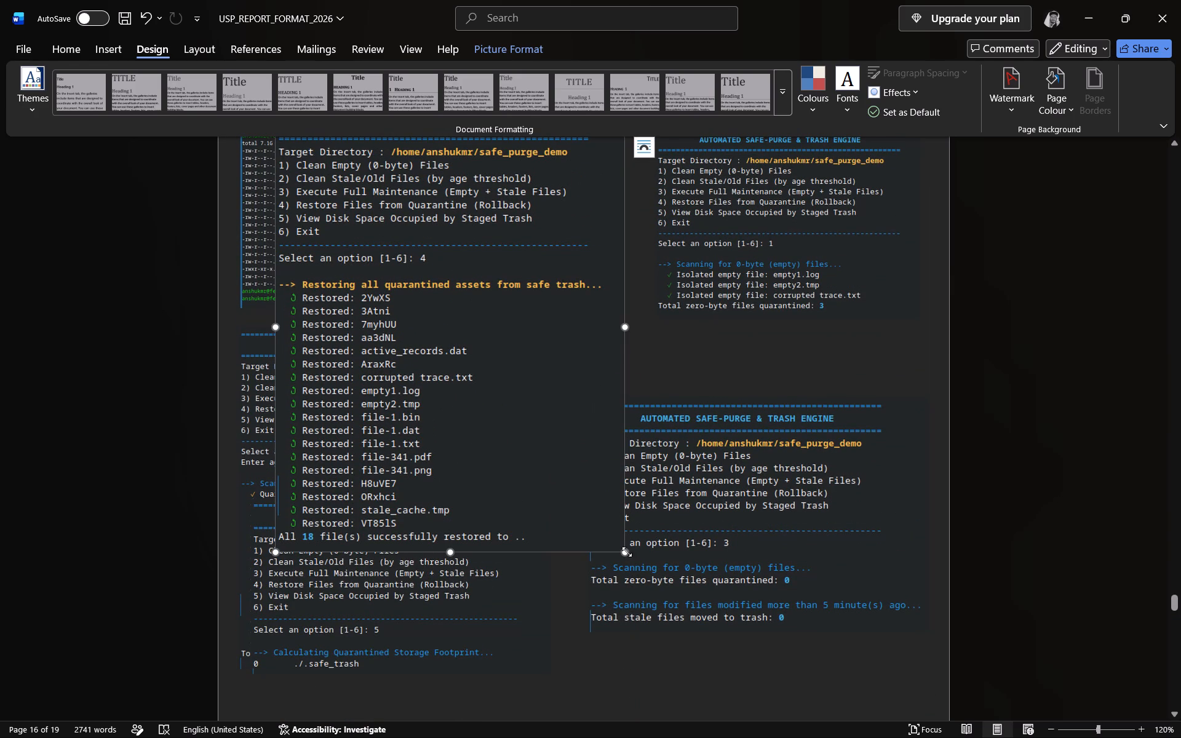
{"action": "left_click_drag", "start_coordinate": [627, 552], "coordinate": [571, 506]}
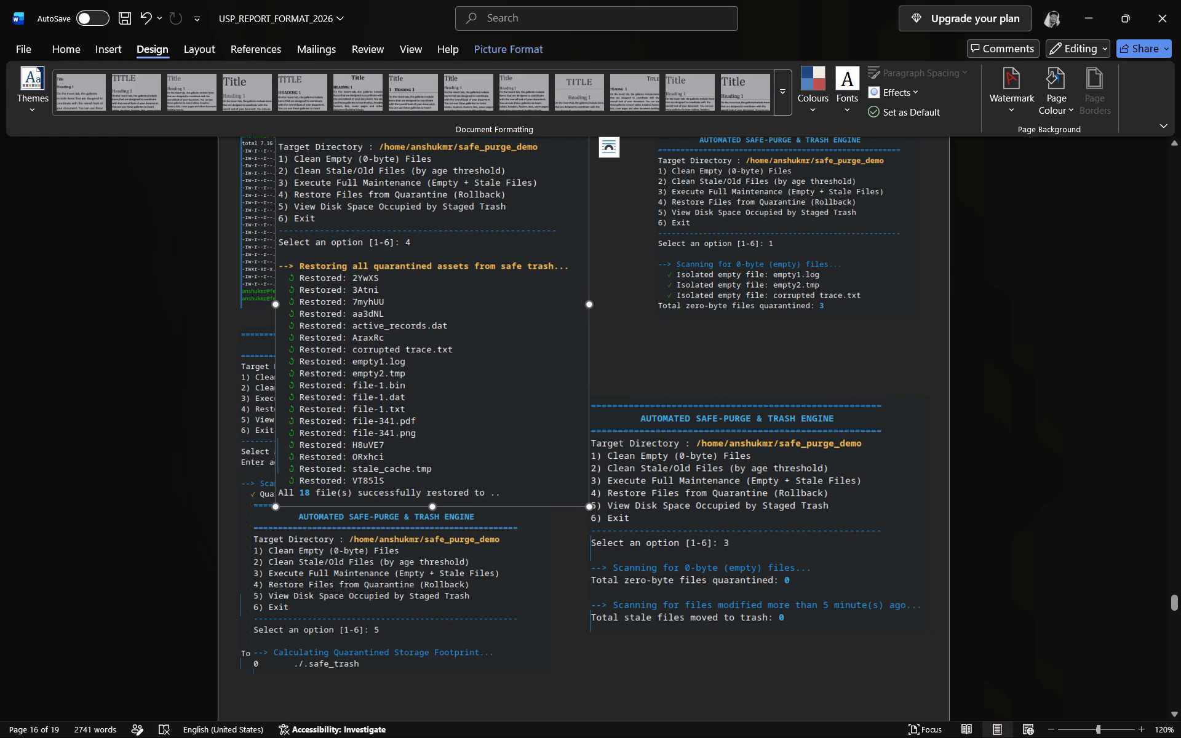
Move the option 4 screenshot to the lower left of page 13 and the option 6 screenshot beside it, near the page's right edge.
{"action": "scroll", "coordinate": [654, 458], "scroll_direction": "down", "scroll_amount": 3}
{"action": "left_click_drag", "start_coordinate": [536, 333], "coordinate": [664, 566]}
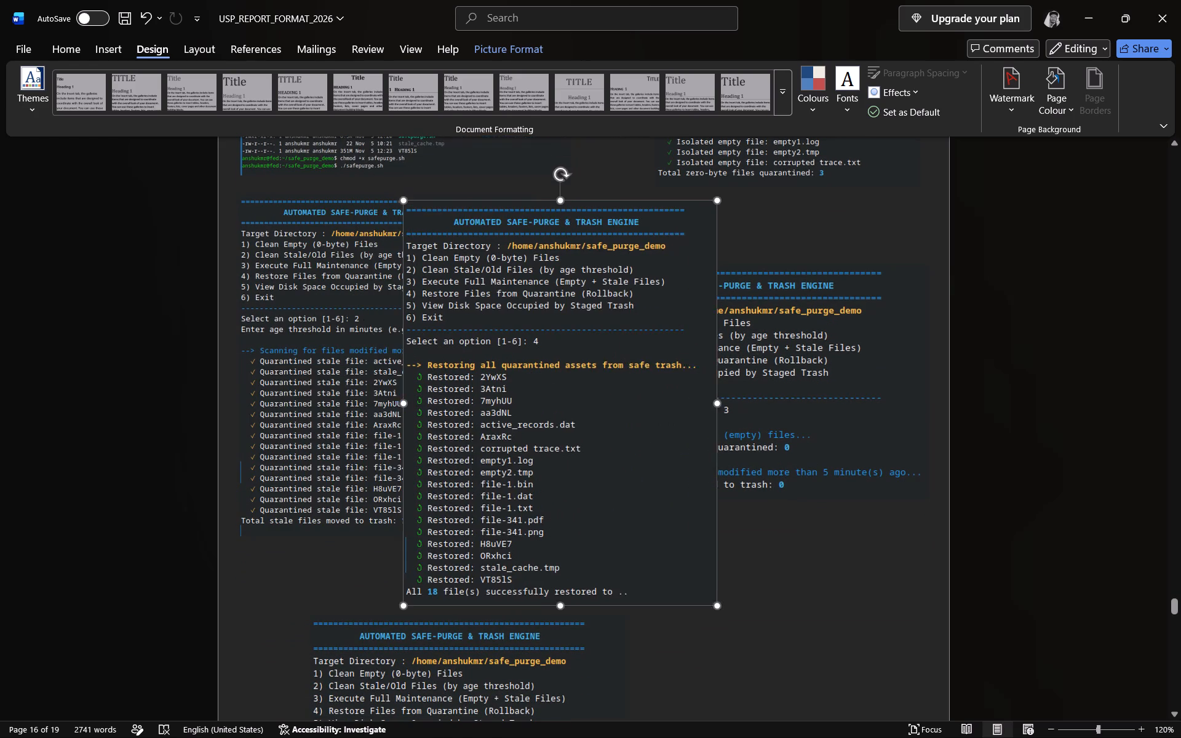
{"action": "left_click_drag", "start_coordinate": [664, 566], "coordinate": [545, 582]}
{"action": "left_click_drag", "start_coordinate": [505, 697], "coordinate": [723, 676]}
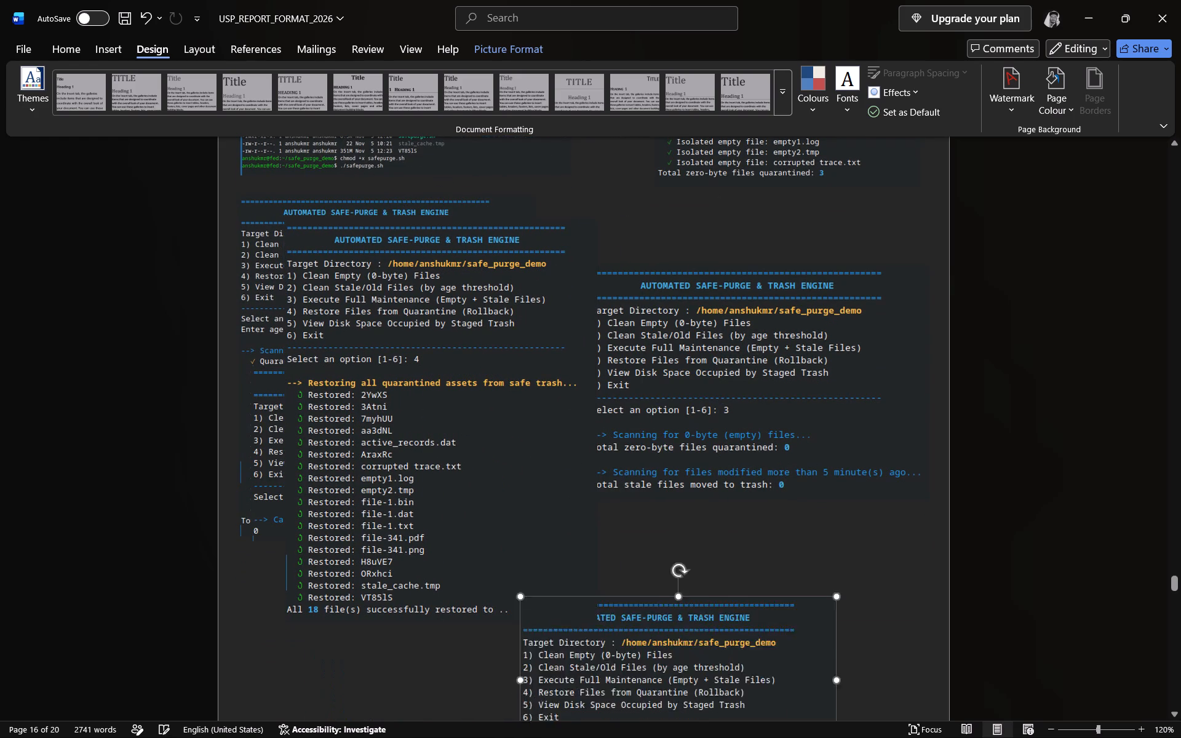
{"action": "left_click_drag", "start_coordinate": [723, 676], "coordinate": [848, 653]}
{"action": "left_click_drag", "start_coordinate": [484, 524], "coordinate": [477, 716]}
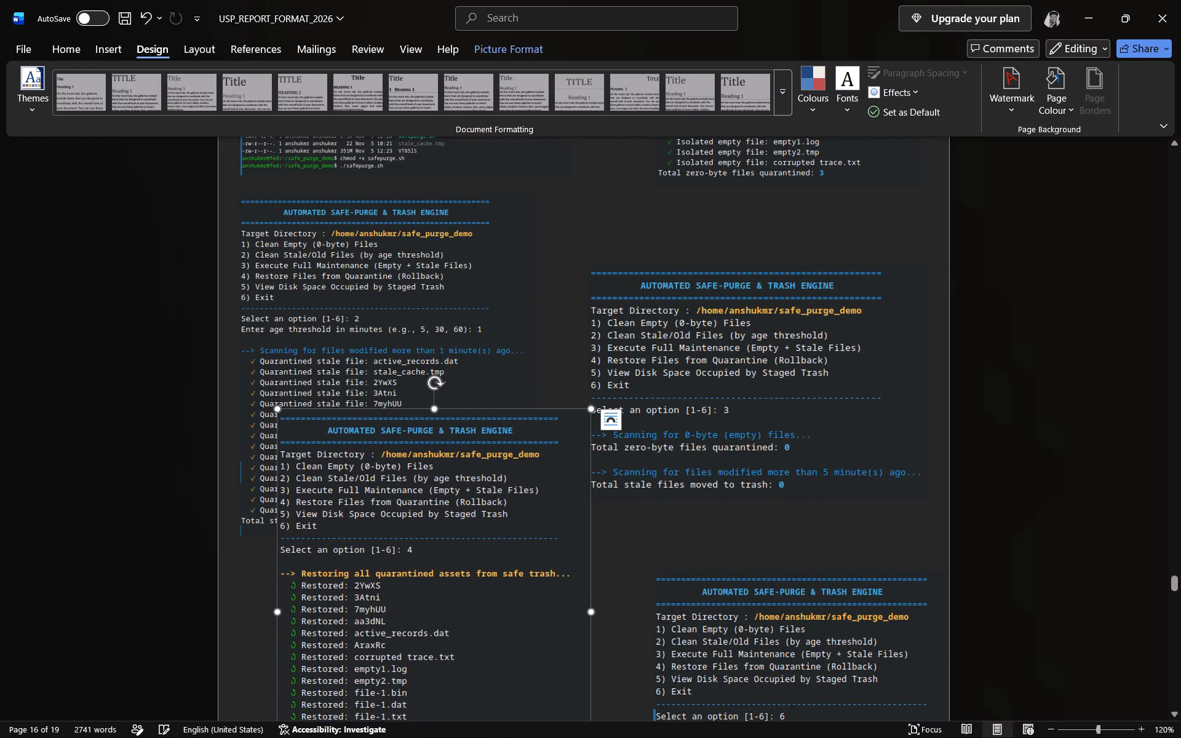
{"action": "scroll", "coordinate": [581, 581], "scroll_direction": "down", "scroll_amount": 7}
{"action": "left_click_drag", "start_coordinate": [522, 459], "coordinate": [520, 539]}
Shift the option 1 screenshot slightly up and closer to the directory listing screenshot, just below the level of the Sample Inputs / Outputs heading.
{"action": "scroll", "coordinate": [665, 469], "scroll_direction": "up", "scroll_amount": 2}
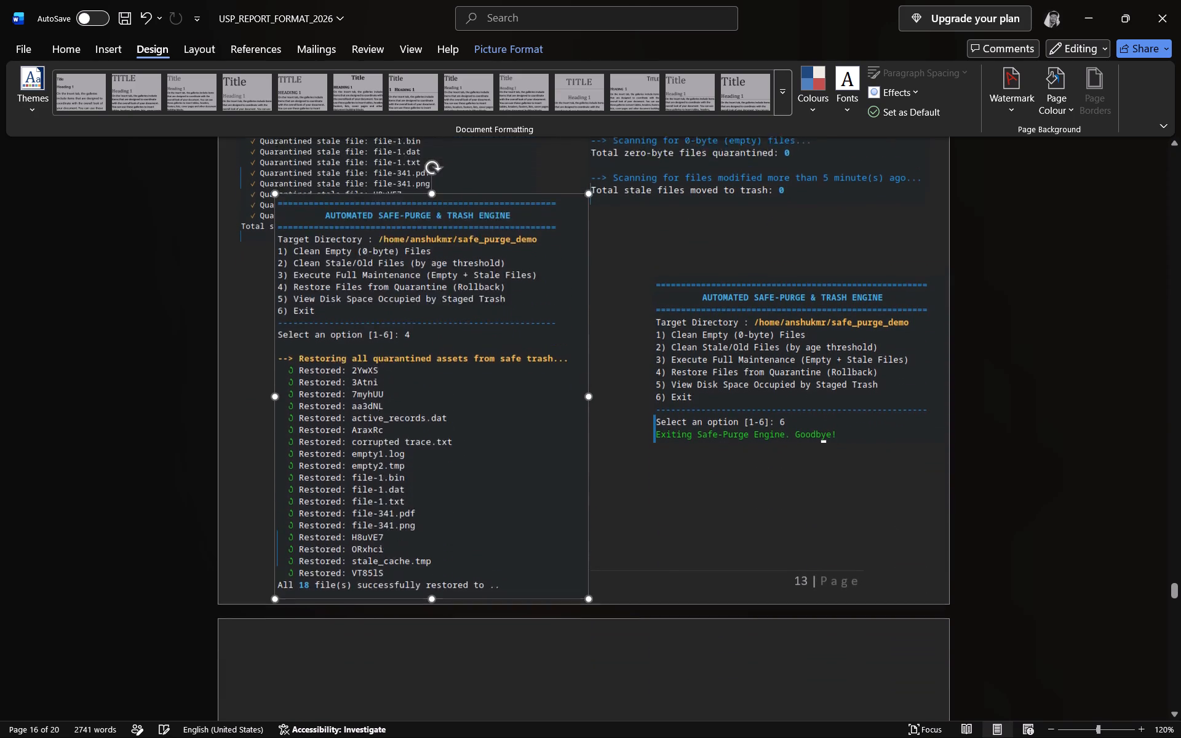
{"action": "scroll", "coordinate": [664, 467], "scroll_direction": "up", "scroll_amount": 12}
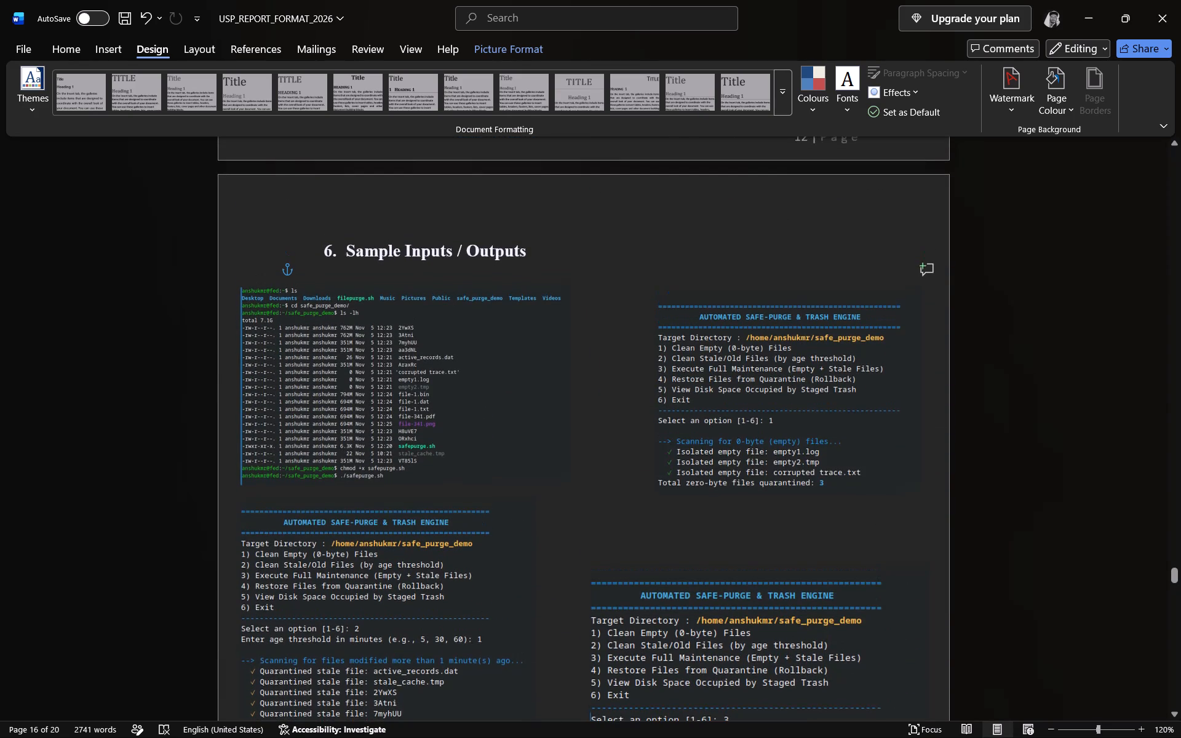
{"action": "left_click_drag", "start_coordinate": [747, 435], "coordinate": [723, 400]}
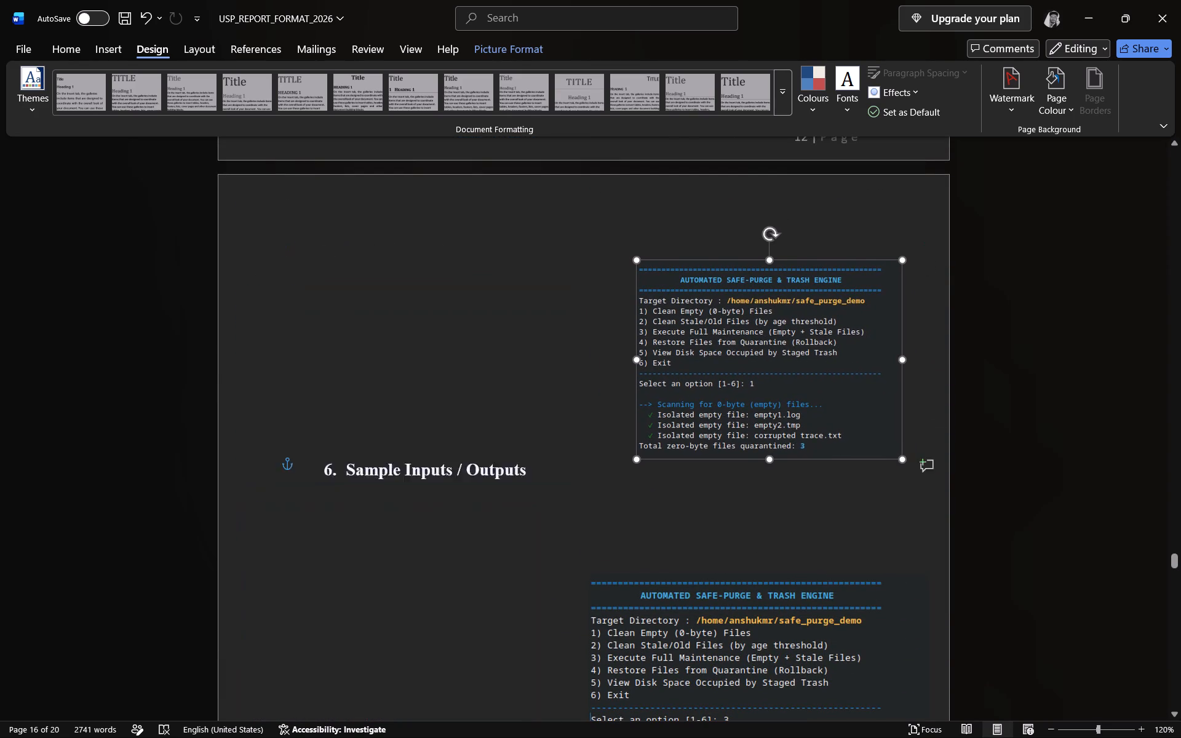
{"action": "left_click_drag", "start_coordinate": [723, 400], "coordinate": [702, 383]}
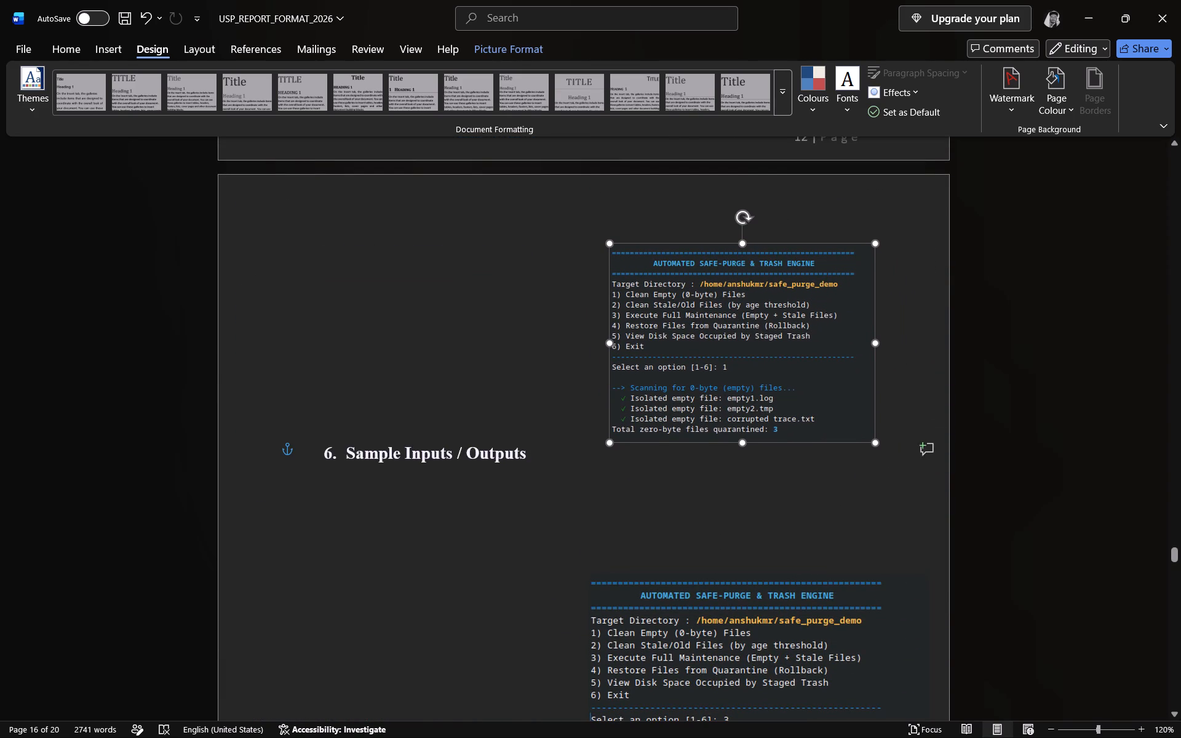
{"action": "left_click_drag", "start_coordinate": [702, 383], "coordinate": [699, 403]}
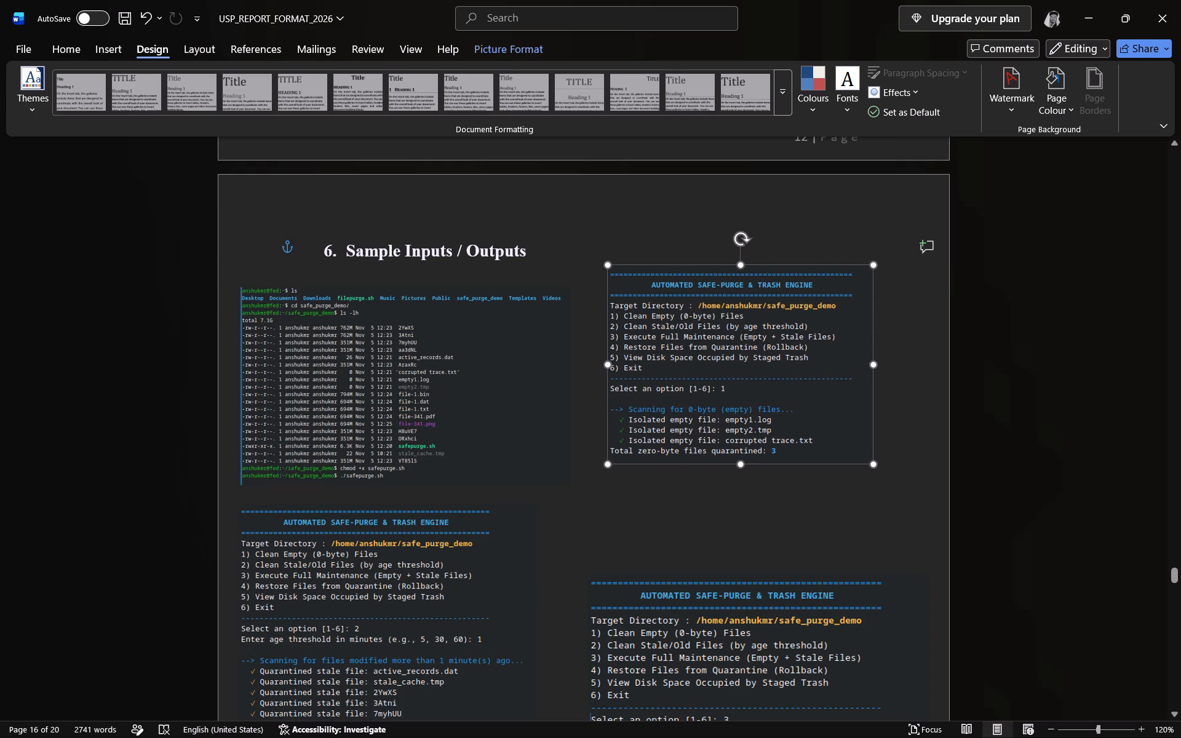
Place the option 3 screenshot directly beneath the option 1 screenshot, level with the top of the option 2 screenshot.
{"action": "left_click_drag", "start_coordinate": [733, 613], "coordinate": [726, 523]}
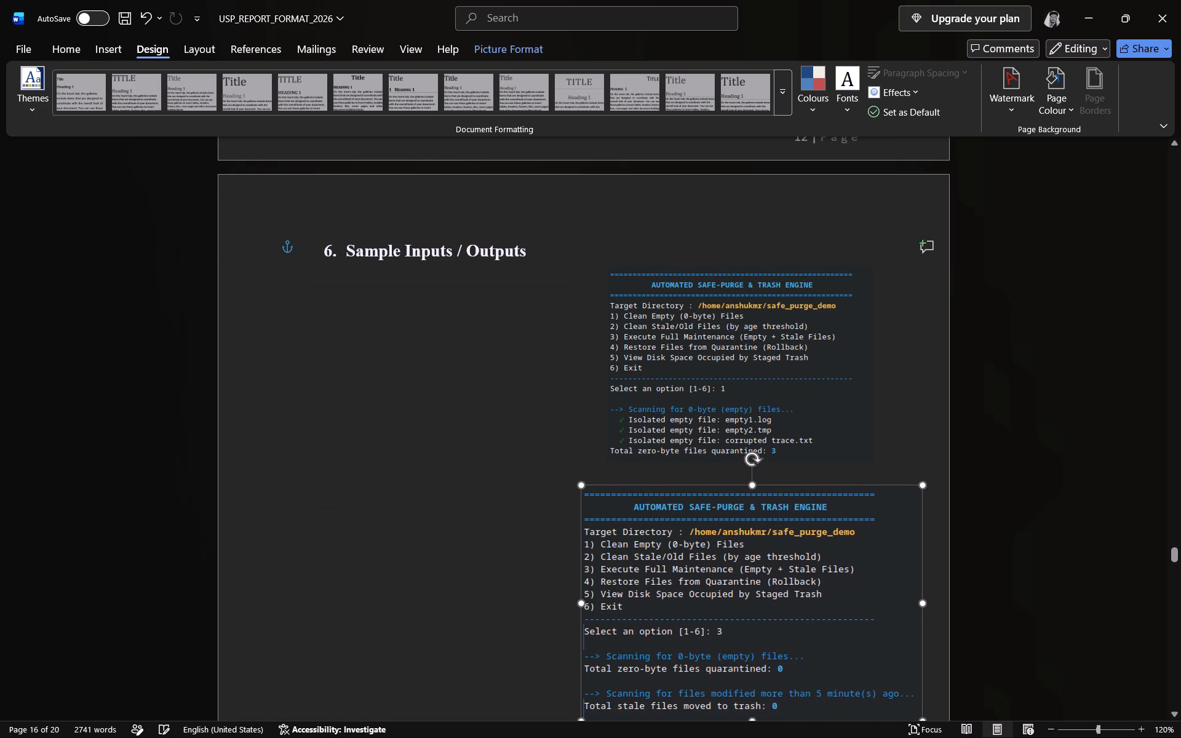
{"action": "left_click_drag", "start_coordinate": [726, 523], "coordinate": [749, 537]}
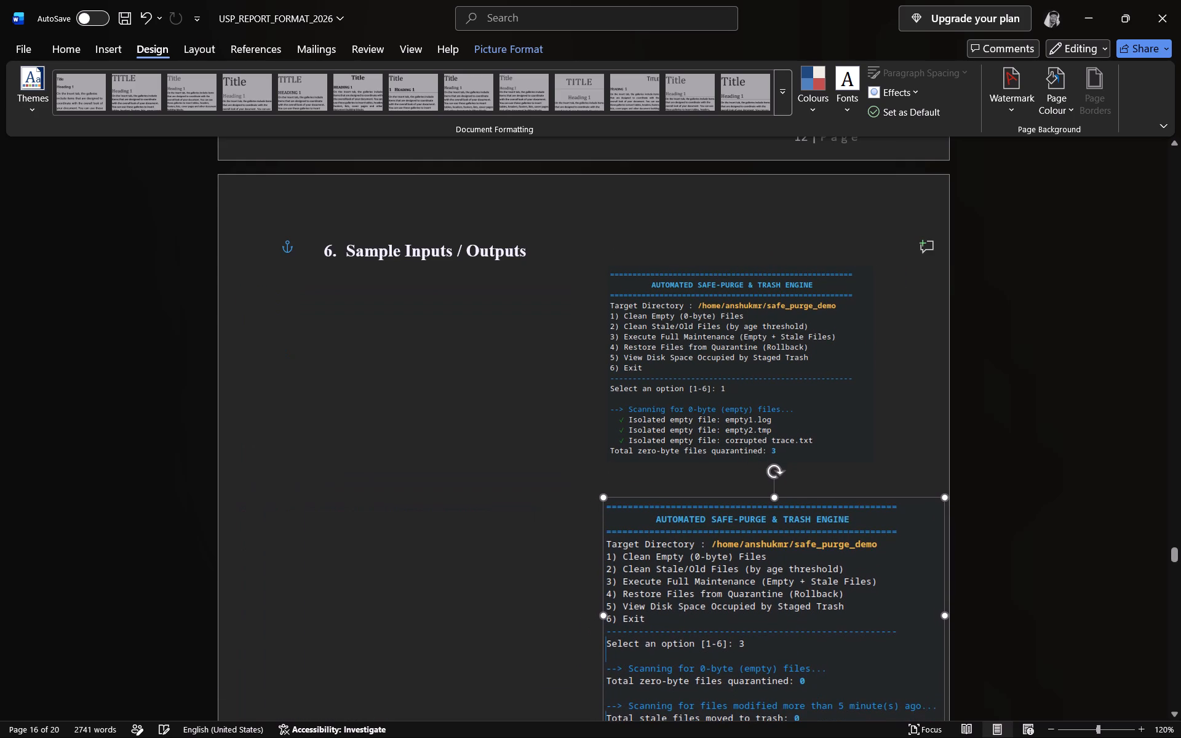
{"action": "left_click_drag", "start_coordinate": [749, 537], "coordinate": [749, 546]}
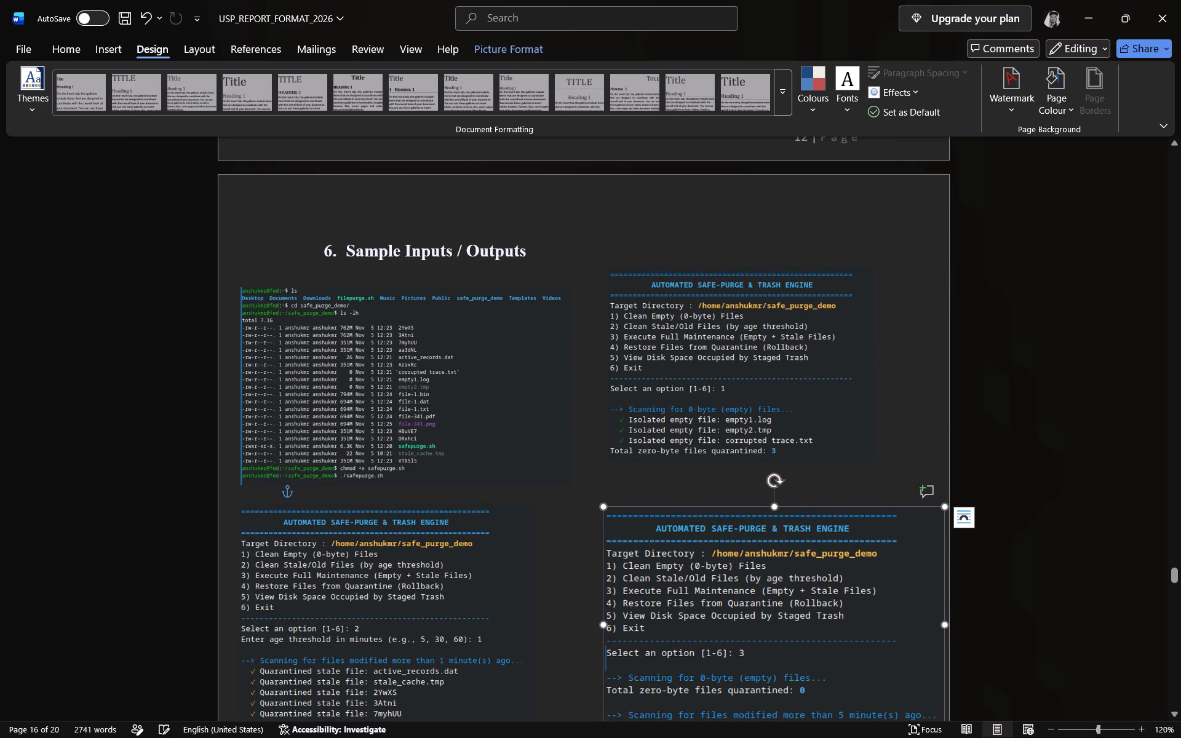
Swap the option 4 and option 6 screenshots, placing option 4 beneath option 3 and option 6 beneath option 2 on page 13.
{"action": "scroll", "coordinate": [745, 544], "scroll_direction": "down", "scroll_amount": 5}
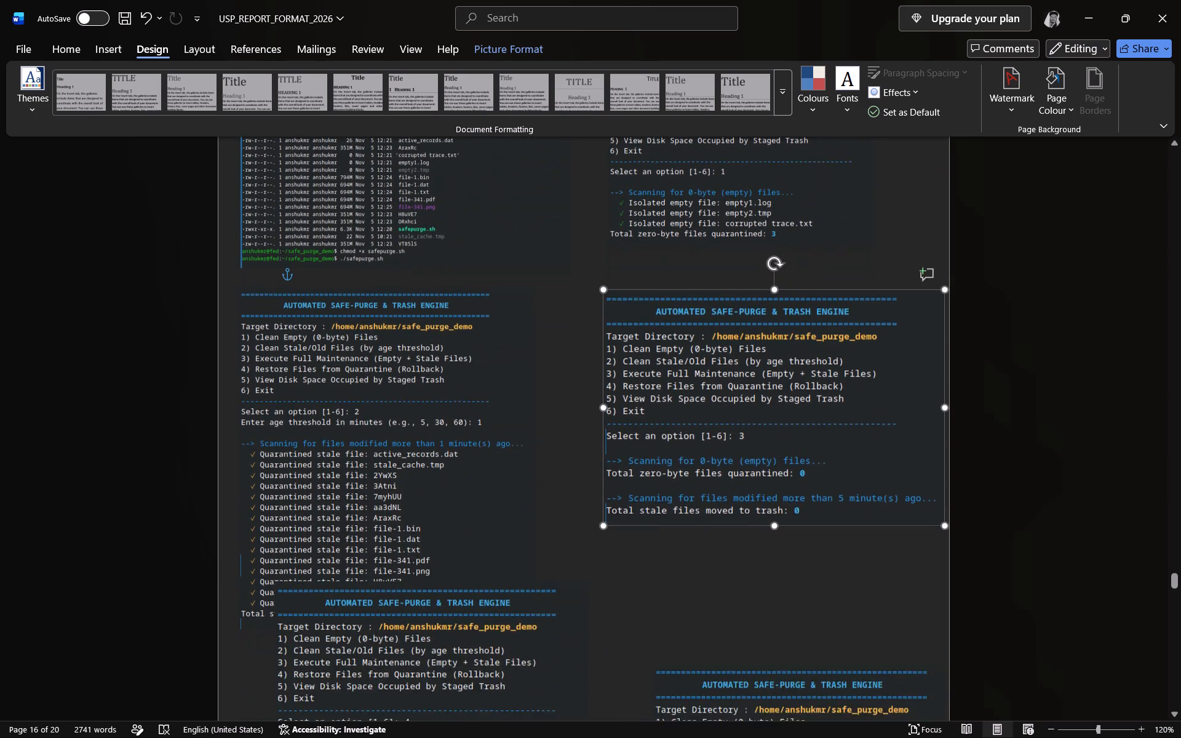
{"action": "scroll", "coordinate": [696, 530], "scroll_direction": "down", "scroll_amount": 5}
{"action": "left_click_drag", "start_coordinate": [409, 523], "coordinate": [515, 518]}
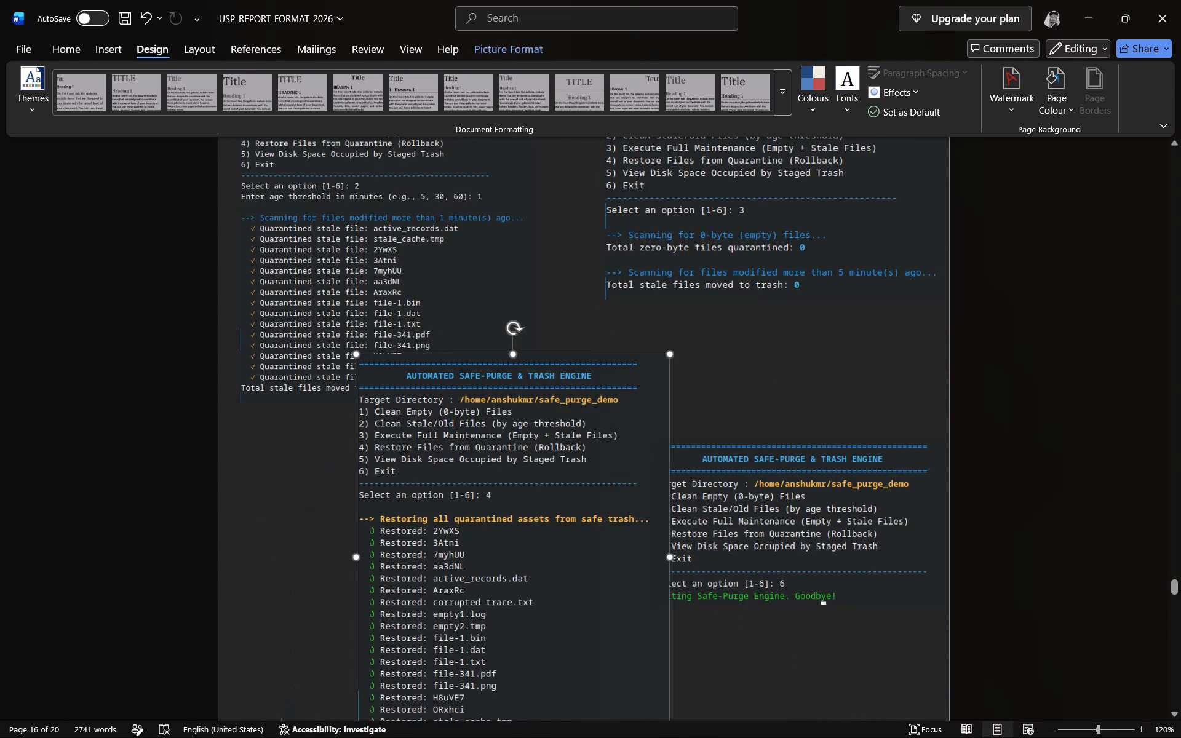
{"action": "left_click_drag", "start_coordinate": [515, 518], "coordinate": [582, 512]}
{"action": "left_click_drag", "start_coordinate": [859, 517], "coordinate": [437, 533]}
{"action": "left_click_drag", "start_coordinate": [627, 480], "coordinate": [785, 448]}
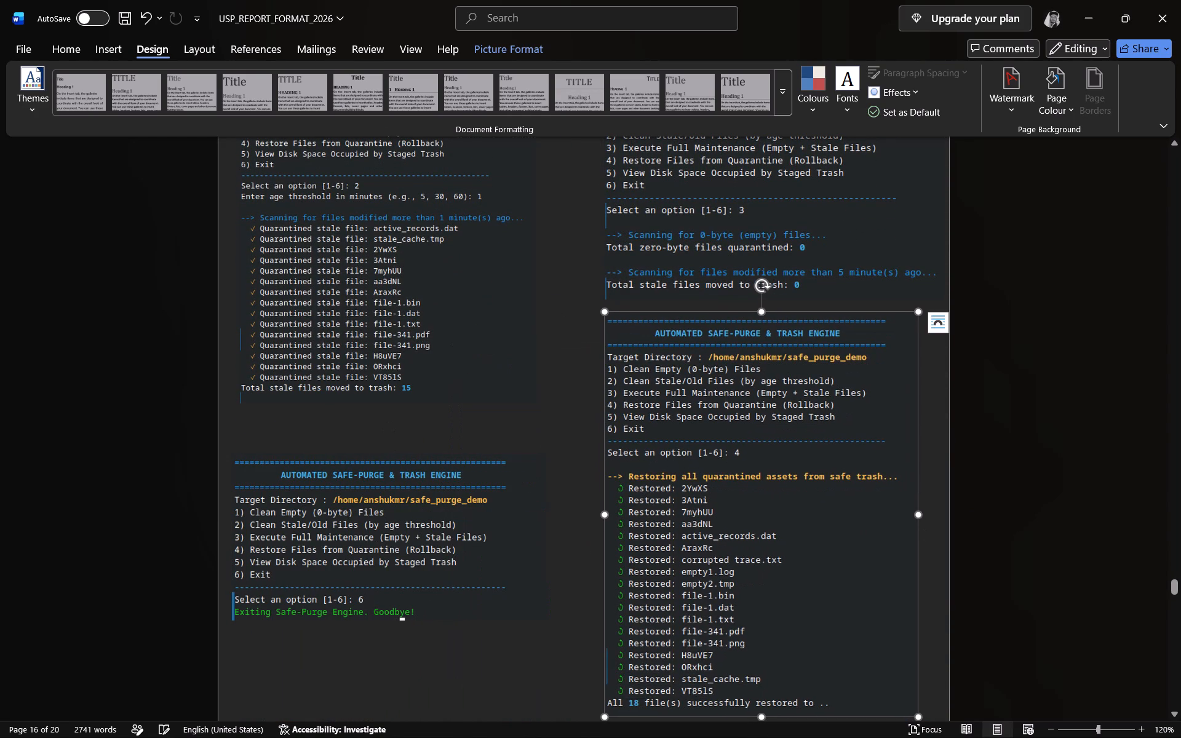
{"action": "scroll", "coordinate": [938, 480], "scroll_direction": "down", "scroll_amount": 3}
{"action": "left_click_drag", "start_coordinate": [471, 432], "coordinate": [499, 405]}
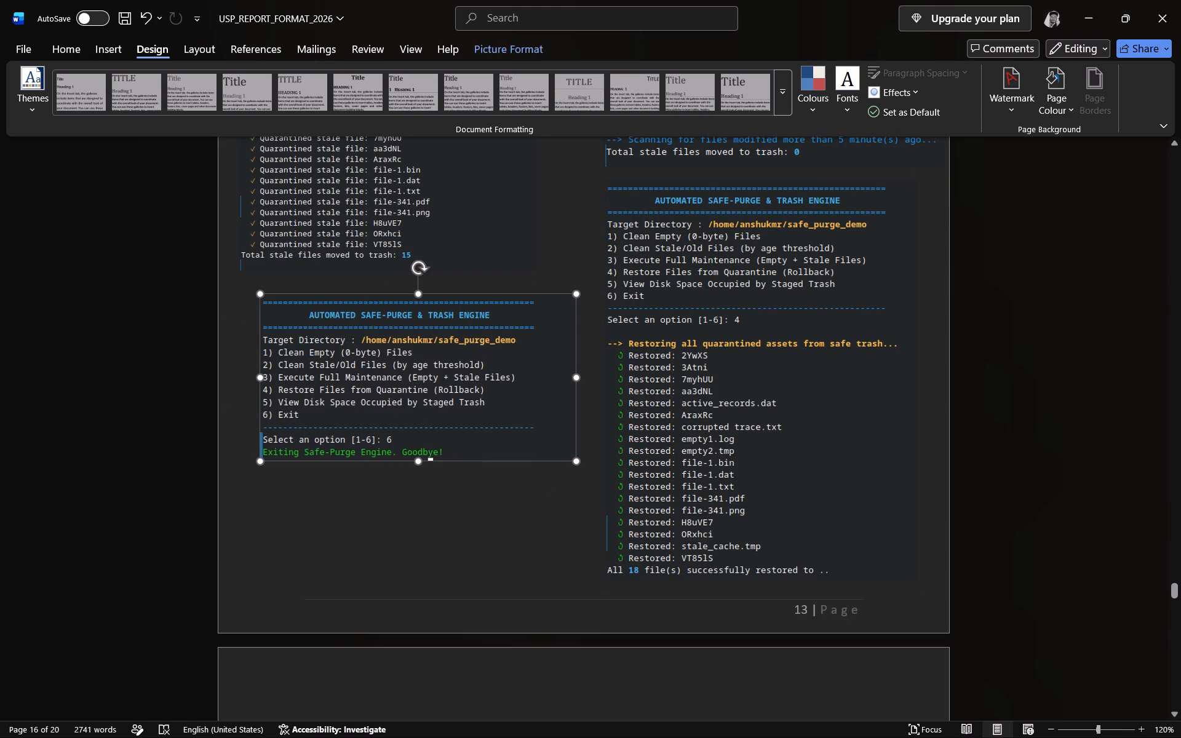
{"action": "left_click_drag", "start_coordinate": [499, 405], "coordinate": [493, 397]}
Delete the option 5 screenshot above the Results heading.
{"action": "scroll", "coordinate": [525, 443], "scroll_direction": "down", "scroll_amount": 19}
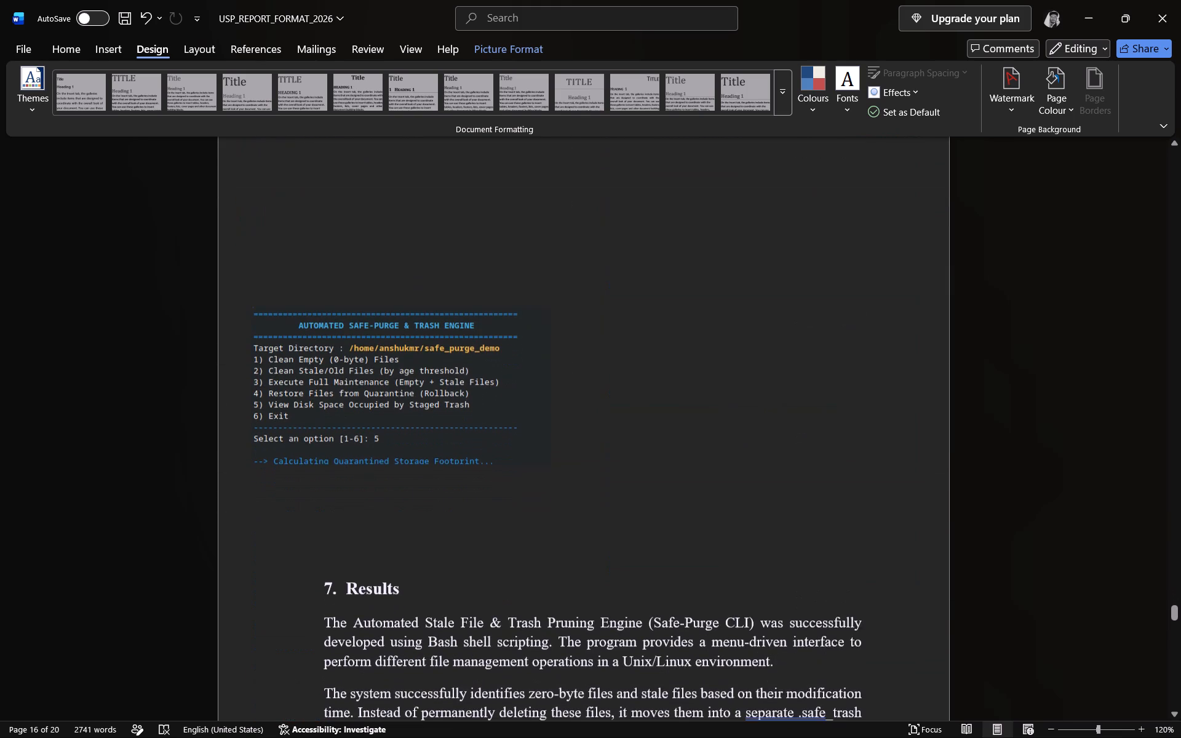
{"action": "left_click", "coordinate": [463, 390]}
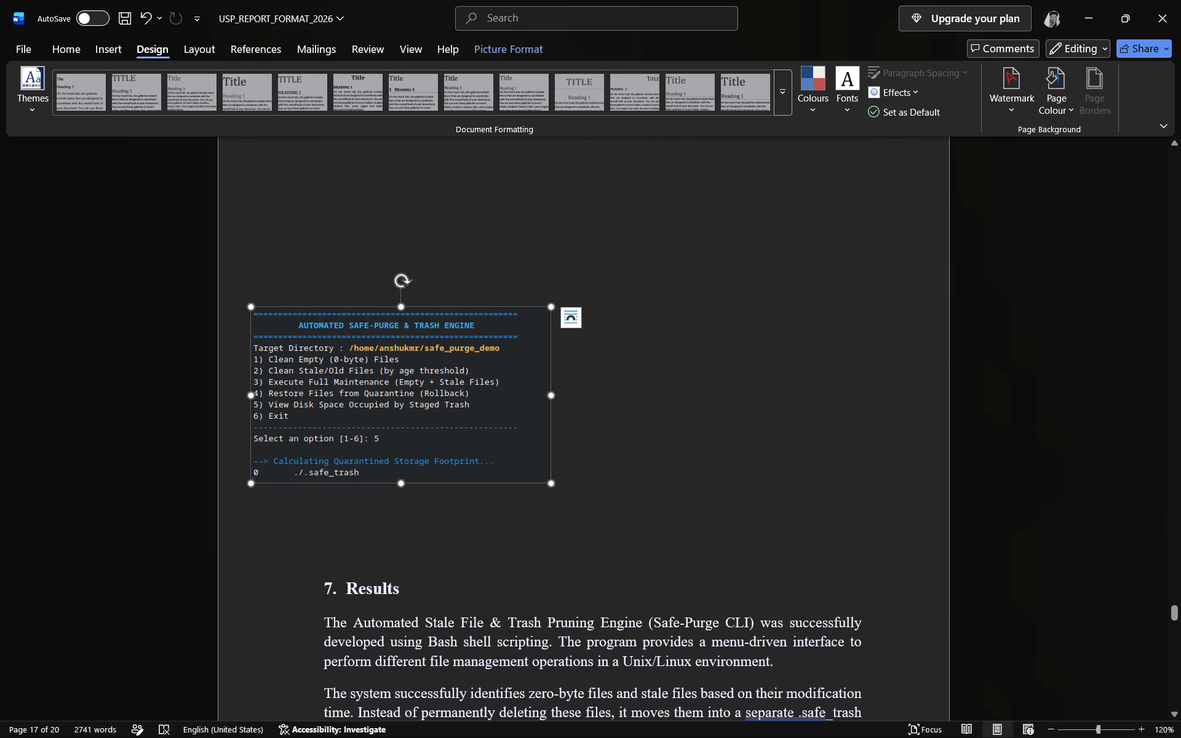
{"action": "key", "text": "Delete"}
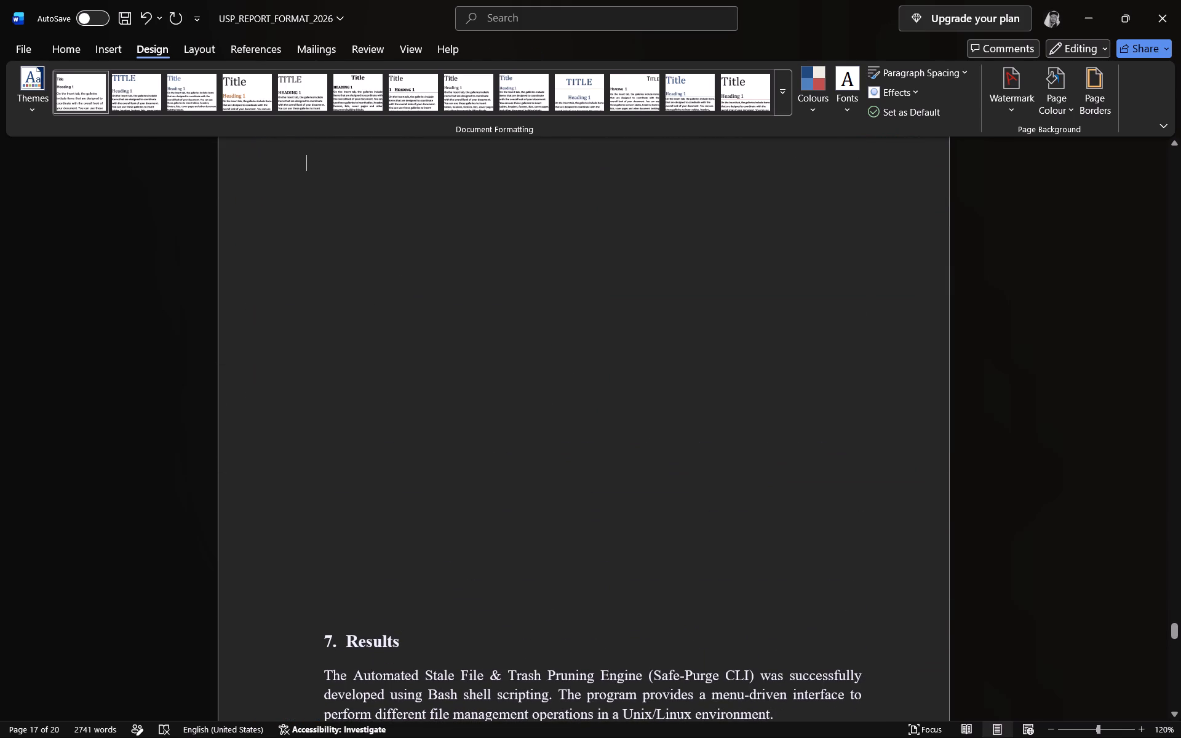
Remove the blank lines above the Results heading so the section starts near the top of the page following page 13.
{"action": "key", "text": "Down"}
{"action": "key", "text": "Down"}
{"action": "key", "text": "Down"}
{"action": "key", "text": "Down"}
{"action": "key", "text": "Down"}
{"action": "key", "text": "Down"}
{"action": "key", "text": "Down"}
{"action": "key", "text": "Down"}
{"action": "key", "text": "Down"}
{"action": "key", "text": "Down"}
{"action": "key", "text": "Down"}
{"action": "key", "text": "Down"}
{"action": "key", "text": "Down"}
{"action": "key", "text": "Down"}
{"action": "key", "text": "Down"}
{"action": "key", "text": "Up"}
{"action": "key", "text": "BackSpace"}
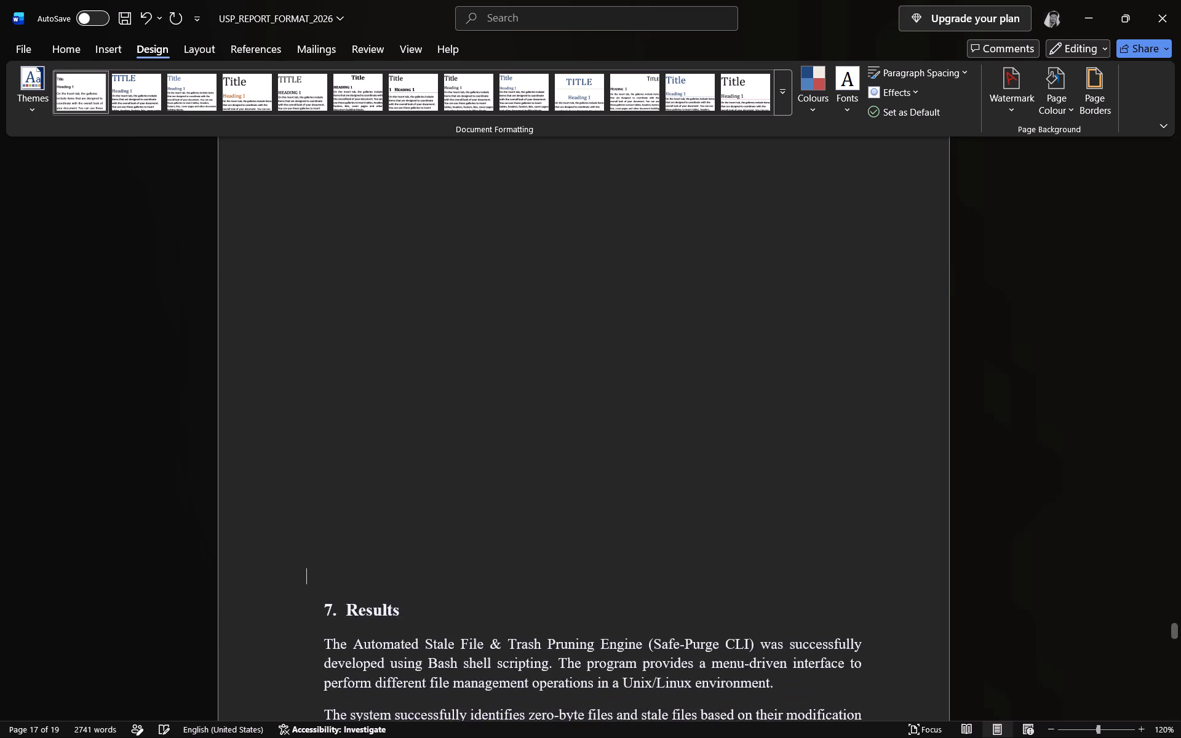
{"action": "key", "text": "BackSpace"}
{"action": "key", "text": "BackSpace"}
{"action": "key", "text": "BackSpace"}
{"action": "key", "text": "BackSpace"}
{"action": "key", "text": "BackSpace"}
{"action": "key", "text": "BackSpace"}
{"action": "key", "text": "BackSpace"}
{"action": "key", "text": "BackSpace"}
{"action": "key", "text": "BackSpace"}
{"action": "key", "text": "BackSpace"}
{"action": "key", "text": "BackSpace"}
{"action": "key", "text": "BackSpace"}
{"action": "key", "text": "BackSpace"}
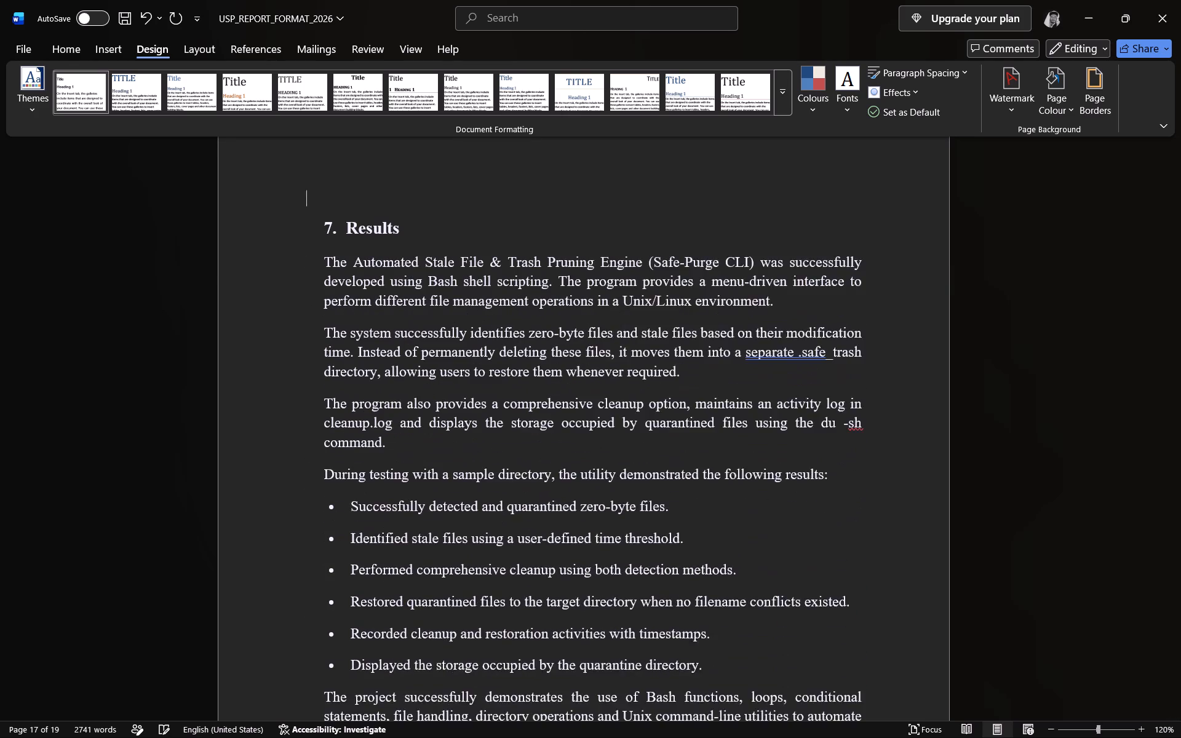
{"action": "key", "text": "BackSpace"}
{"action": "scroll", "coordinate": [562, 549], "scroll_direction": "up", "scroll_amount": 5}
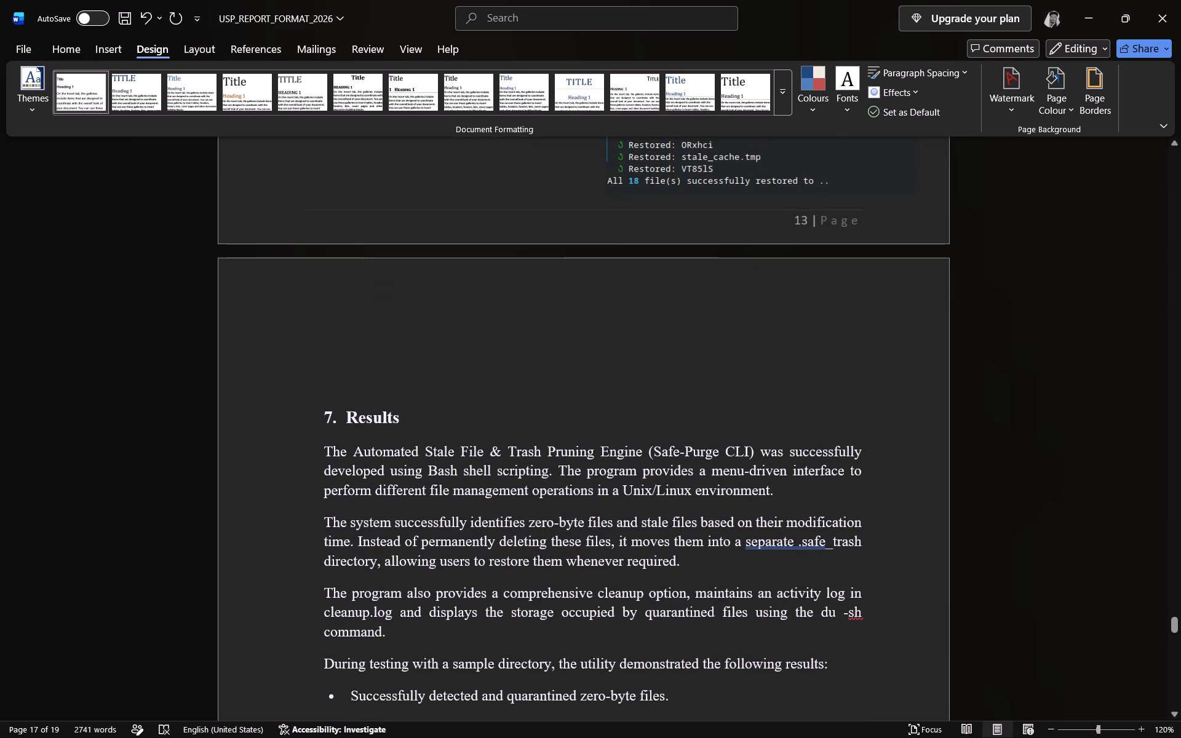
{"action": "key", "text": "BackSpace"}
{"action": "key", "text": "BackSpace"}
{"action": "key", "text": "BackSpace"}
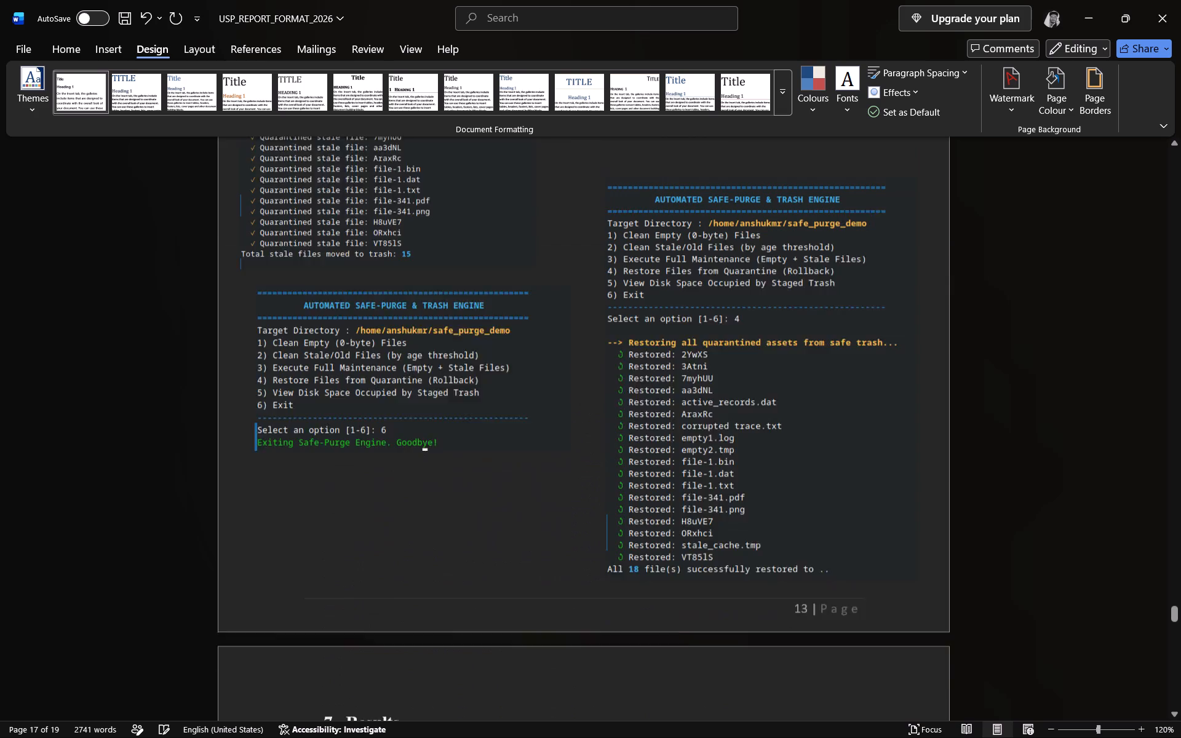
Add one blank line above the Results heading at the top of its page.
{"action": "key", "text": "Return"}
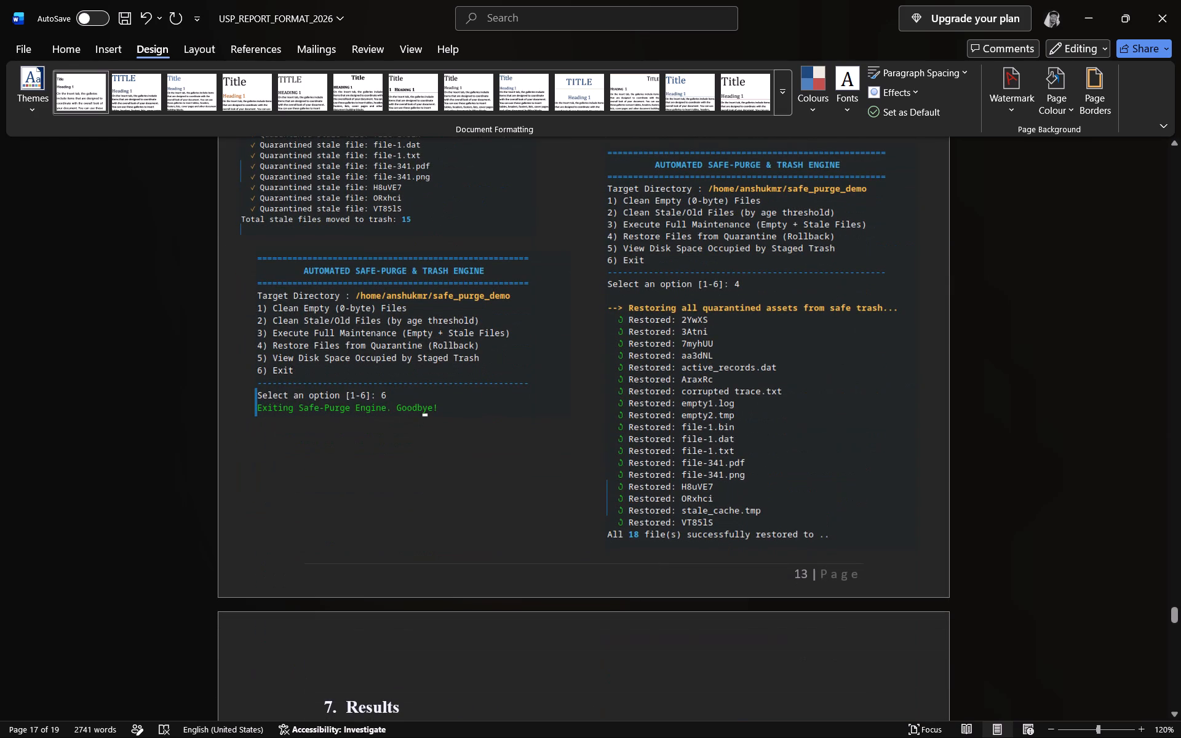
{"action": "scroll", "coordinate": [633, 571], "scroll_direction": "up", "scroll_amount": 18}
{"action": "scroll", "coordinate": [638, 571], "scroll_direction": "down", "scroll_amount": 20}
{"action": "scroll", "coordinate": [638, 571], "scroll_direction": "down", "scroll_amount": 1}
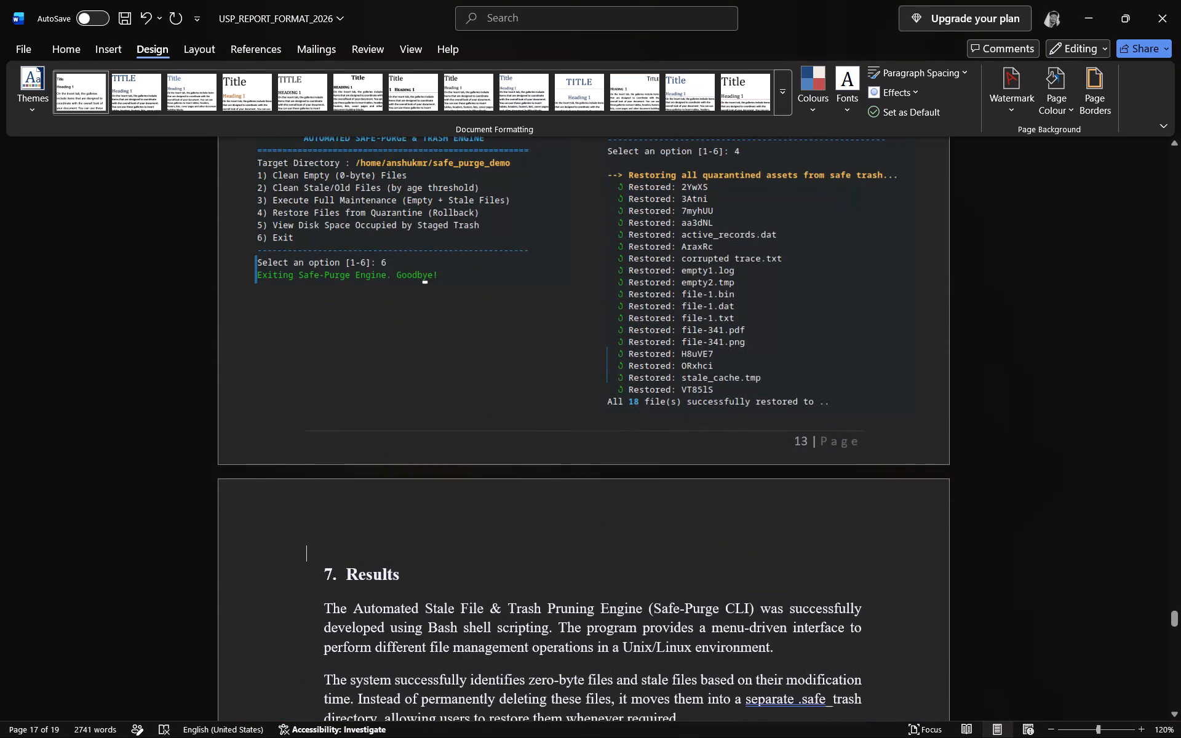
Show the formatting marks and insert a page break after the final paragraph of the Results section.
{"action": "left_click", "coordinate": [87, 44]}
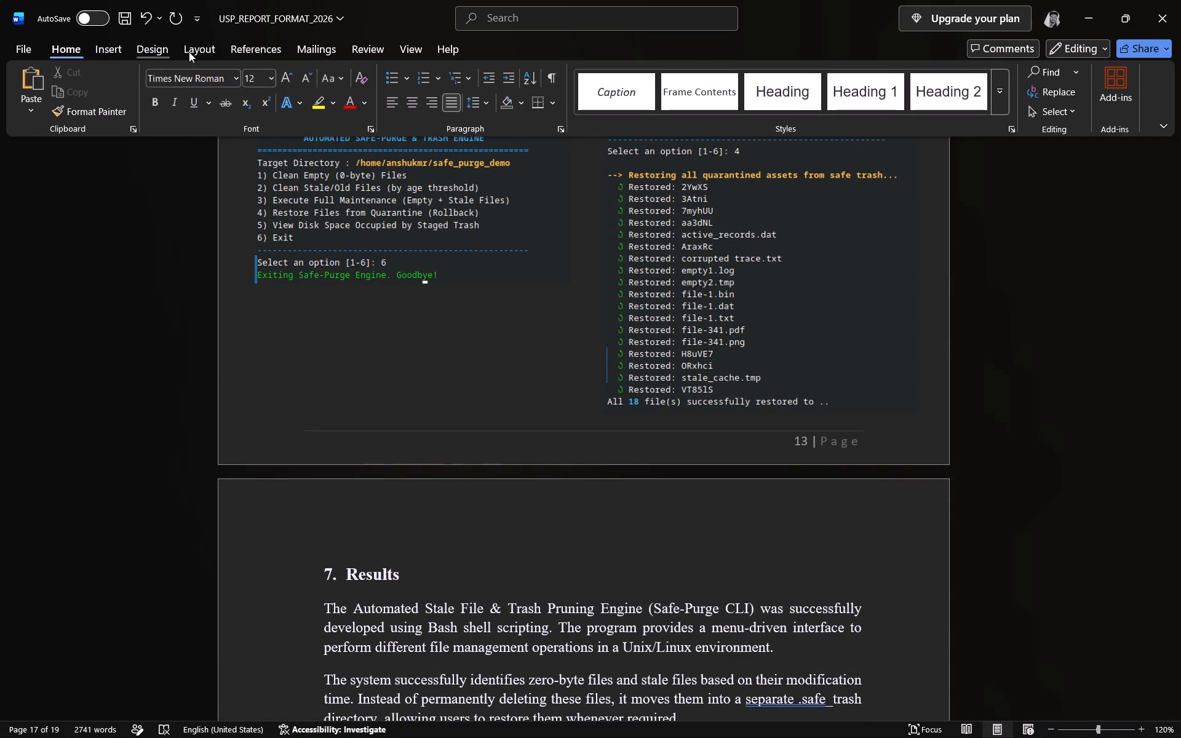
{"action": "left_click", "coordinate": [557, 77]}
{"action": "scroll", "coordinate": [574, 218], "scroll_direction": "down", "scroll_amount": 7}
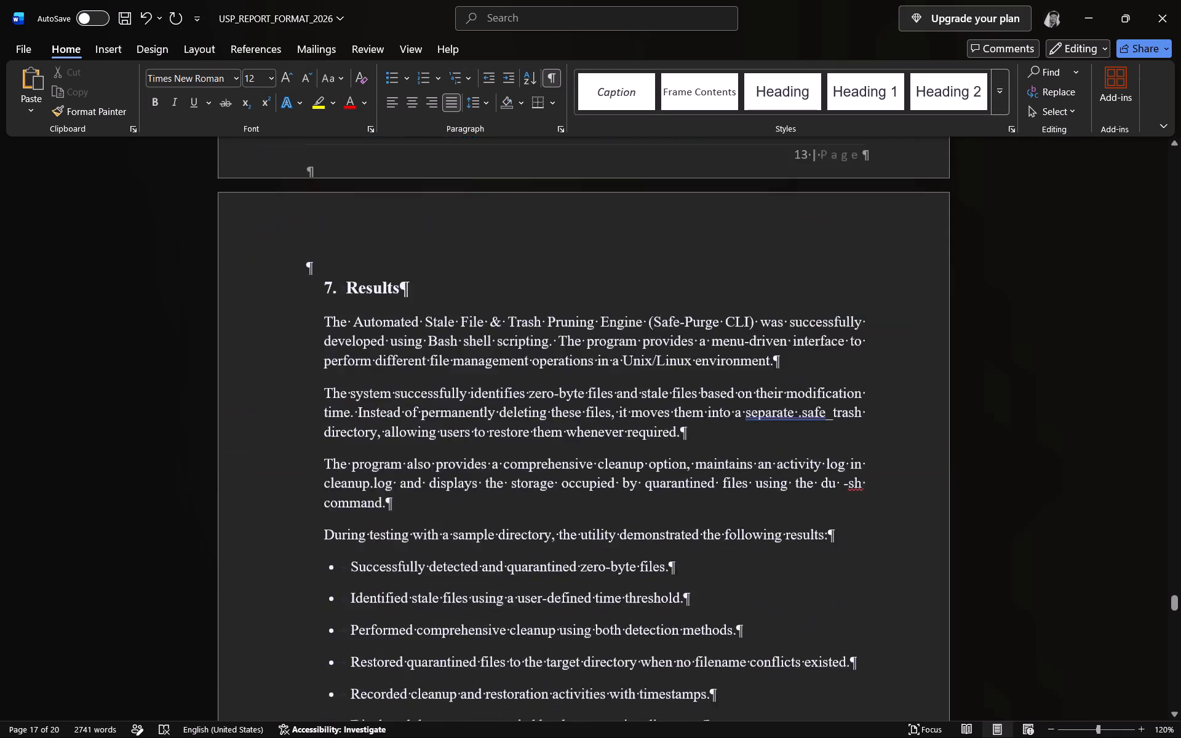
{"action": "scroll", "coordinate": [573, 238], "scroll_direction": "down", "scroll_amount": 11}
{"action": "left_click", "coordinate": [377, 304]}
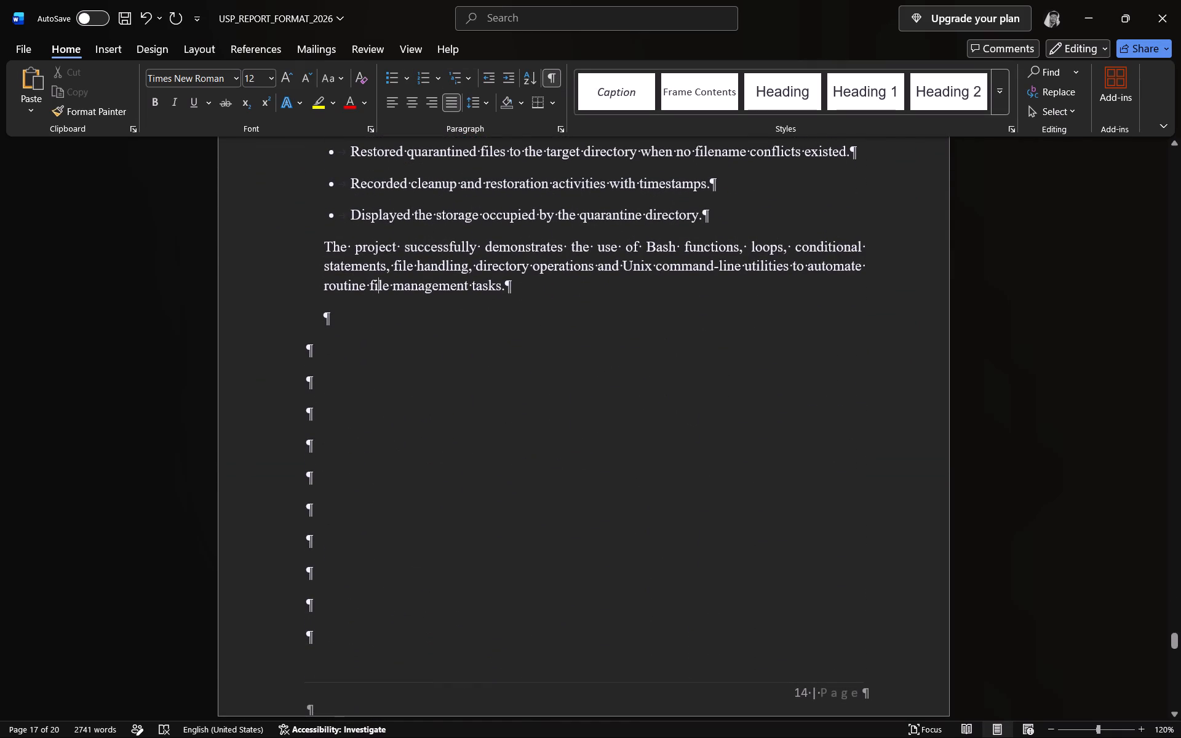
{"action": "left_click", "coordinate": [524, 293]}
{"action": "key", "text": "Down"}
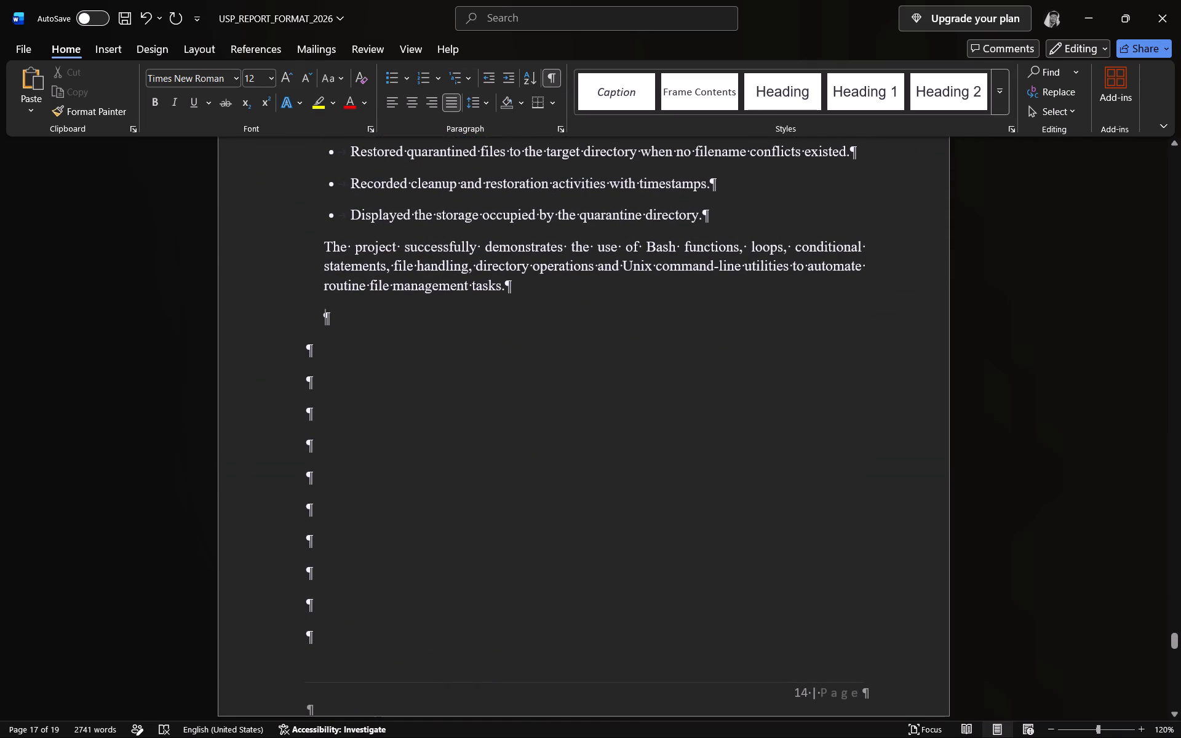
{"action": "left_click", "coordinate": [105, 56]}
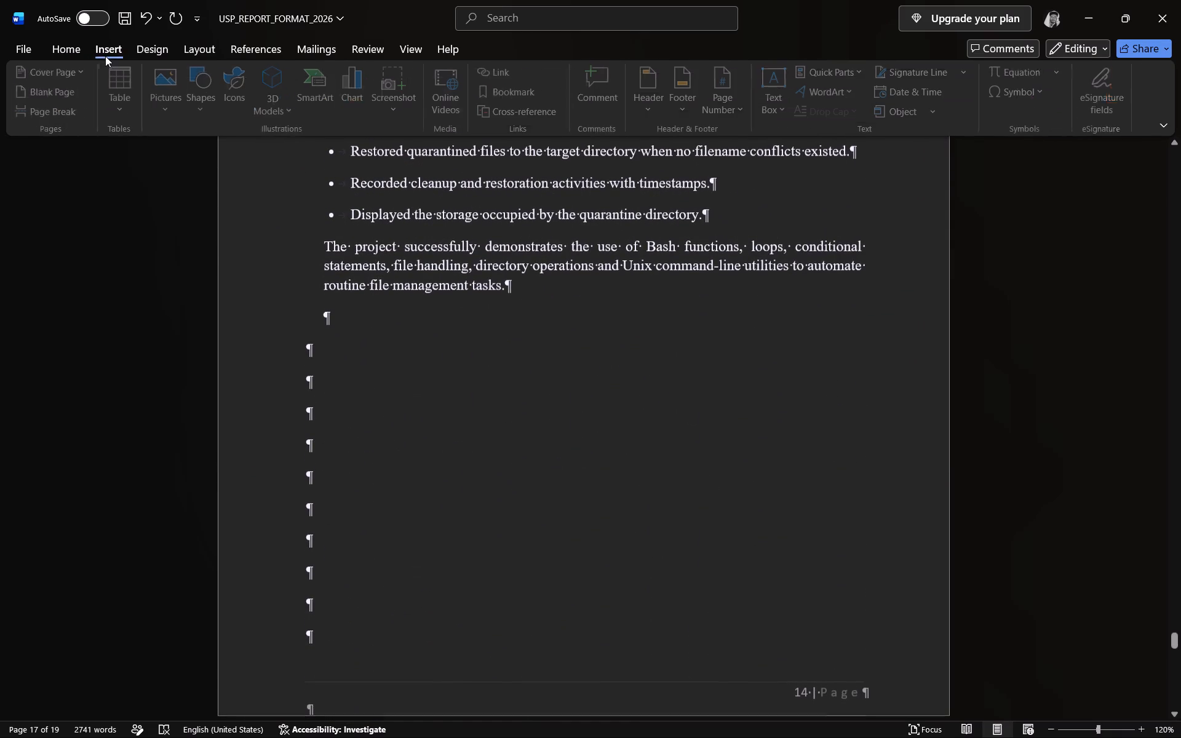
{"action": "left_click", "coordinate": [71, 111]}
Remove the blank paragraphs above the Conclusion and Future Work heading so it starts at the top of its page.
{"action": "scroll", "coordinate": [463, 391], "scroll_direction": "down", "scroll_amount": 4}
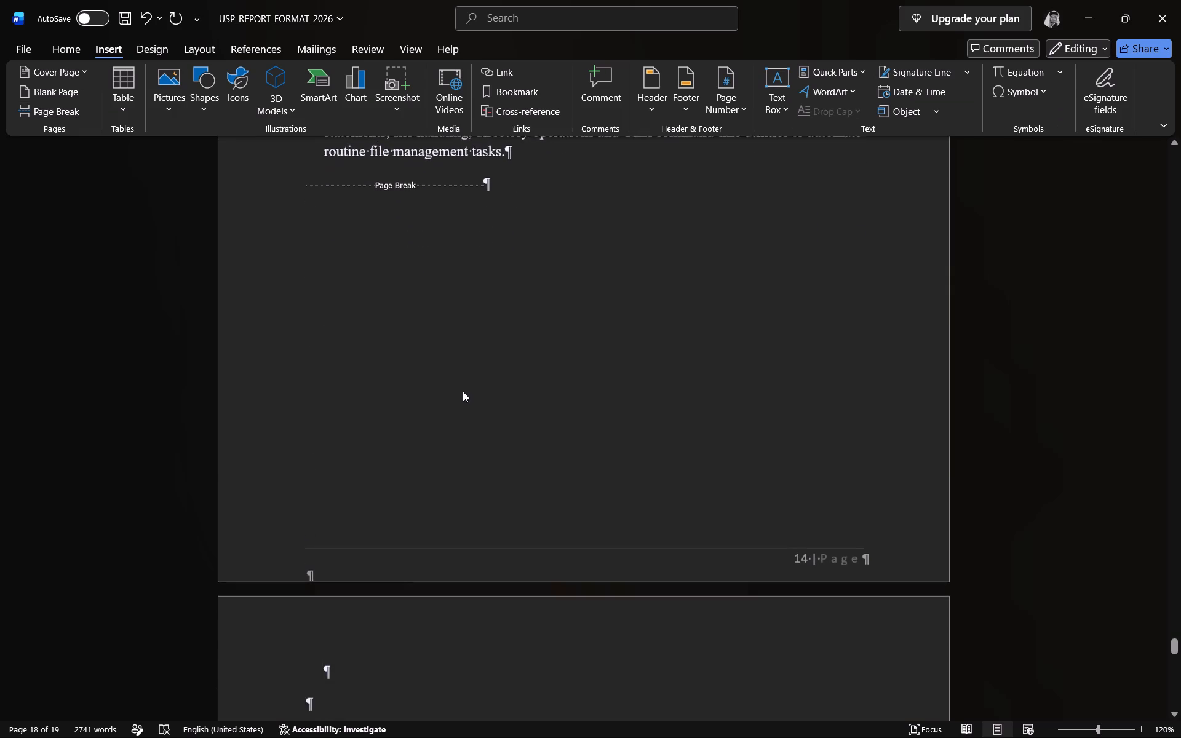
{"action": "scroll", "coordinate": [463, 403], "scroll_direction": "down", "scroll_amount": 11}
{"action": "left_click", "coordinate": [324, 365]}
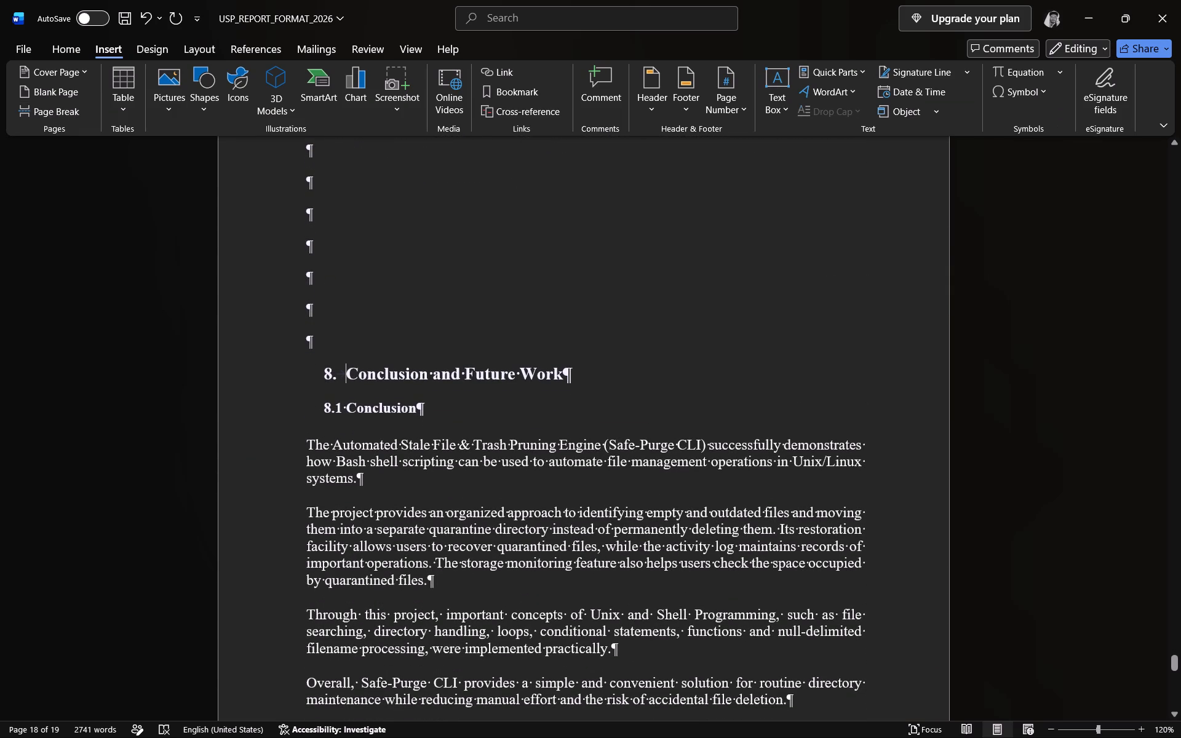
{"action": "left_click", "coordinate": [345, 353]}
Remove the remaining blank paragraphs above the Conclusion and Future Work heading, back to the page break that ends the Results section.
{"action": "key", "text": "BackSpace"}
{"action": "key", "text": "BackSpace"}
{"action": "key", "text": "BackSpace"}
{"action": "key", "text": "BackSpace"}
{"action": "key", "text": "BackSpace"}
{"action": "key", "text": "BackSpace"}
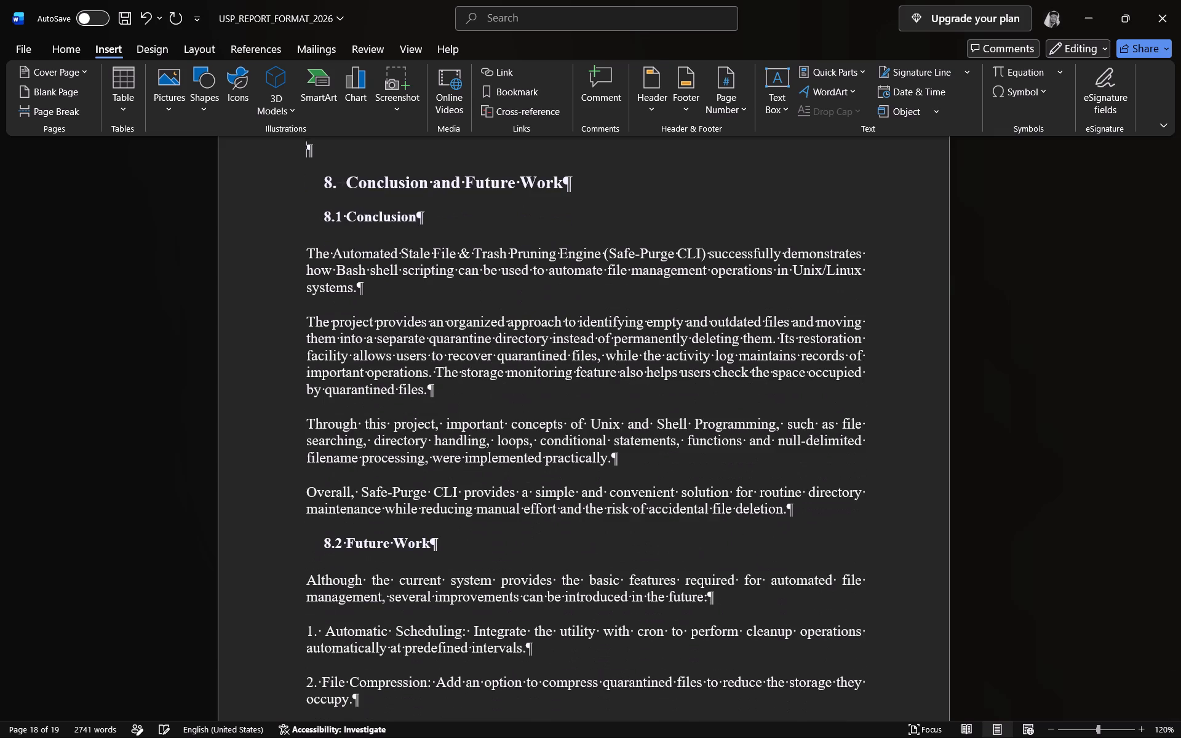
{"action": "scroll", "coordinate": [345, 353], "scroll_direction": "up", "scroll_amount": 5}
{"action": "key", "text": "BackSpace"}
{"action": "key", "text": "BackSpace"}
{"action": "key", "text": "BackSpace"}
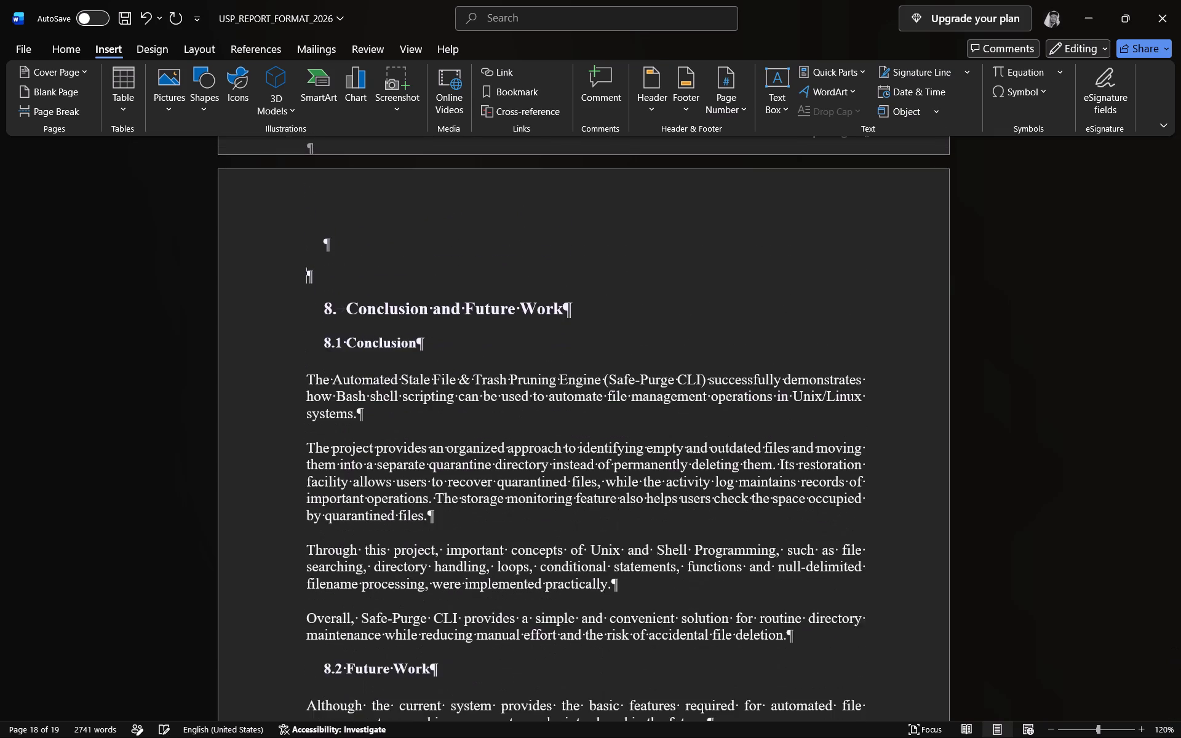
{"action": "key", "text": "BackSpace"}
{"action": "key", "text": "BackSpace"}
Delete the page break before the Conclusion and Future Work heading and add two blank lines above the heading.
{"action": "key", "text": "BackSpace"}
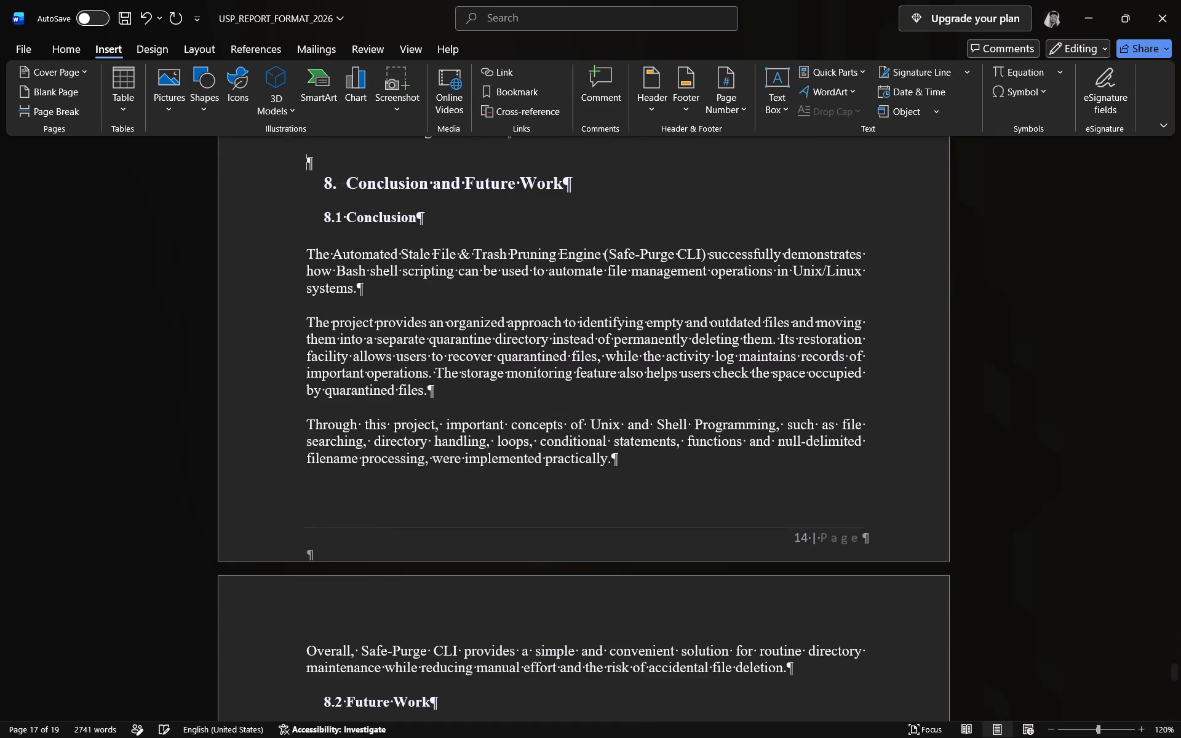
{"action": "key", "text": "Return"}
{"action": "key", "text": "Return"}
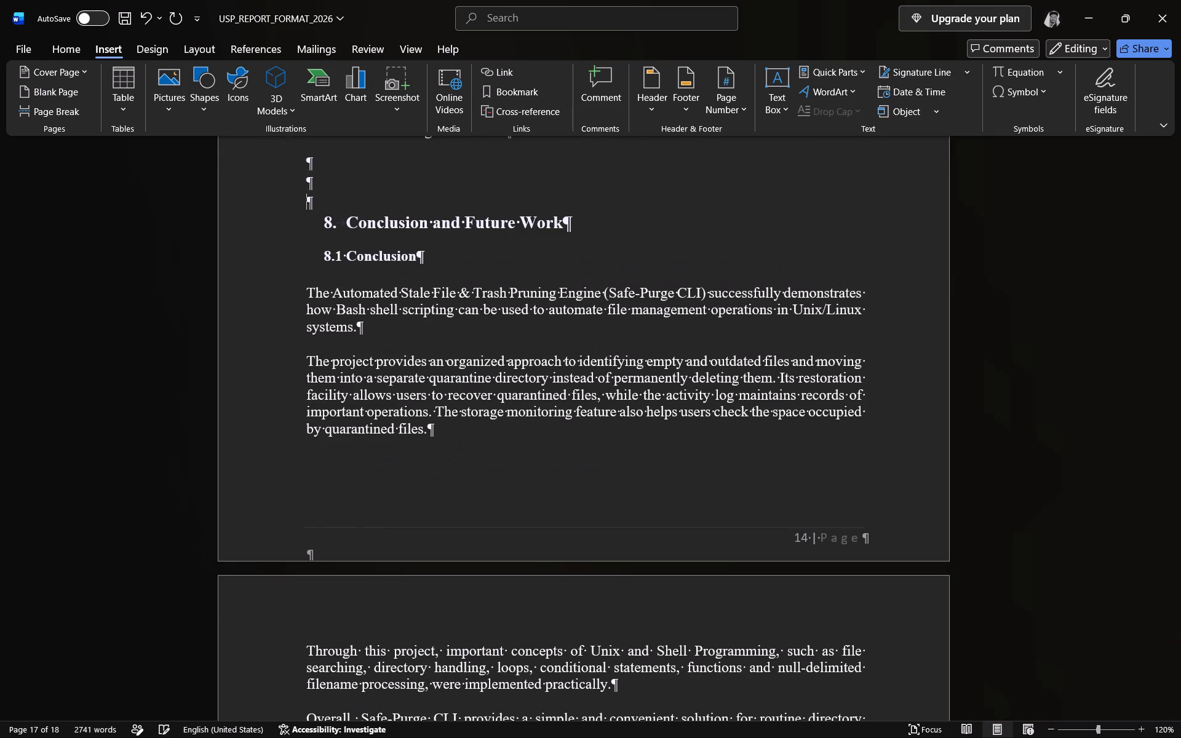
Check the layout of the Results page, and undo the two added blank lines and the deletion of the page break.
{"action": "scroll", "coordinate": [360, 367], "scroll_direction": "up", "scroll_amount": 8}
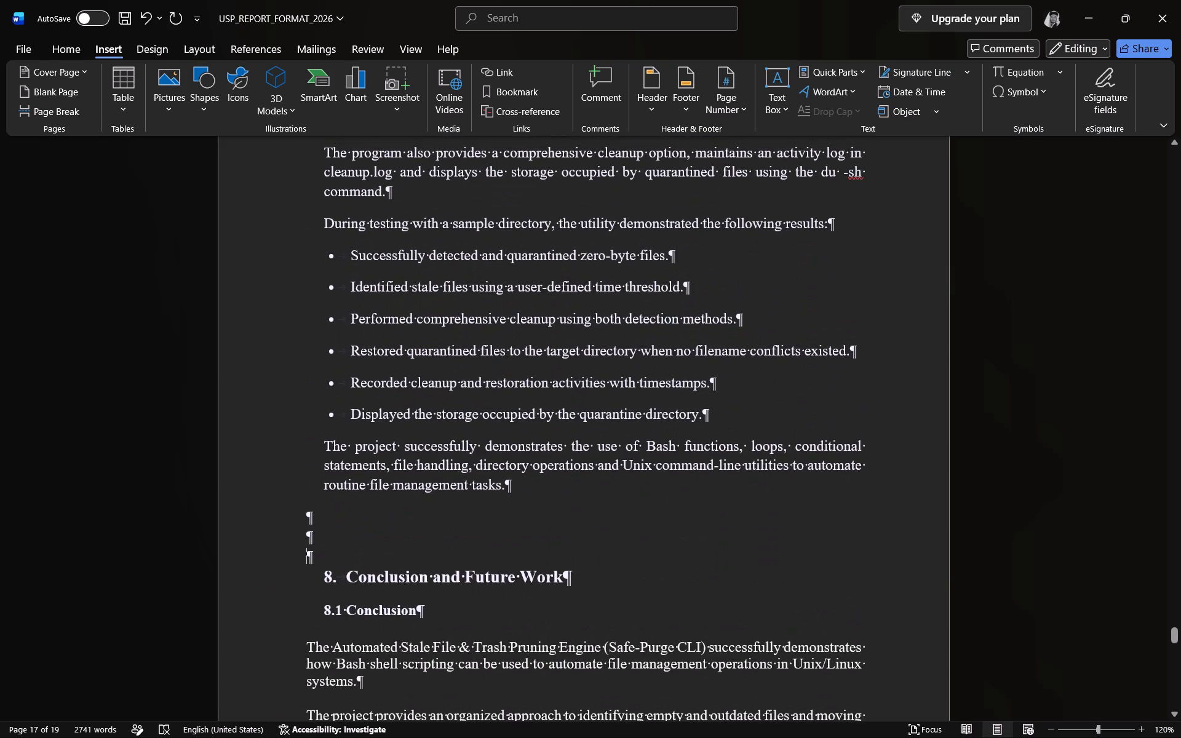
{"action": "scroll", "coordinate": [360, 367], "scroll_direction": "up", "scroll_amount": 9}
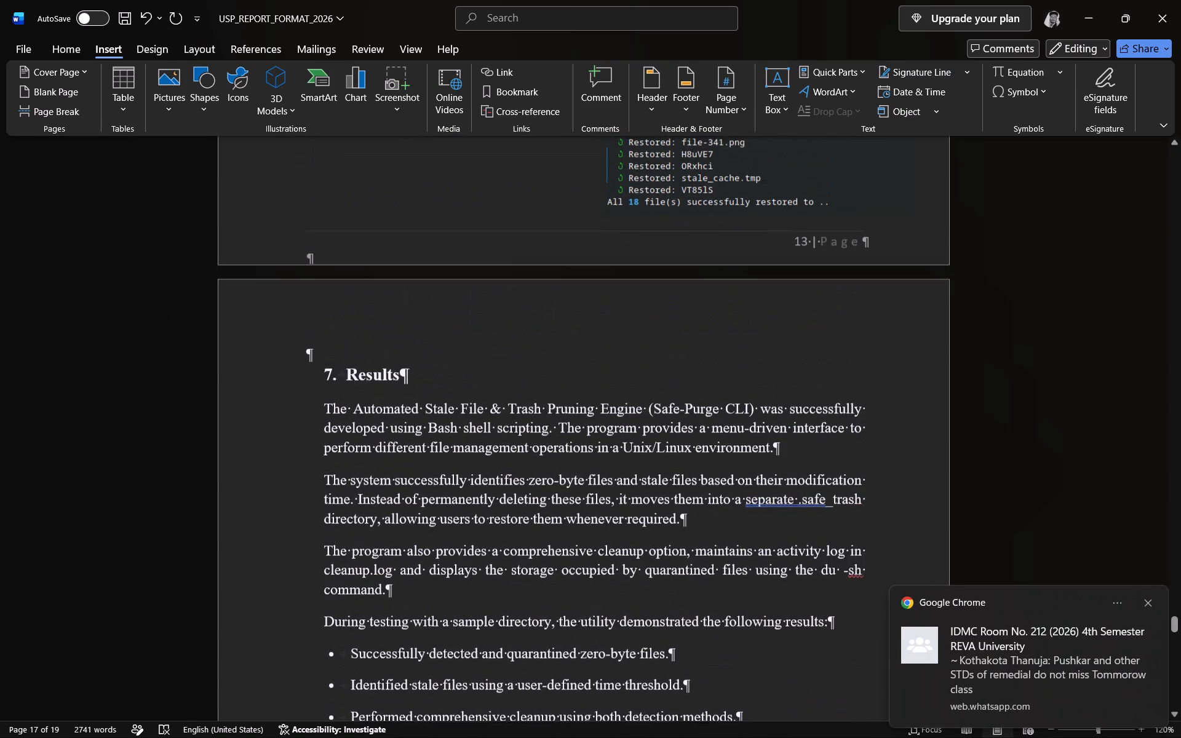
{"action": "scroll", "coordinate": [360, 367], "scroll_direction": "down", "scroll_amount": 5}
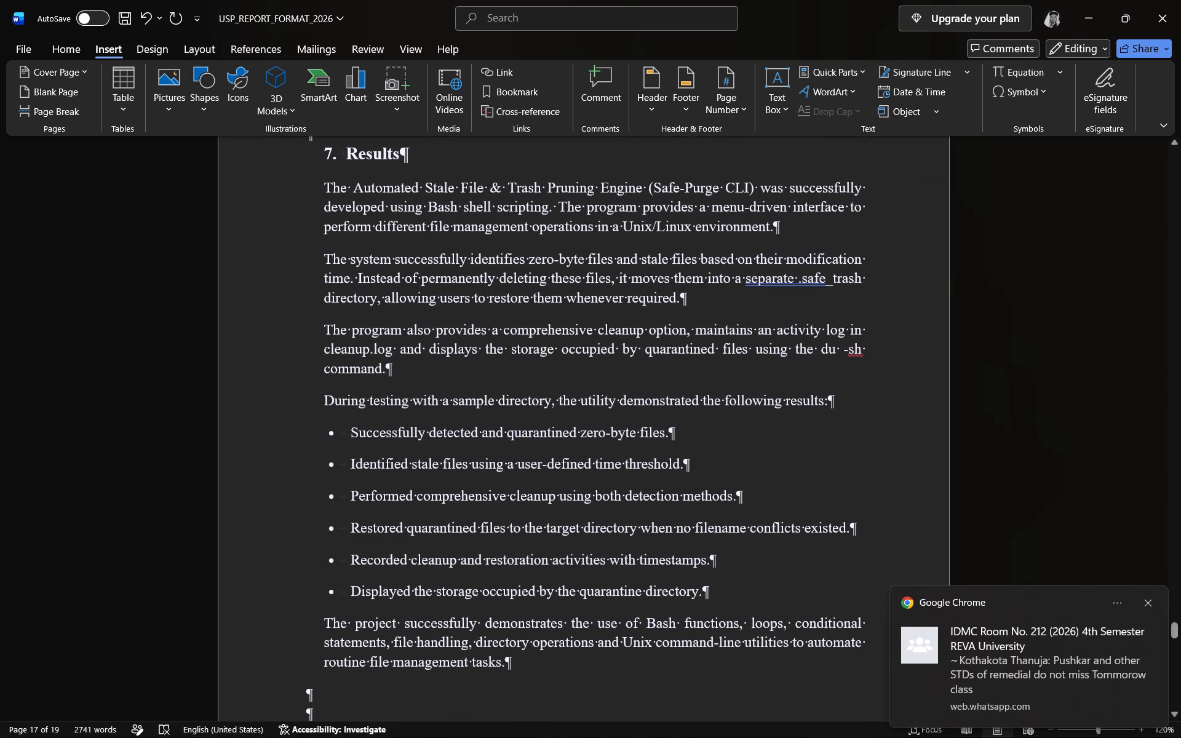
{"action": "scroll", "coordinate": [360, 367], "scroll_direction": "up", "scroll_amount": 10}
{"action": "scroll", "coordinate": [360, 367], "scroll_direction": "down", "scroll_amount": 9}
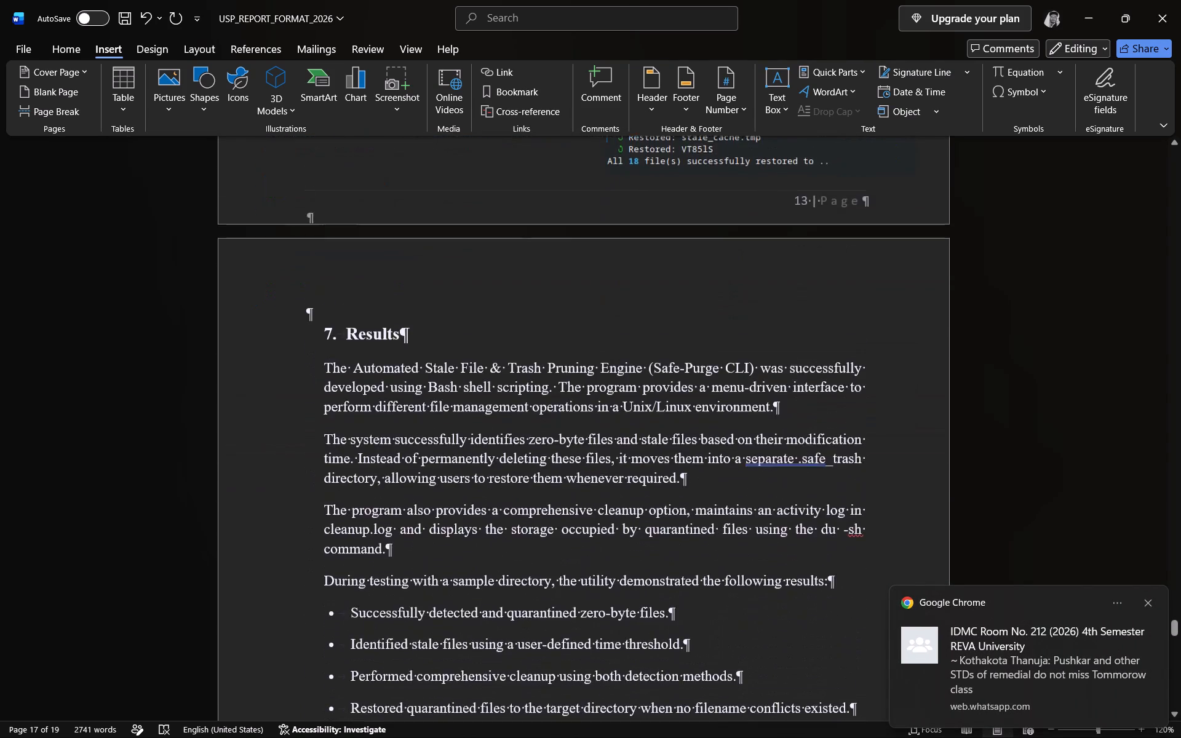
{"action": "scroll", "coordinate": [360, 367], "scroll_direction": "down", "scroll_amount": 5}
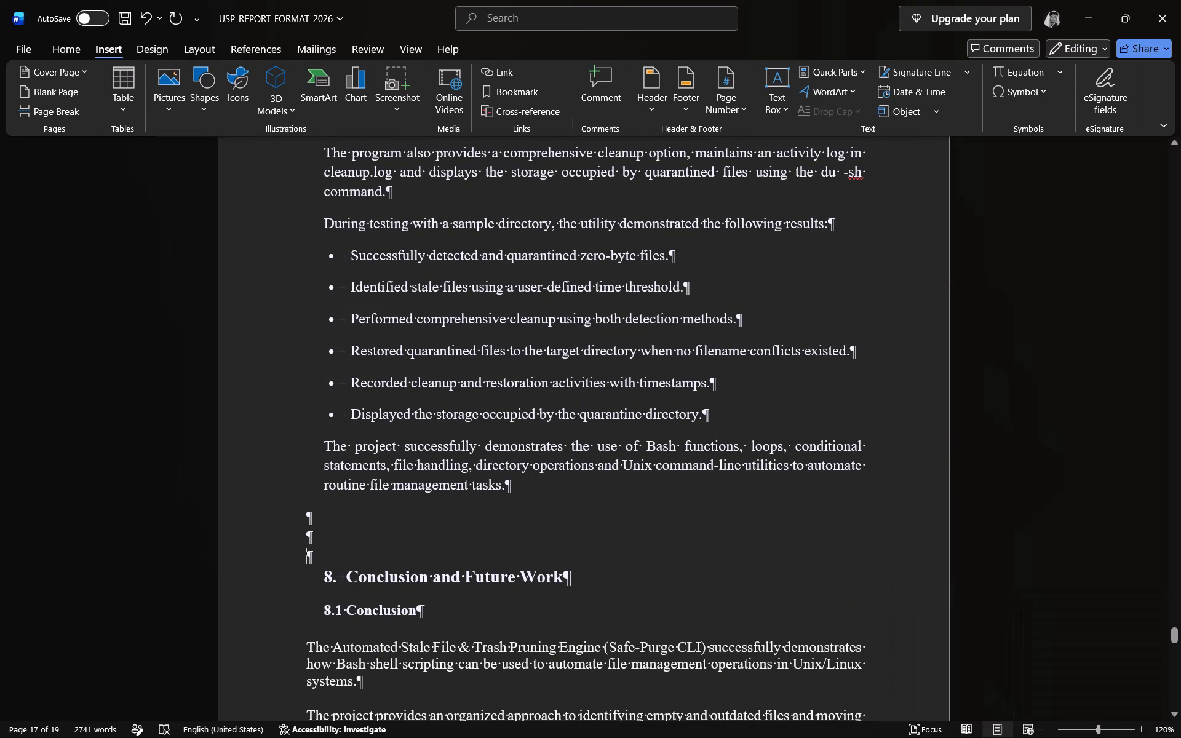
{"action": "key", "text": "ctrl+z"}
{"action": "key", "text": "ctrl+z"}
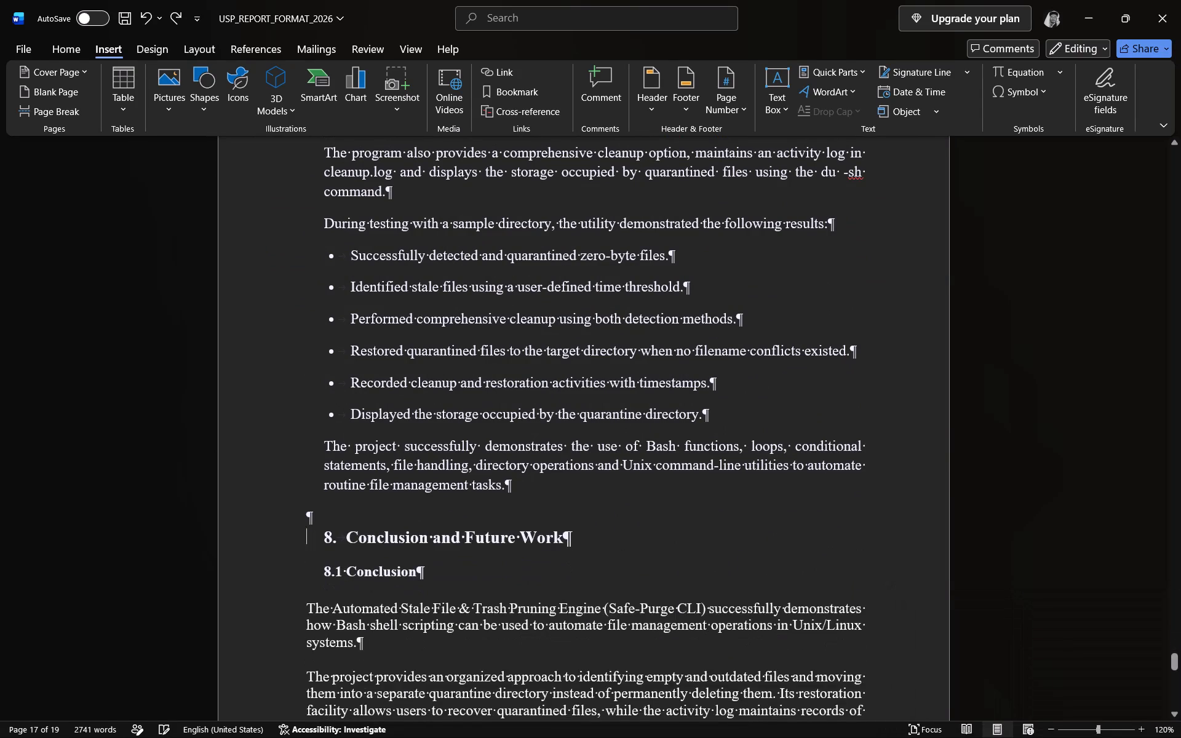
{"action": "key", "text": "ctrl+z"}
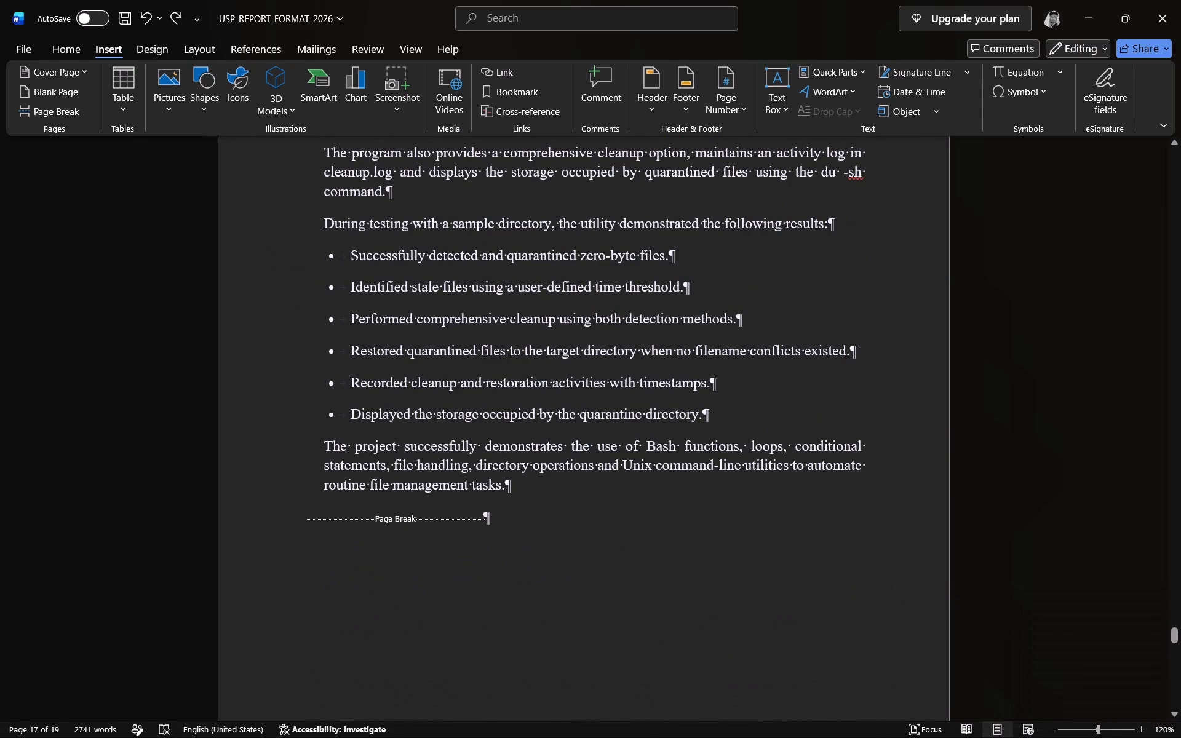
Insert a page break after the final Future Work paragraph, which ends with "in different Unix/Linux environments".
{"action": "scroll", "coordinate": [360, 367], "scroll_direction": "down", "scroll_amount": 10}
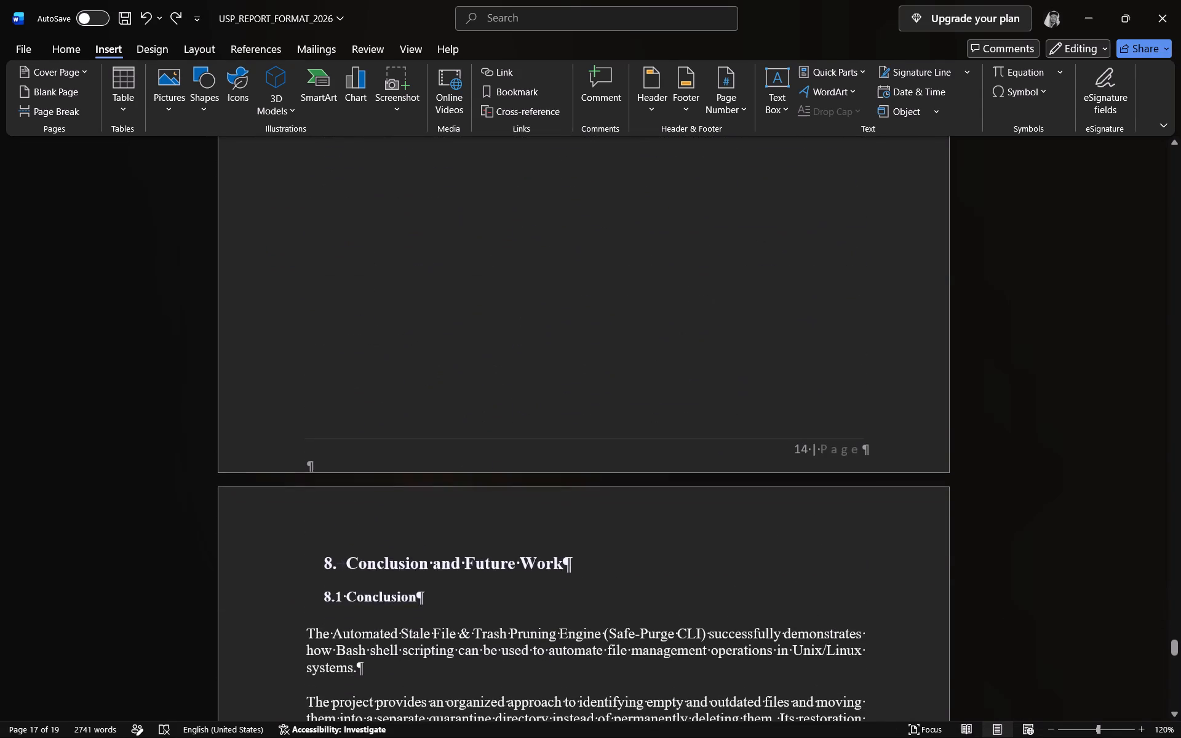
{"action": "scroll", "coordinate": [402, 424], "scroll_direction": "down", "scroll_amount": 20}
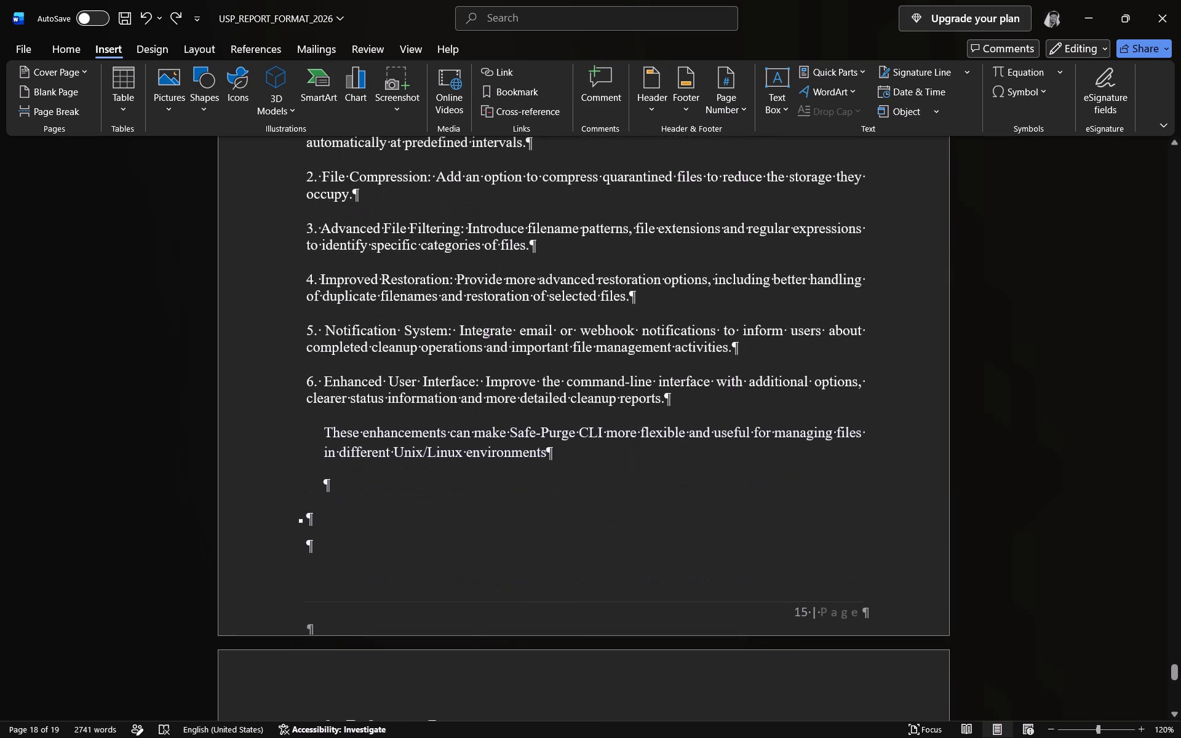
{"action": "left_click", "coordinate": [571, 458]}
Insert a page break in the empty paragraph after the closing Future Work paragraph.
{"action": "key", "text": "Right"}
{"action": "left_click", "coordinate": [58, 108]}
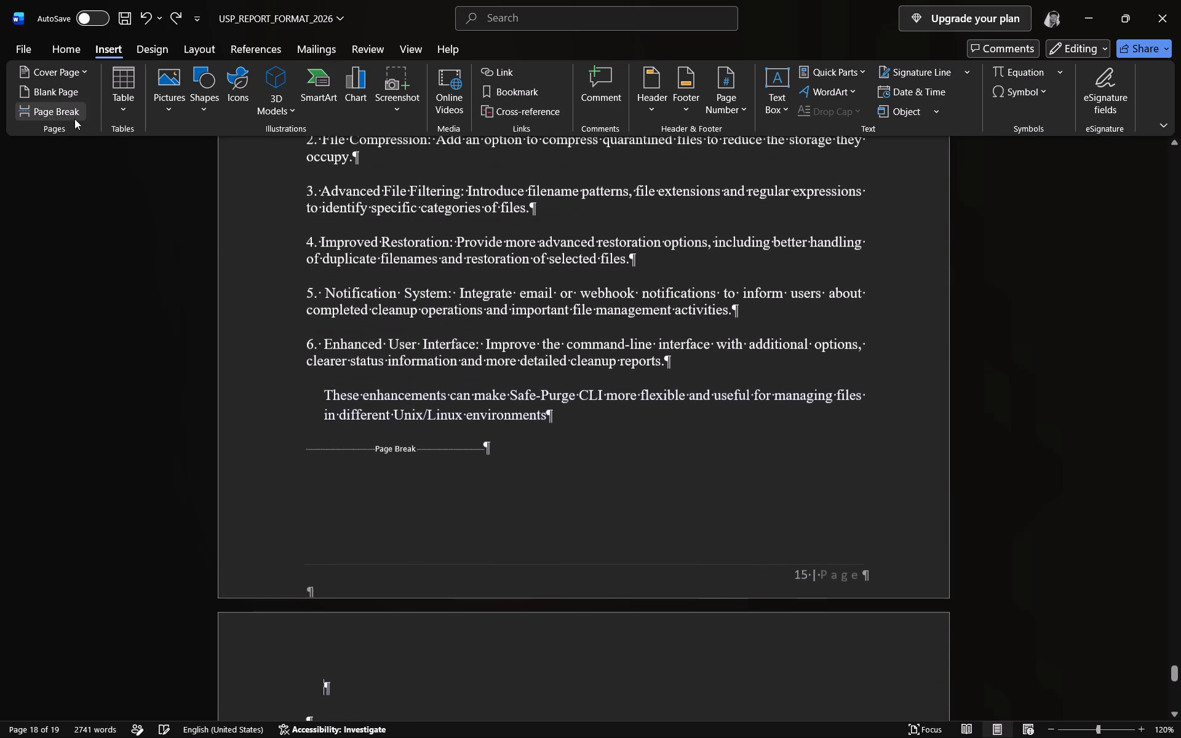
Delete the three empty paragraphs above the References heading so it starts at the top of its page.
{"action": "scroll", "coordinate": [289, 312], "scroll_direction": "down", "scroll_amount": 9}
{"action": "left_click", "coordinate": [329, 363]}
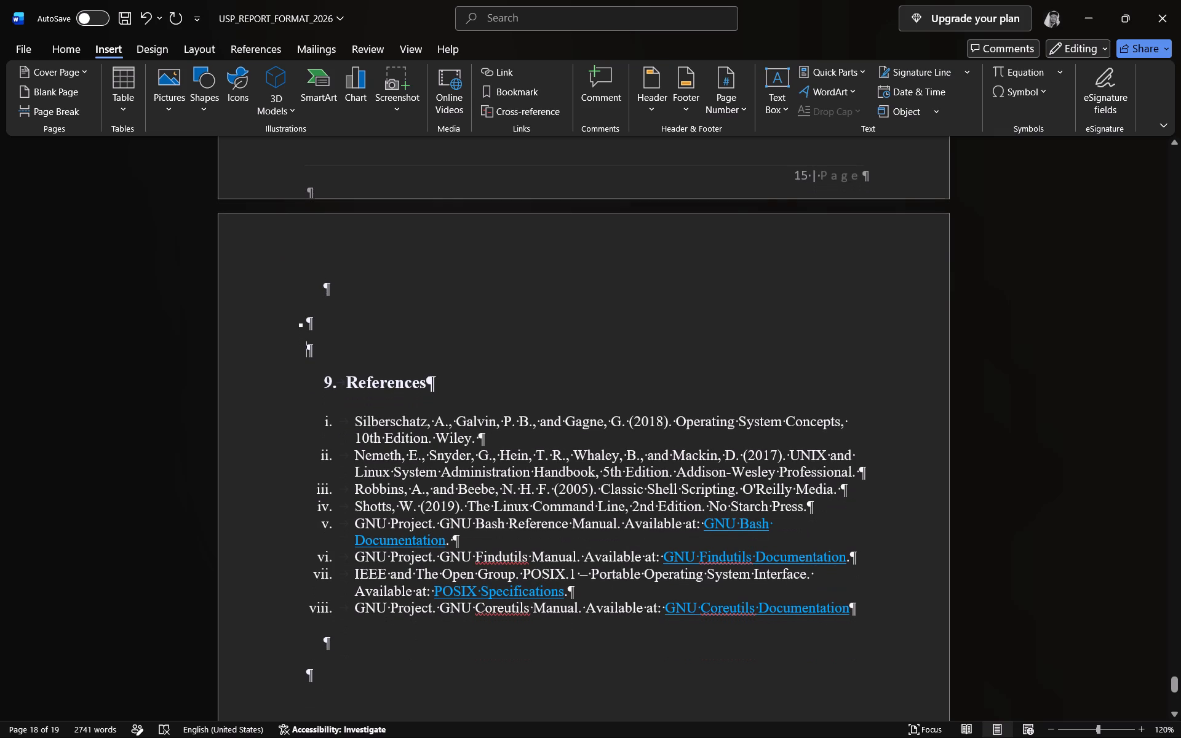
{"action": "key", "text": "Down"}
{"action": "key", "text": "Up"}
{"action": "key", "text": "BackSpace"}
{"action": "key", "text": "BackSpace"}
{"action": "key", "text": "BackSpace"}
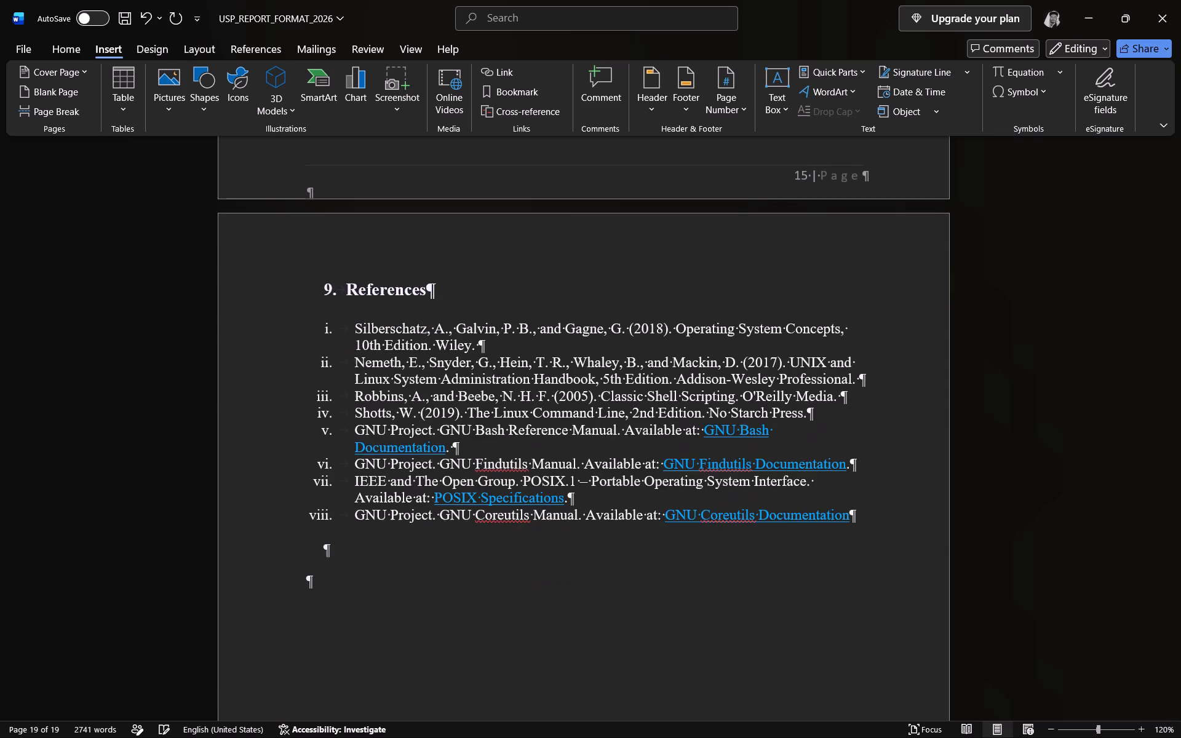
Check the page breaks and layout of the Conclusion and Future Work and References sections.
{"action": "scroll", "coordinate": [329, 363], "scroll_direction": "up", "scroll_amount": 4}
{"action": "scroll", "coordinate": [349, 431], "scroll_direction": "down", "scroll_amount": 5}
{"action": "scroll", "coordinate": [349, 432], "scroll_direction": "up", "scroll_amount": 4}
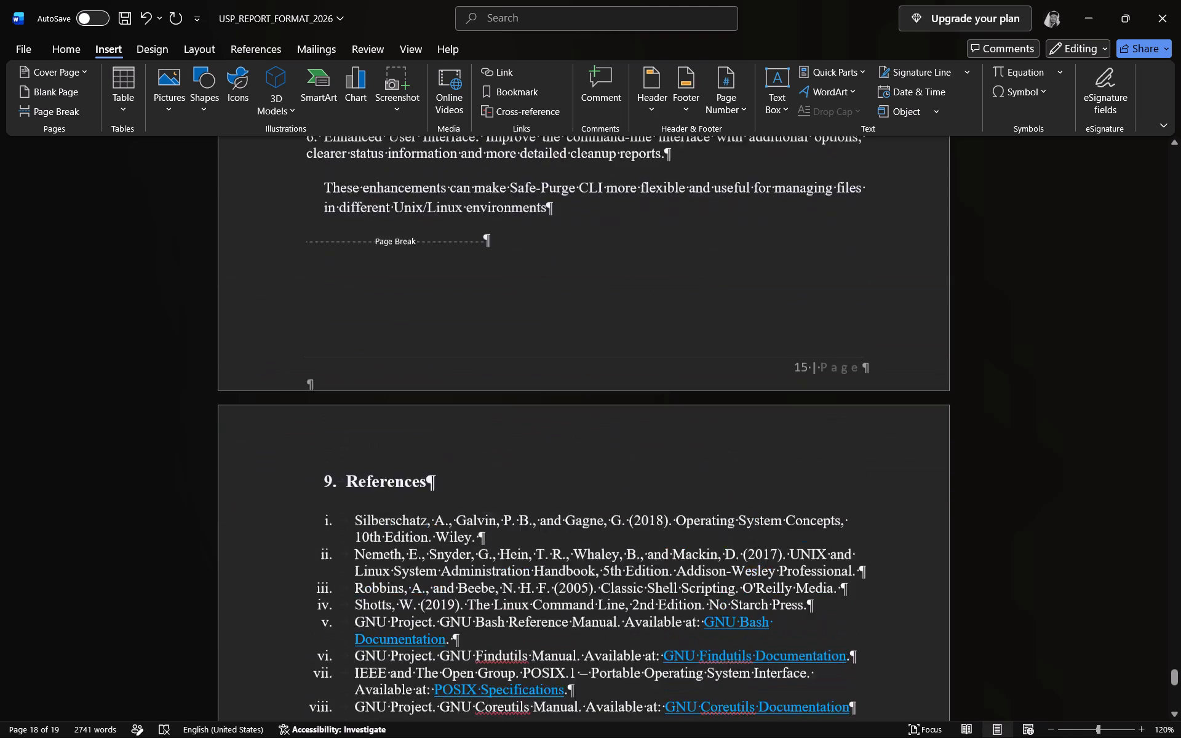
{"action": "scroll", "coordinate": [349, 432], "scroll_direction": "up", "scroll_amount": 13}
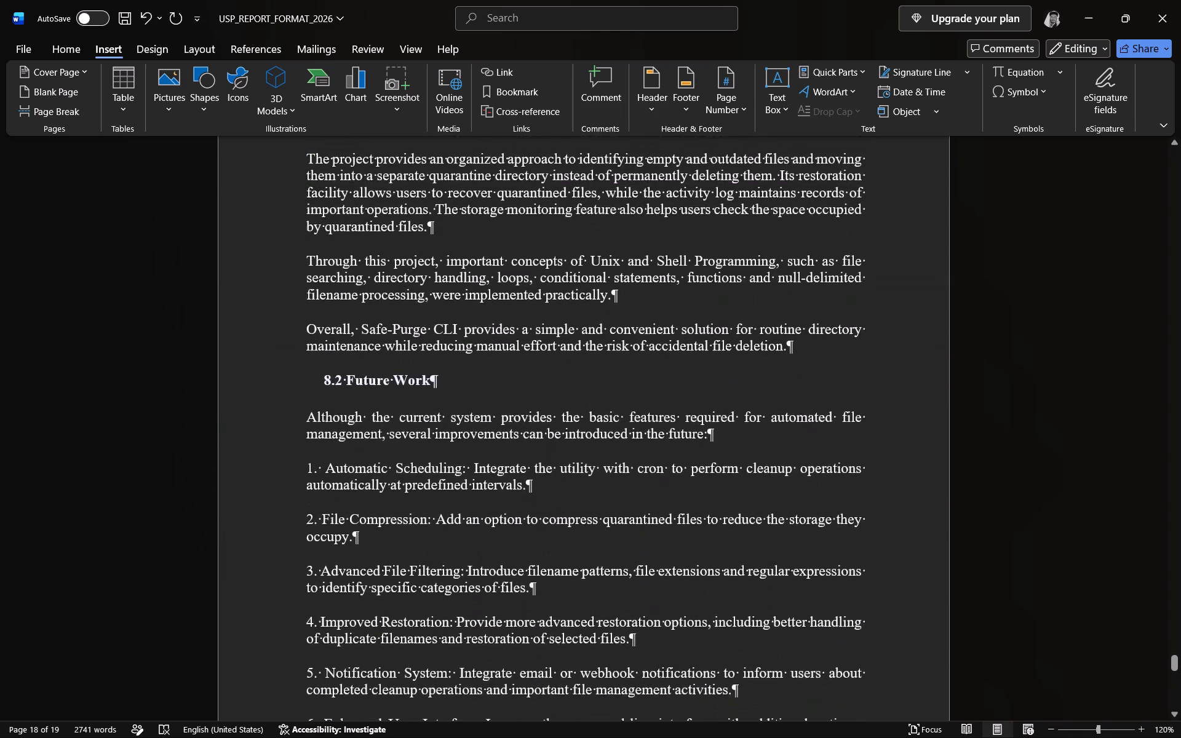
{"action": "scroll", "coordinate": [349, 432], "scroll_direction": "up", "scroll_amount": 8}
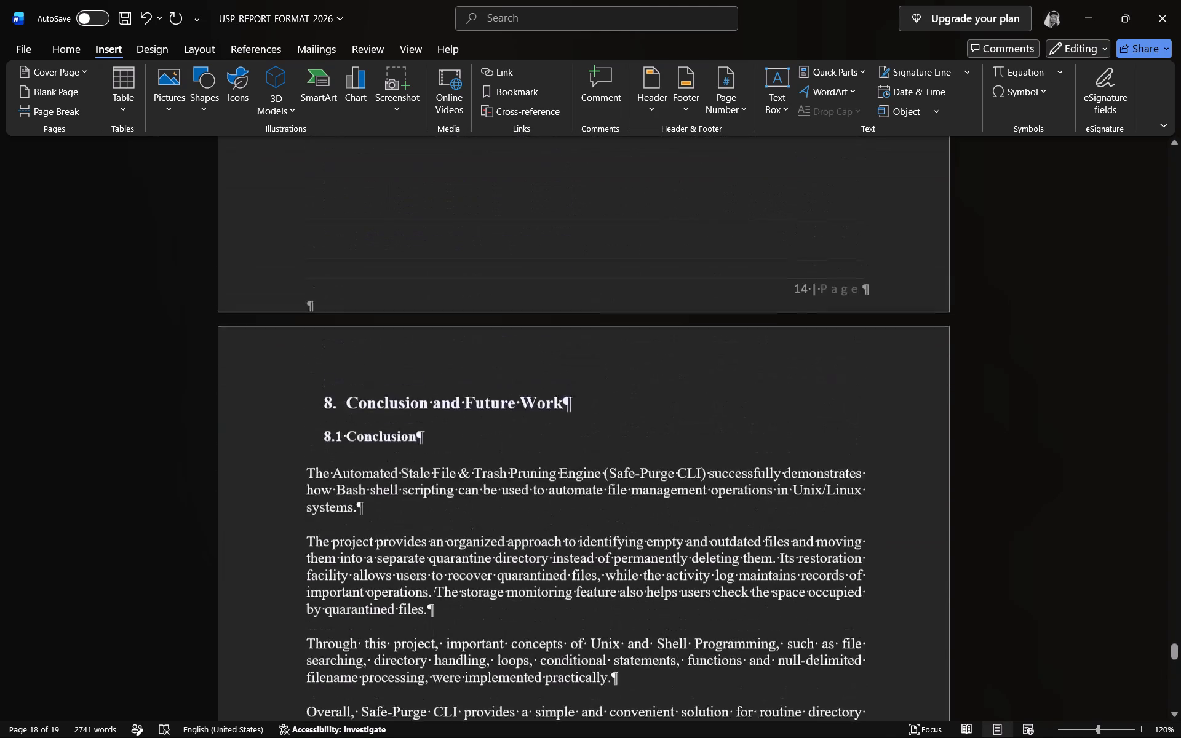
{"action": "scroll", "coordinate": [349, 432], "scroll_direction": "up", "scroll_amount": 8}
{"action": "scroll", "coordinate": [349, 432], "scroll_direction": "down", "scroll_amount": 20}
{"action": "scroll", "coordinate": [349, 432], "scroll_direction": "down", "scroll_amount": 5}
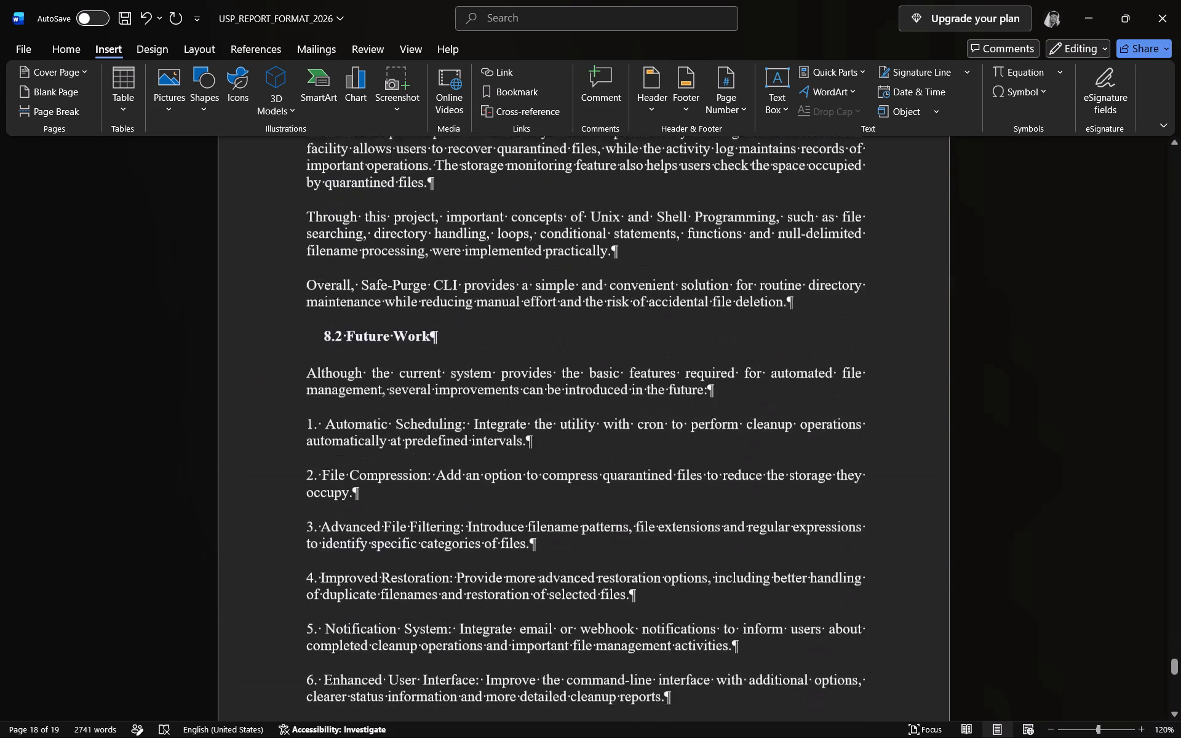
{"action": "scroll", "coordinate": [349, 432], "scroll_direction": "down", "scroll_amount": 9}
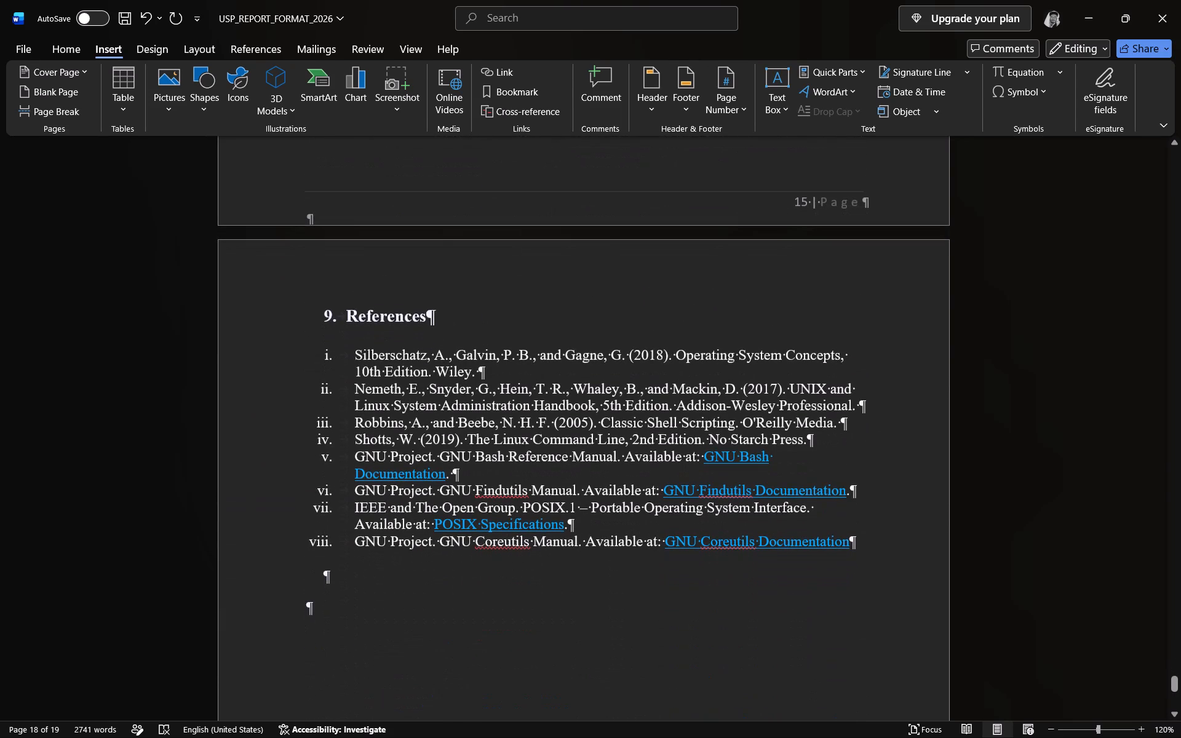
Hide the formatting marks and review the page layout from References back to the end of the code listing.
{"action": "left_click", "coordinate": [57, 47]}
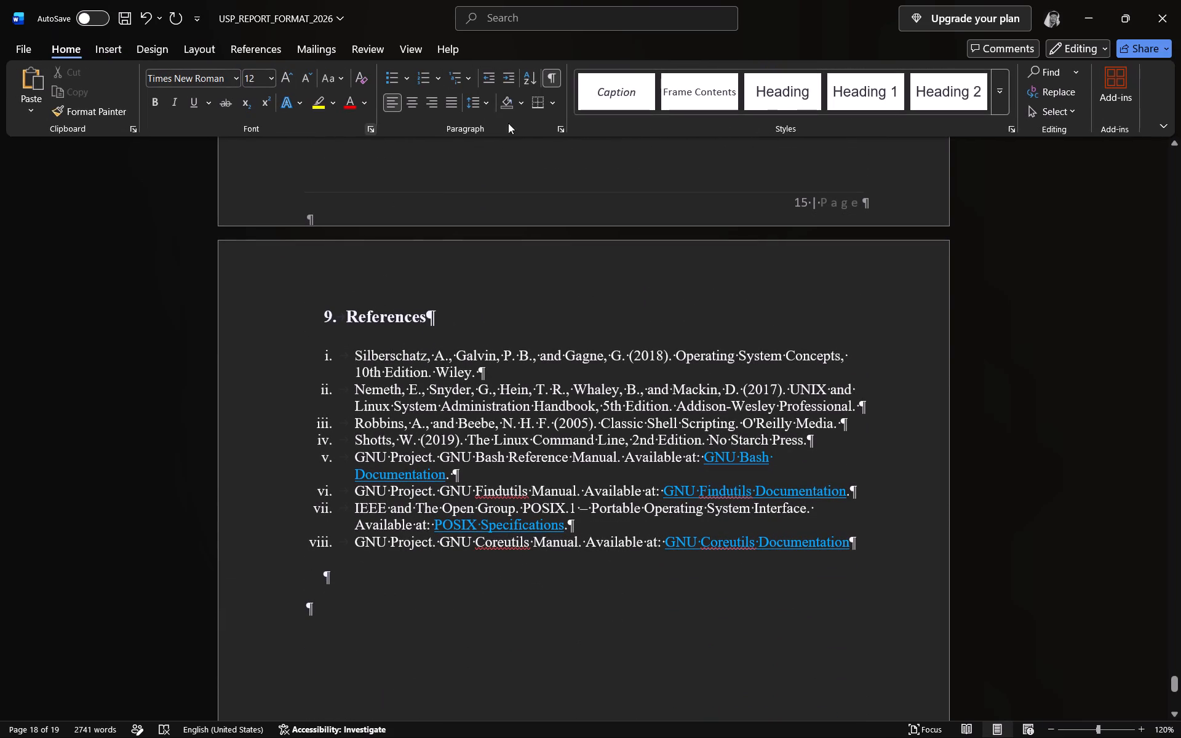
{"action": "left_click", "coordinate": [547, 79]}
{"action": "scroll", "coordinate": [696, 417], "scroll_direction": "up", "scroll_amount": 1}
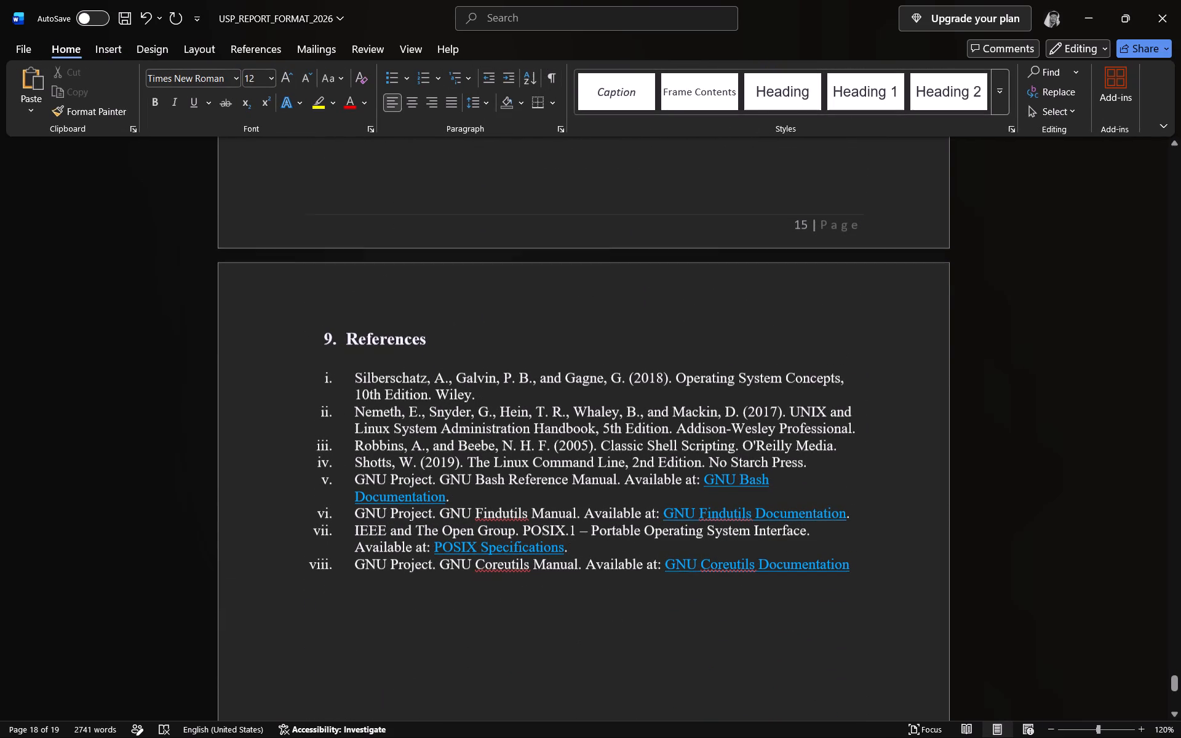
{"action": "scroll", "coordinate": [696, 417], "scroll_direction": "up", "scroll_amount": 5}
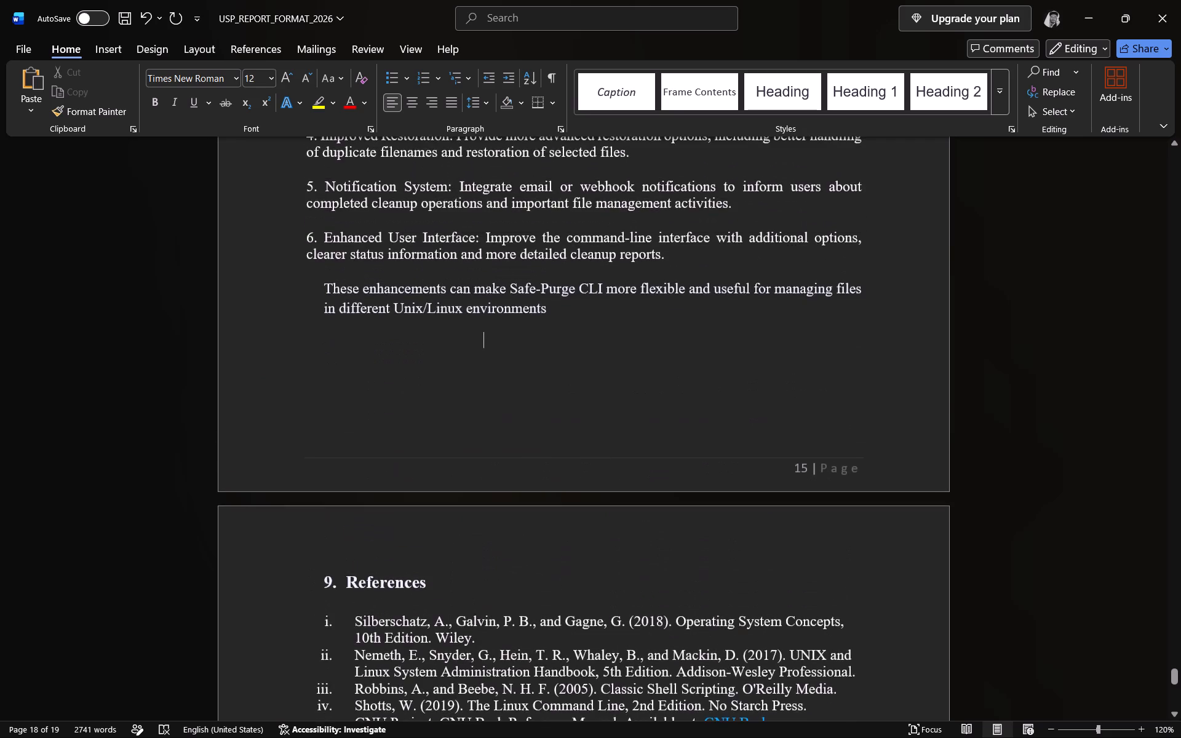
{"action": "scroll", "coordinate": [696, 417], "scroll_direction": "up", "scroll_amount": 11}
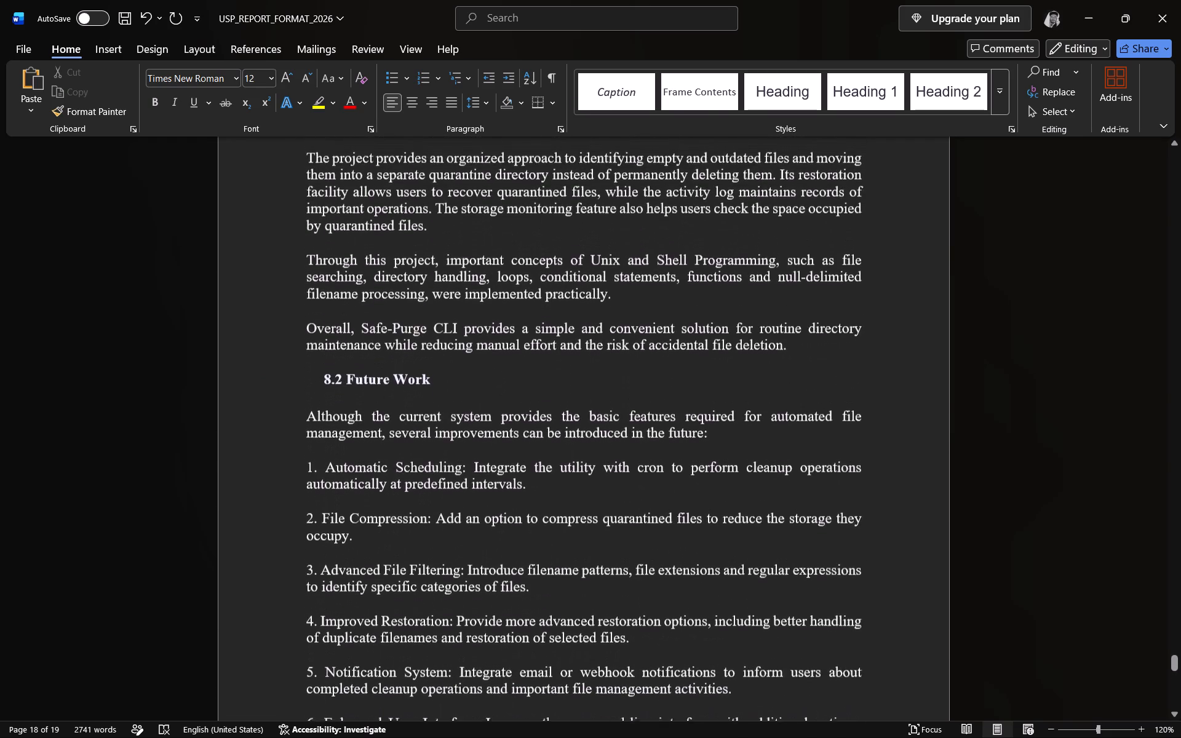
{"action": "scroll", "coordinate": [696, 417], "scroll_direction": "up", "scroll_amount": 11}
{"action": "scroll", "coordinate": [696, 417], "scroll_direction": "down", "scroll_amount": 2}
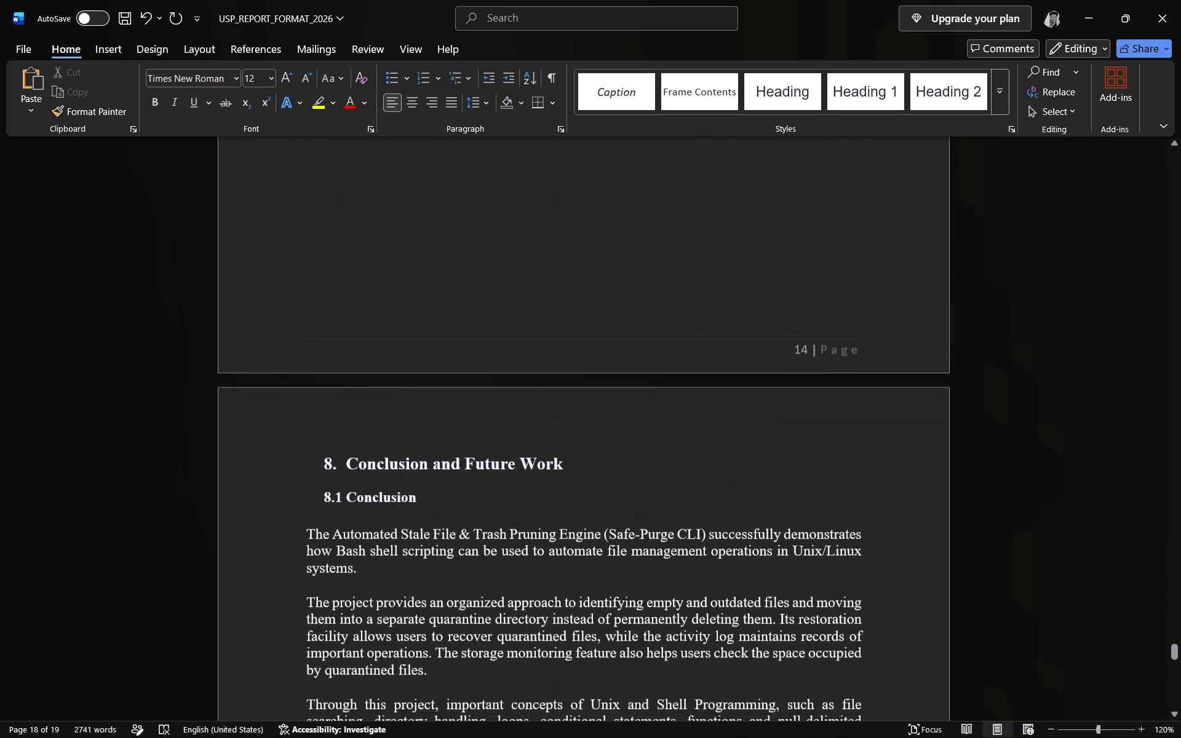
{"action": "scroll", "coordinate": [696, 417], "scroll_direction": "up", "scroll_amount": 17}
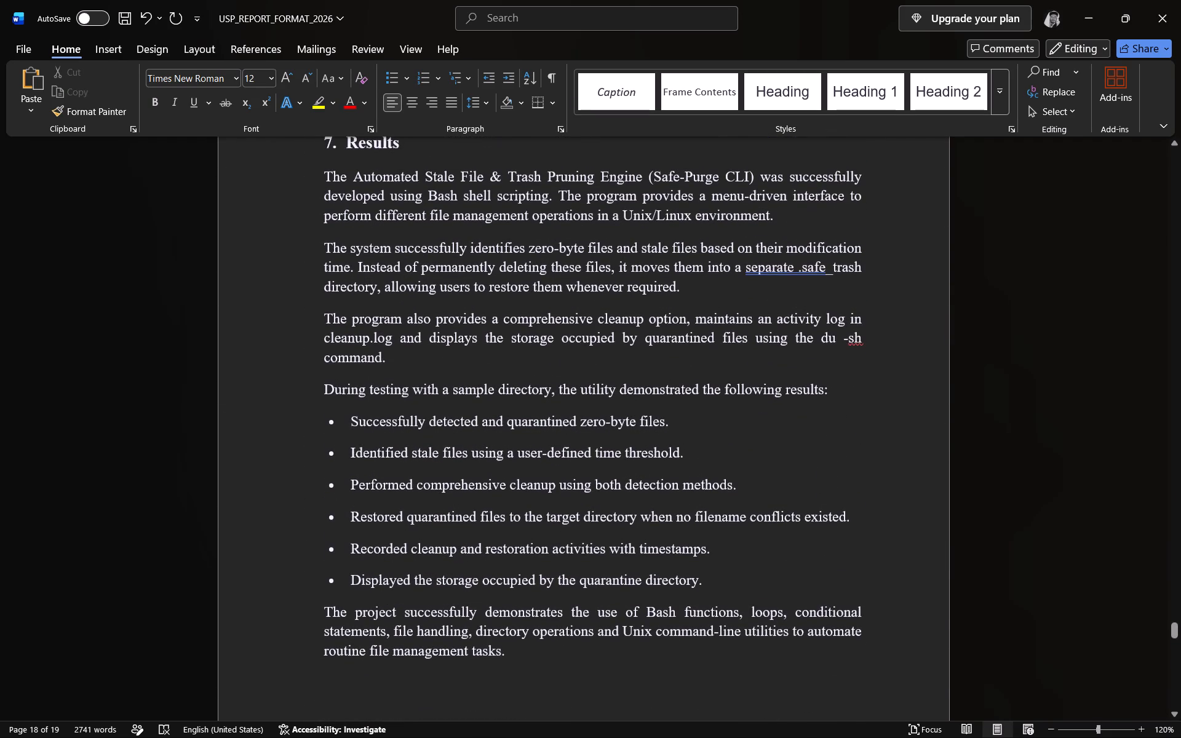
{"action": "left_click", "coordinate": [555, 73]}
{"action": "left_click", "coordinate": [549, 77]}
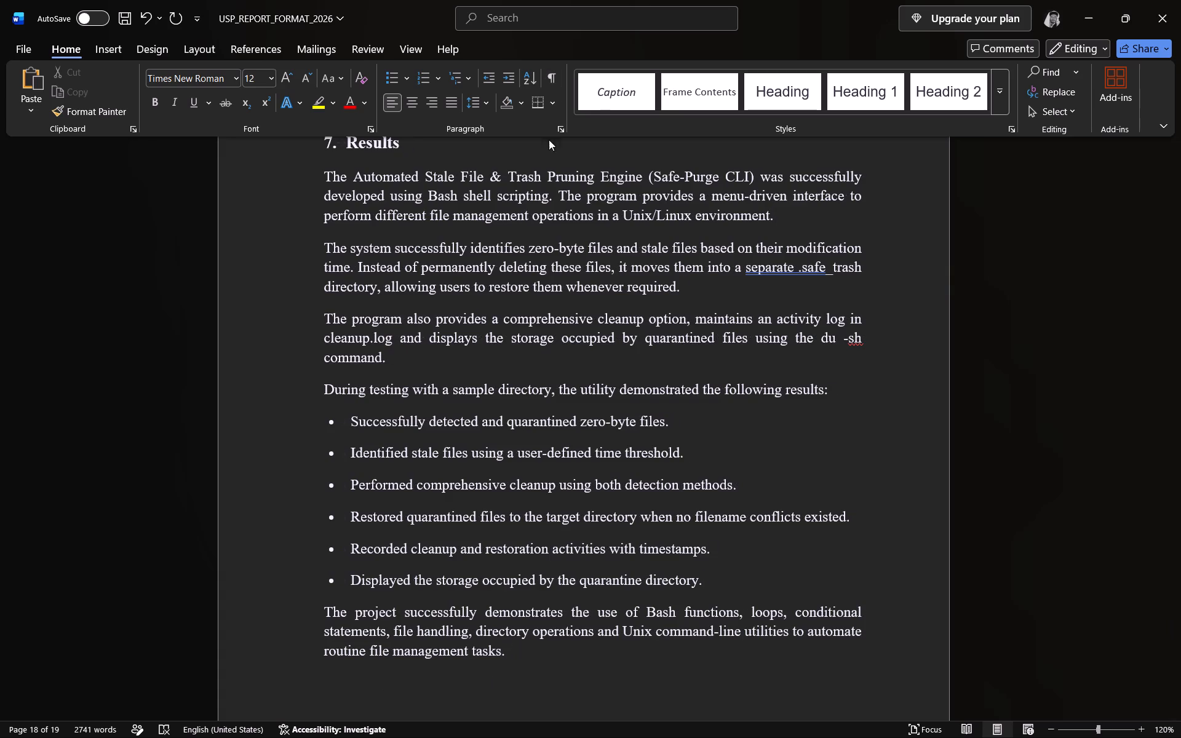
{"action": "scroll", "coordinate": [548, 204], "scroll_direction": "up", "scroll_amount": 20}
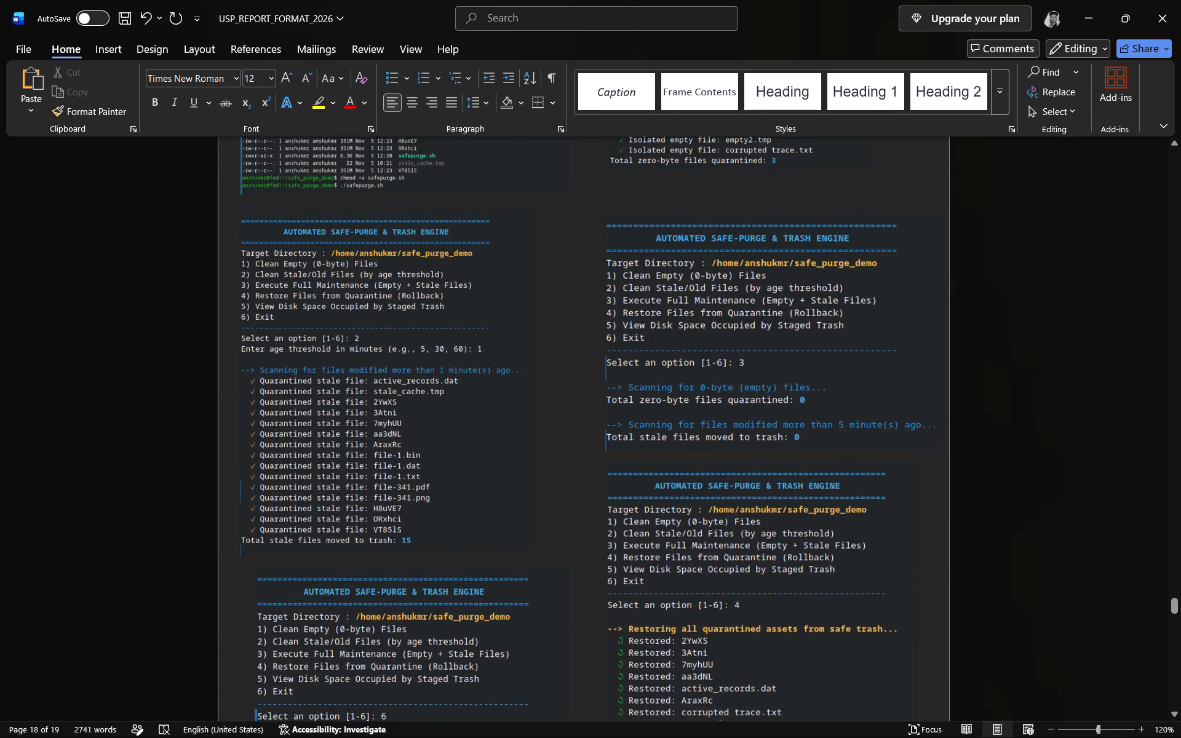
{"action": "scroll", "coordinate": [548, 204], "scroll_direction": "up", "scroll_amount": 9}
{"action": "scroll", "coordinate": [548, 204], "scroll_direction": "up", "scroll_amount": 15}
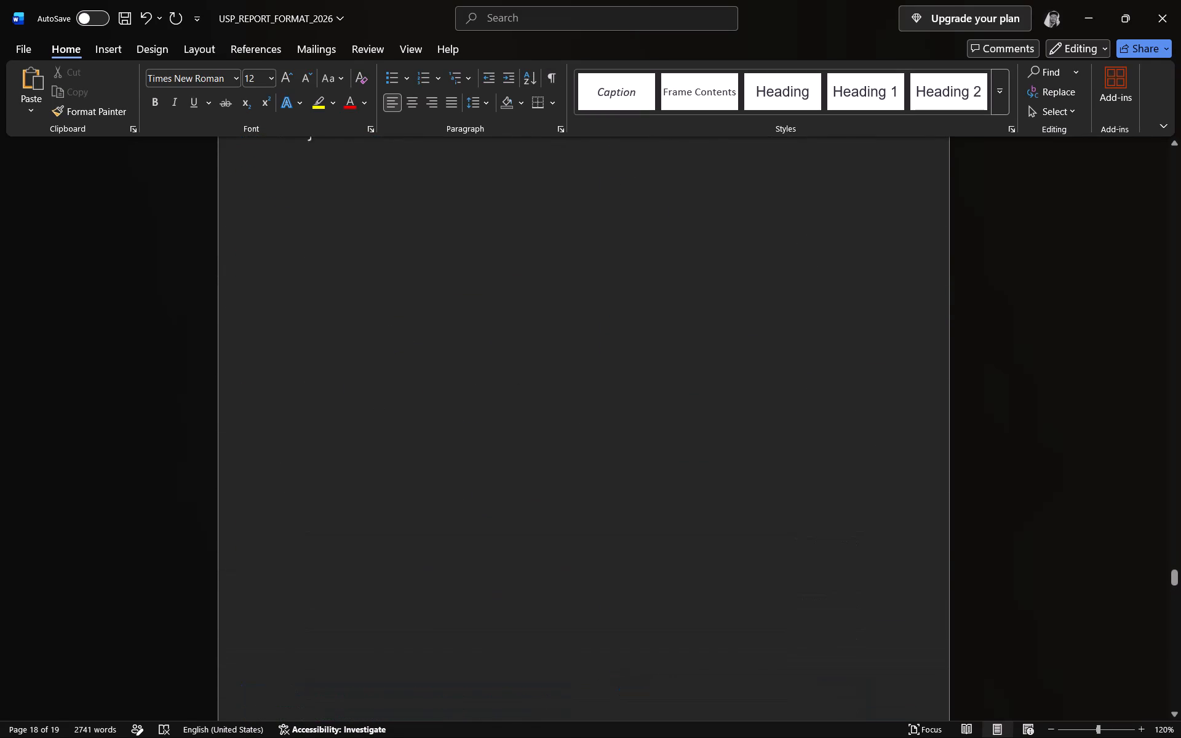
{"action": "scroll", "coordinate": [548, 204], "scroll_direction": "up", "scroll_amount": 8}
{"action": "scroll", "coordinate": [506, 319], "scroll_direction": "down", "scroll_amount": 5}
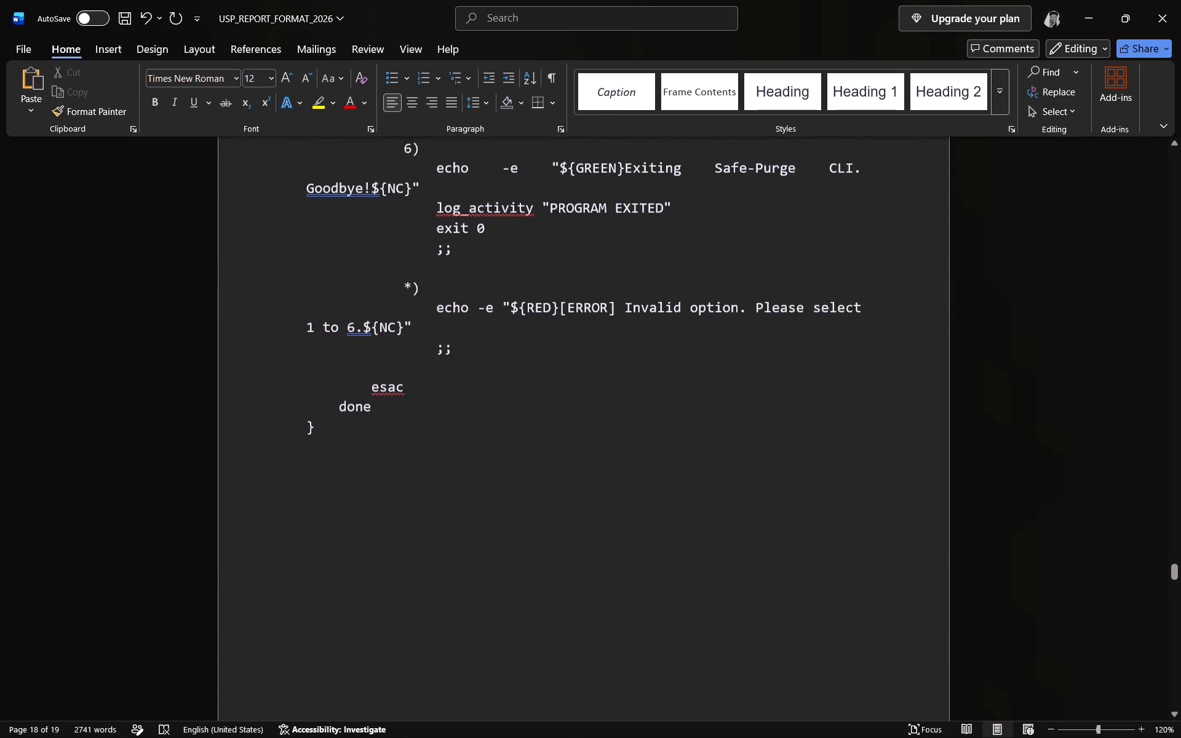
Show the formatting marks and delete a first batch of empty paragraphs below the closing brace of the code listing.
{"action": "left_click", "coordinate": [549, 64]}
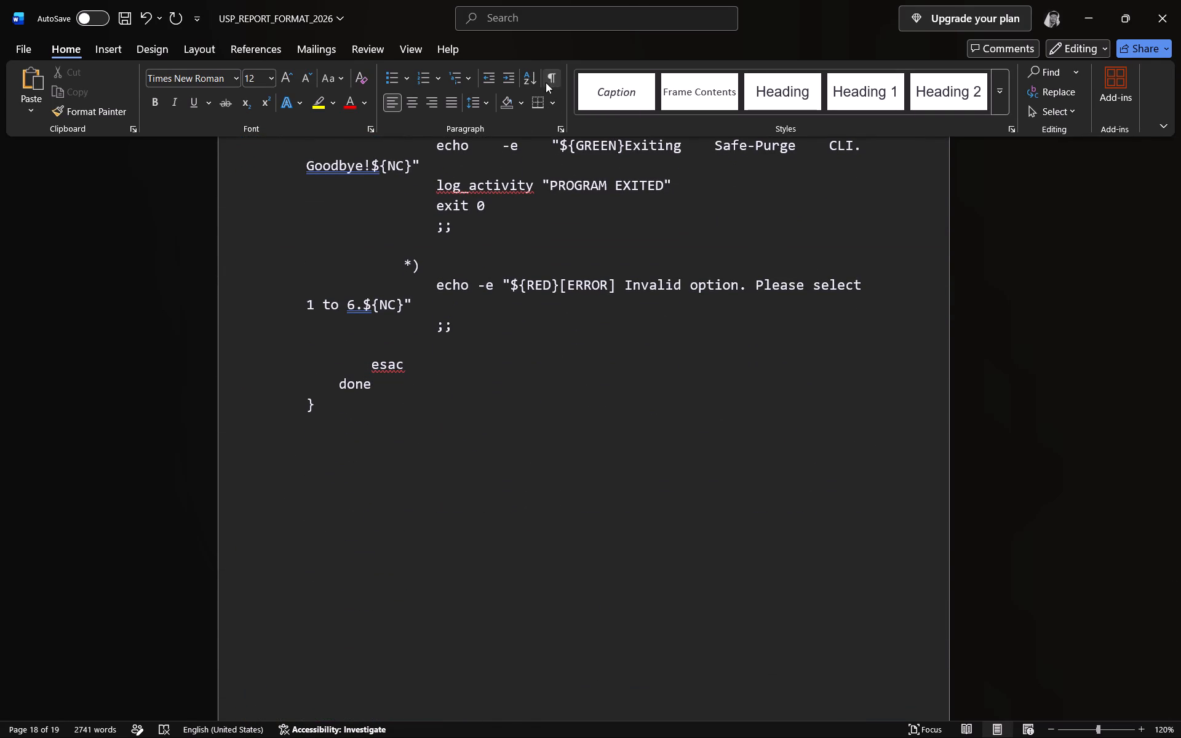
{"action": "left_click", "coordinate": [546, 82]}
{"action": "left_click", "coordinate": [459, 386]}
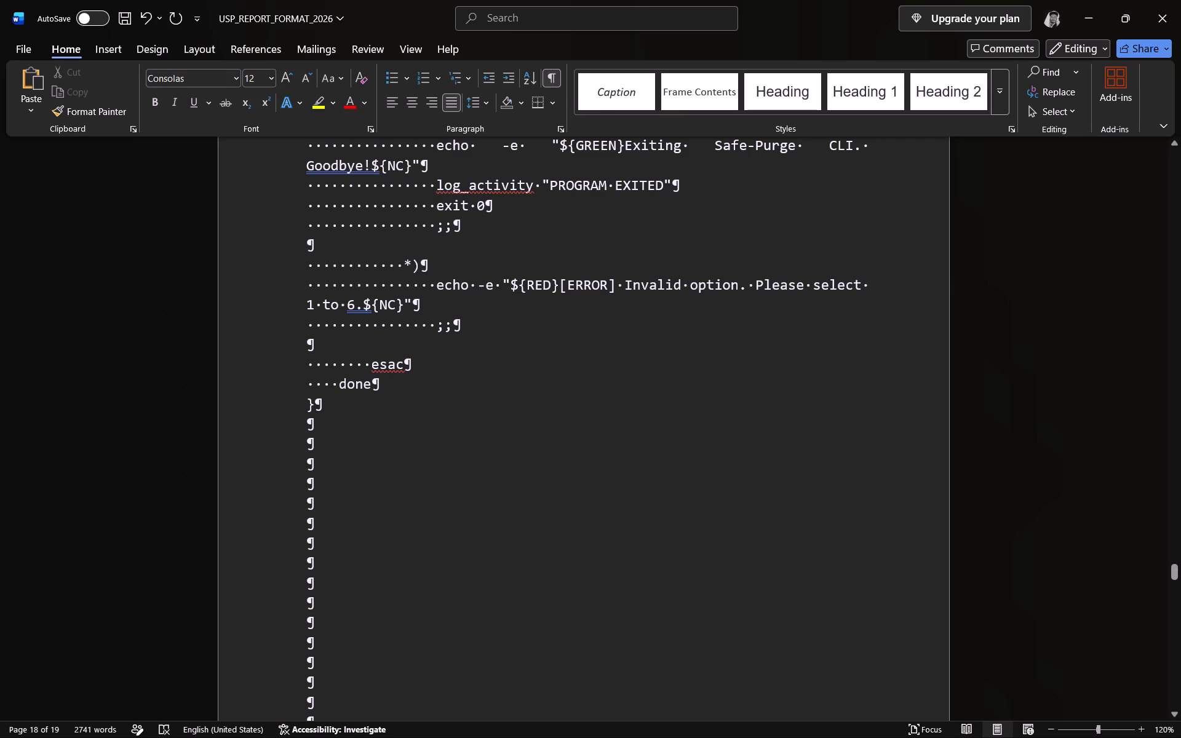
{"action": "key", "text": "Right"}
{"action": "key", "text": "Down"}
{"action": "key", "text": "Right"}
{"action": "key", "text": "BackSpace"}
{"action": "left_click_drag", "start_coordinate": [306, 421], "coordinate": [327, 486]}
{"action": "left_click_drag", "start_coordinate": [327, 486], "coordinate": [328, 530]}
{"action": "key", "text": "BackSpace"}
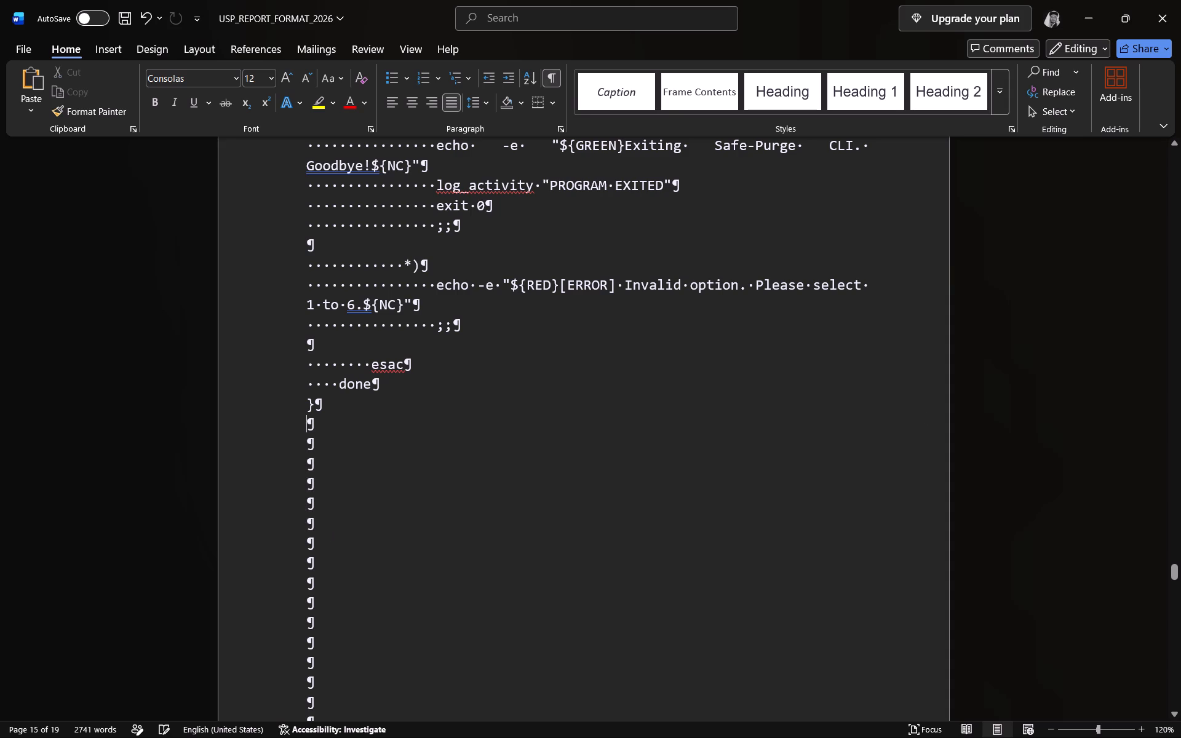
Delete the remaining run of empty paragraphs between the code's closing brace and the Sample Inputs / Outputs heading, leaving one.
{"action": "scroll", "coordinate": [350, 624], "scroll_direction": "down", "scroll_amount": 6}
{"action": "left_click_drag", "start_coordinate": [324, 585], "coordinate": [322, 583]}
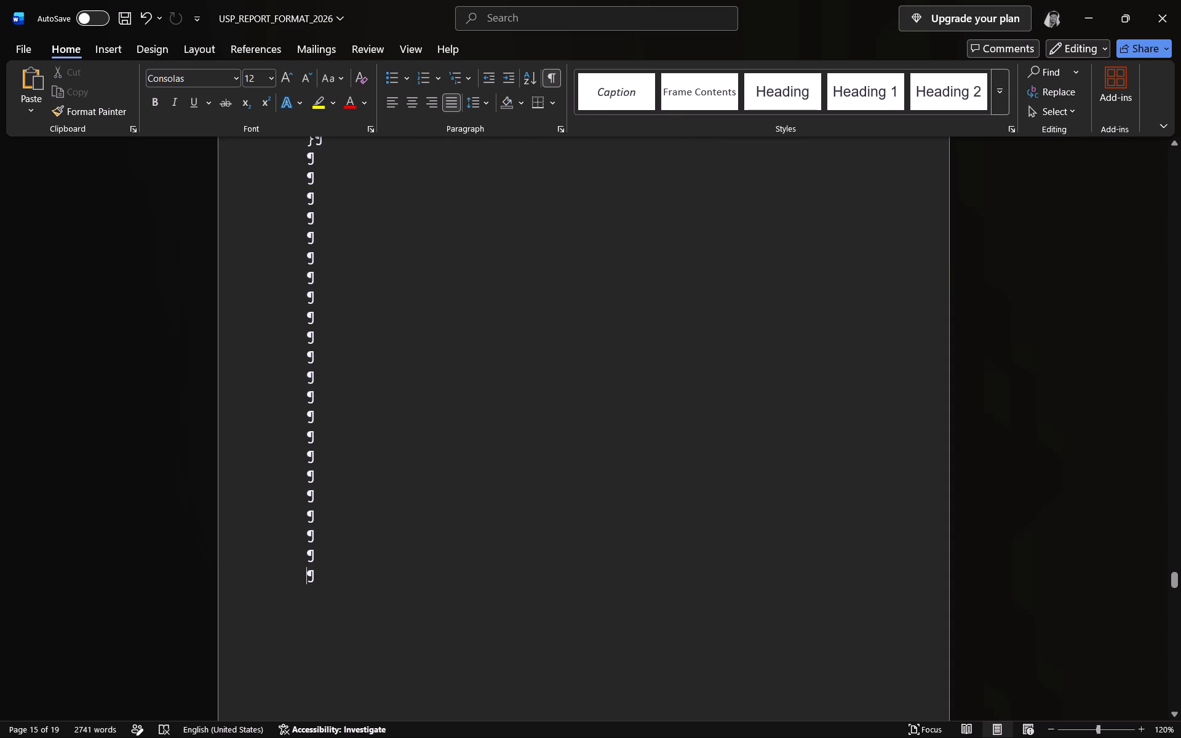
{"action": "left_click_drag", "start_coordinate": [322, 583], "coordinate": [306, 335]}
{"action": "key", "text": "BackSpace"}
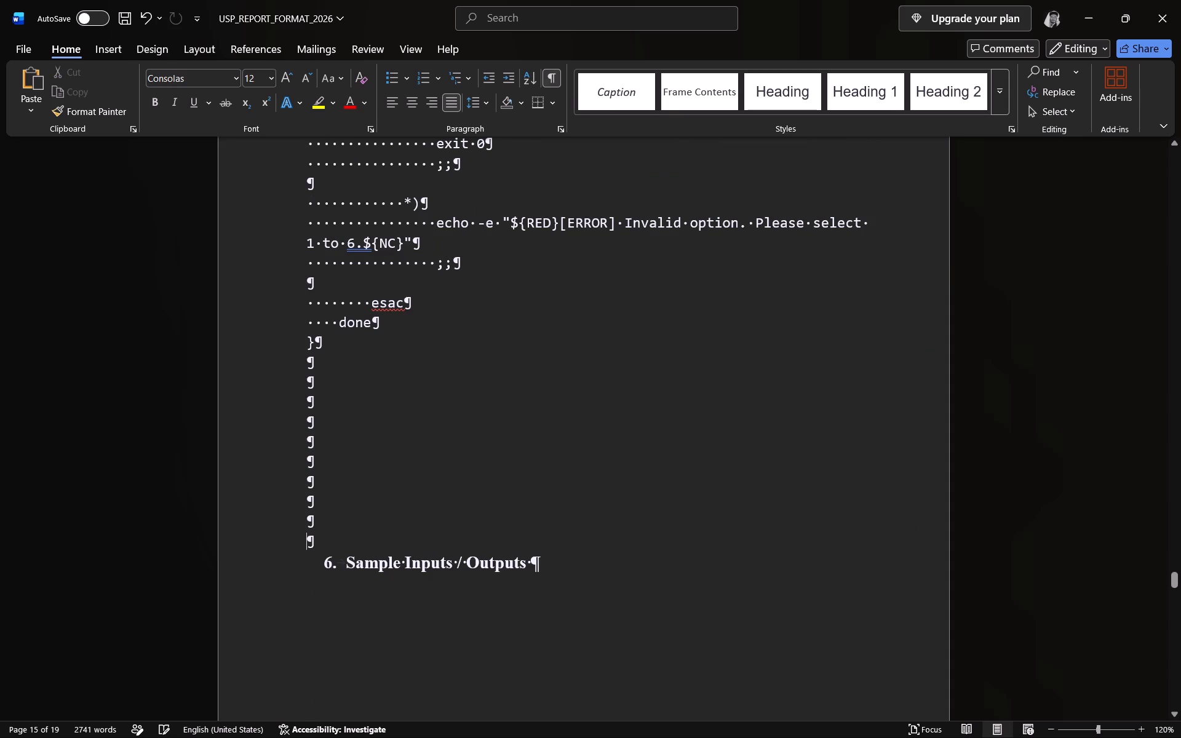
{"action": "left_click_drag", "start_coordinate": [324, 544], "coordinate": [322, 367]}
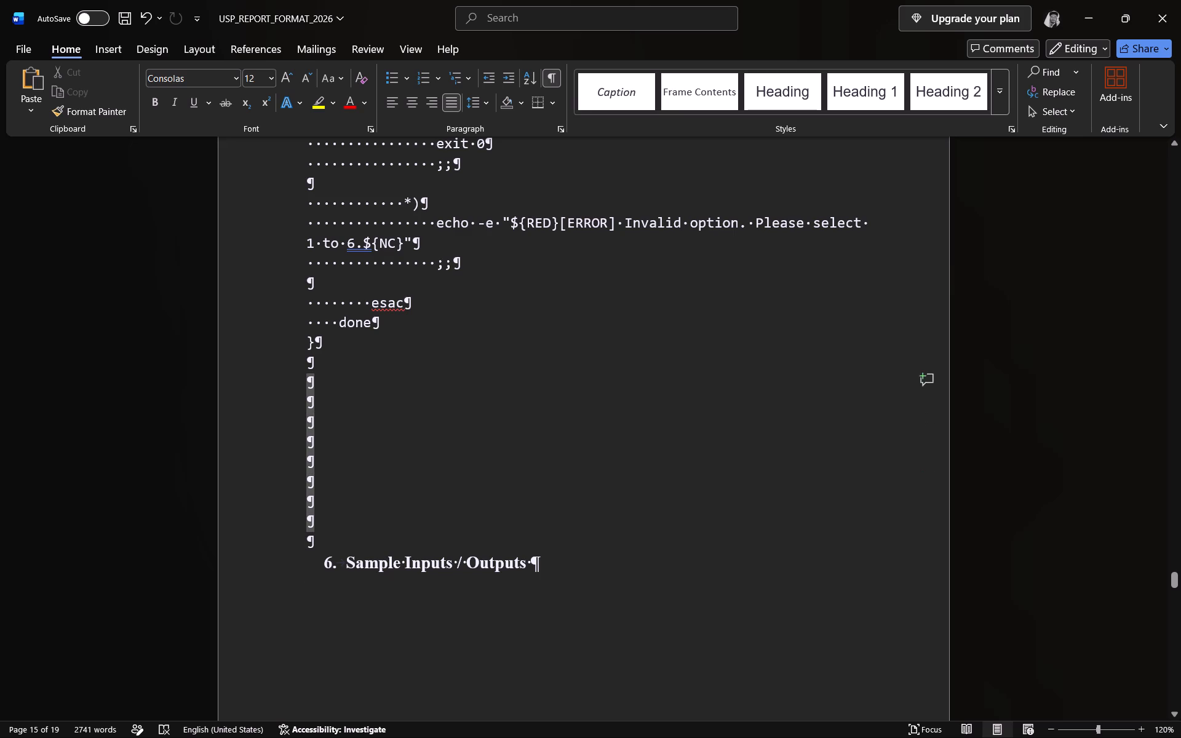
{"action": "left_click_drag", "start_coordinate": [322, 367], "coordinate": [319, 352]}
{"action": "key", "text": "BackSpace"}
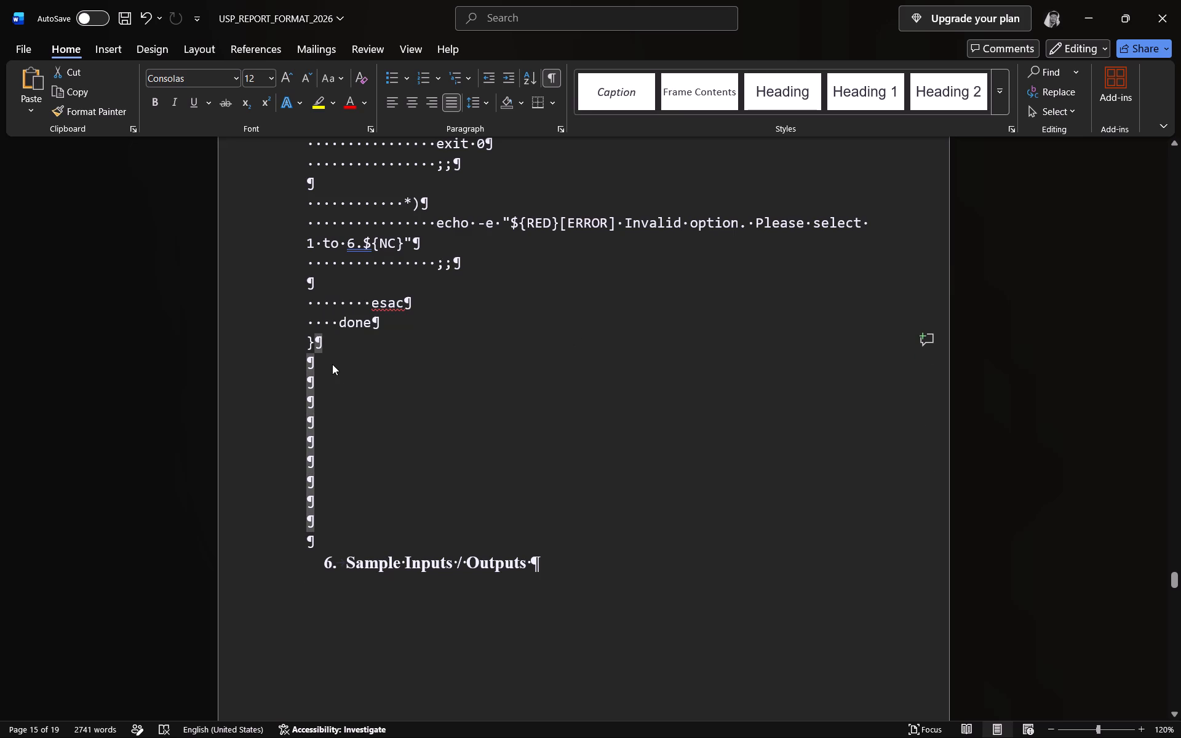
Insert a page break in the empty paragraph between the code's closing brace and the Sample Inputs / Outputs heading.
{"action": "key", "text": "Down"}
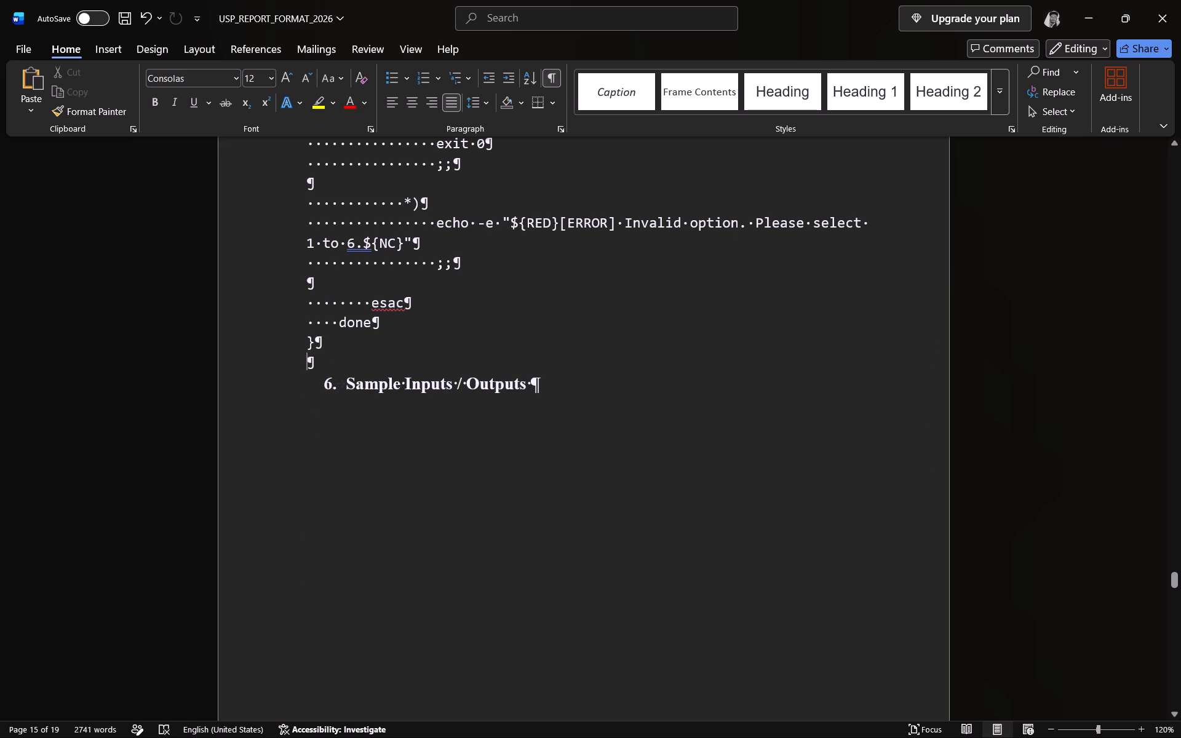
{"action": "left_click", "coordinate": [103, 52]}
{"action": "left_click", "coordinate": [62, 116]}
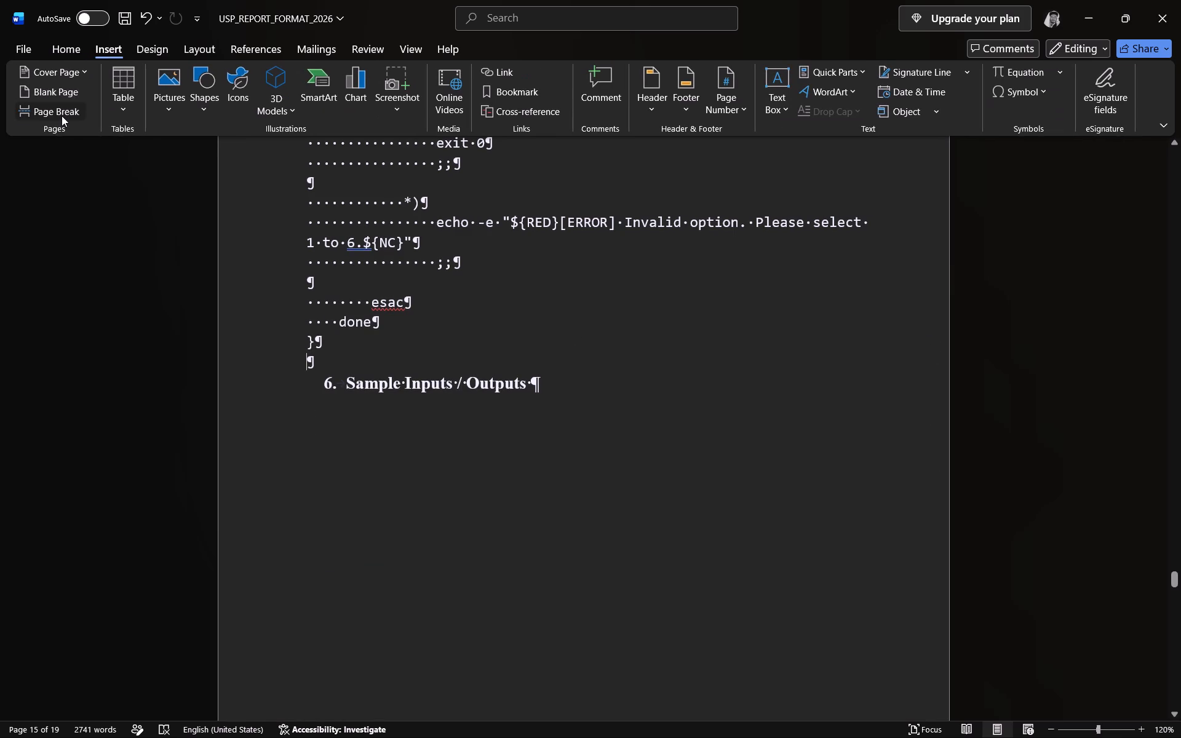
Delete the empty paragraph above the Sample Inputs / Outputs heading so the heading starts at the top of its page.
{"action": "scroll", "coordinate": [376, 304], "scroll_direction": "down", "scroll_amount": 9}
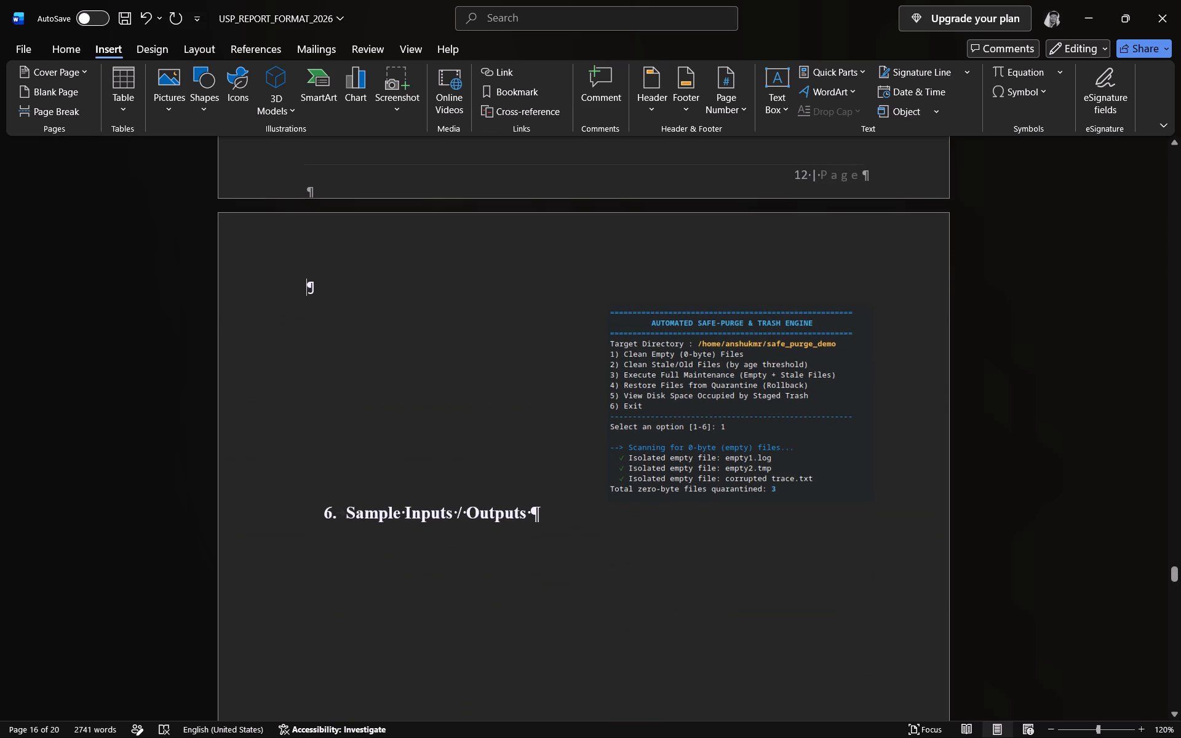
{"action": "left_click", "coordinate": [336, 495]}
{"action": "key", "text": "Down"}
{"action": "key", "text": "Right"}
{"action": "key", "text": "Up"}
{"action": "key", "text": "Down"}
{"action": "key", "text": "Up"}
{"action": "key", "text": "BackSpace"}
{"action": "scroll", "coordinate": [390, 534], "scroll_direction": "down", "scroll_amount": 11}
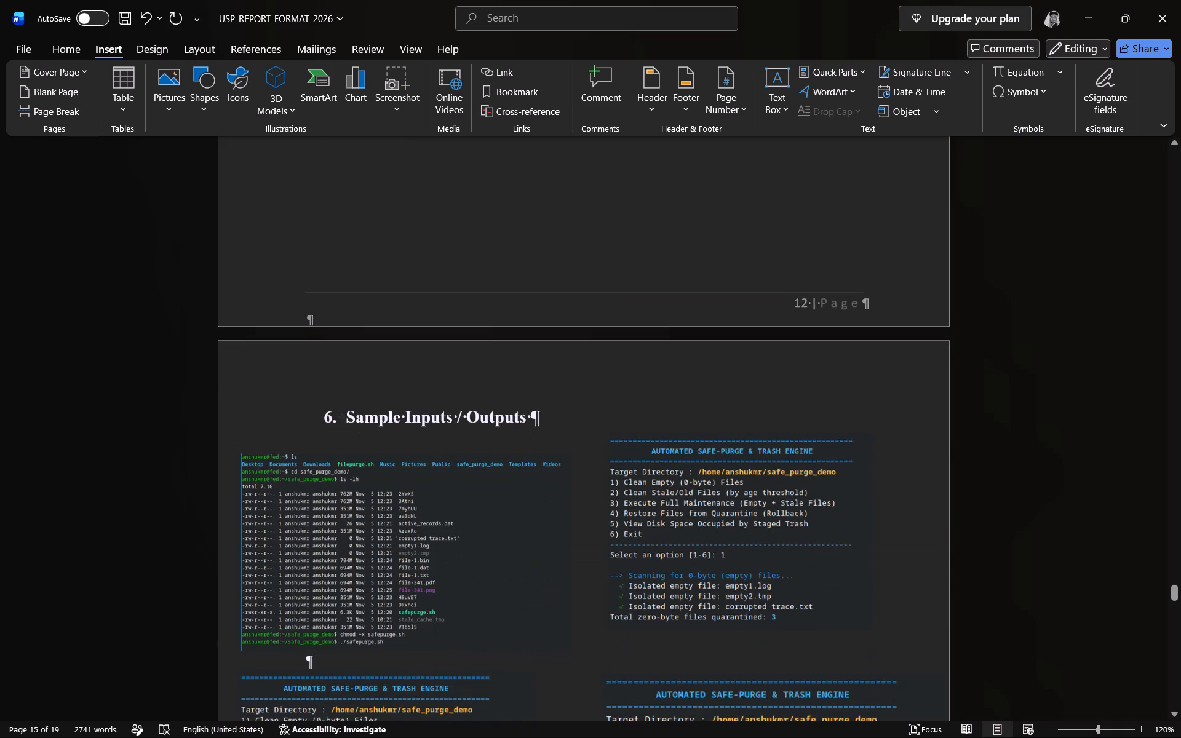
Hide the formatting marks and check the page boundary before the Sample Inputs / Outputs section.
{"action": "left_click", "coordinate": [507, 253]}
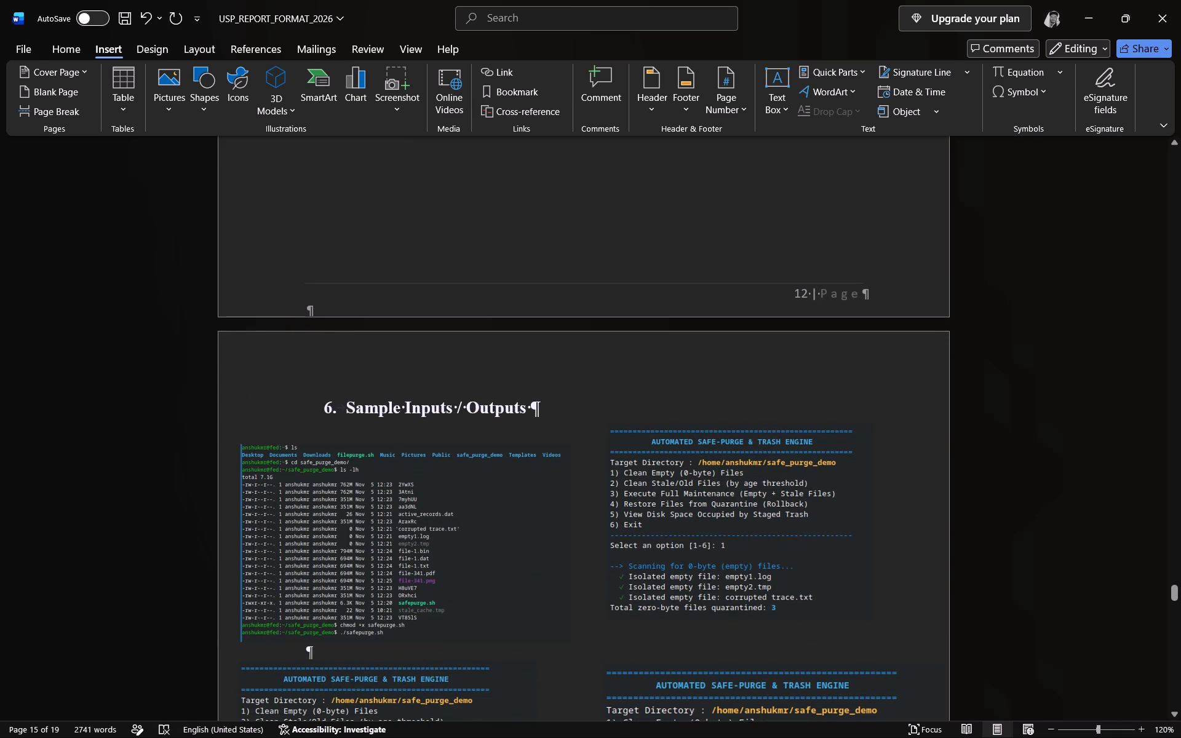
{"action": "left_click", "coordinate": [65, 49]}
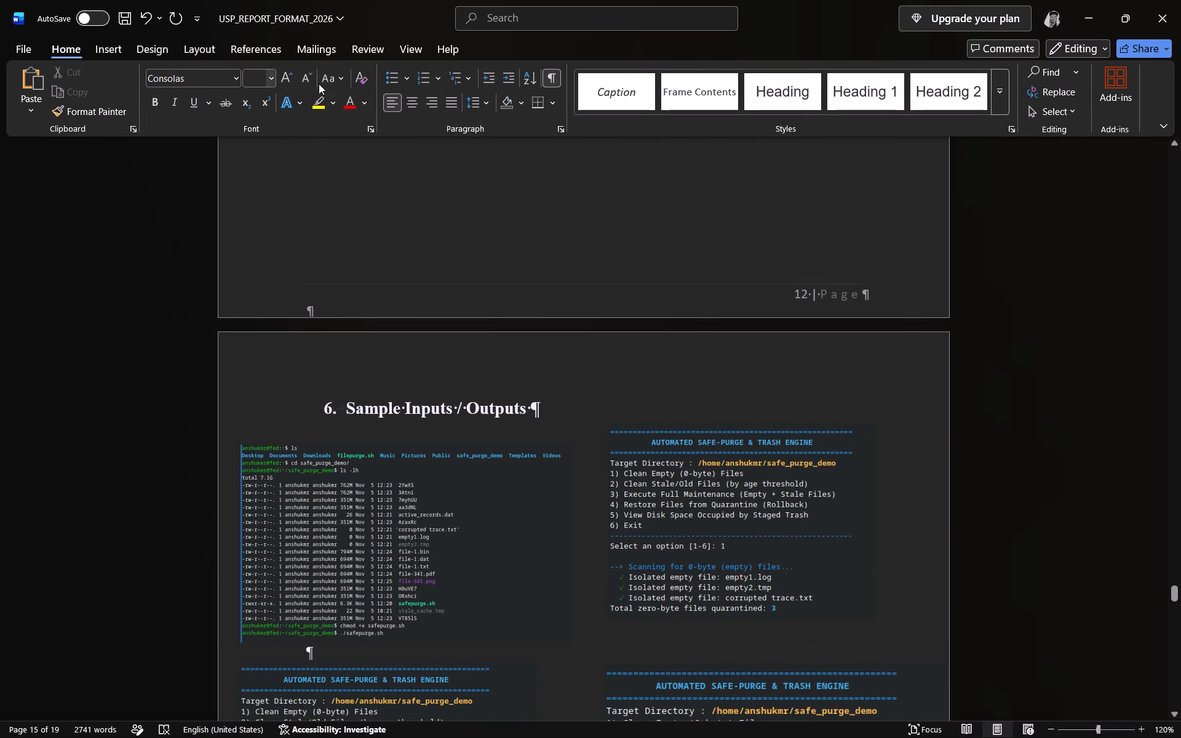
{"action": "left_click", "coordinate": [555, 77]}
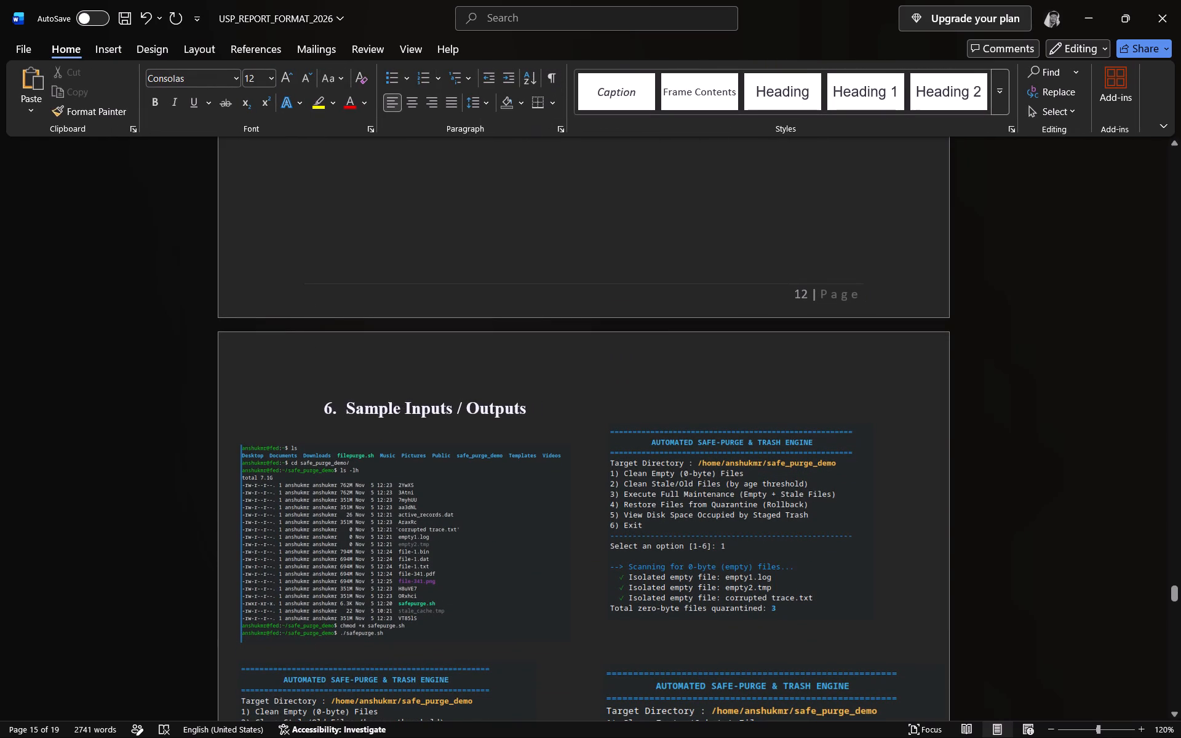
{"action": "left_click", "coordinate": [154, 341]}
{"action": "scroll", "coordinate": [314, 343], "scroll_direction": "up", "scroll_amount": 3}
{"action": "left_click", "coordinate": [132, 382]}
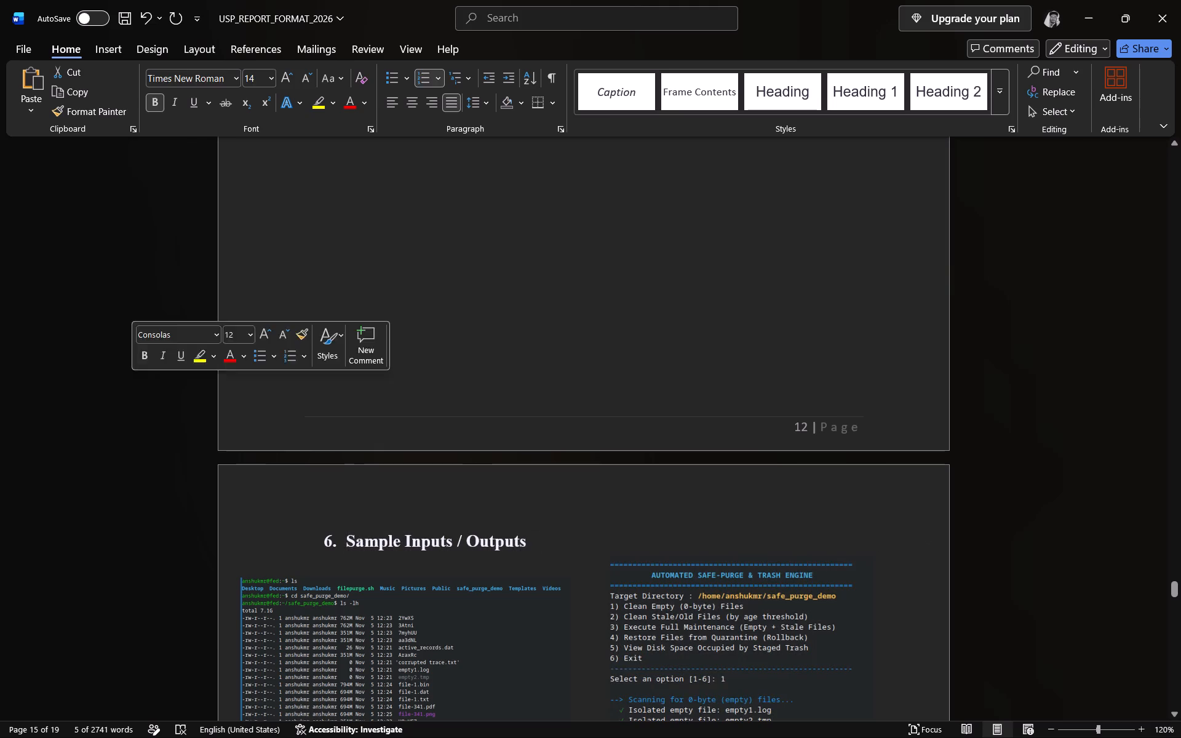
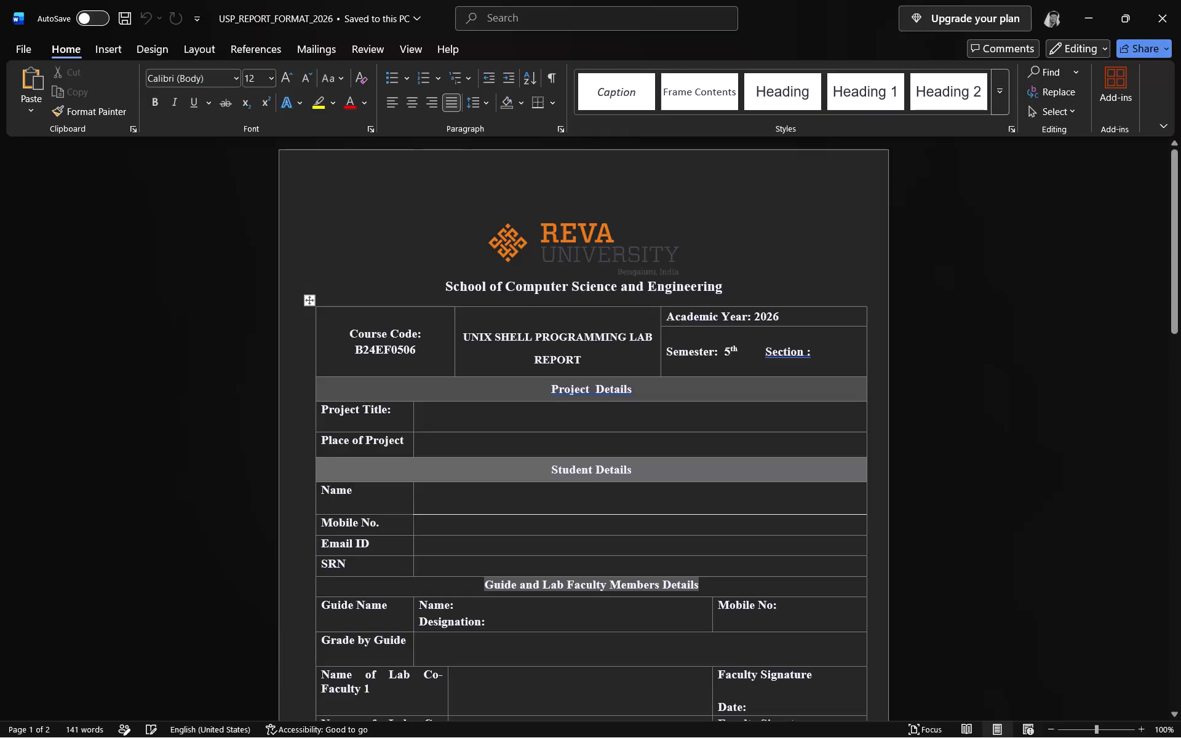
Copy the entire details table from the blank report template and switch to the filled-in report document.
{"action": "left_click", "coordinate": [311, 302]}
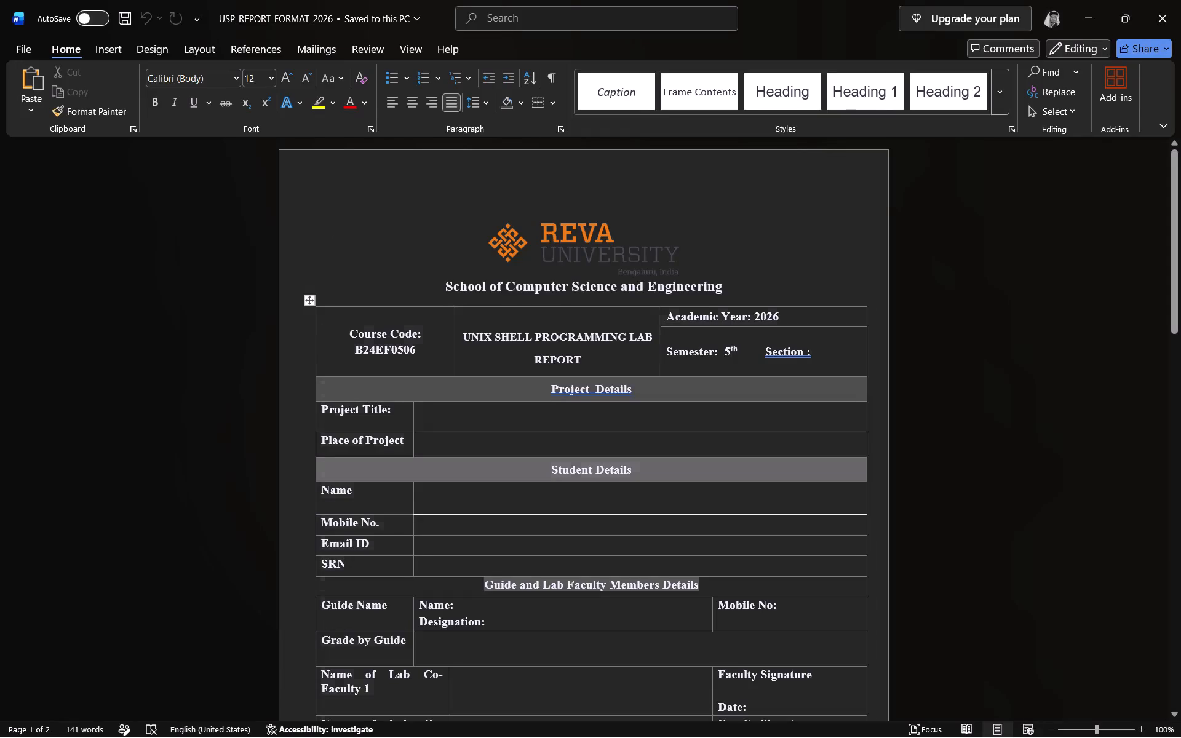
{"action": "right_click", "coordinate": [311, 302]}
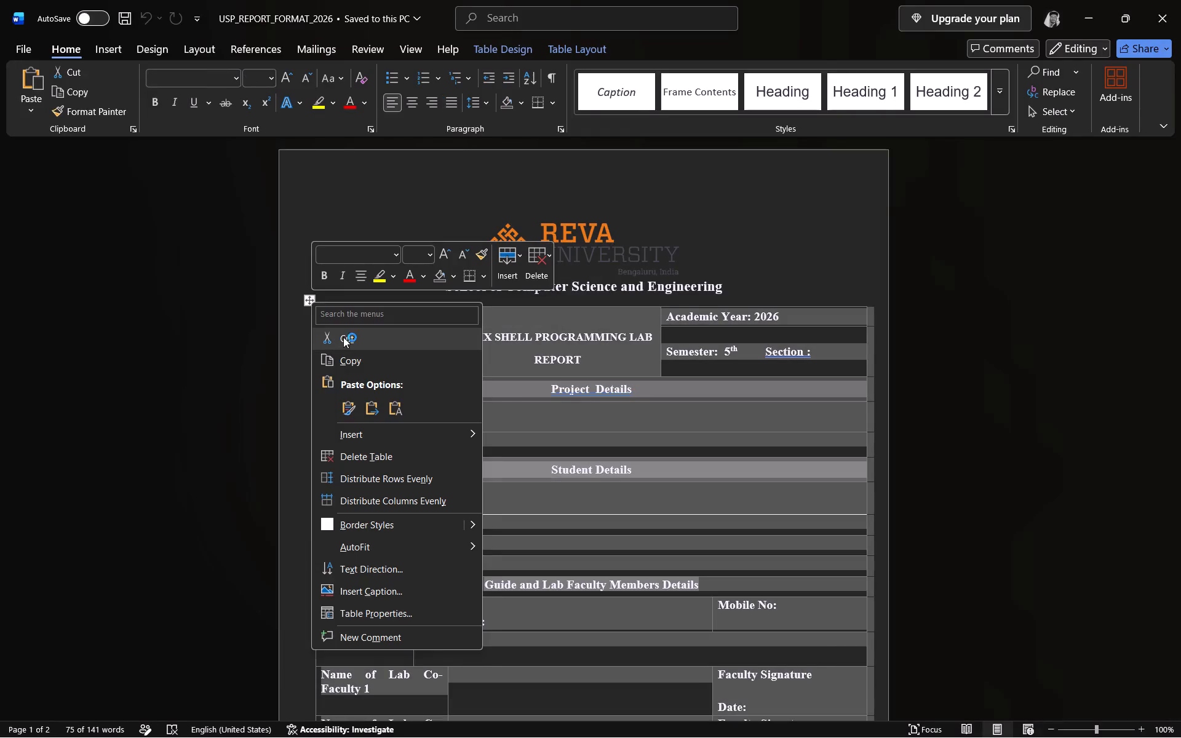
{"action": "left_click", "coordinate": [349, 360]}
{"action": "key", "text": "alt+Tab"}
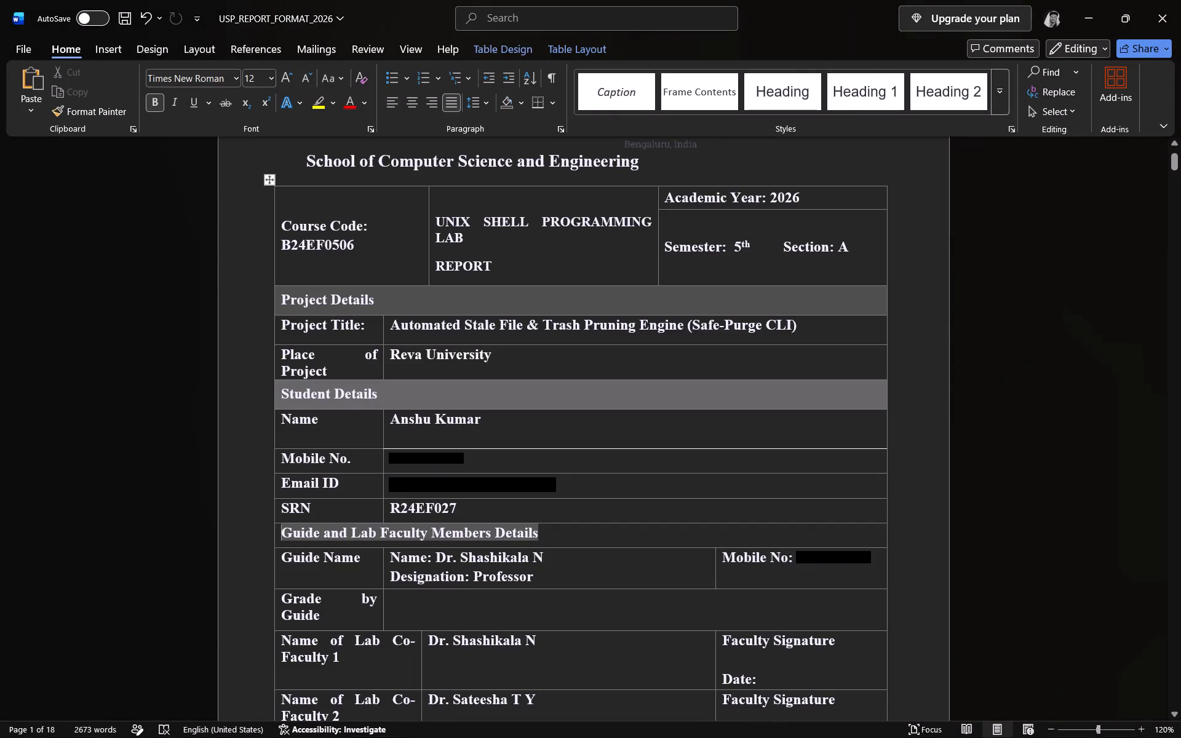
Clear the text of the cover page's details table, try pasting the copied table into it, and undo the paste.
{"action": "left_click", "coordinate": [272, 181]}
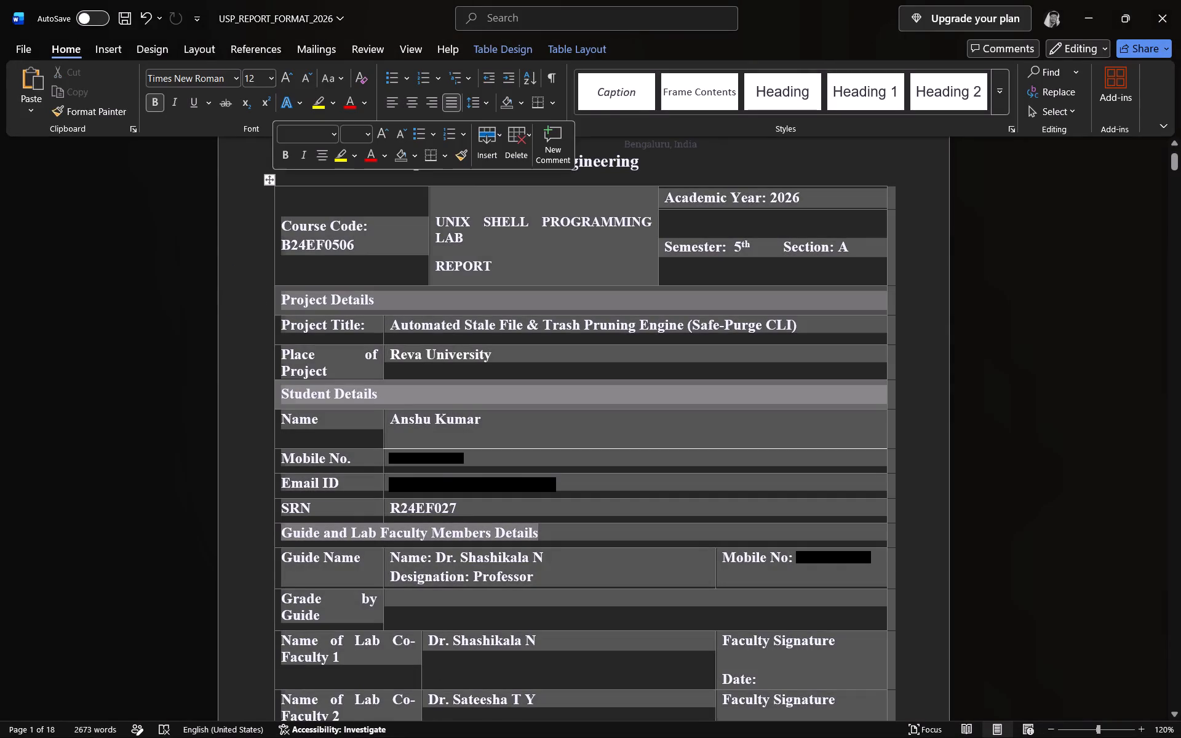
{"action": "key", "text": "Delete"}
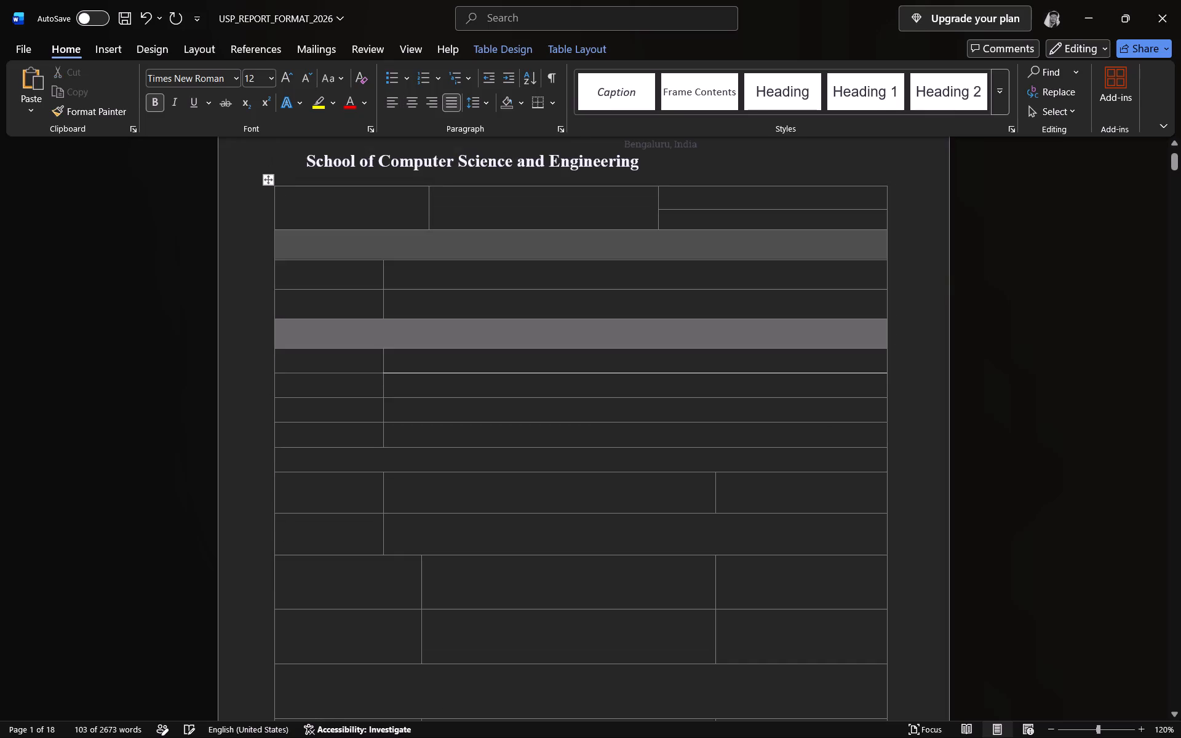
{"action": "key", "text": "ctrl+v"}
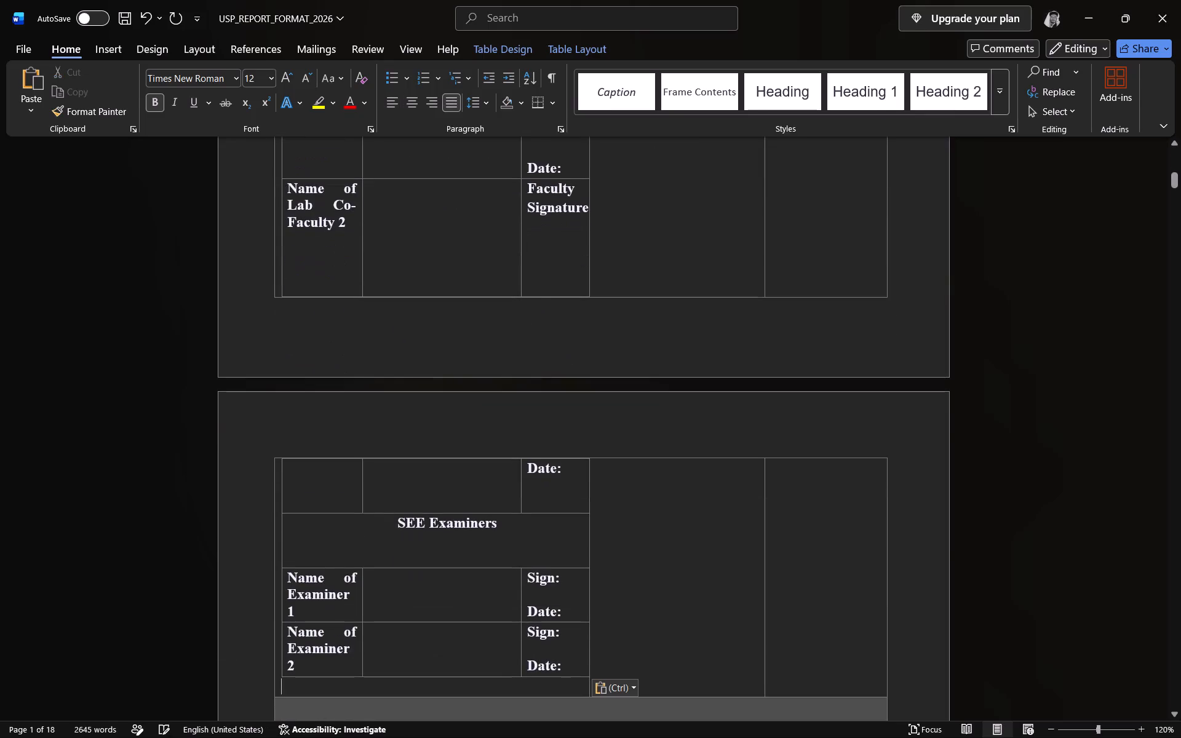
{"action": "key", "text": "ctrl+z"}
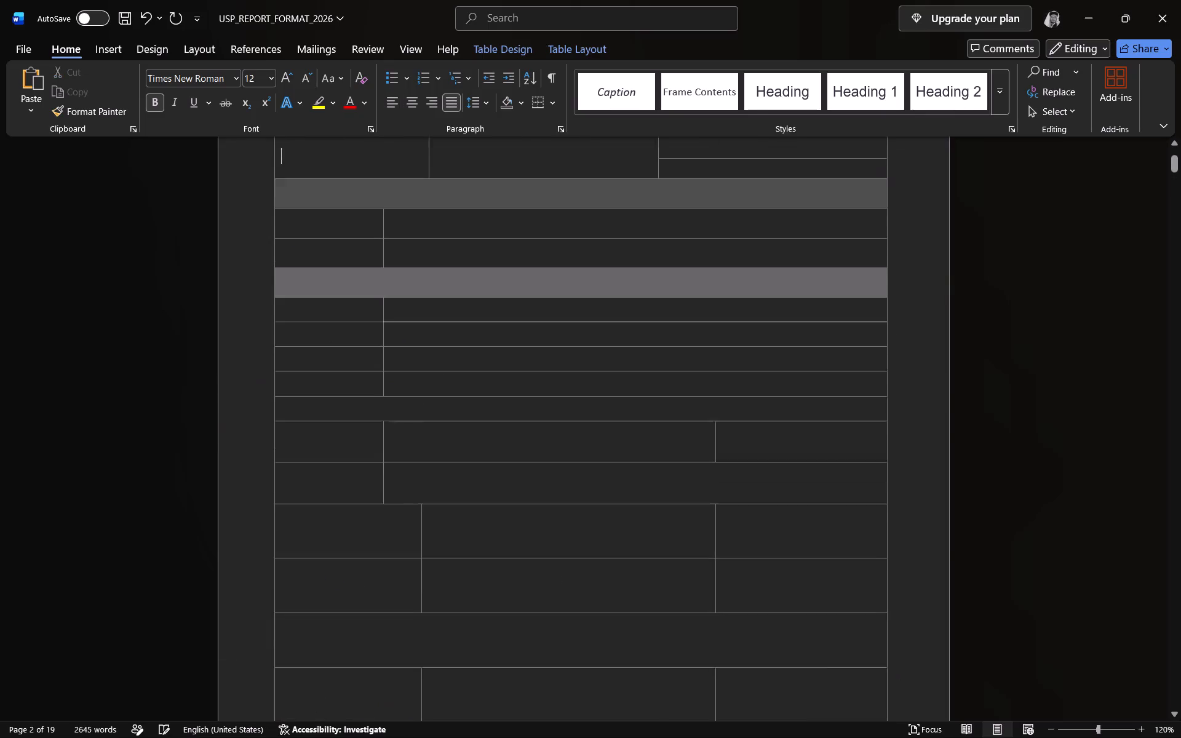
Delete the emptied details table from the cover page, above the CONTENTS table.
{"action": "scroll", "coordinate": [411, 192], "scroll_direction": "up", "scroll_amount": 1}
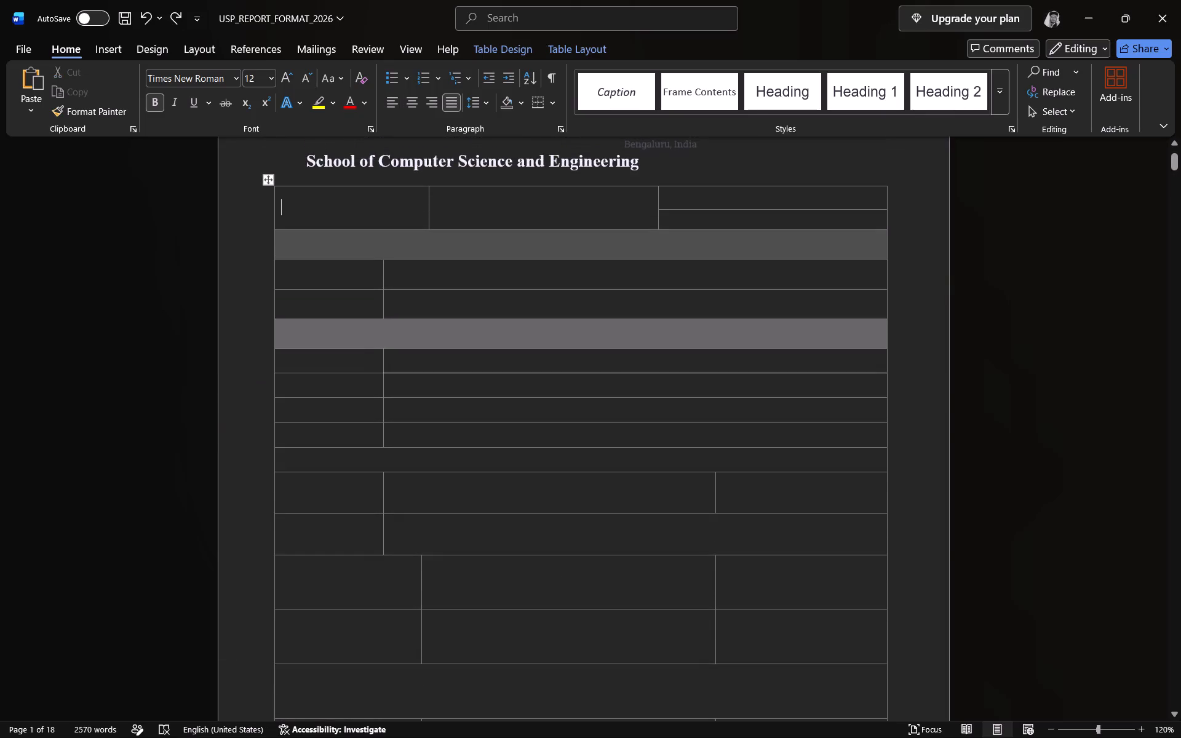
{"action": "left_click", "coordinate": [268, 177]}
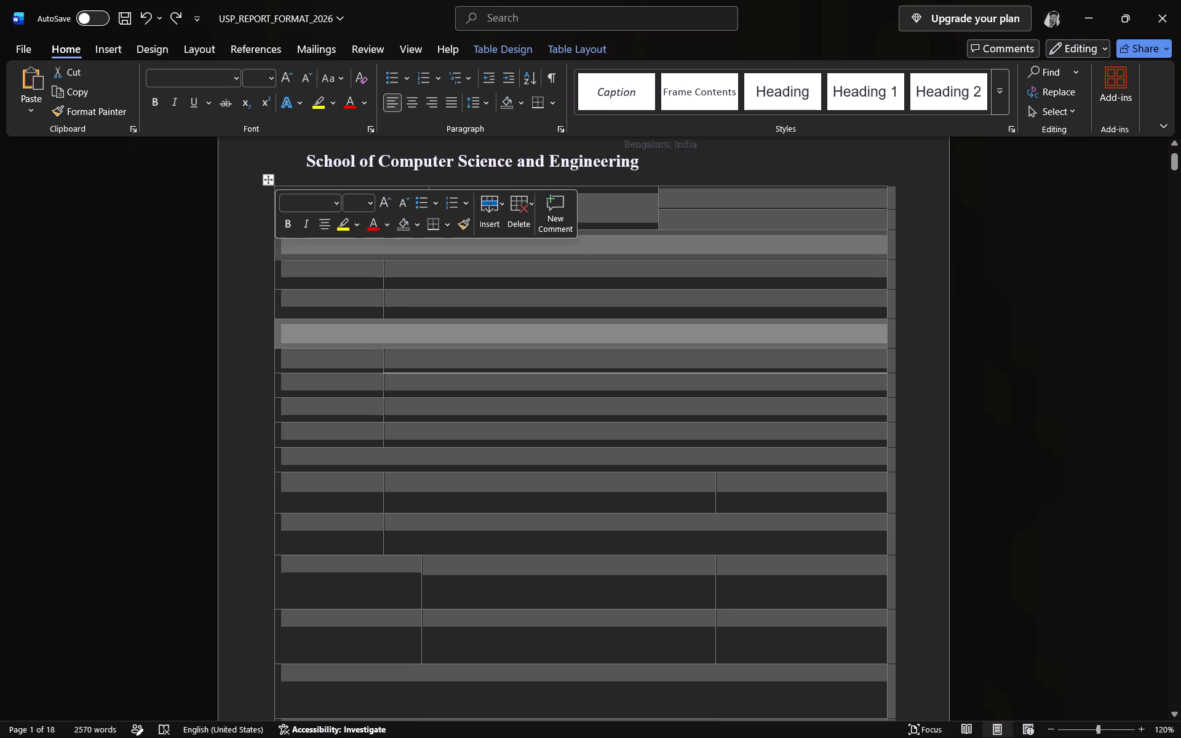
{"action": "key", "text": "Delete"}
{"action": "key", "text": "Delete"}
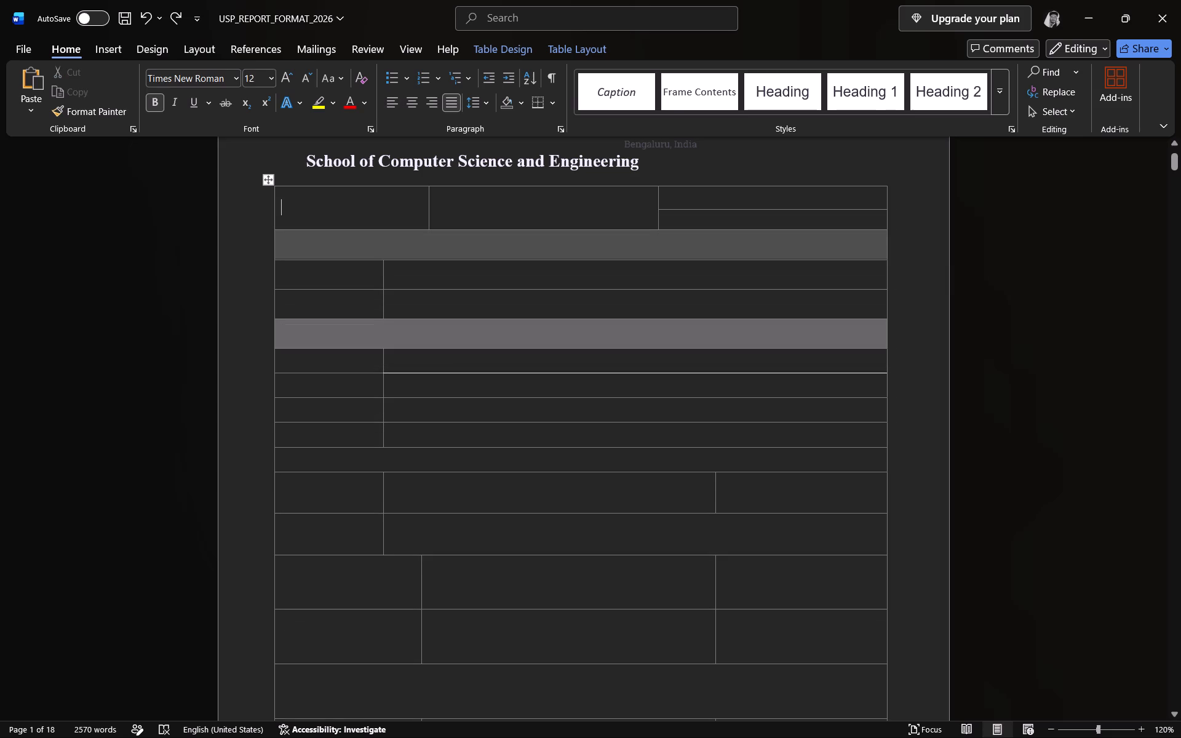
{"action": "left_click_drag", "start_coordinate": [266, 189], "coordinate": [602, 737]}
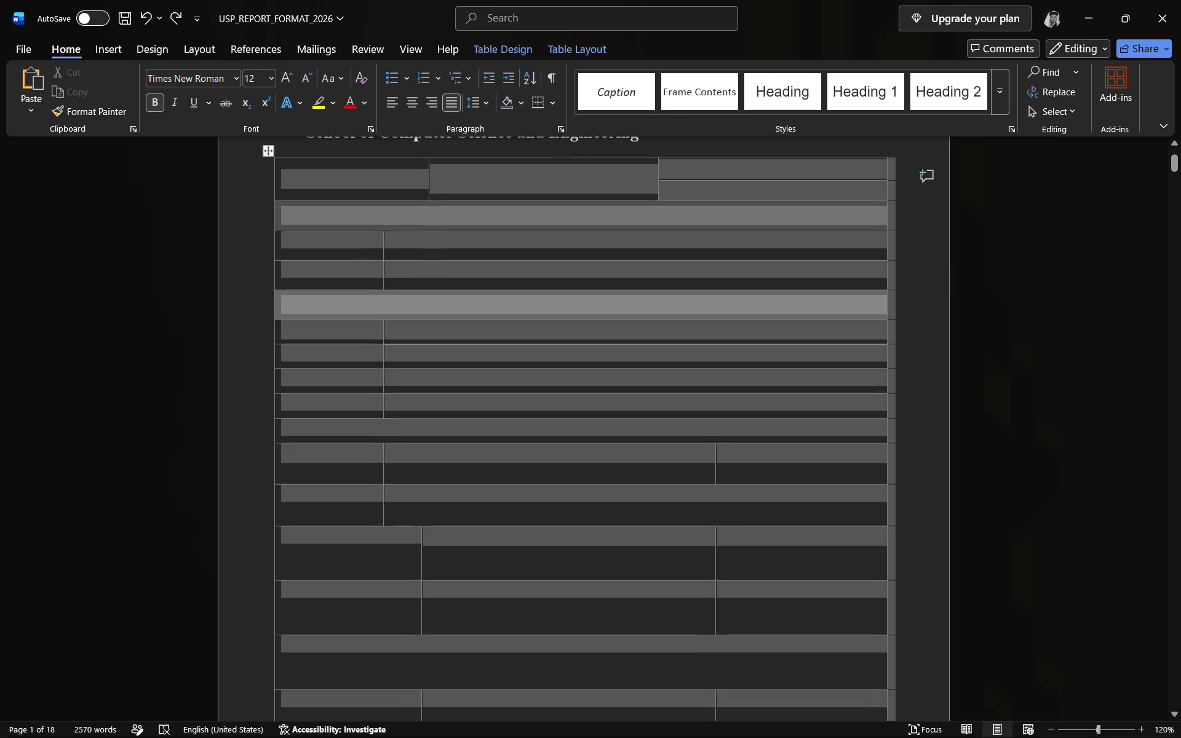
{"action": "left_click_drag", "start_coordinate": [602, 737], "coordinate": [603, 737]}
{"action": "key", "text": "Delete"}
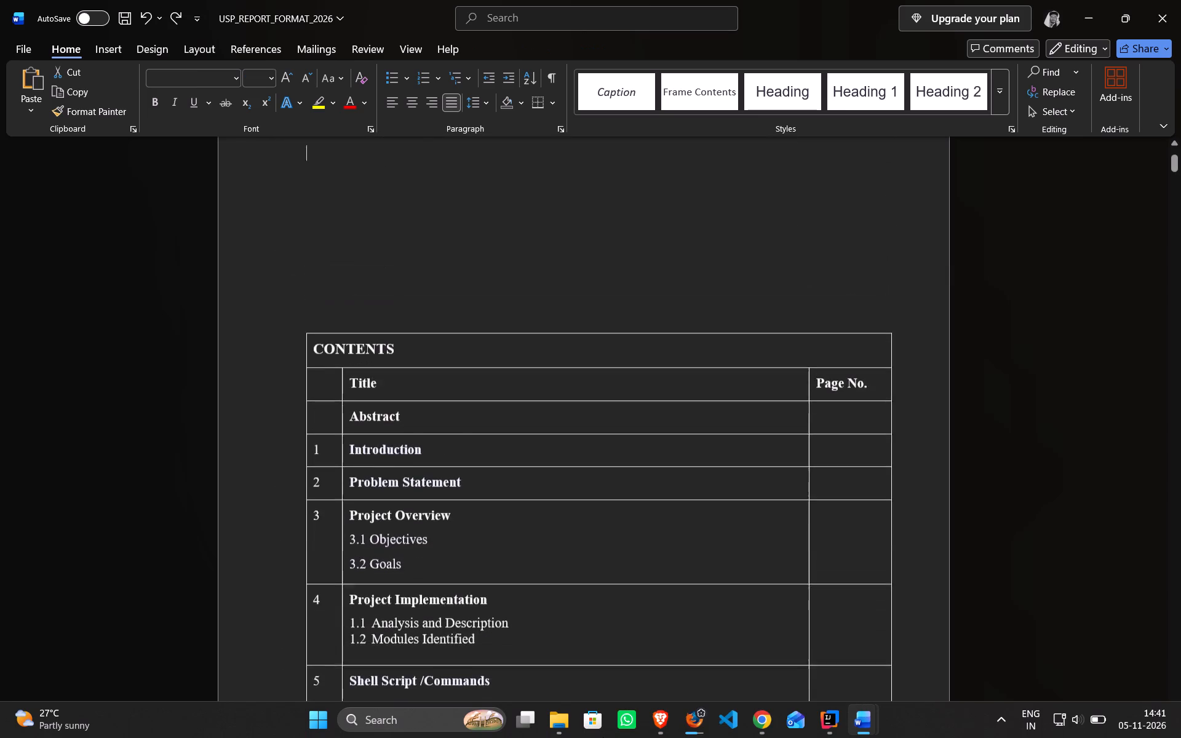
{"action": "scroll", "coordinate": [513, 584], "scroll_direction": "up", "scroll_amount": 8}
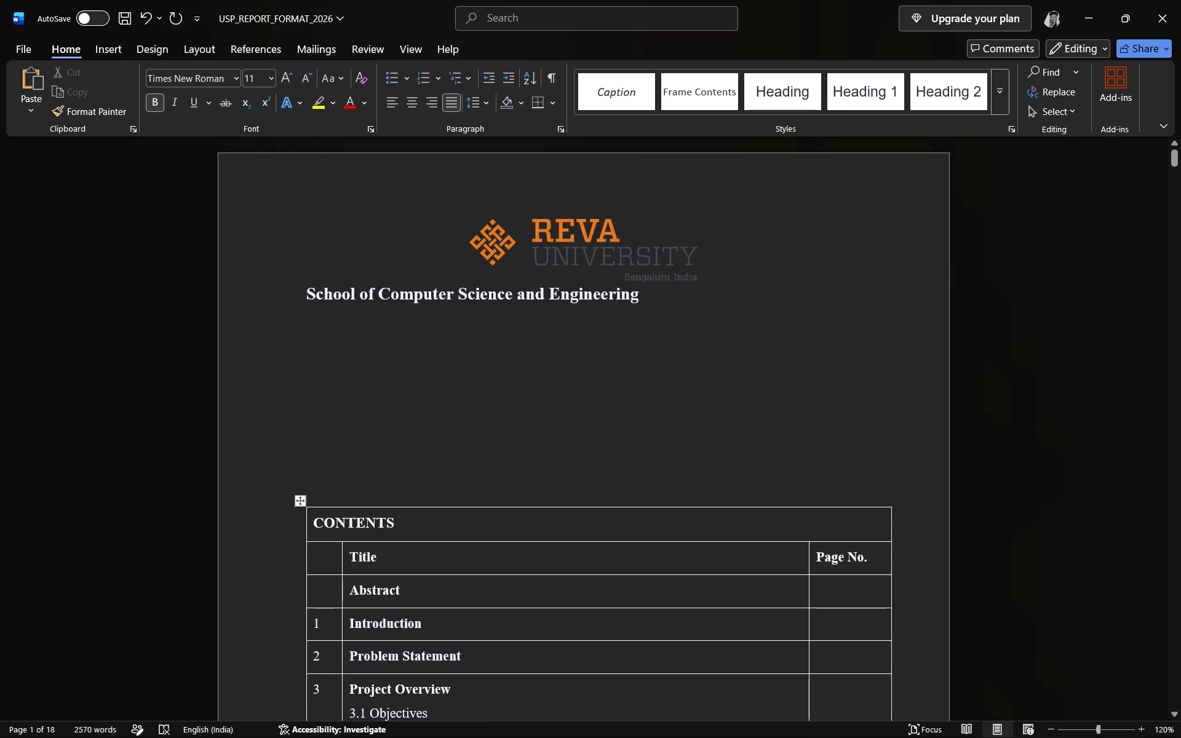
Indent the "School of Computer Science and Engineering" heading so it sits beneath the university logo.
{"action": "key", "text": "alt+Tab"}
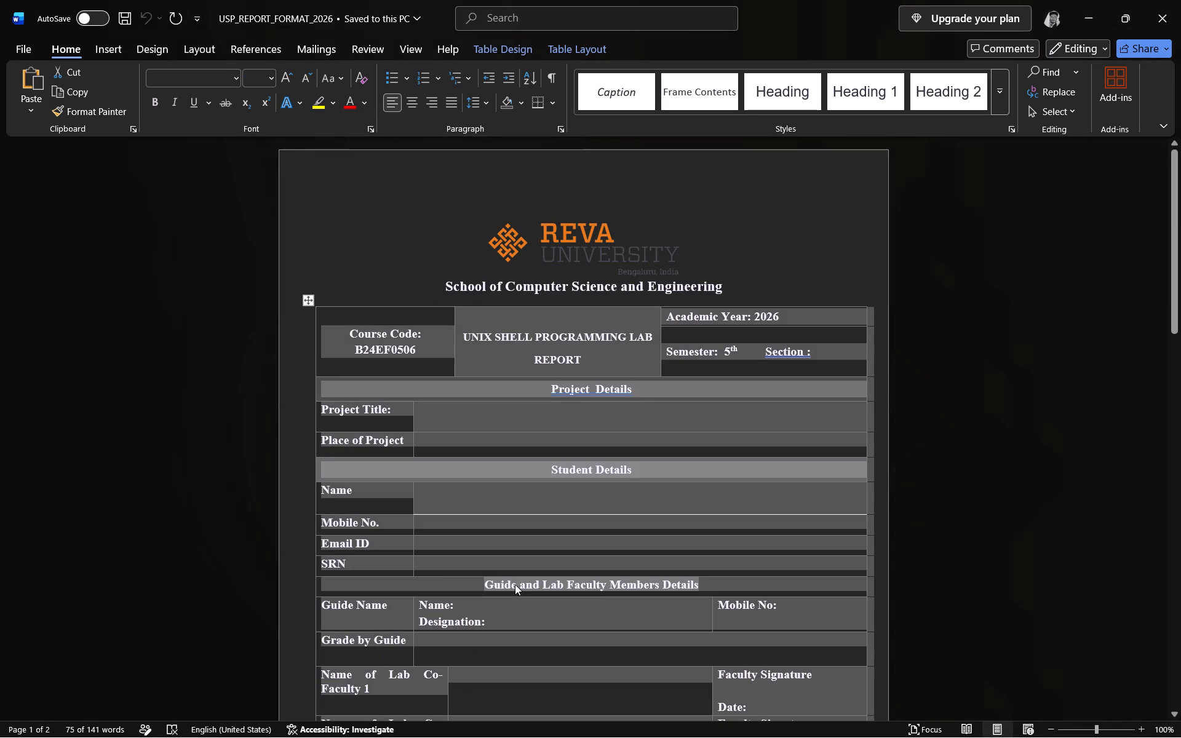
{"action": "key", "text": "alt+Tab"}
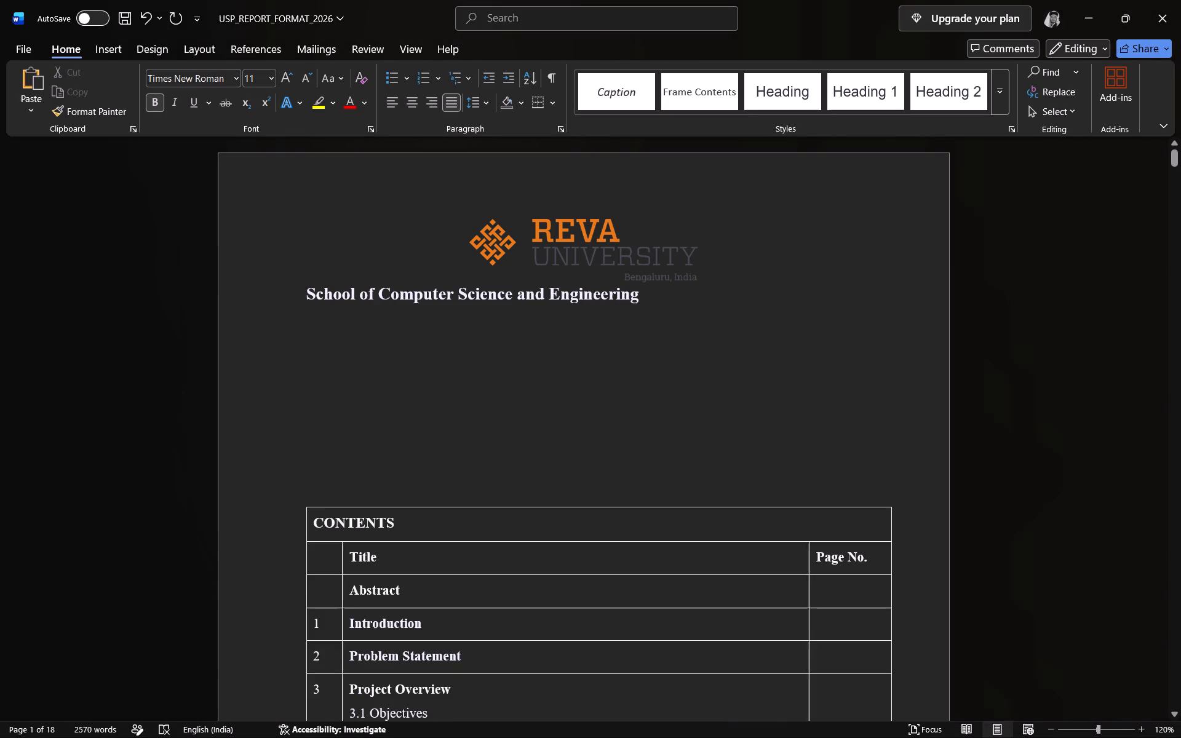
{"action": "left_click", "coordinate": [304, 291]}
{"action": "key", "text": "Tab"}
{"action": "key", "text": "Tab"}
{"action": "key", "text": "Tab"}
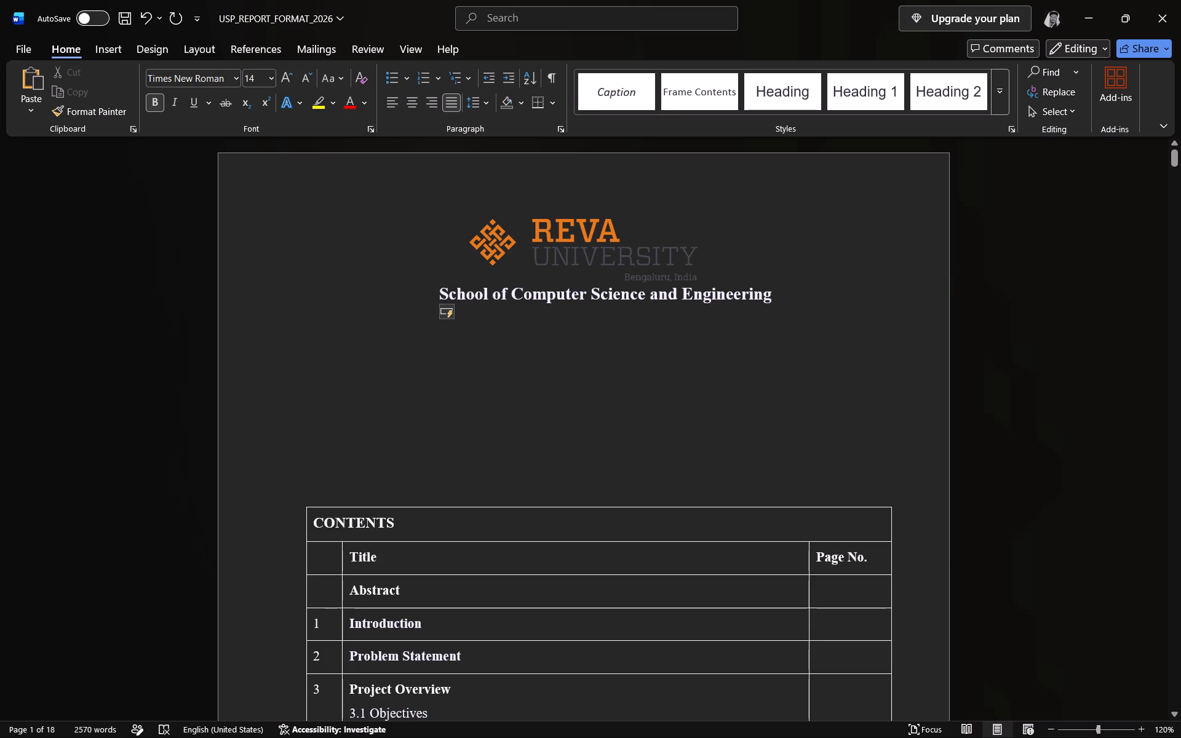
{"action": "key", "text": "BackSpace"}
{"action": "key", "text": "Tab"}
Add two new lines below the school heading and paste the copied blank details table there.
{"action": "left_click", "coordinate": [817, 290]}
{"action": "key", "text": "Return"}
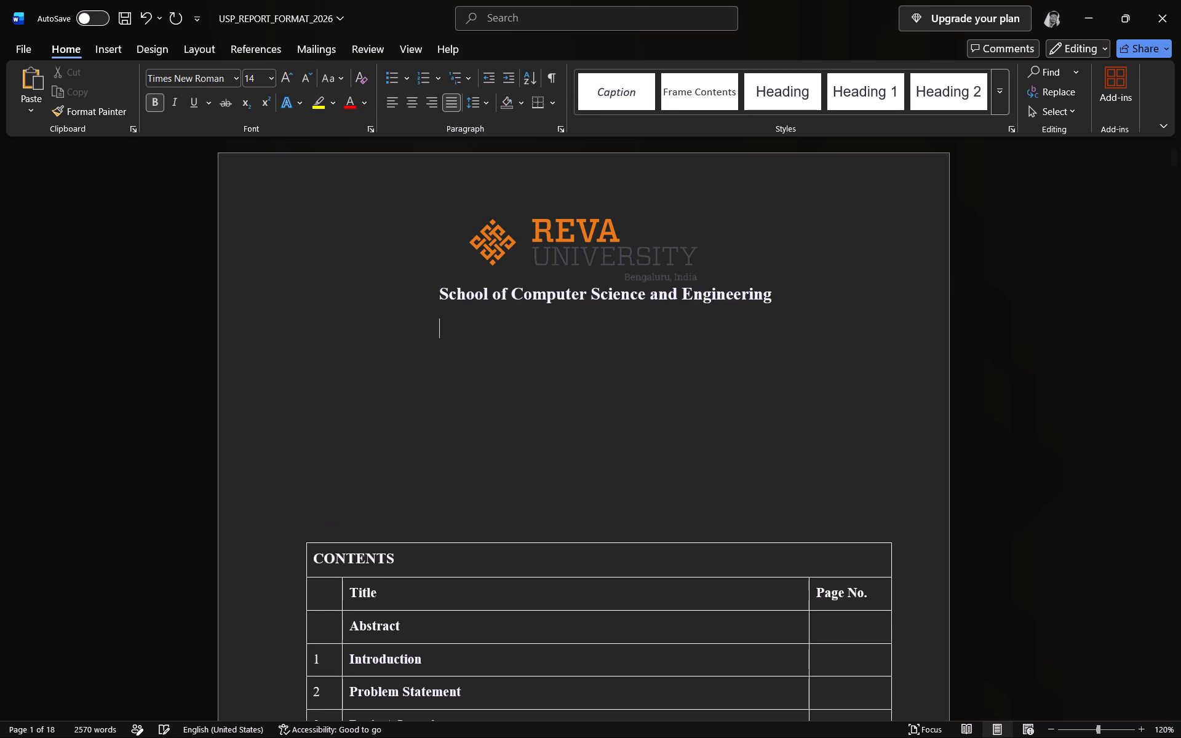
{"action": "key", "text": "Return"}
{"action": "key", "text": "ctrl+v"}
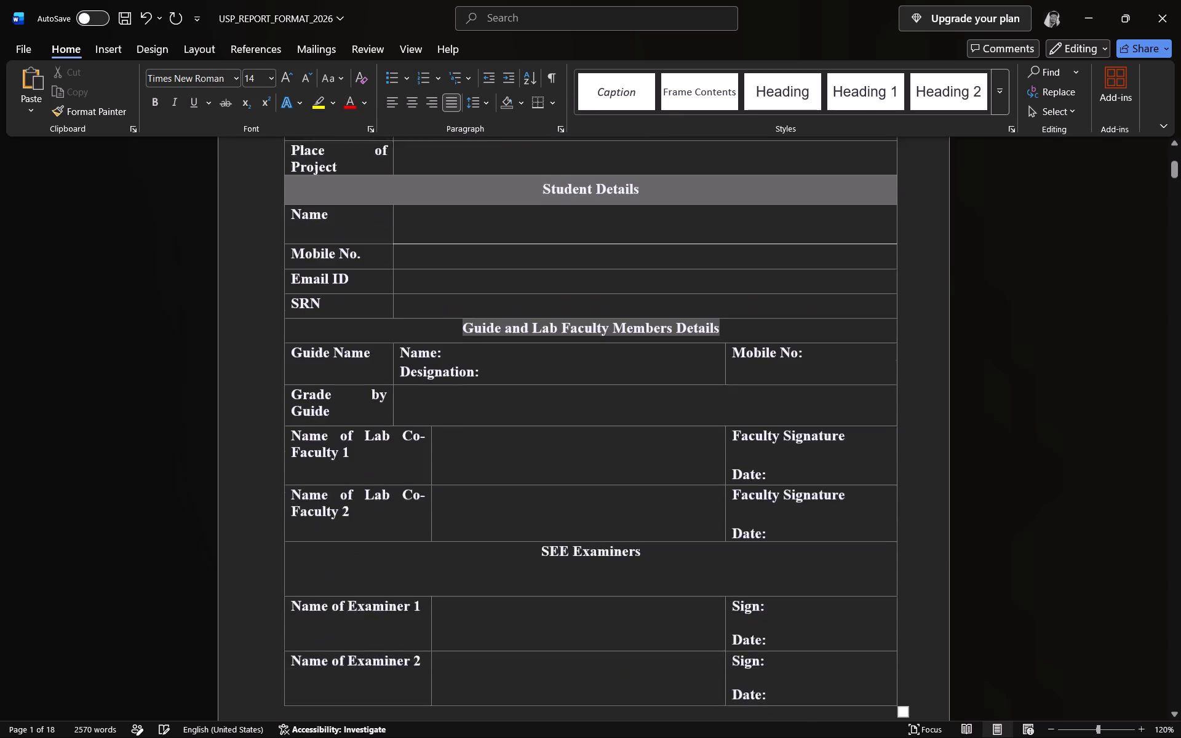
Move the CONTENTS table higher on the second page, keeping its horizontal alignment.
{"action": "scroll", "coordinate": [880, 472], "scroll_direction": "down", "scroll_amount": 18}
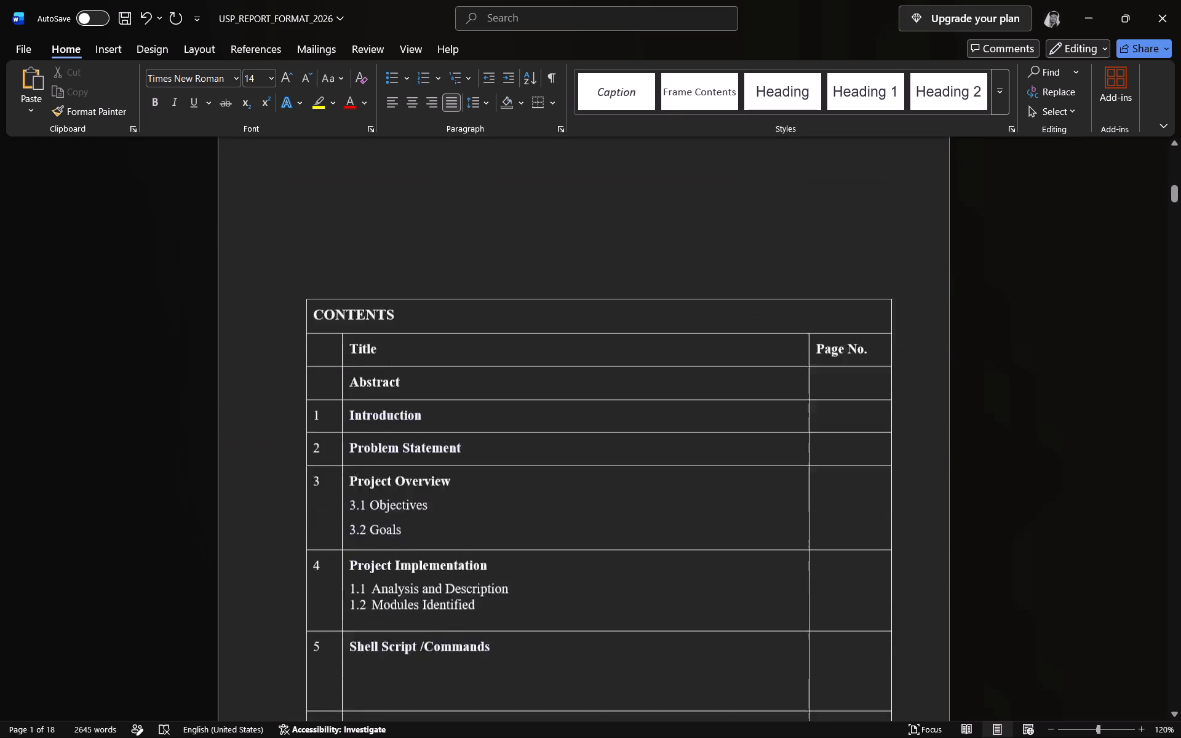
{"action": "scroll", "coordinate": [880, 478], "scroll_direction": "down", "scroll_amount": 11}
{"action": "scroll", "coordinate": [880, 478], "scroll_direction": "up", "scroll_amount": 11}
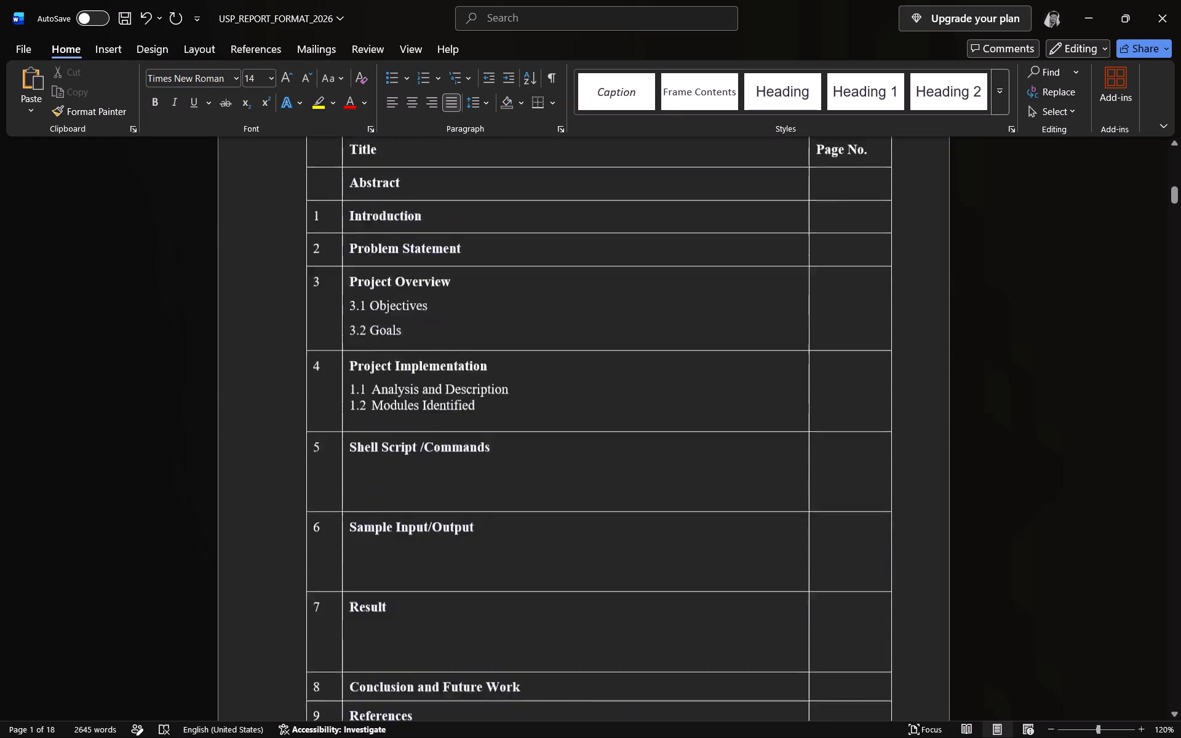
{"action": "scroll", "coordinate": [880, 478], "scroll_direction": "up", "scroll_amount": 1}
{"action": "scroll", "coordinate": [395, 272], "scroll_direction": "up", "scroll_amount": 3}
{"action": "left_click", "coordinate": [432, 423]}
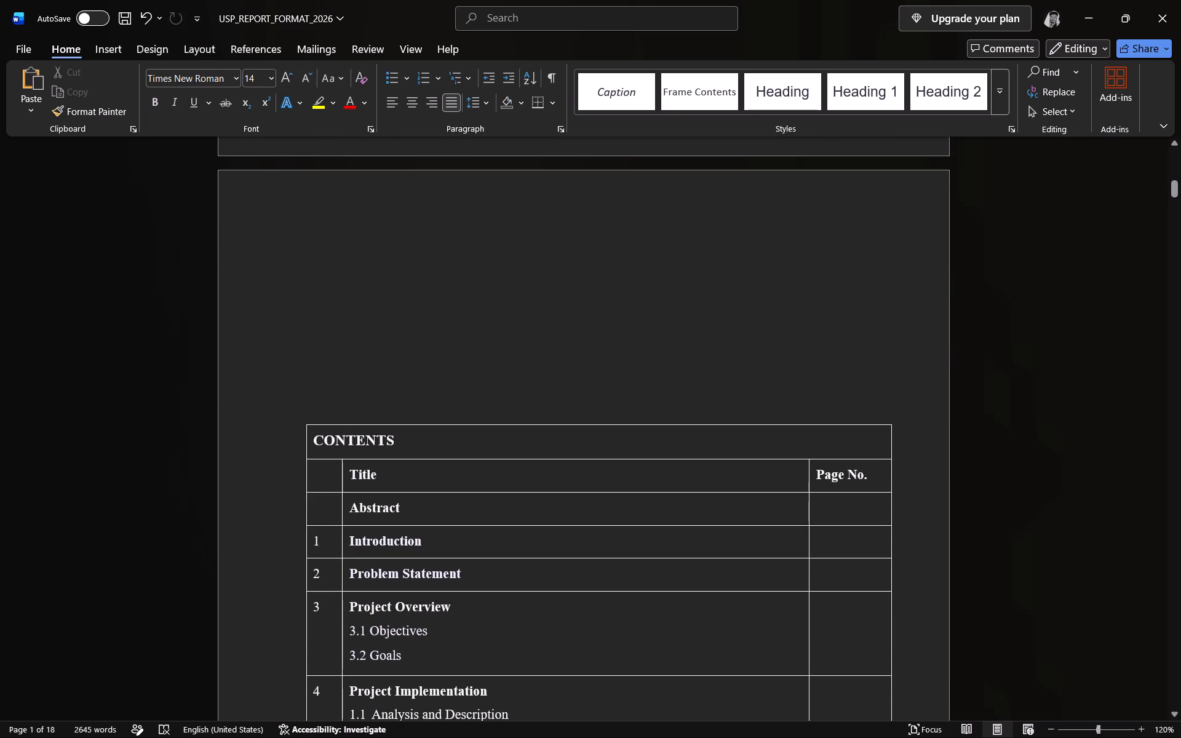
{"action": "left_click", "coordinate": [333, 435]}
{"action": "left_click", "coordinate": [298, 419]}
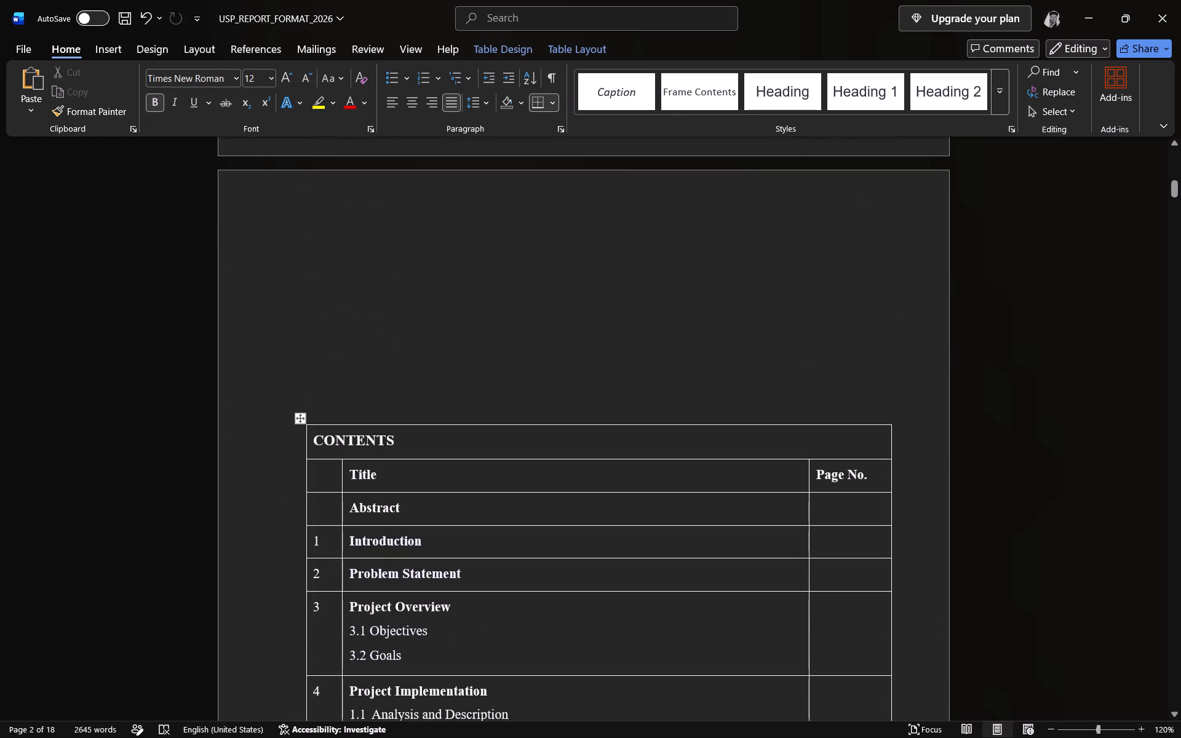
{"action": "left_click_drag", "start_coordinate": [298, 419], "coordinate": [297, 362]}
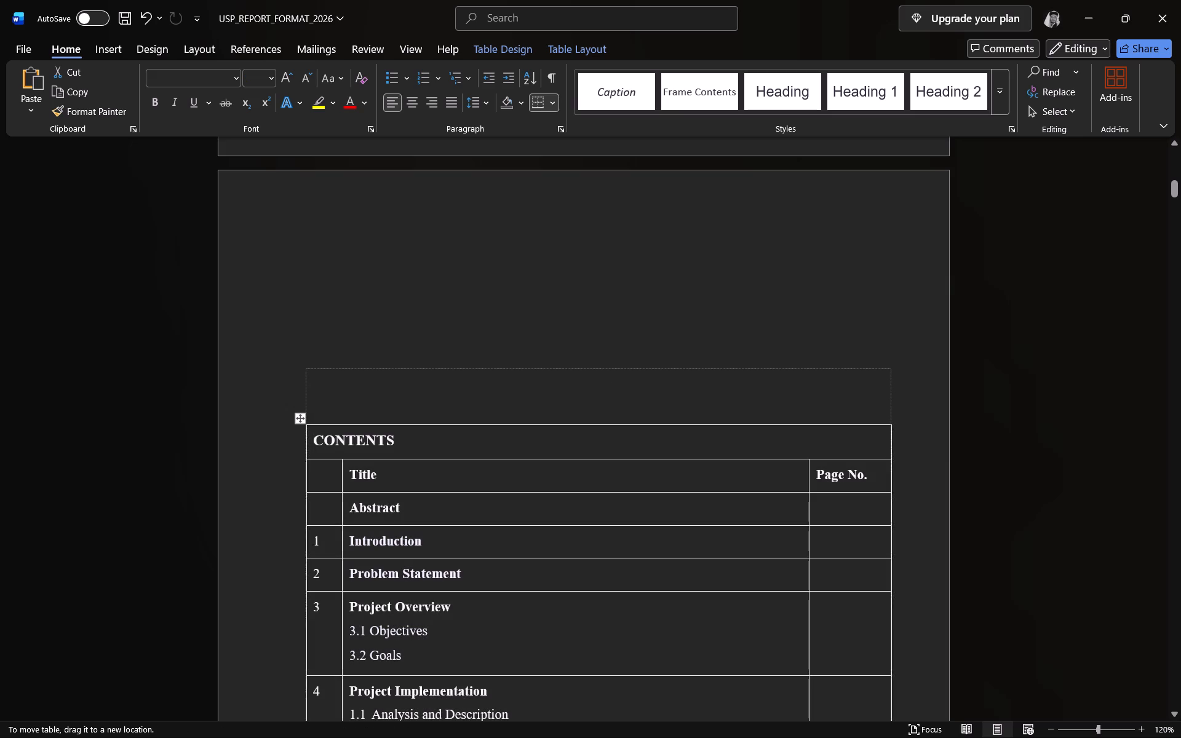
{"action": "left_click_drag", "start_coordinate": [297, 362], "coordinate": [298, 362]}
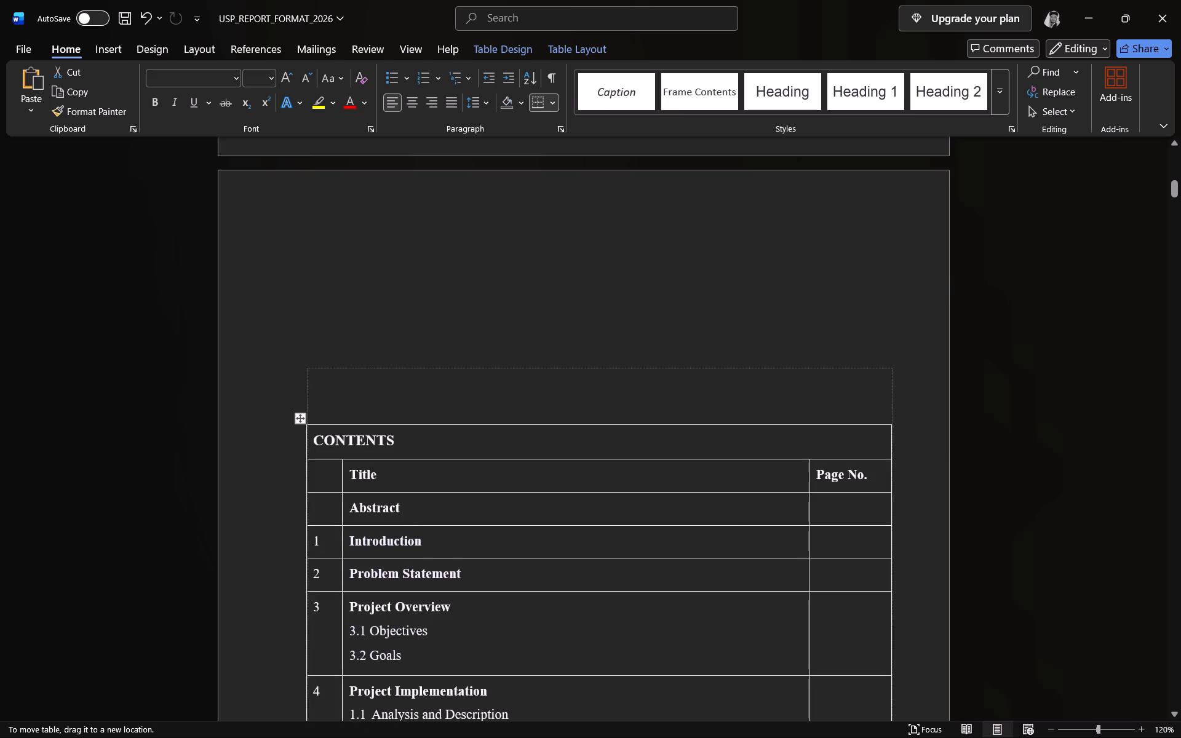
{"action": "left_click_drag", "start_coordinate": [298, 362], "coordinate": [298, 362]}
Accept the suggested spacing corrections for "Section:" and "Project Details" in the cover page table.
{"action": "scroll", "coordinate": [821, 321], "scroll_direction": "up", "scroll_amount": 4}
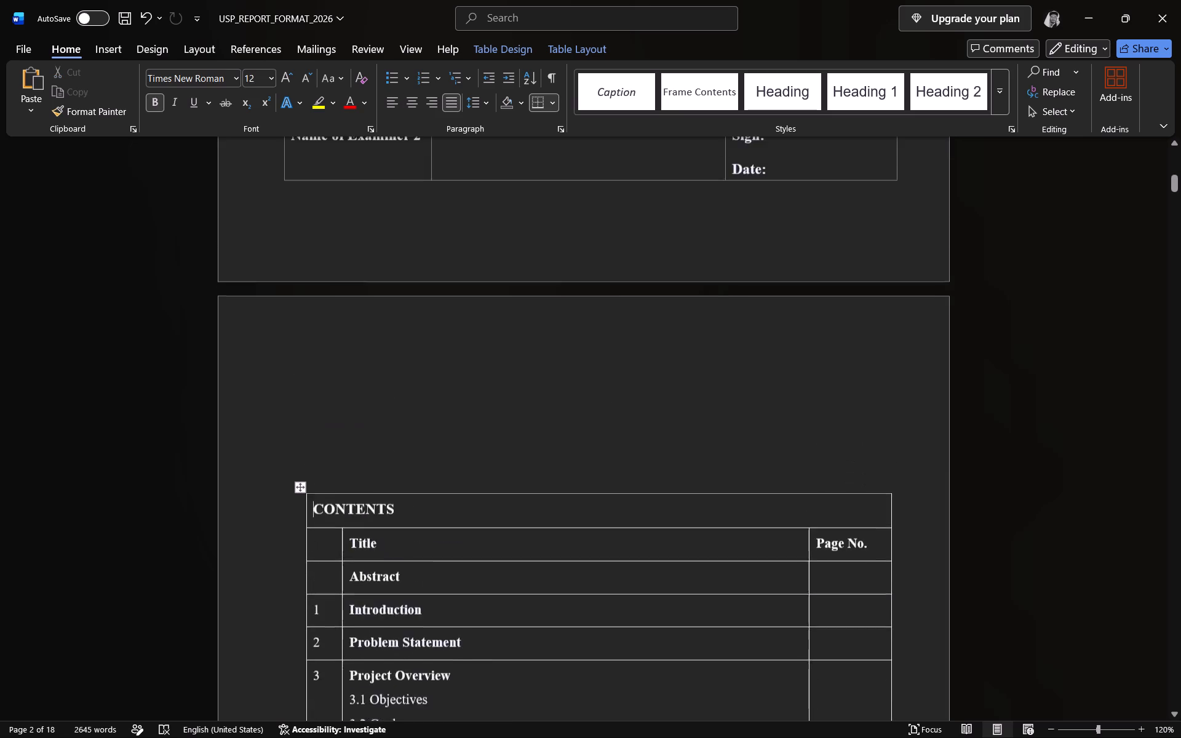
{"action": "scroll", "coordinate": [821, 321], "scroll_direction": "up", "scroll_amount": 18}
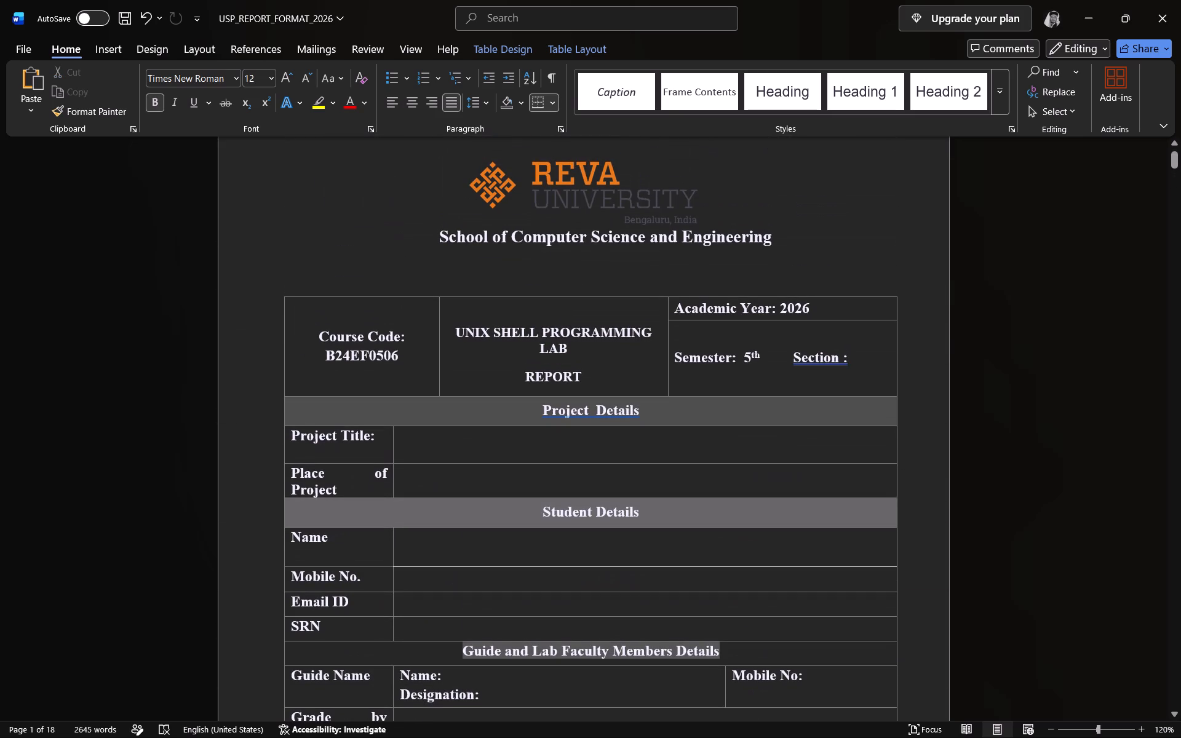
{"action": "left_click", "coordinate": [845, 357]}
{"action": "right_click", "coordinate": [842, 364]}
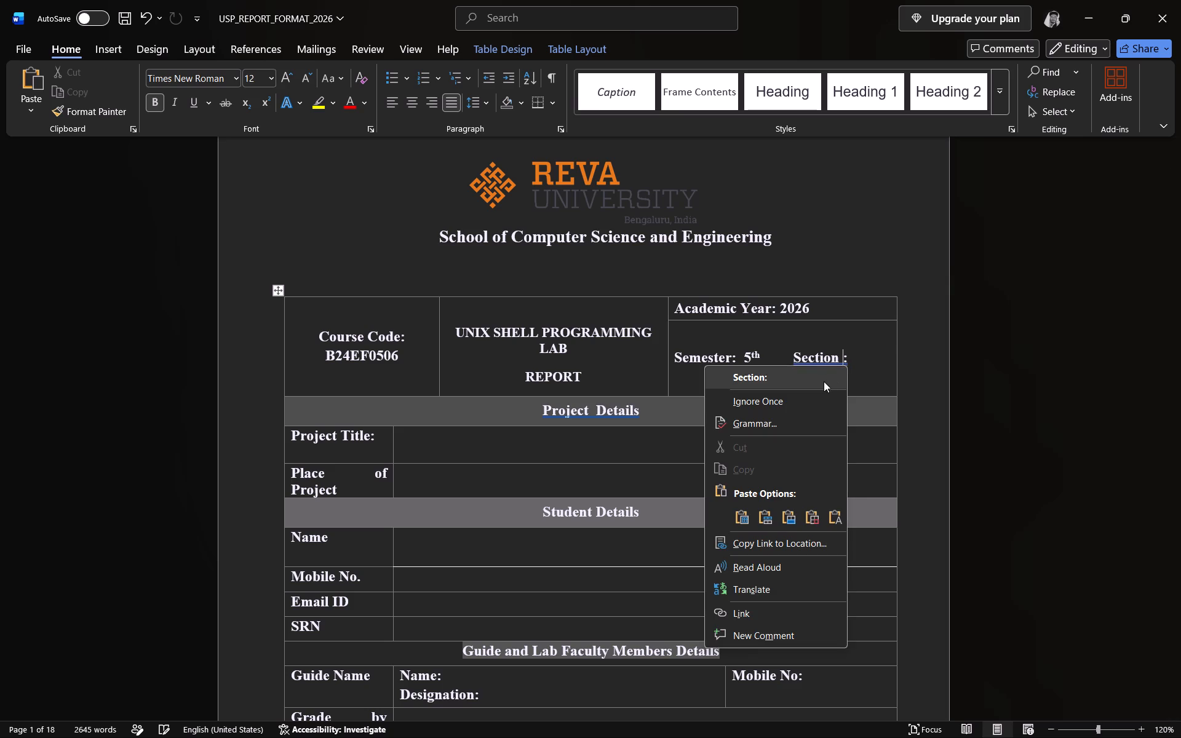
{"action": "left_click", "coordinate": [818, 381]}
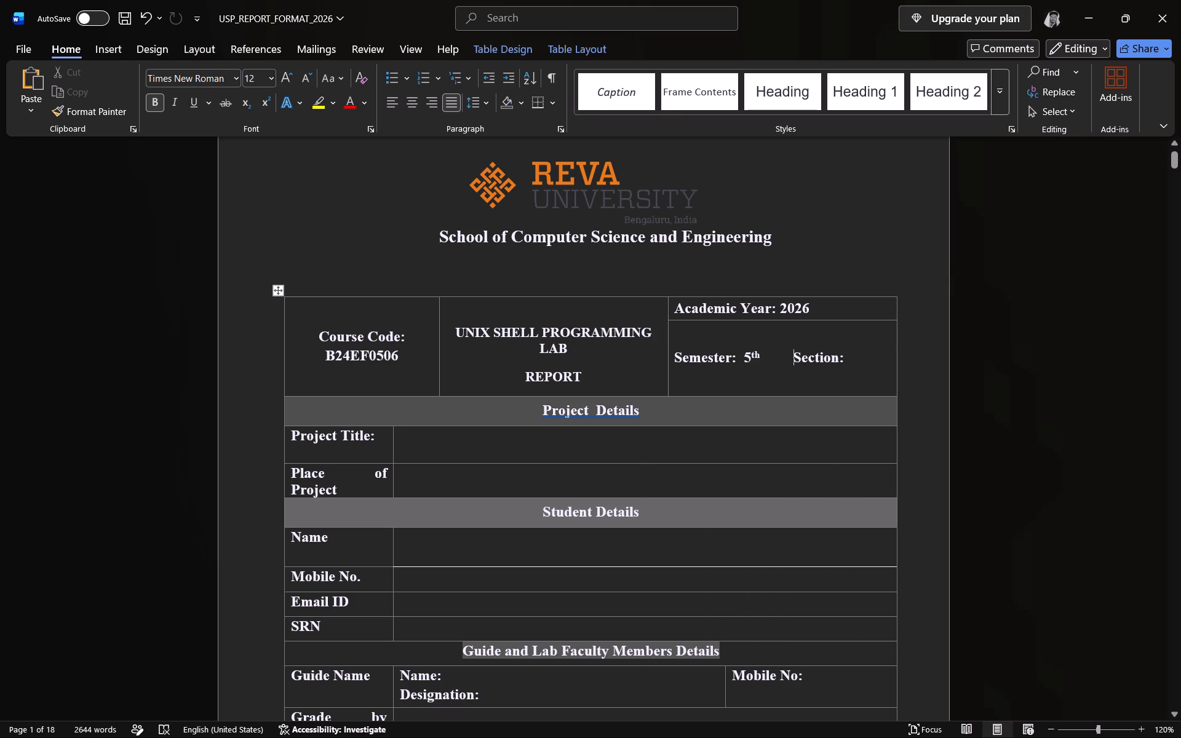
{"action": "right_click", "coordinate": [597, 416]}
{"action": "left_click", "coordinate": [598, 430]}
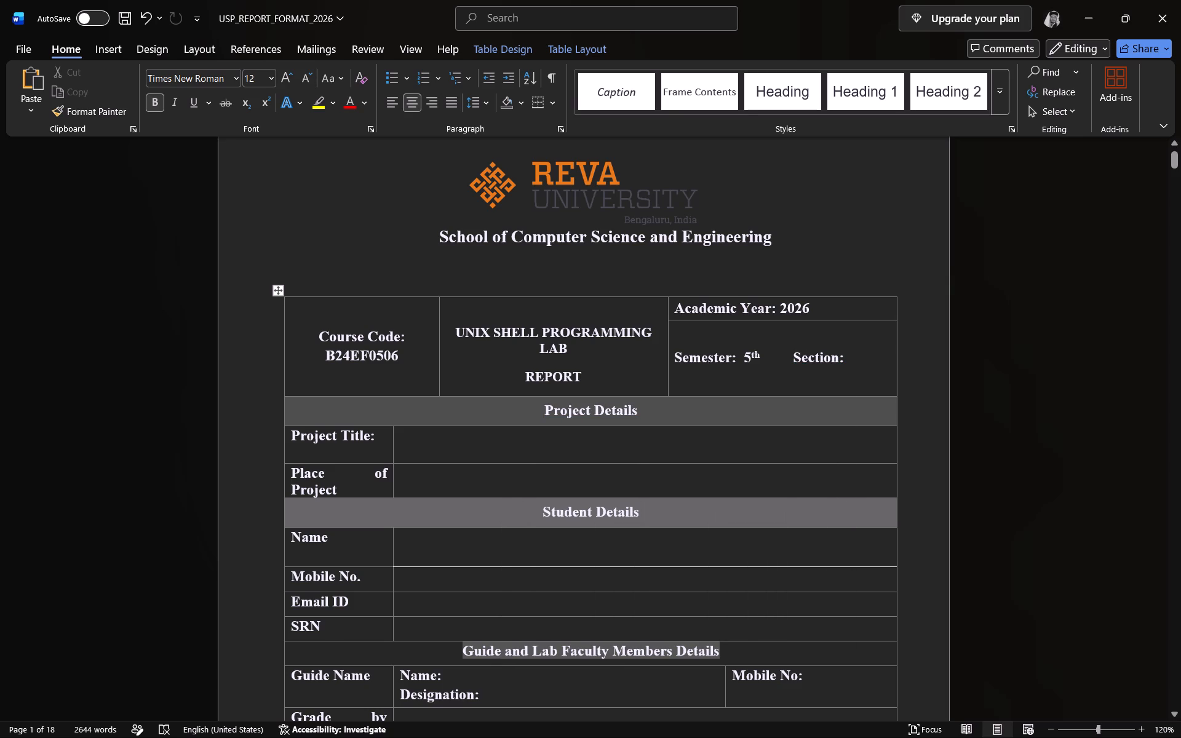
Save the report document.
{"action": "key", "text": "ctrl+s"}
Enter A as the section after the "Section:" label in the cover page table.
{"action": "left_click", "coordinate": [853, 352]}
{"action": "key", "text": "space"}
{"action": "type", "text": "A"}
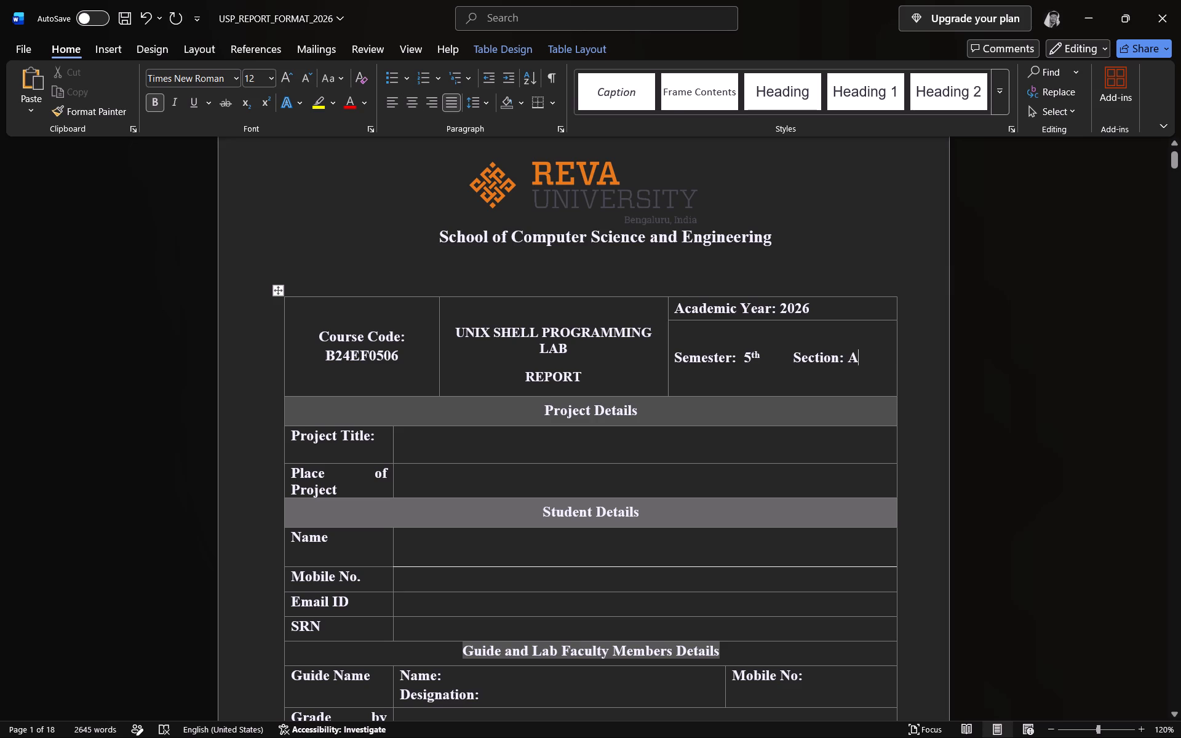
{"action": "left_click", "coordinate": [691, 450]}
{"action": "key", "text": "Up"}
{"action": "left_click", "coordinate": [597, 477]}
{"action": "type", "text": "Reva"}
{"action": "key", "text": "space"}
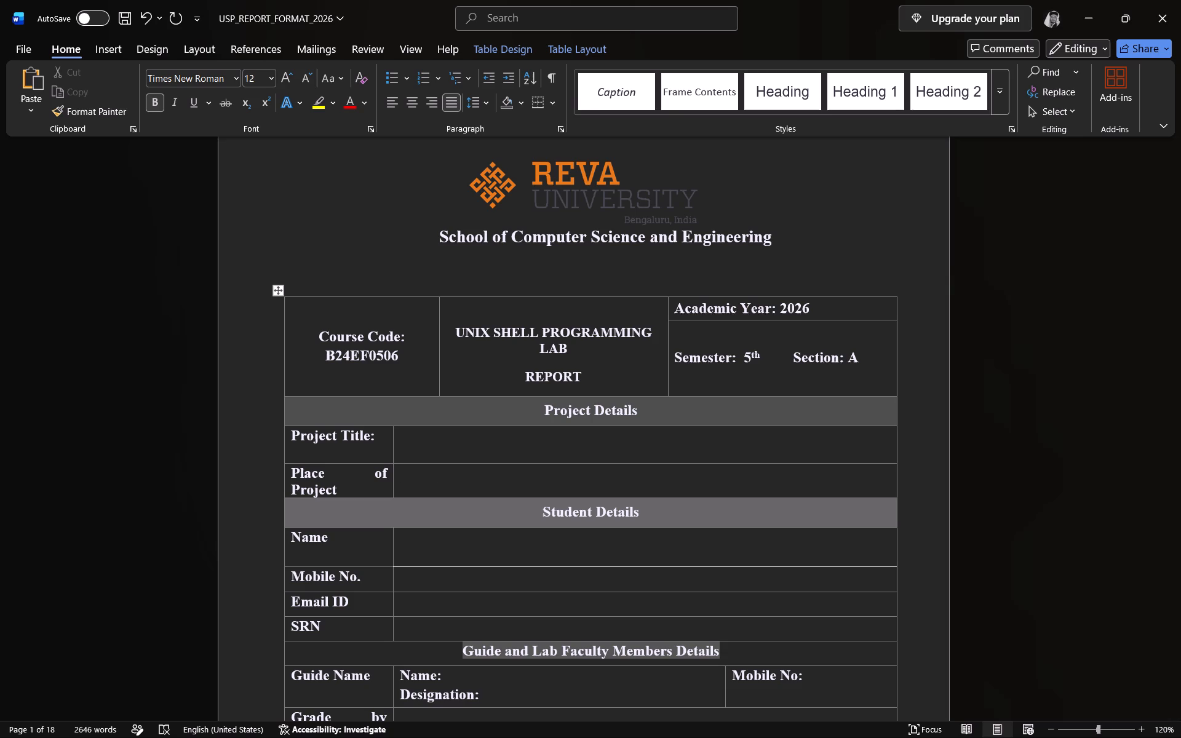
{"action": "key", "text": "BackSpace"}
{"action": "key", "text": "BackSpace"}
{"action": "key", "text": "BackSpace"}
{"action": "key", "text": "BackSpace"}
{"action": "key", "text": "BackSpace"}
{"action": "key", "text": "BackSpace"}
Set the font colour to black and enter Reva University as the Place of Project in the cover page table.
{"action": "left_click", "coordinate": [363, 101]}
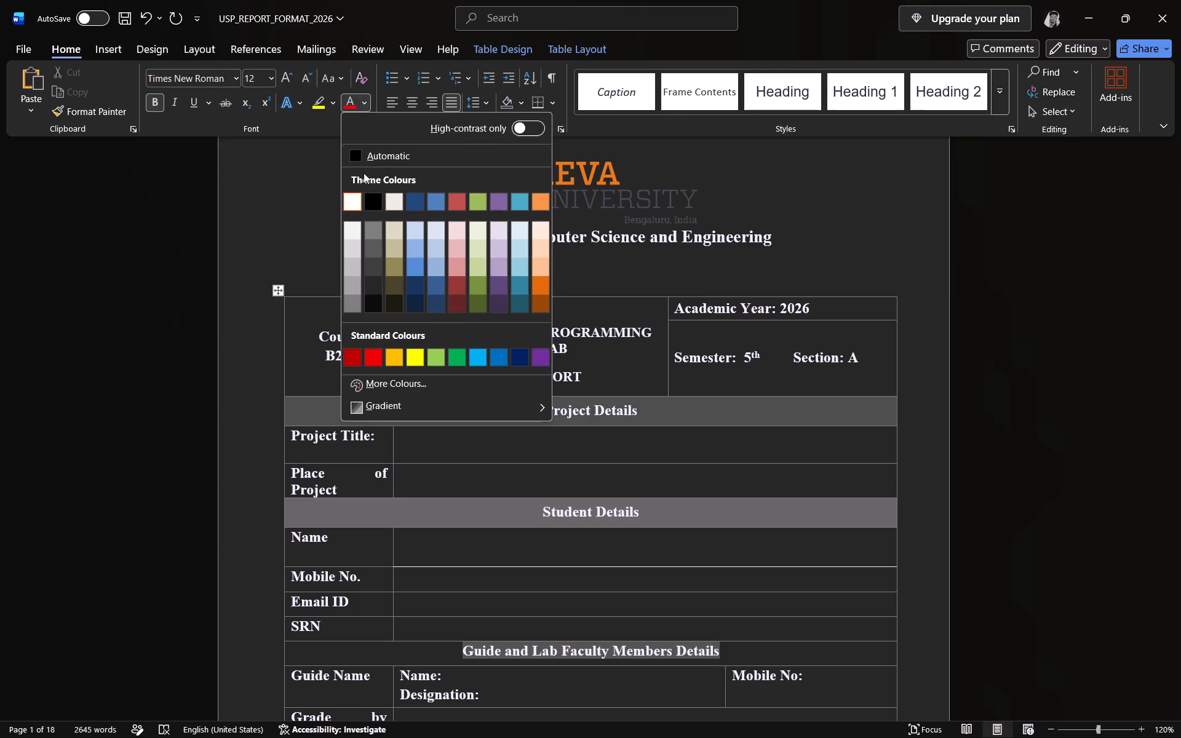
{"action": "left_click", "coordinate": [371, 194]}
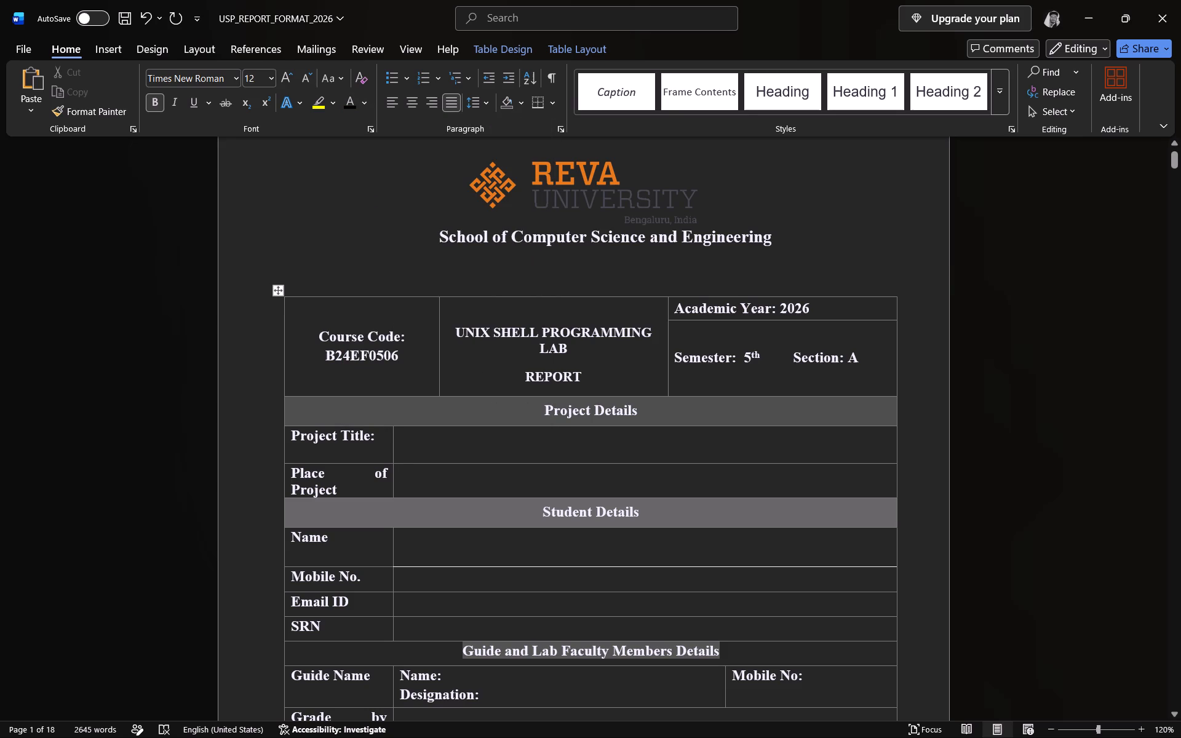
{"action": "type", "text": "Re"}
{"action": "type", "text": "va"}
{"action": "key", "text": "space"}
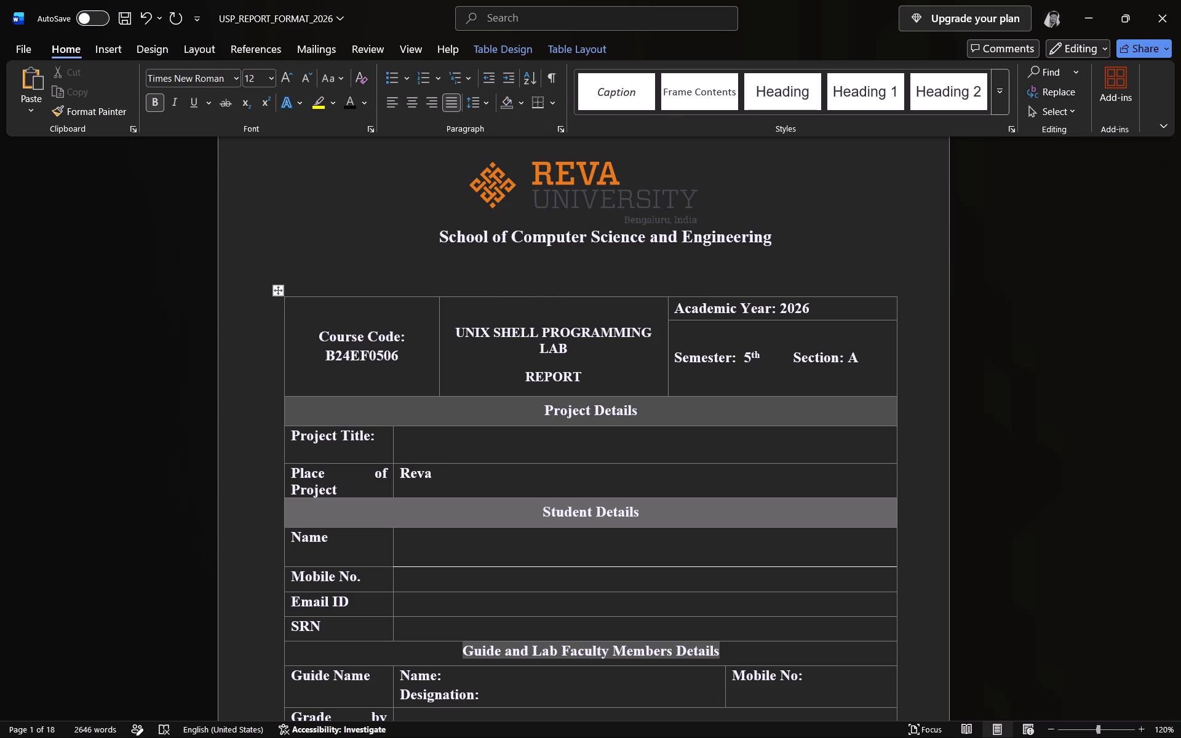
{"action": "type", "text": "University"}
Enter the student's name in the Name row under Student Details.
{"action": "left_click", "coordinate": [437, 538]}
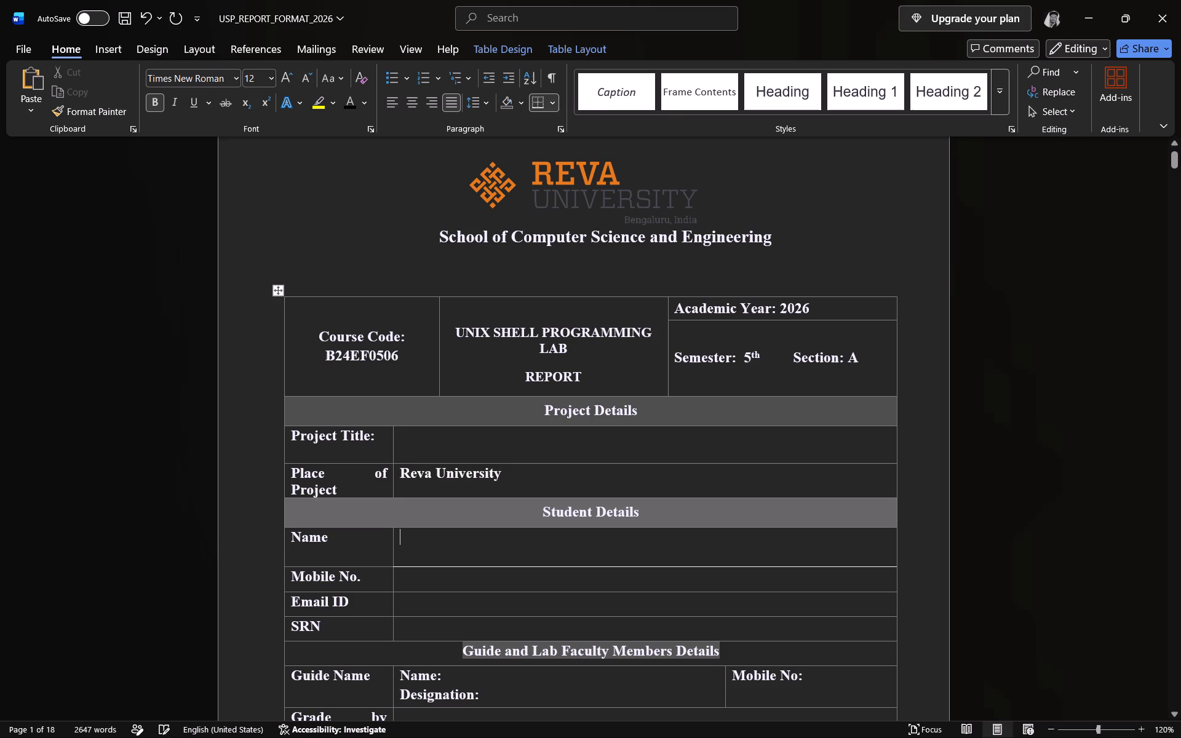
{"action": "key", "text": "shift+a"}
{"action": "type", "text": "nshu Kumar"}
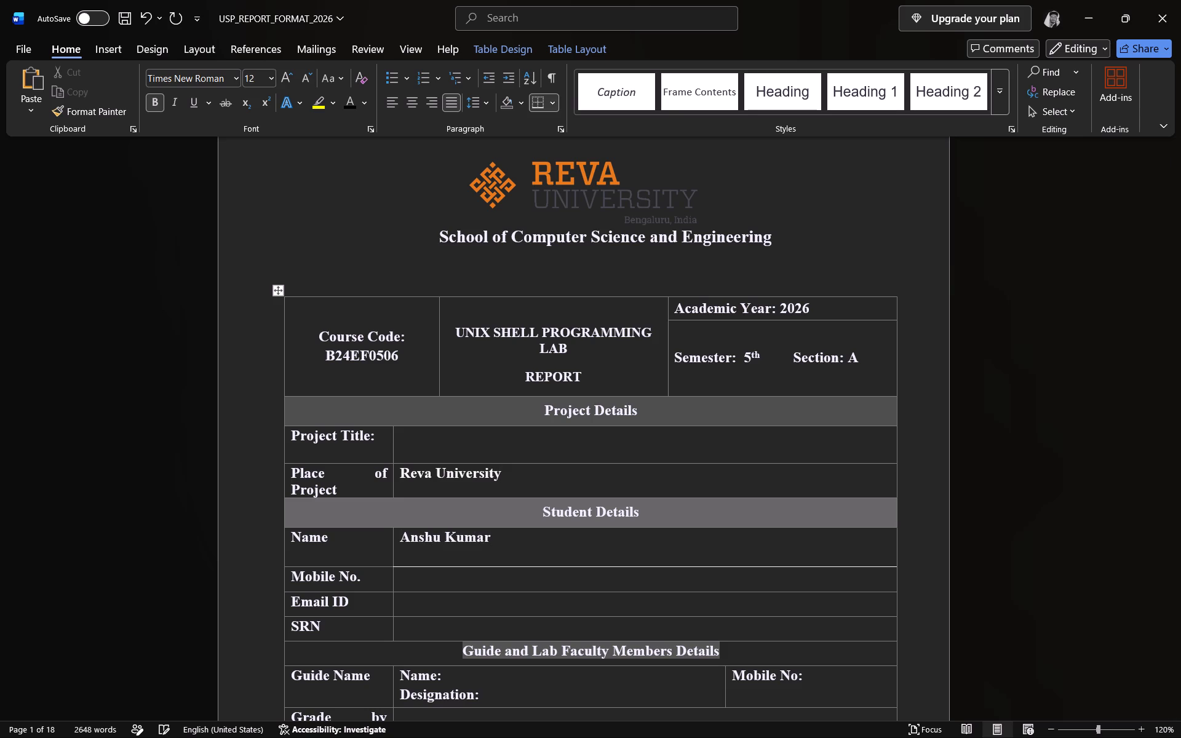
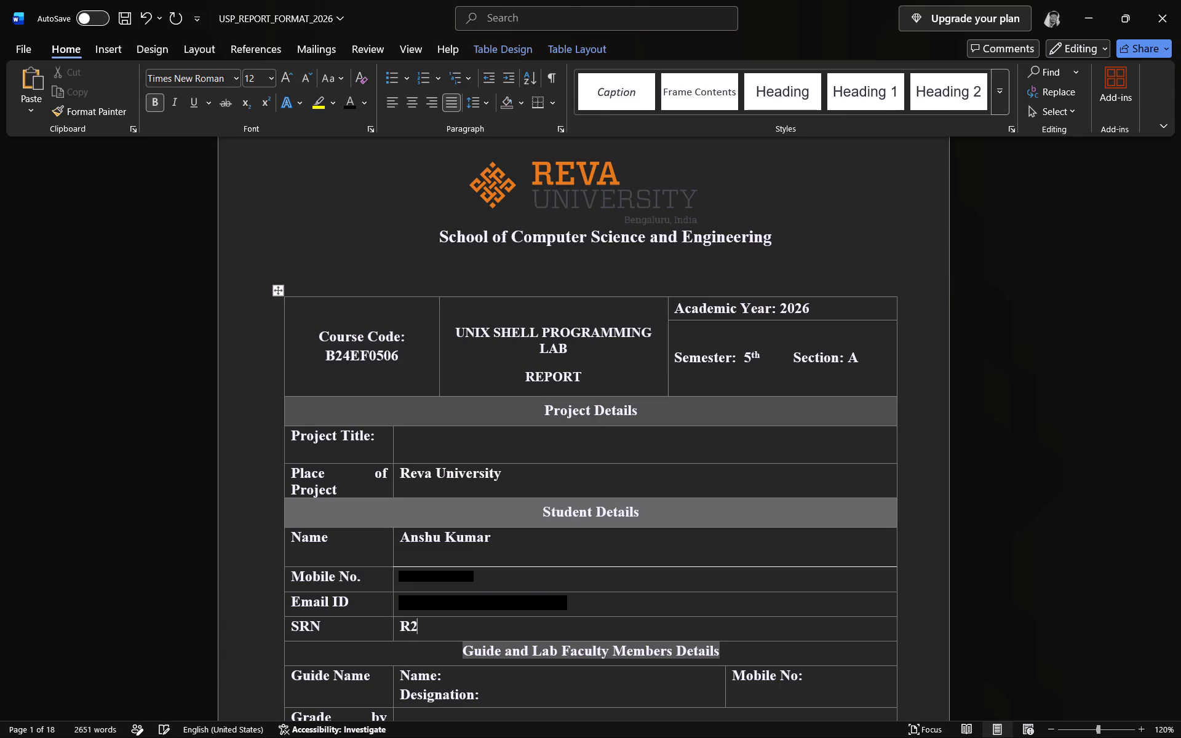
Complete the student's SRN in the SRN row under Student Details.
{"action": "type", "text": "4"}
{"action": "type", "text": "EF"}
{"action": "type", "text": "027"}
Enter the guide's name and the designation Professor in the Guide Name row of the faculty details.
{"action": "scroll", "coordinate": [463, 656], "scroll_direction": "down", "scroll_amount": 1}
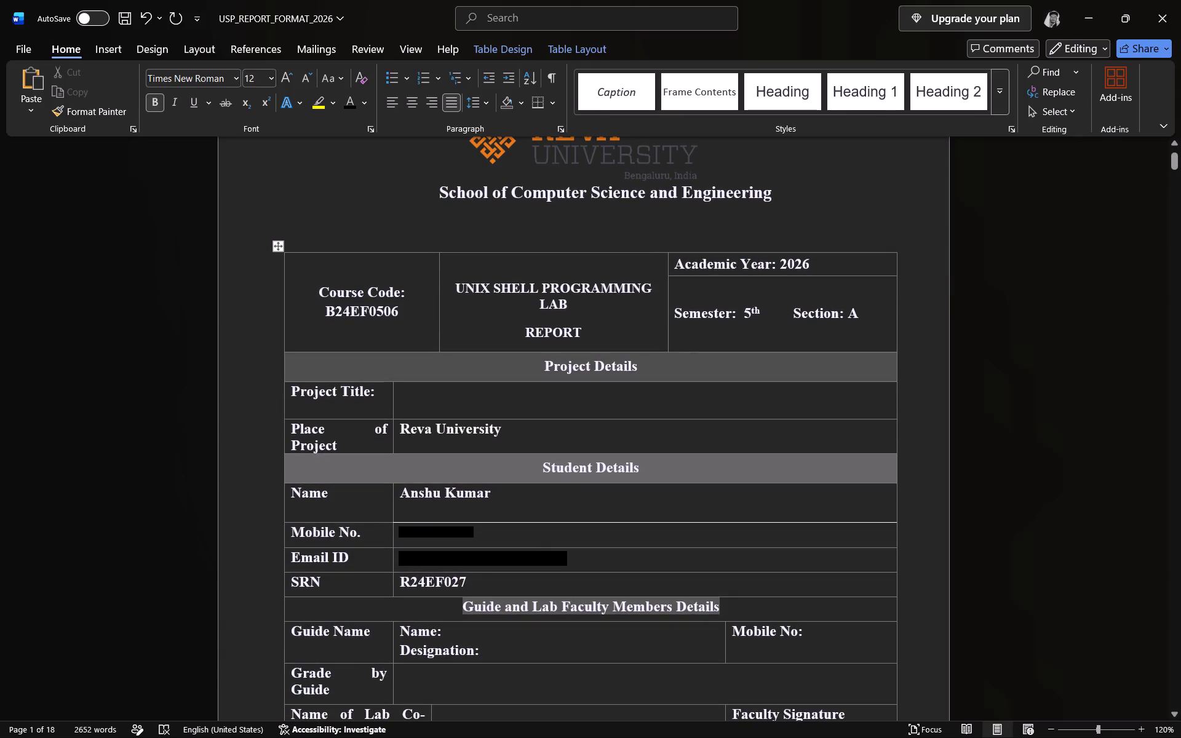
{"action": "scroll", "coordinate": [462, 637], "scroll_direction": "down", "scroll_amount": 1}
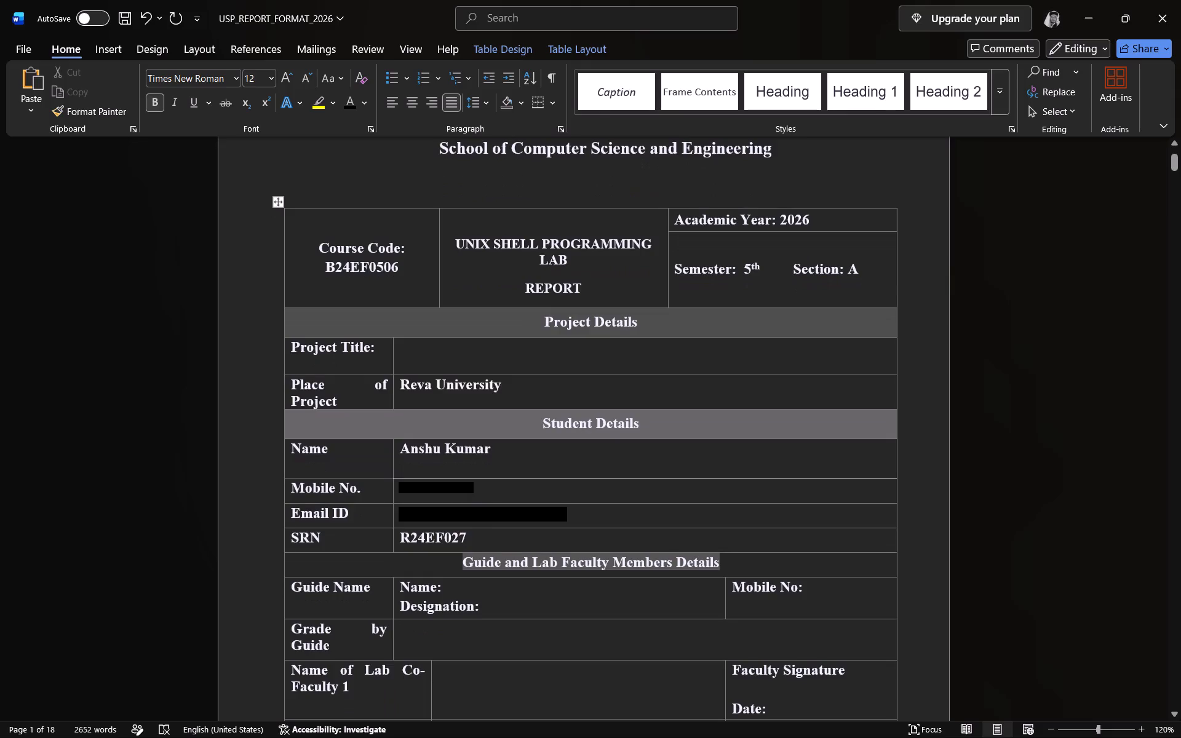
{"action": "left_click", "coordinate": [458, 586]}
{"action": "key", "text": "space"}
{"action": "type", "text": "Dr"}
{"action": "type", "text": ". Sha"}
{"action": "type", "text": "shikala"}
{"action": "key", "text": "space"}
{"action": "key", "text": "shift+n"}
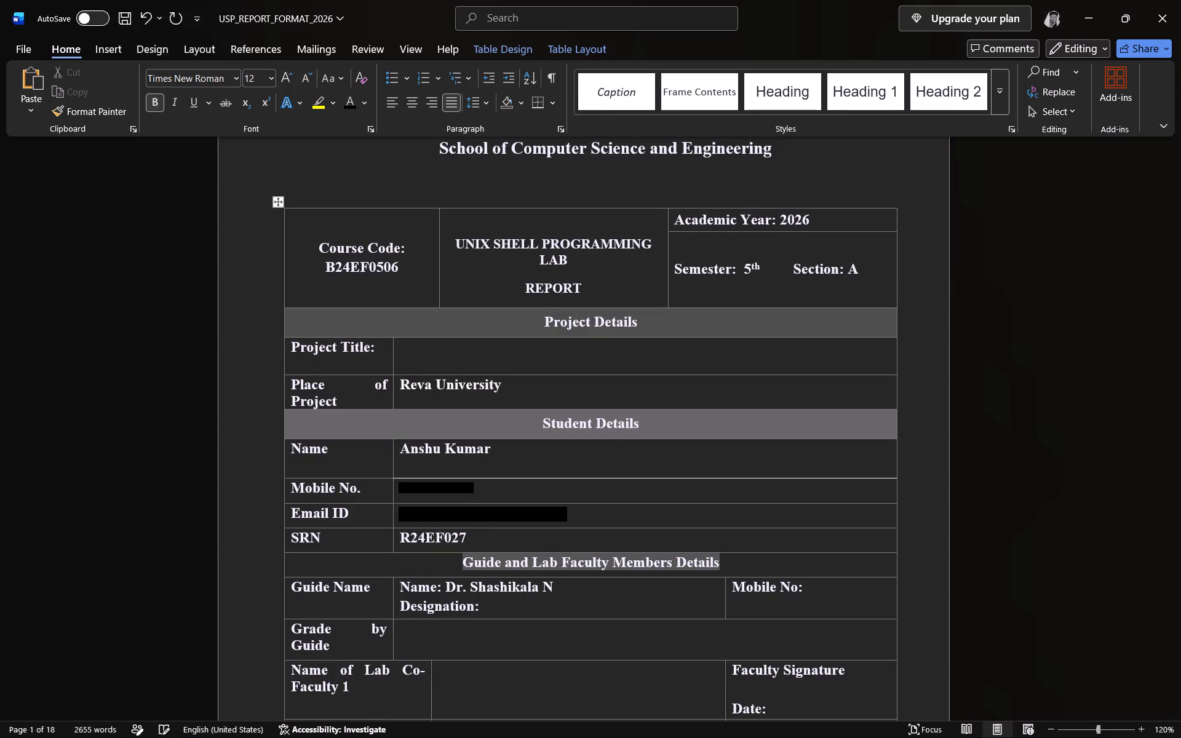
{"action": "left_click", "coordinate": [500, 609]}
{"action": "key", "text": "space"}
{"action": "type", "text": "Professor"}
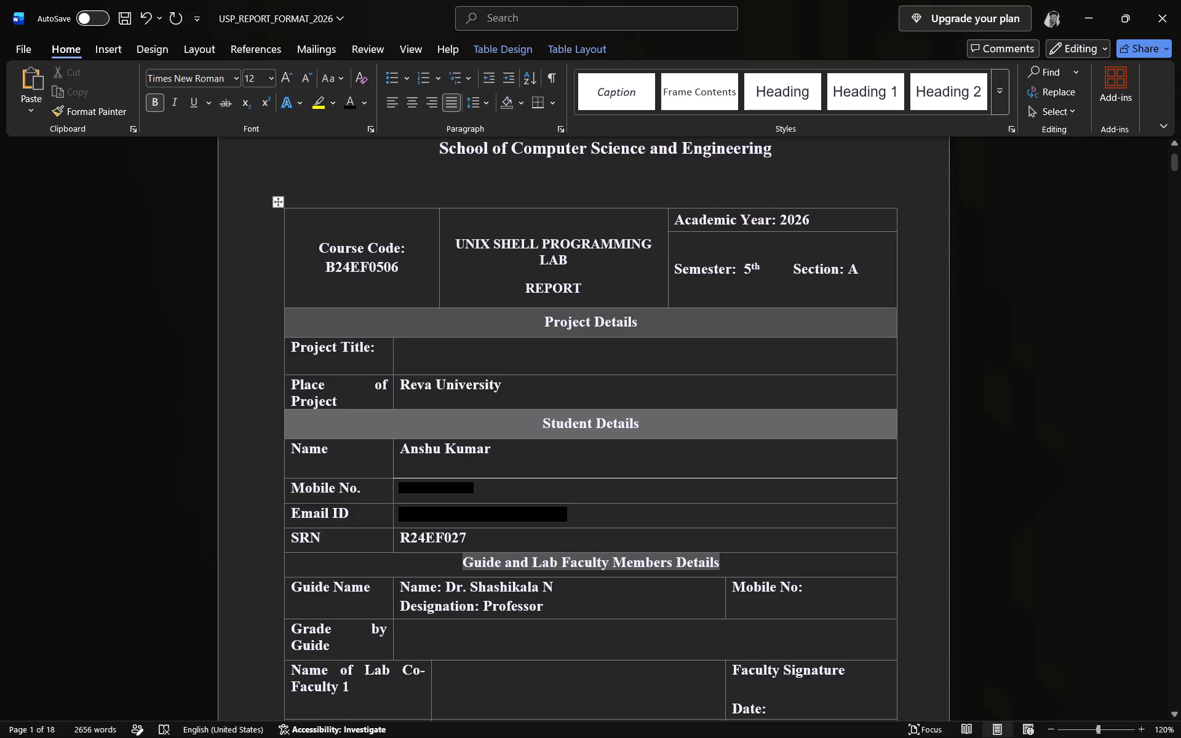
Enter the first lab co-faculty member's name, the same as the guide's, in the Name of Lab Co-Faculty 1 row.
{"action": "scroll", "coordinate": [483, 643], "scroll_direction": "down", "scroll_amount": 2}
{"action": "left_click", "coordinate": [491, 589]}
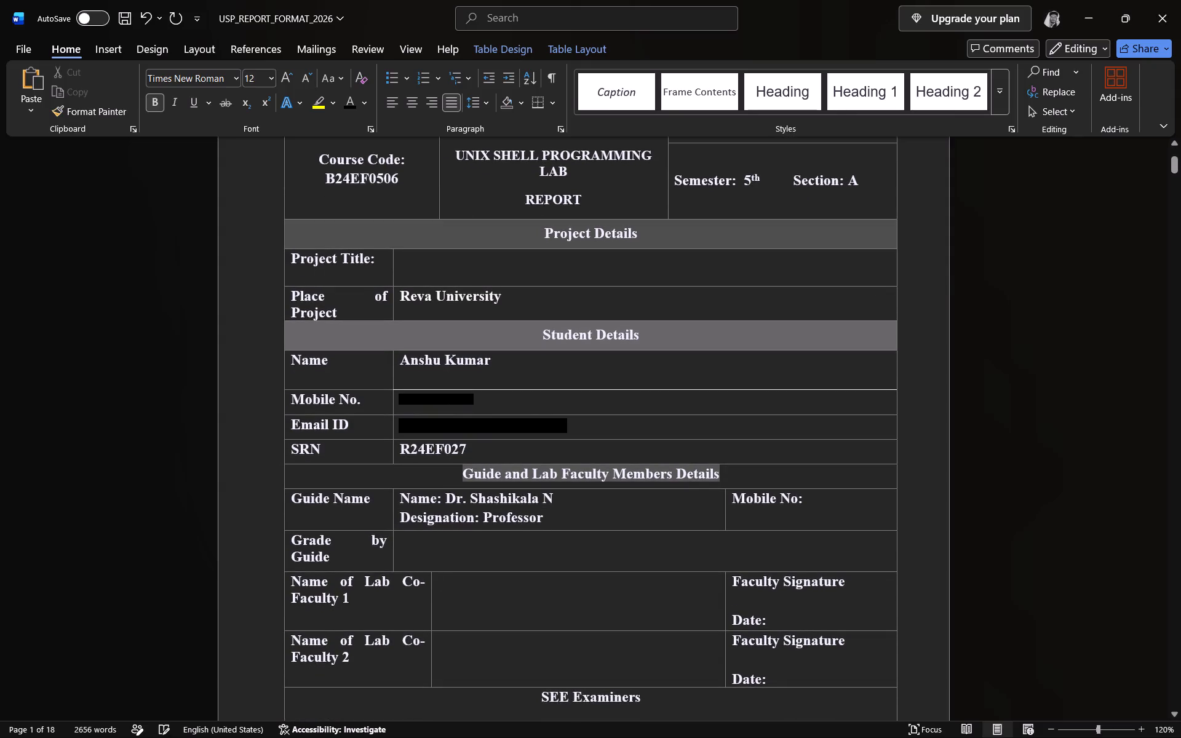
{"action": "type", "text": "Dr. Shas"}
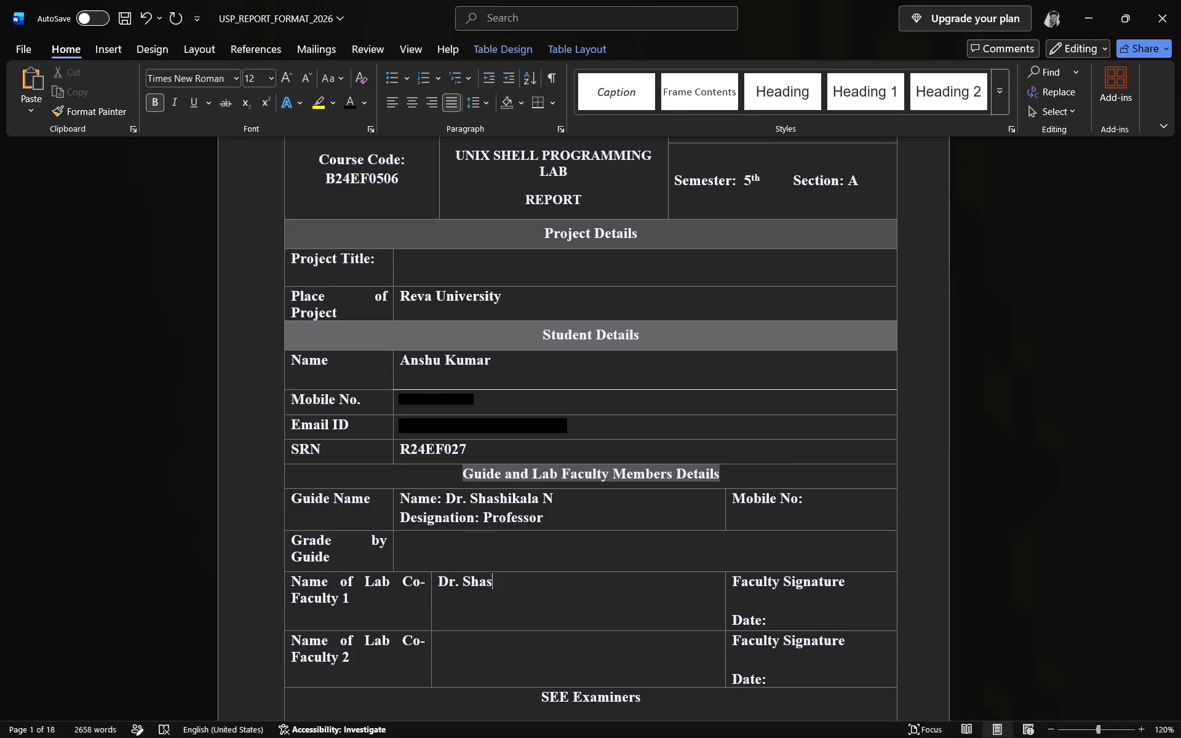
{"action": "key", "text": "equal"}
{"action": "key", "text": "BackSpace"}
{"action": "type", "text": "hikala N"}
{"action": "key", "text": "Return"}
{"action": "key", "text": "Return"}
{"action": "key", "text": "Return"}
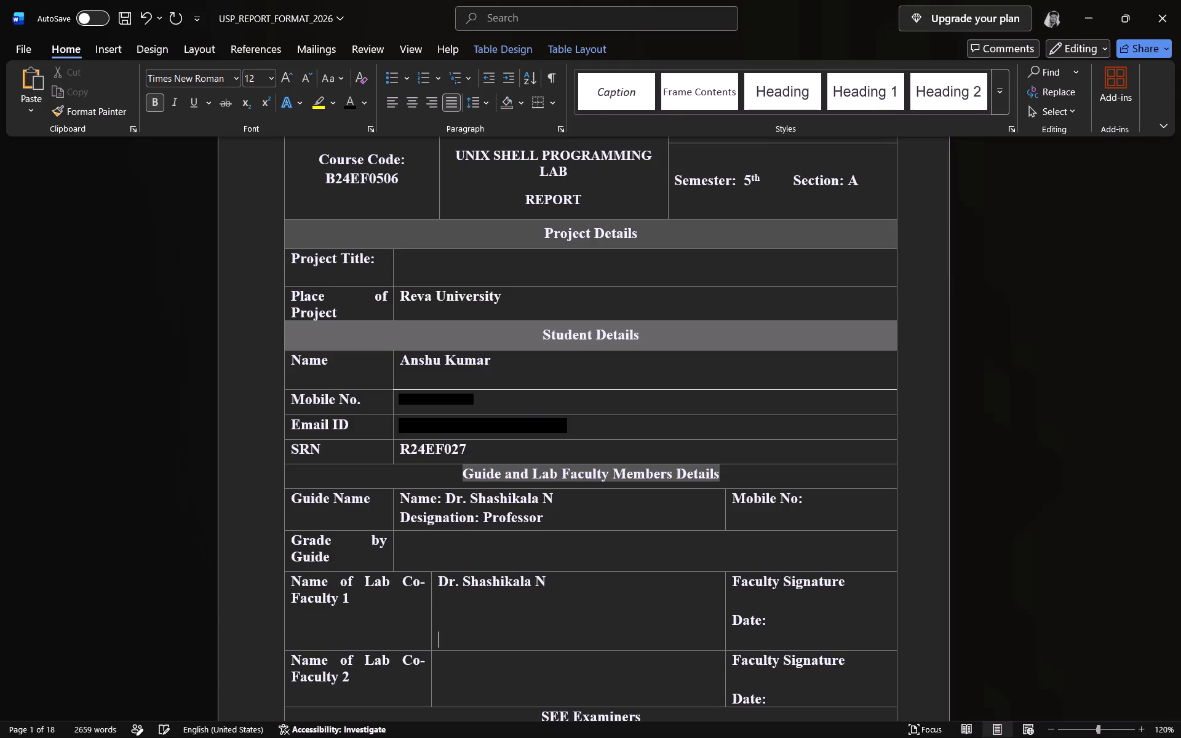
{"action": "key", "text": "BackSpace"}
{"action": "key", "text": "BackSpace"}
Enter the second lab co-faculty member's name in the Name of Lab Co-Faculty 2 row.
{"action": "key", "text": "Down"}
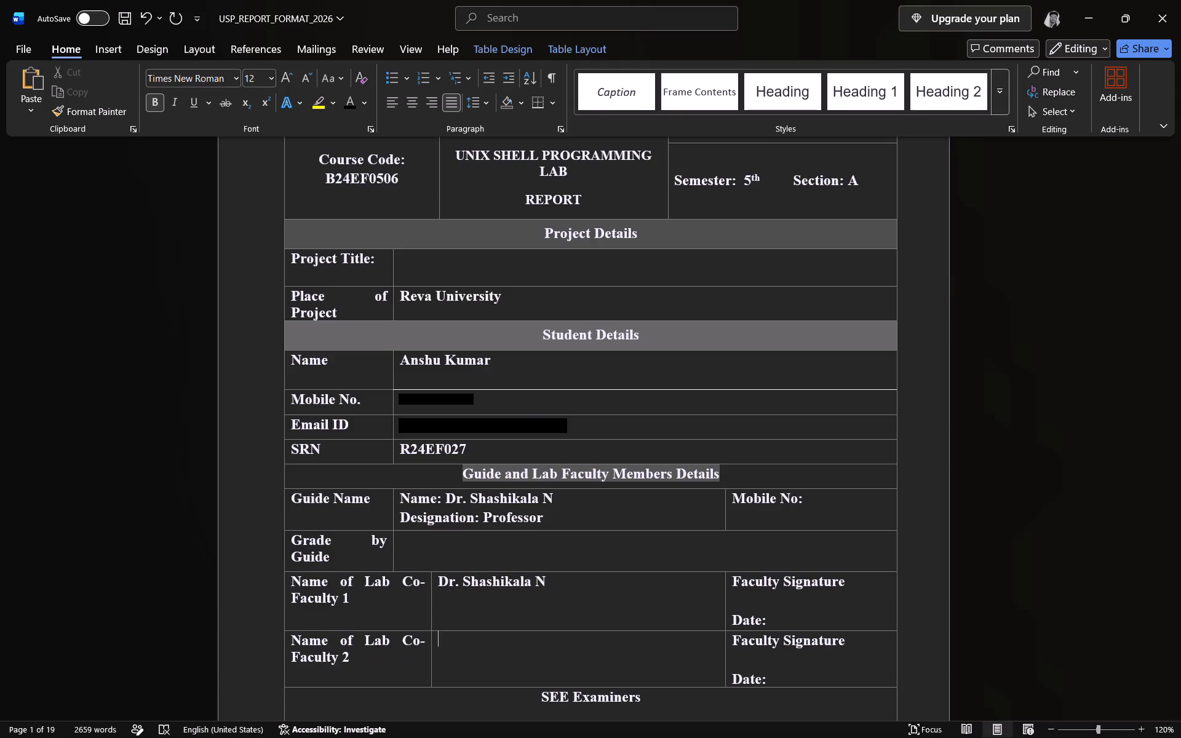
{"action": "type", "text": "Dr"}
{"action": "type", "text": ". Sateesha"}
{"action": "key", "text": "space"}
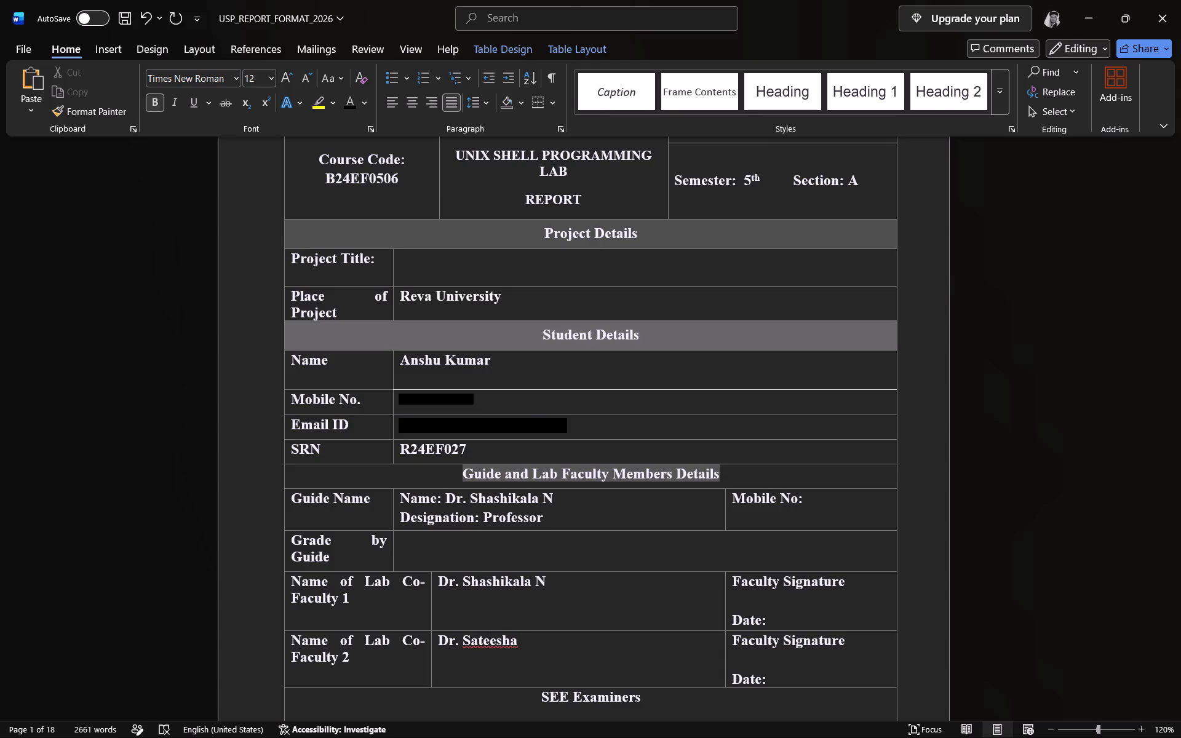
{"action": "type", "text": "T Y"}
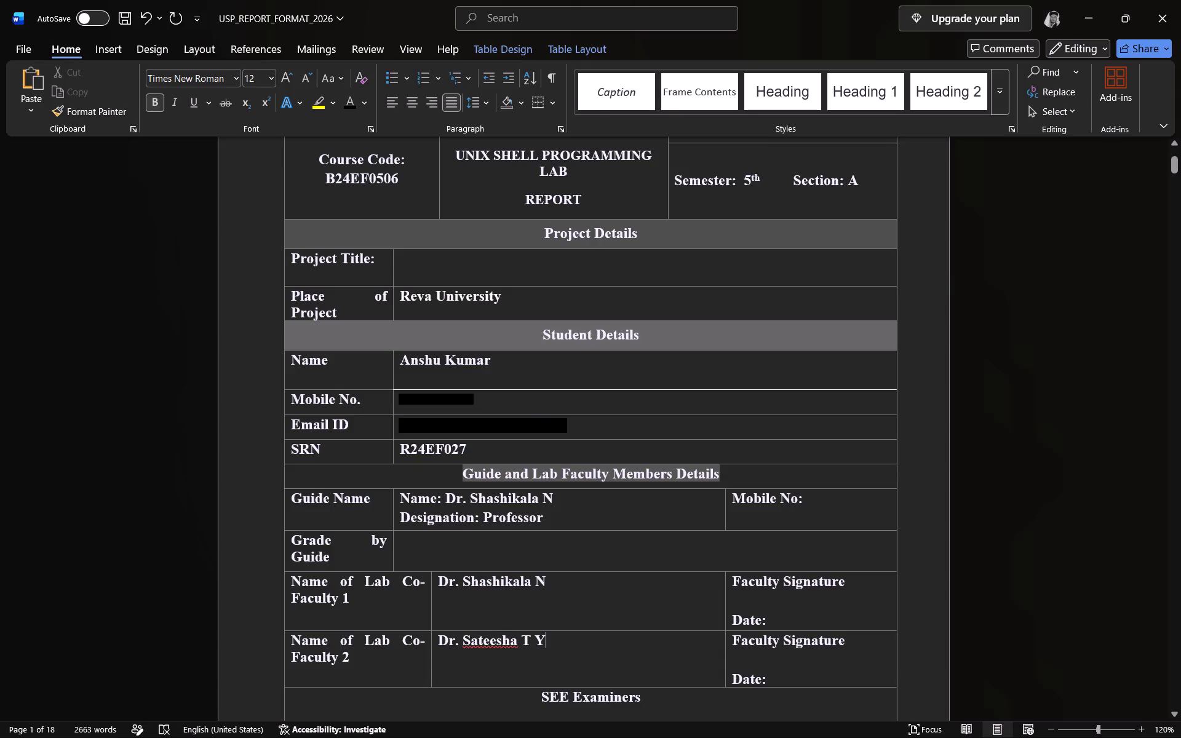
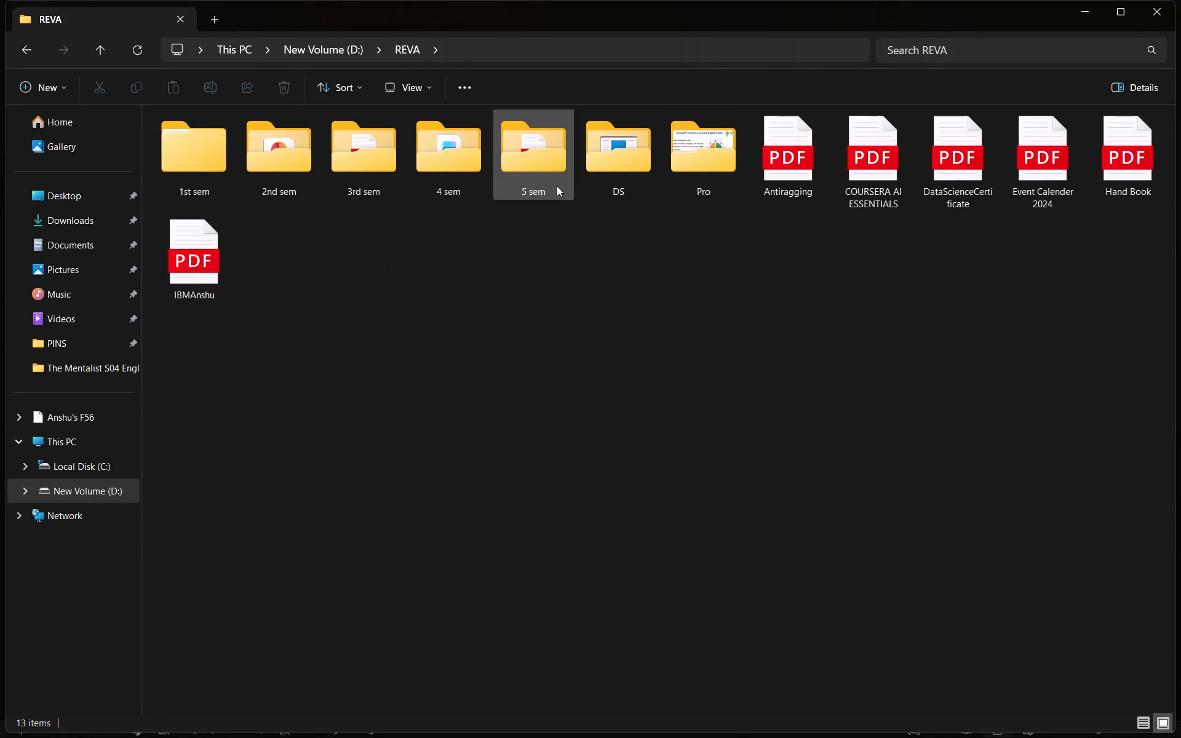
Open the timetable file TT.pdf from the 5 sem folder to consult the course faculty list.
{"action": "double_click", "coordinate": [545, 171]}
{"action": "double_click", "coordinate": [950, 163]}
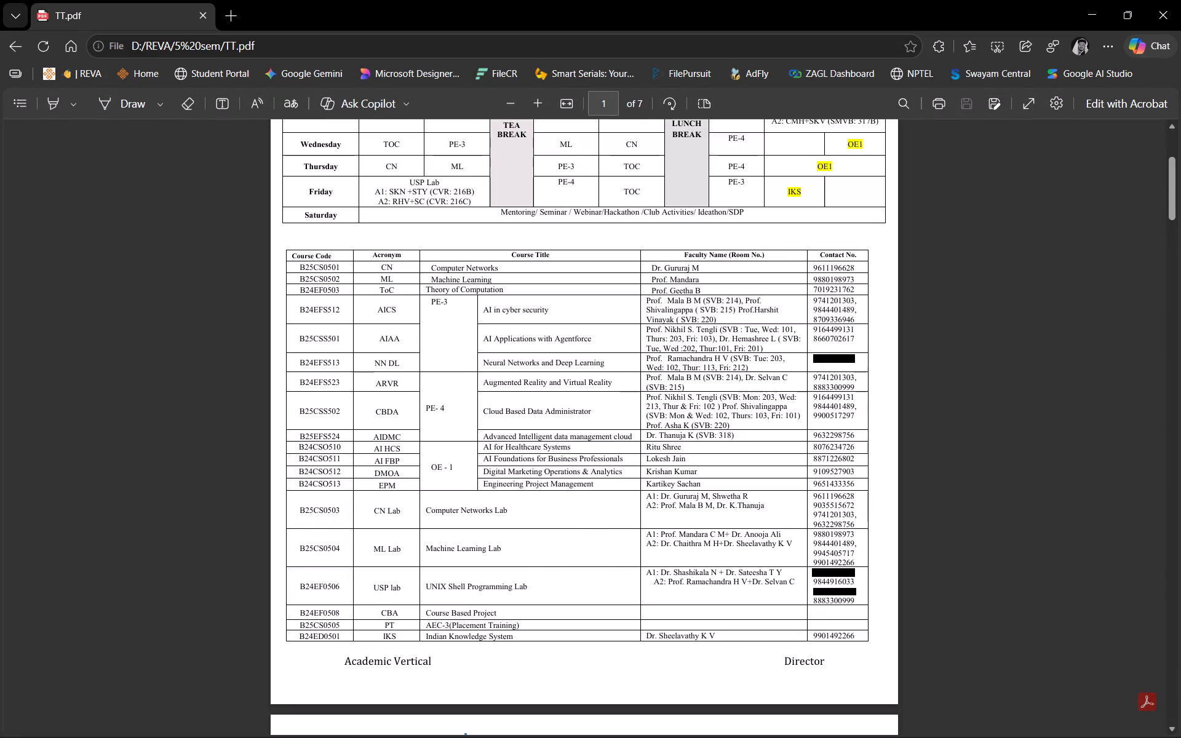
Copy the guide's contact number from the USP Lab row of the timetable PDF into the guide's Mobile No field in the Word report.
{"action": "left_click_drag", "start_coordinate": [814, 567], "coordinate": [847, 573]}
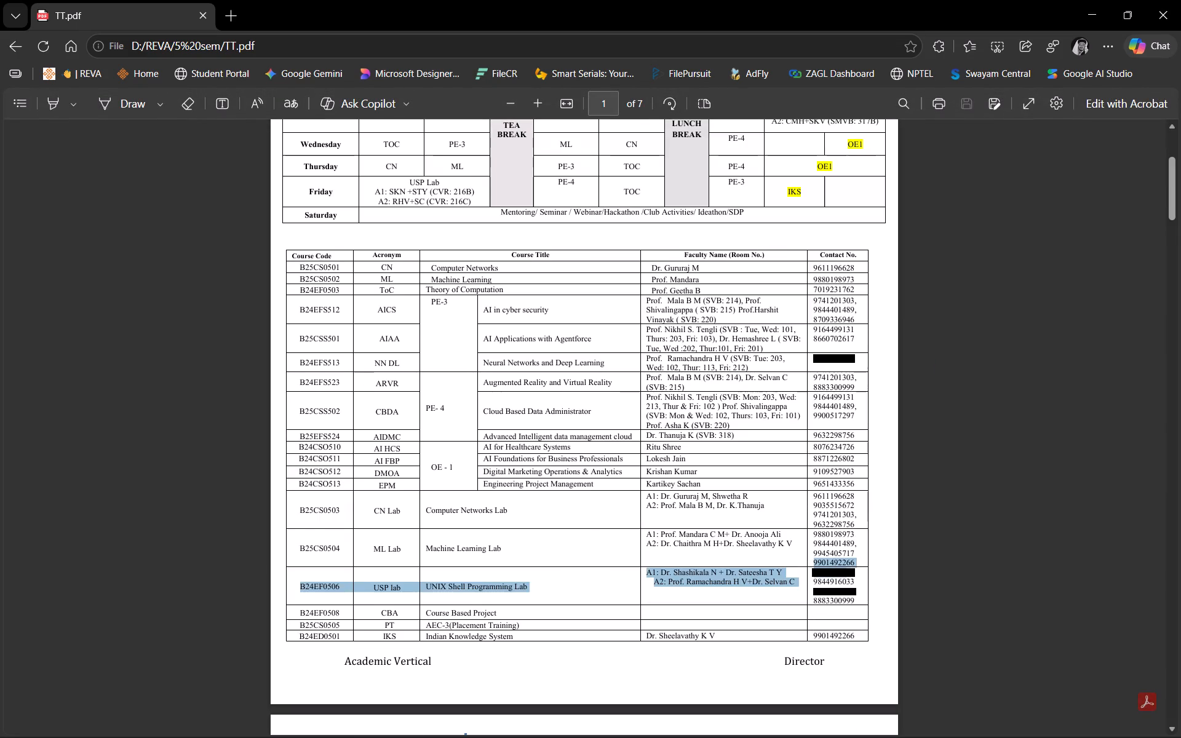
{"action": "left_click_drag", "start_coordinate": [847, 573], "coordinate": [853, 573]}
{"action": "left_click", "coordinate": [853, 573]}
{"action": "left_click_drag", "start_coordinate": [853, 573], "coordinate": [816, 579]}
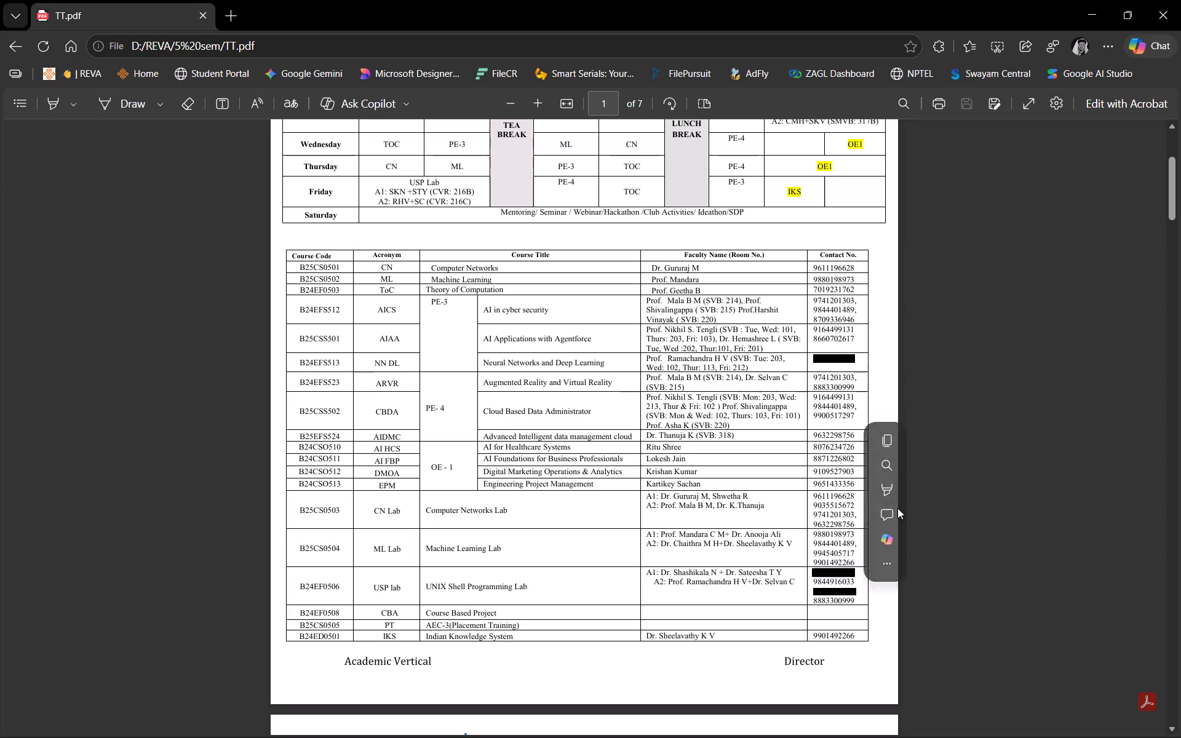
{"action": "left_click", "coordinate": [885, 444]}
{"action": "key", "text": "alt+Tab"}
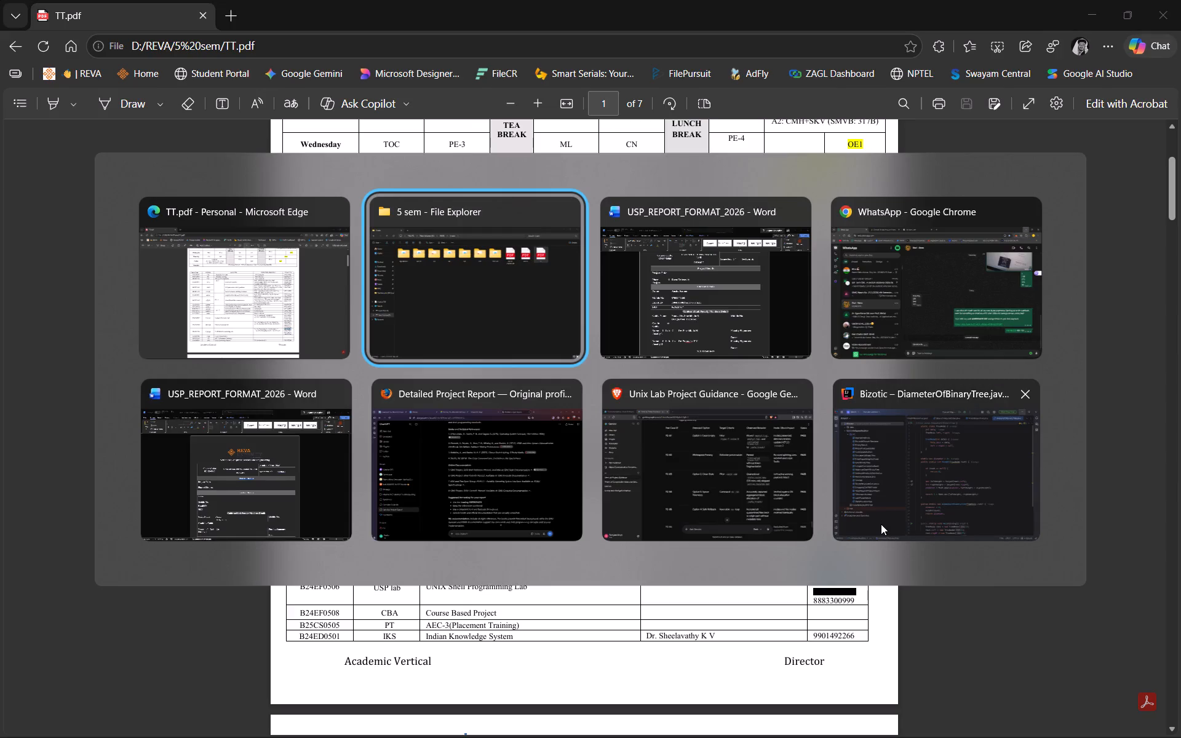
{"action": "key", "text": "alt+Tab"}
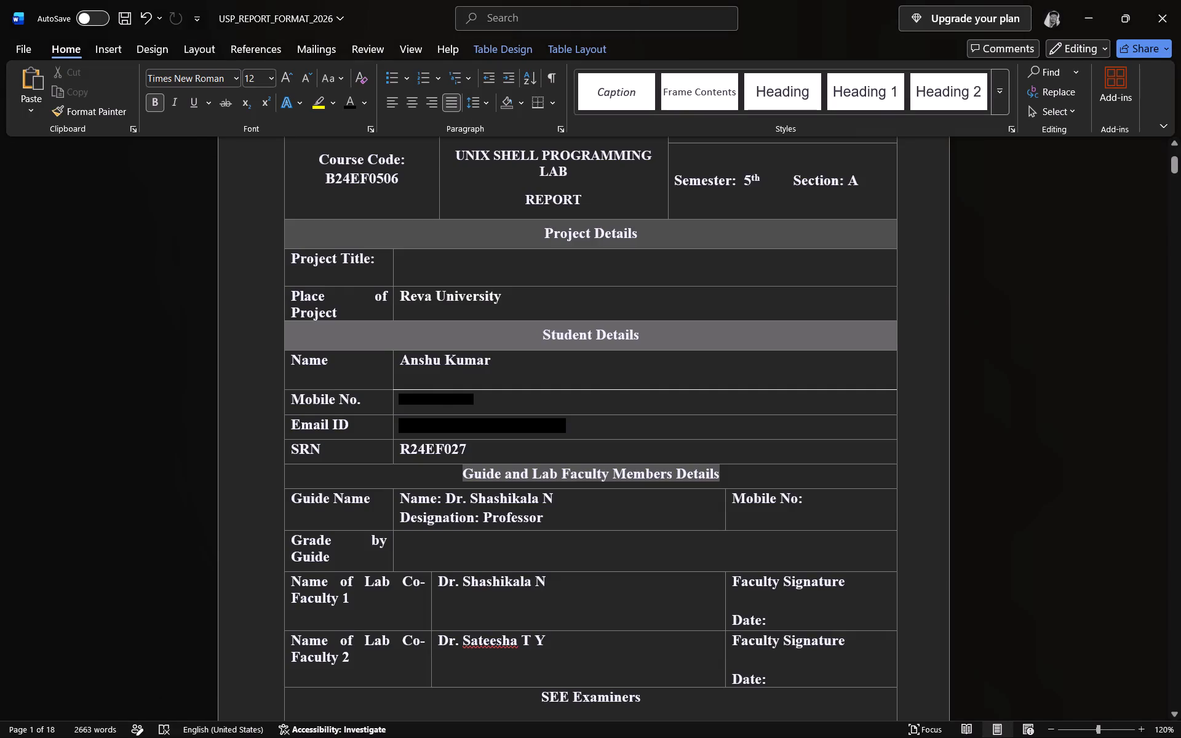
{"action": "key", "text": "space"}
{"action": "key", "text": "ctrl+v"}
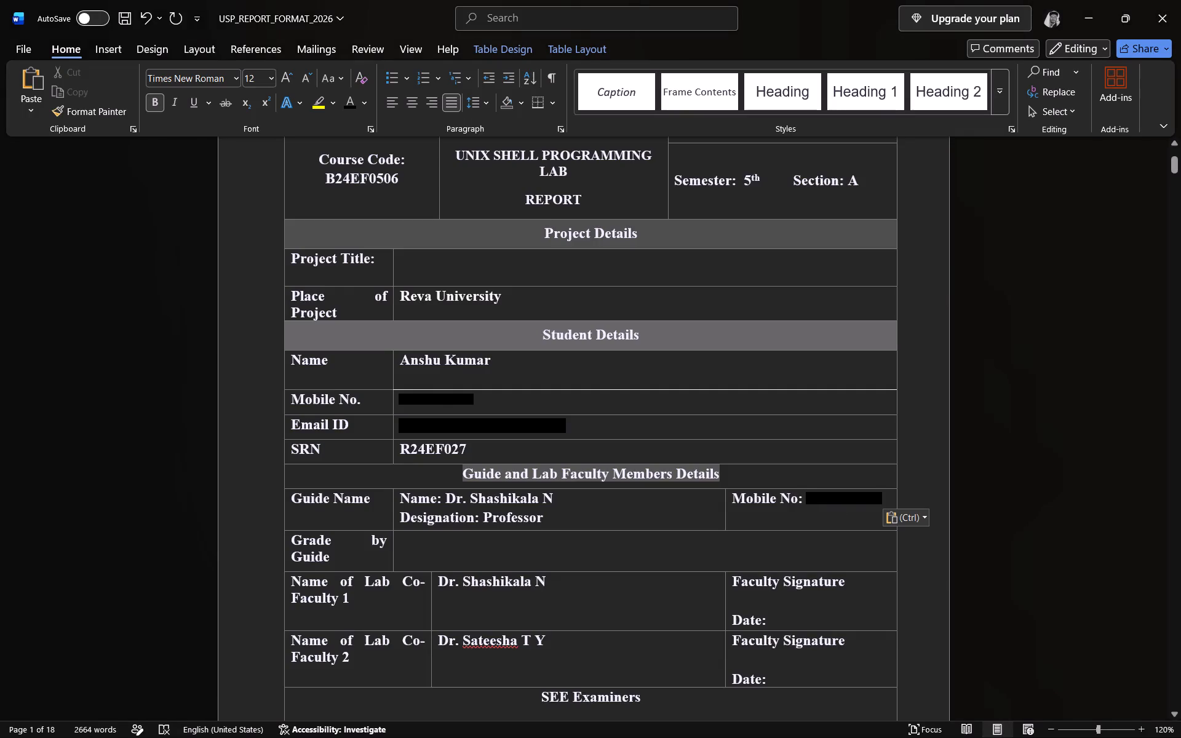
Compare the guide and lab faculty details on the report's cover page with the USP Lab row in the timetable PDF.
{"action": "key", "text": "alt+Tab"}
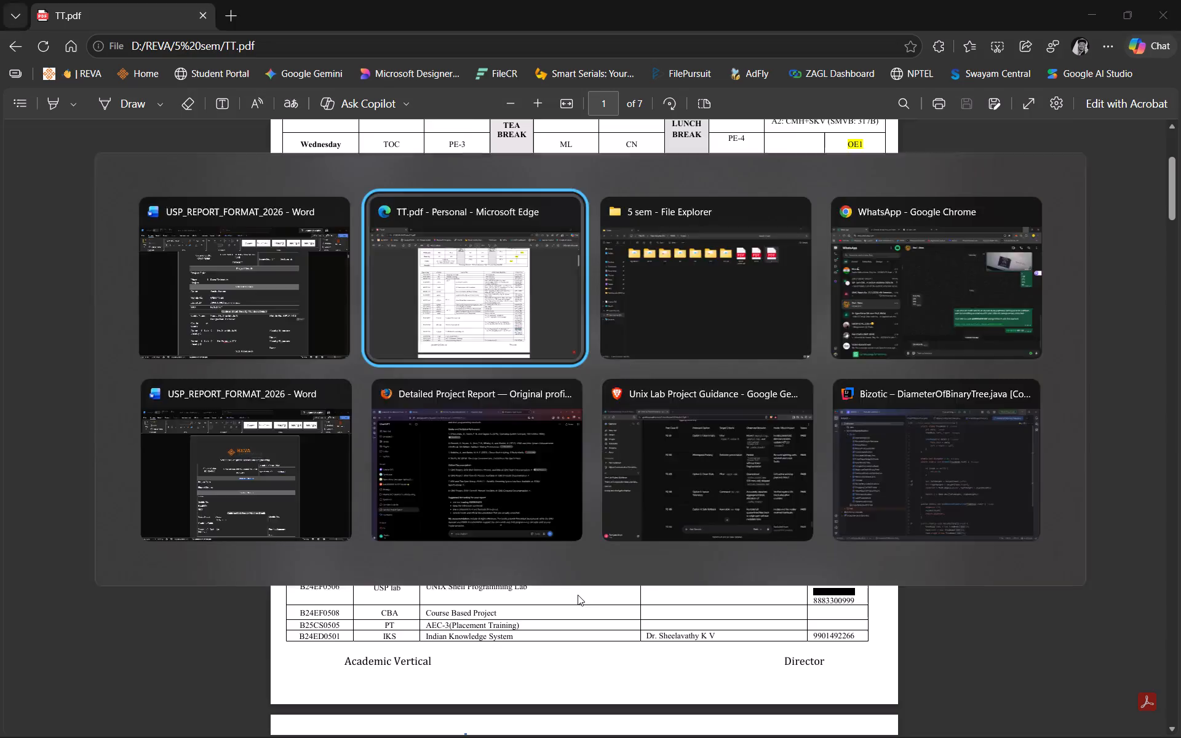
{"action": "key", "text": "alt+Tab"}
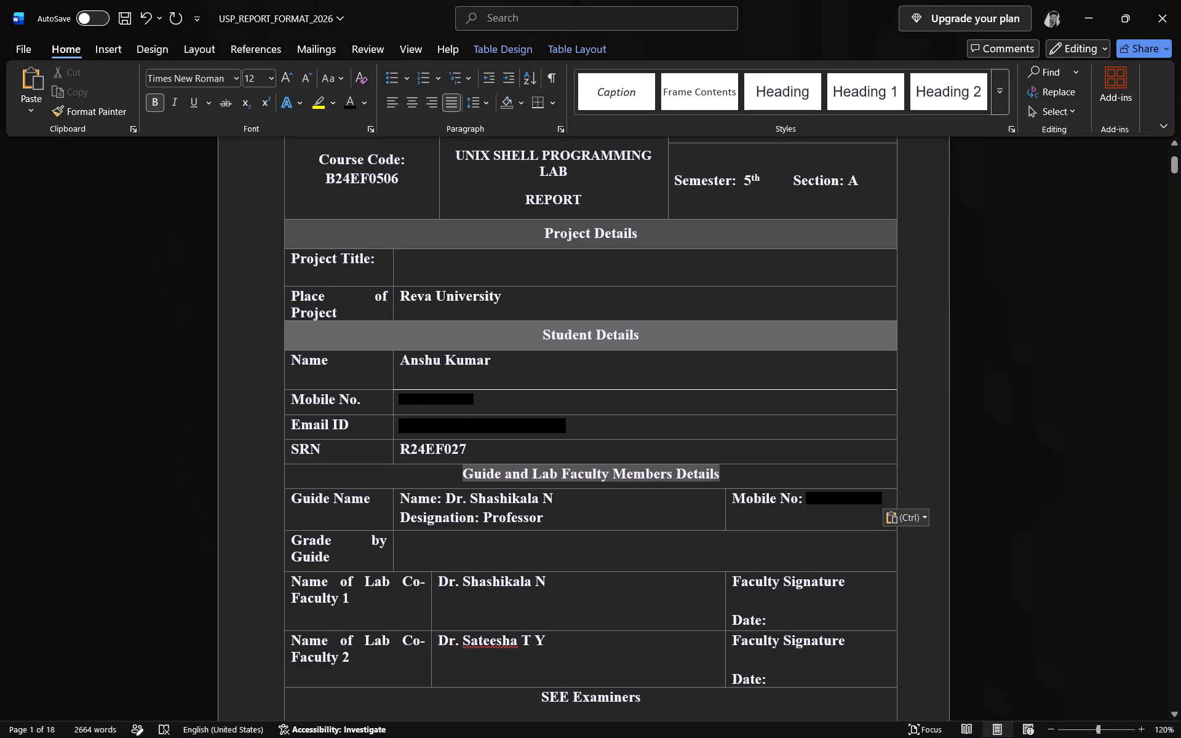
{"action": "key", "text": "alt+Tab"}
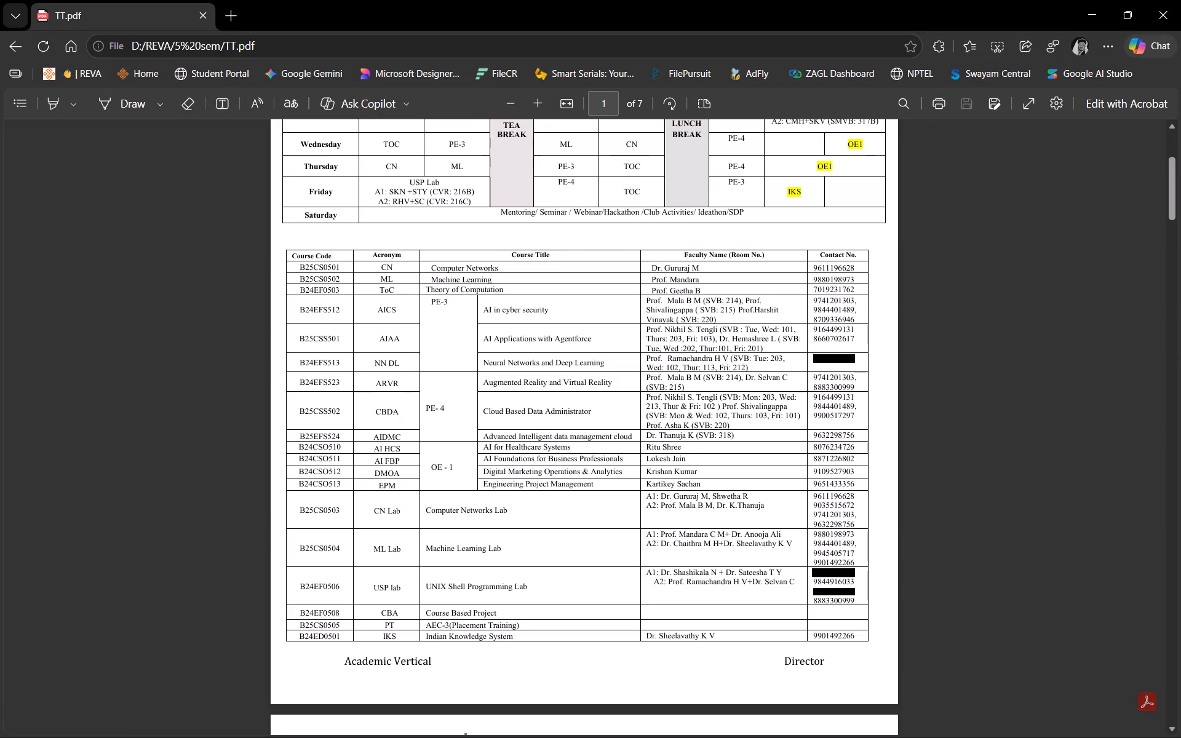
{"action": "key", "text": "alt+Tab"}
{"action": "key", "text": "alt+Tab"}
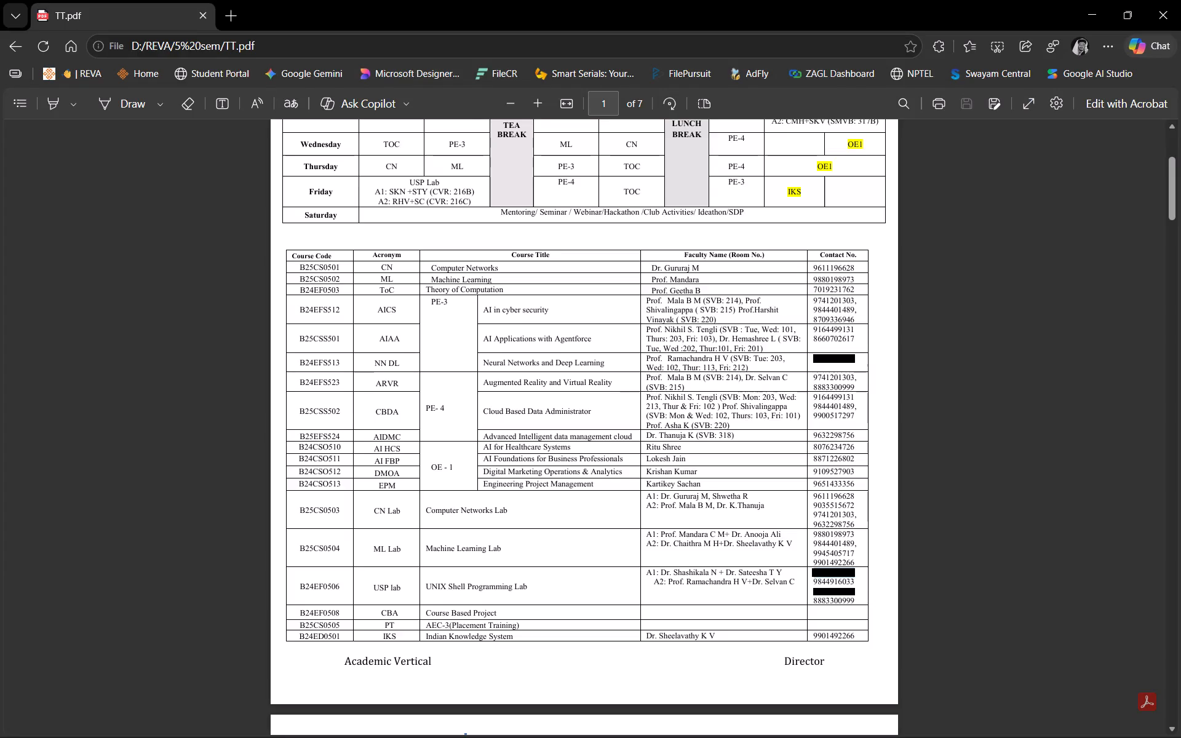
{"action": "key", "text": "alt+Tab"}
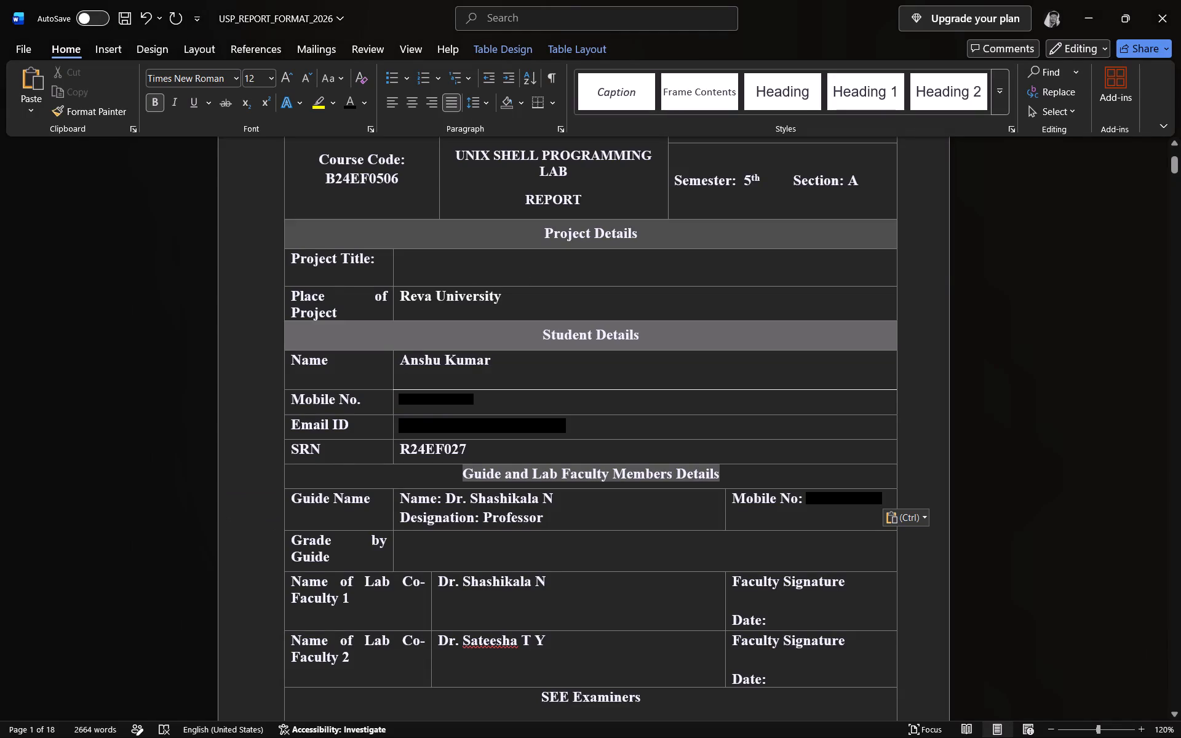
Review the report from the cover page through the contents table and sections 1 to 4, checking content and layout.
{"action": "scroll", "coordinate": [668, 645], "scroll_direction": "up", "scroll_amount": 2}
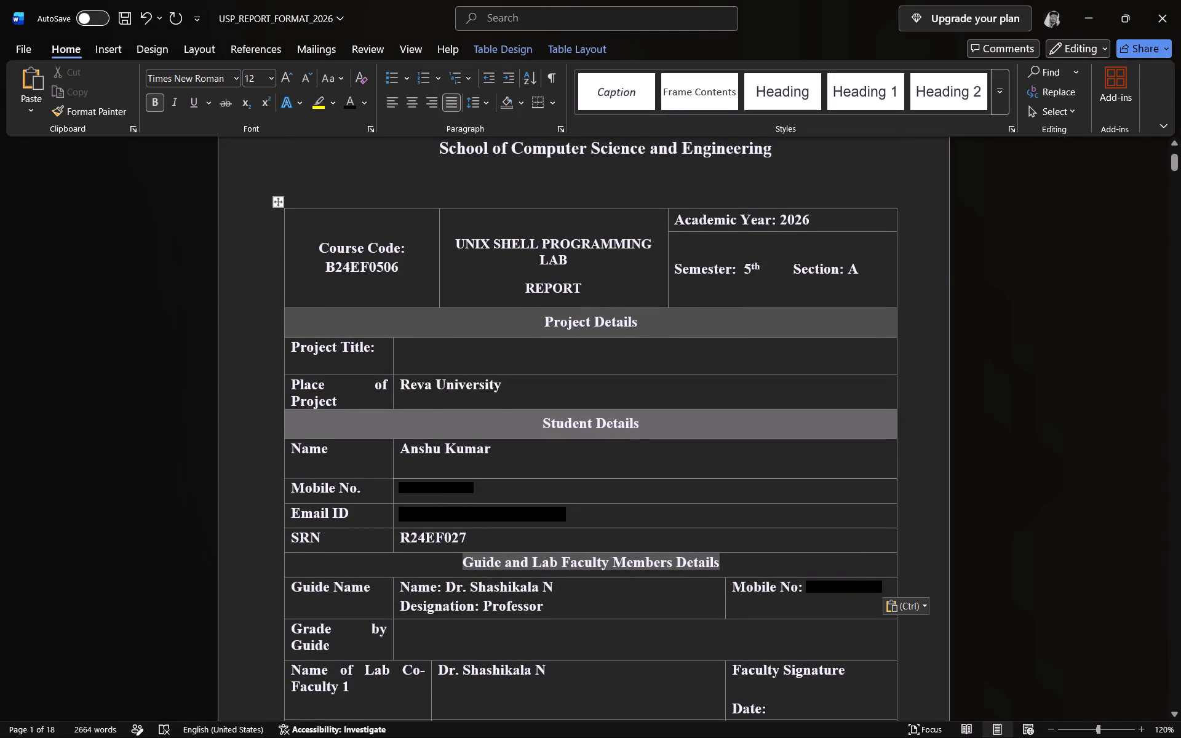
{"action": "scroll", "coordinate": [611, 459], "scroll_direction": "up", "scroll_amount": 2}
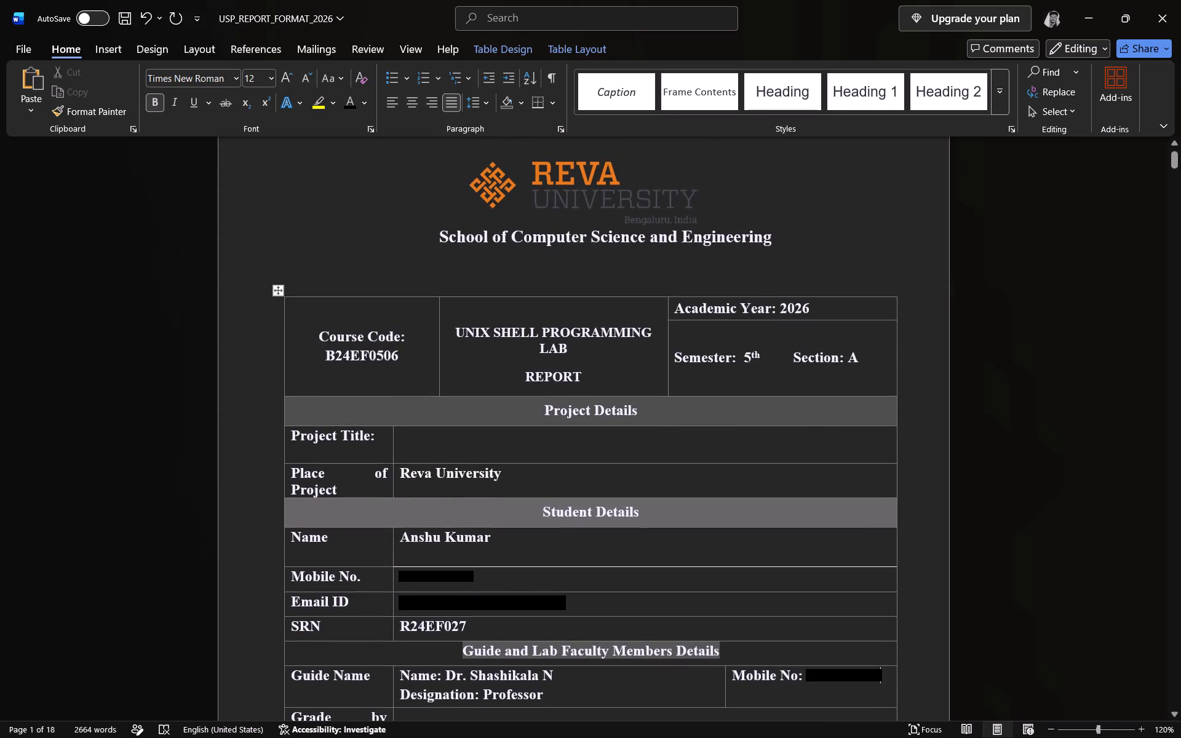
{"action": "scroll", "coordinate": [611, 459], "scroll_direction": "up", "scroll_amount": 2}
{"action": "scroll", "coordinate": [611, 459], "scroll_direction": "down", "scroll_amount": 17}
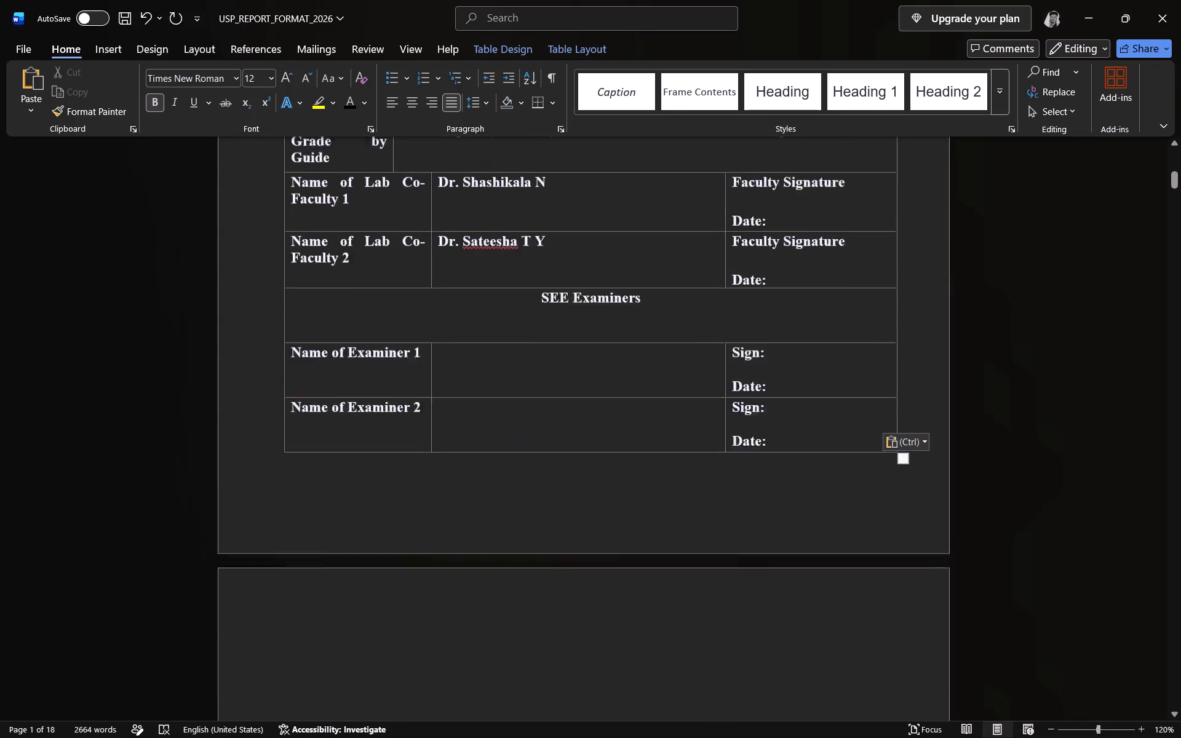
{"action": "scroll", "coordinate": [611, 459], "scroll_direction": "down", "scroll_amount": 17}
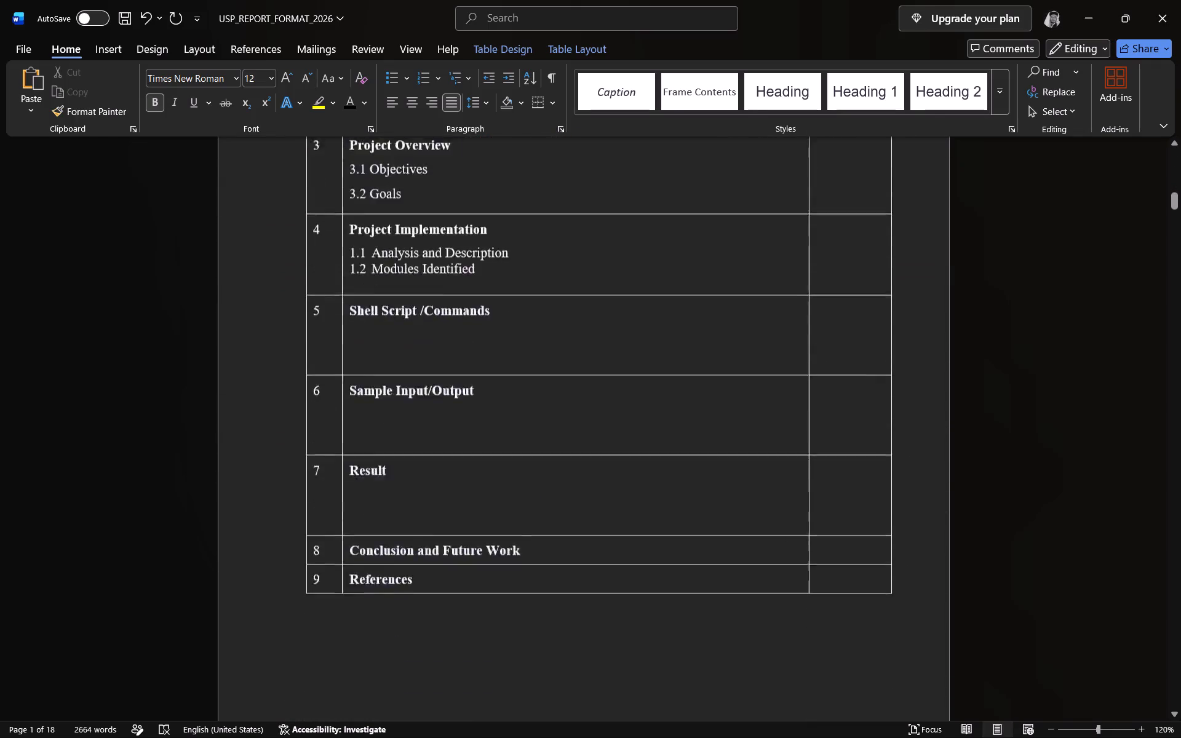
{"action": "scroll", "coordinate": [610, 461], "scroll_direction": "down", "scroll_amount": 16}
{"action": "scroll", "coordinate": [610, 461], "scroll_direction": "down", "scroll_amount": 19}
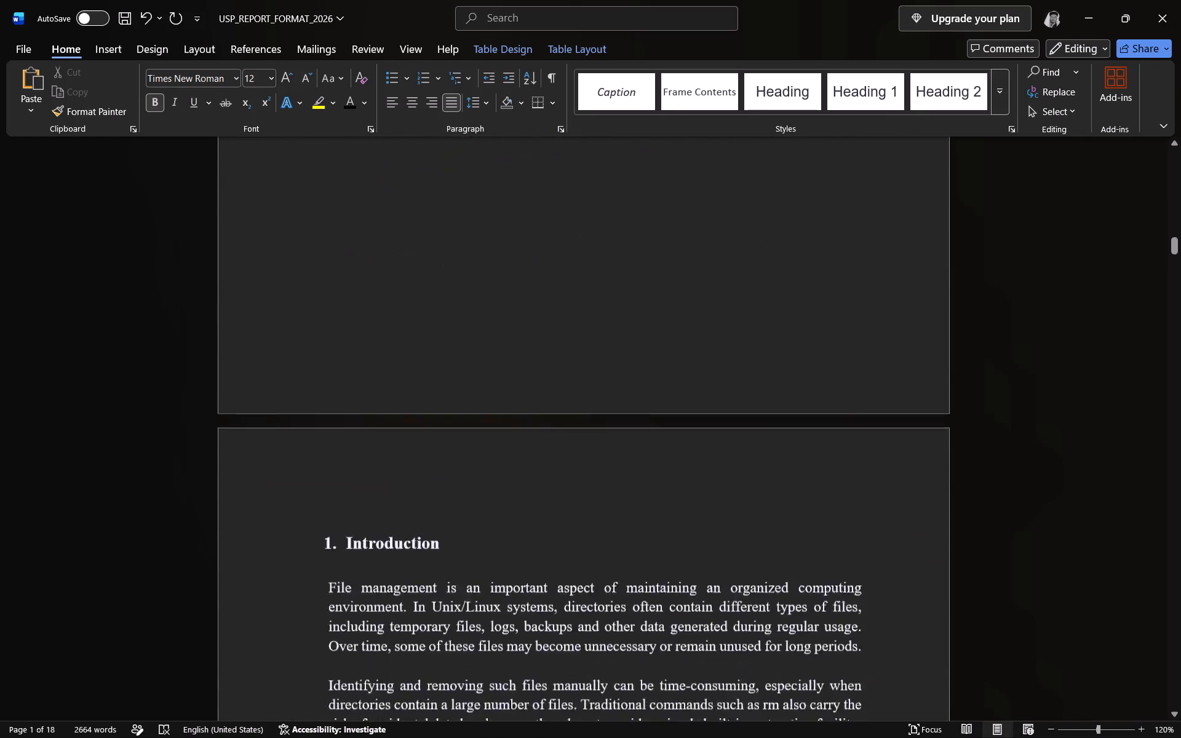
{"action": "scroll", "coordinate": [610, 463], "scroll_direction": "down", "scroll_amount": 16}
{"action": "scroll", "coordinate": [610, 463], "scroll_direction": "down", "scroll_amount": 11}
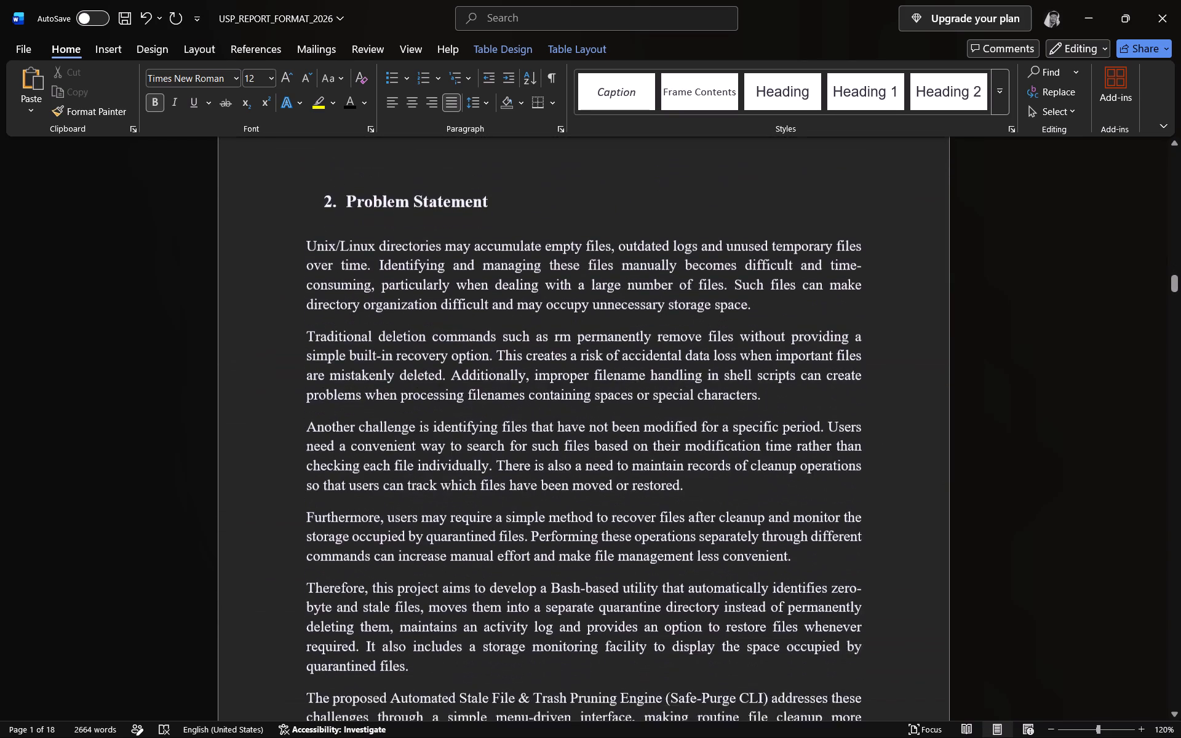
{"action": "scroll", "coordinate": [610, 463], "scroll_direction": "down", "scroll_amount": 20}
{"action": "scroll", "coordinate": [610, 463], "scroll_direction": "down", "scroll_amount": 2}
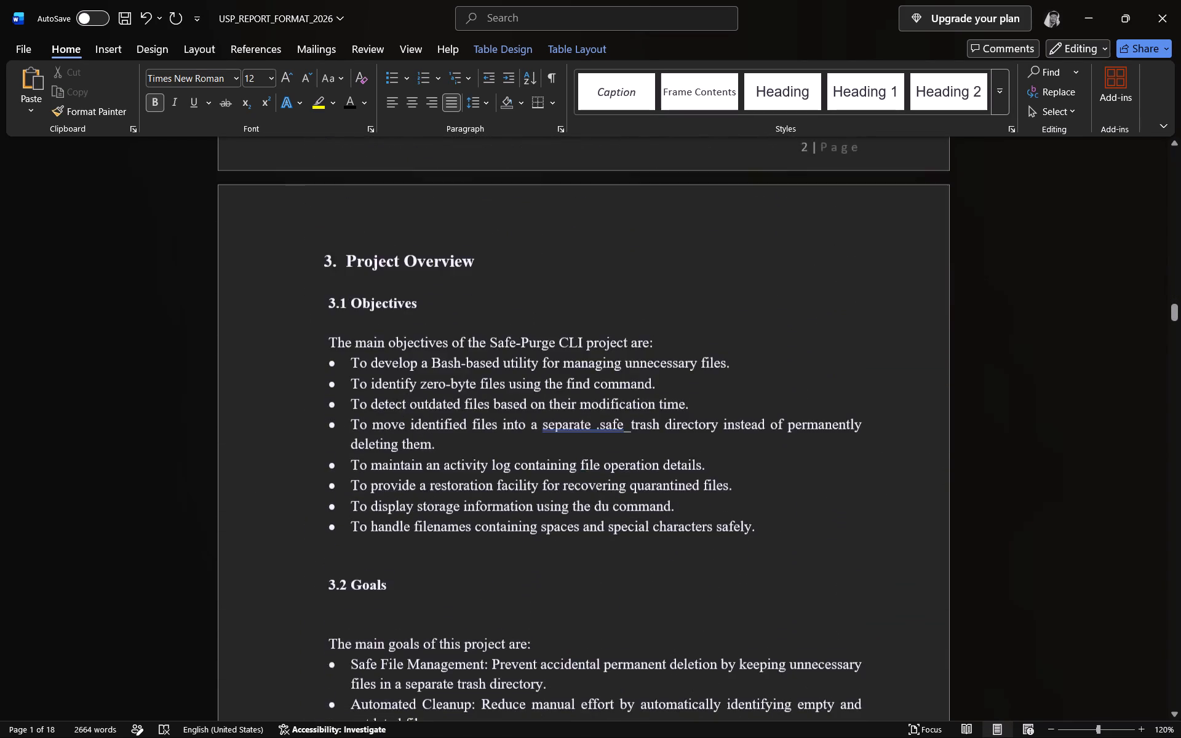
{"action": "scroll", "coordinate": [610, 463], "scroll_direction": "down", "scroll_amount": 20}
{"action": "scroll", "coordinate": [610, 464], "scroll_direction": "down", "scroll_amount": 3}
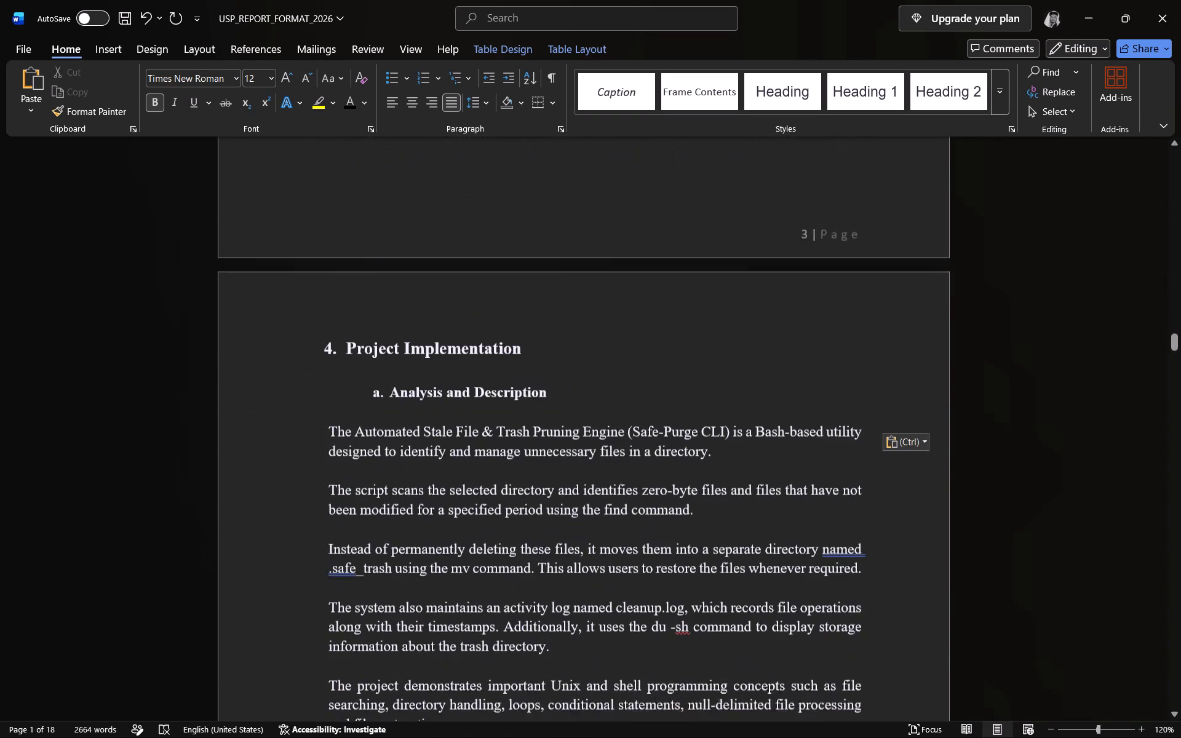
{"action": "scroll", "coordinate": [610, 464], "scroll_direction": "down", "scroll_amount": 4}
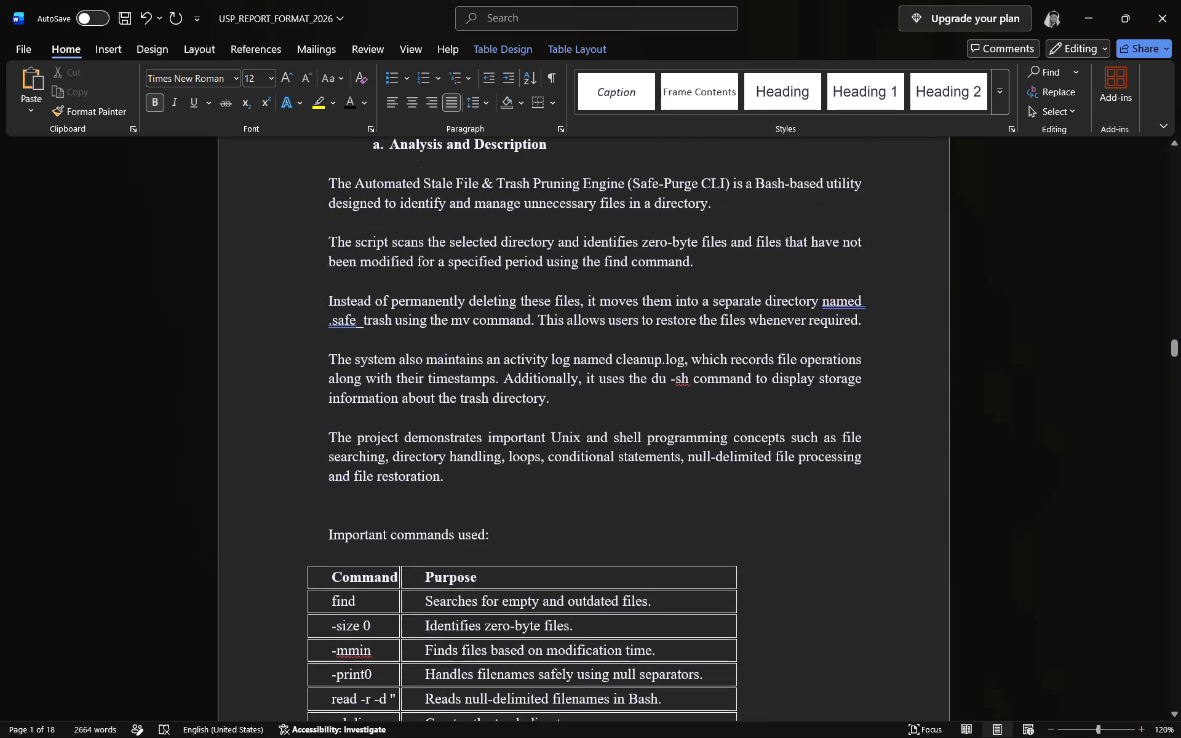
{"action": "scroll", "coordinate": [610, 464], "scroll_direction": "down", "scroll_amount": 20}
{"action": "scroll", "coordinate": [610, 464], "scroll_direction": "down", "scroll_amount": 6}
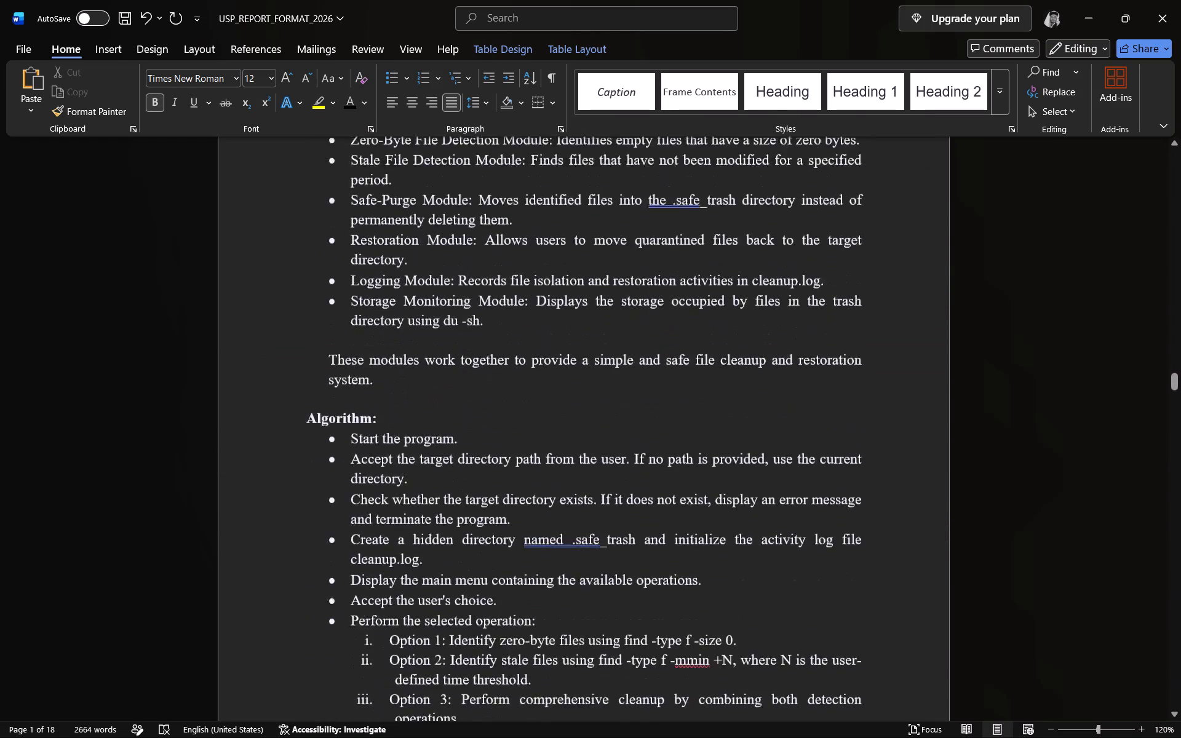
{"action": "scroll", "coordinate": [610, 464], "scroll_direction": "down", "scroll_amount": 6}
Remove three blank lines between the commands table and the "Modules Identified" heading in section 4.
{"action": "scroll", "coordinate": [610, 464], "scroll_direction": "up", "scroll_amount": 11}
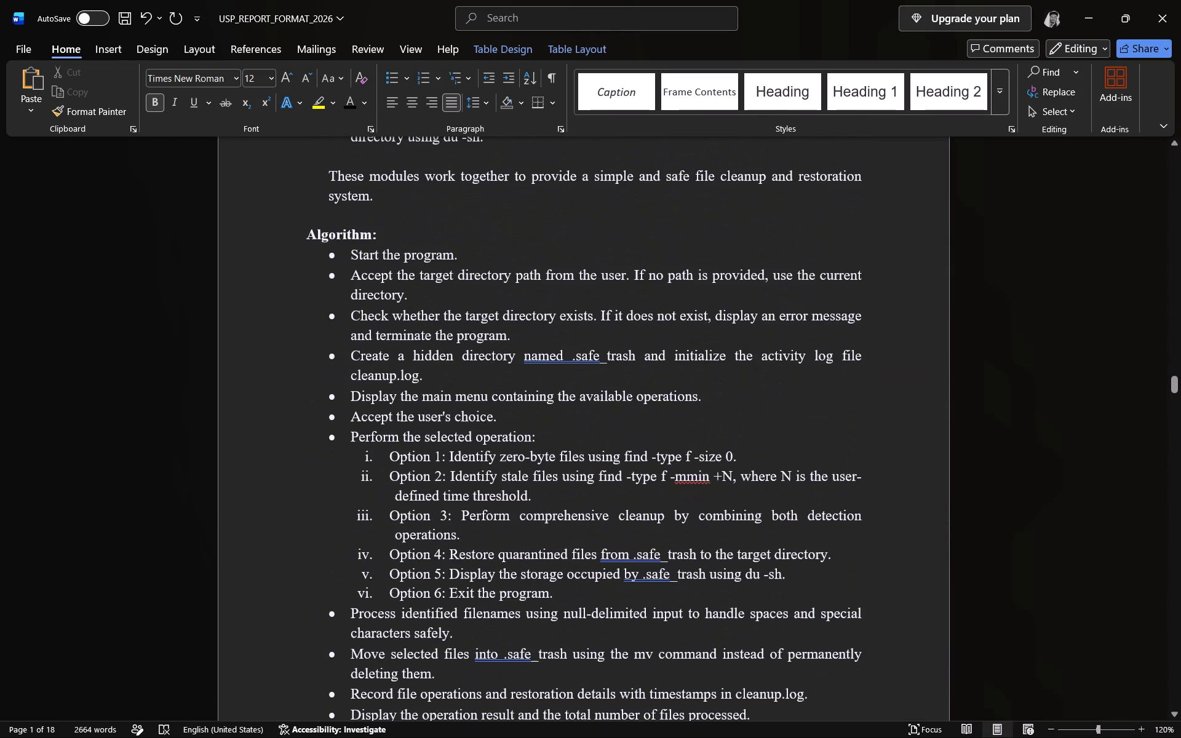
{"action": "scroll", "coordinate": [610, 464], "scroll_direction": "up", "scroll_amount": 7}
{"action": "left_click", "coordinate": [395, 285]}
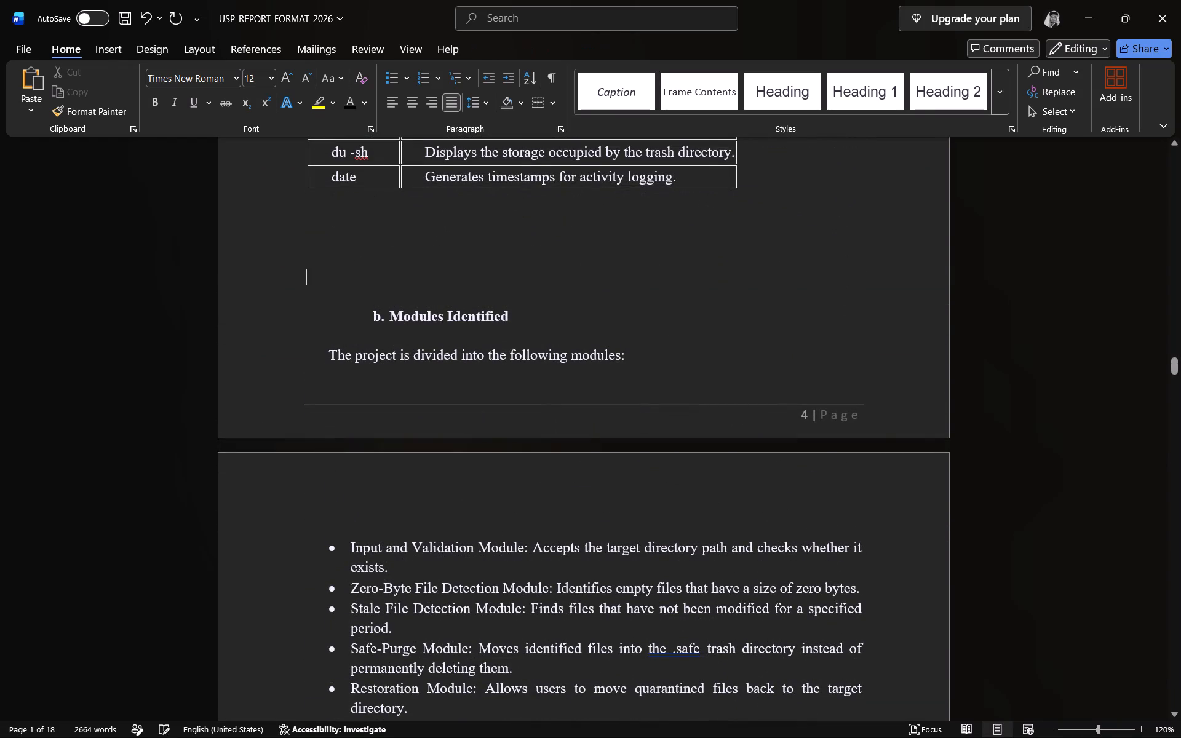
{"action": "key", "text": "BackSpace"}
{"action": "key", "text": "BackSpace"}
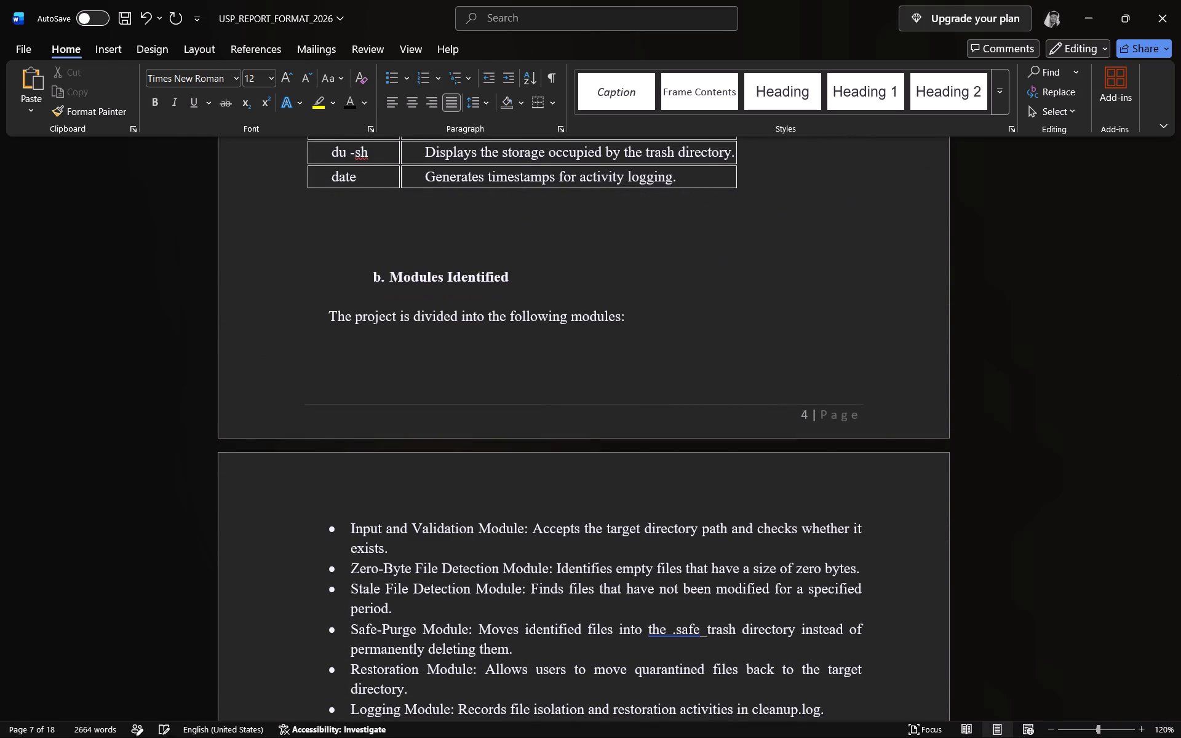
{"action": "key", "text": "BackSpace"}
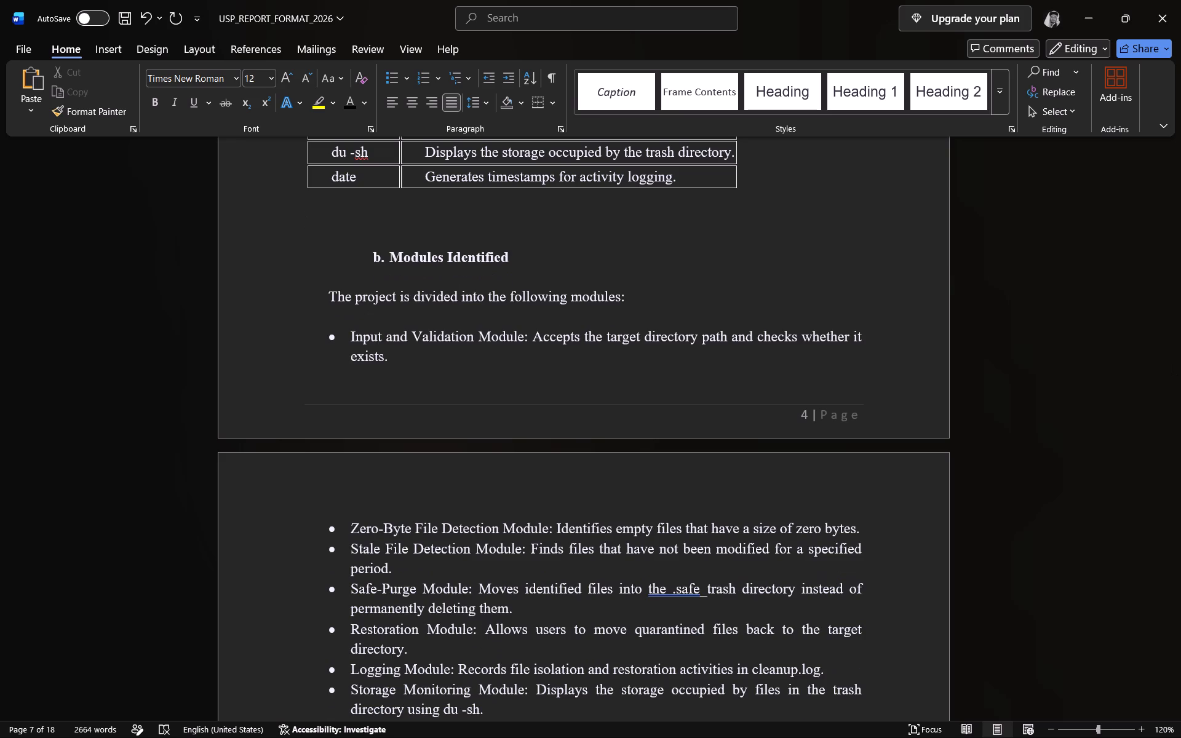
Add a blank line between the closing sentence of the modules section and the "Algorithm:" heading.
{"action": "scroll", "coordinate": [399, 289], "scroll_direction": "down", "scroll_amount": 17}
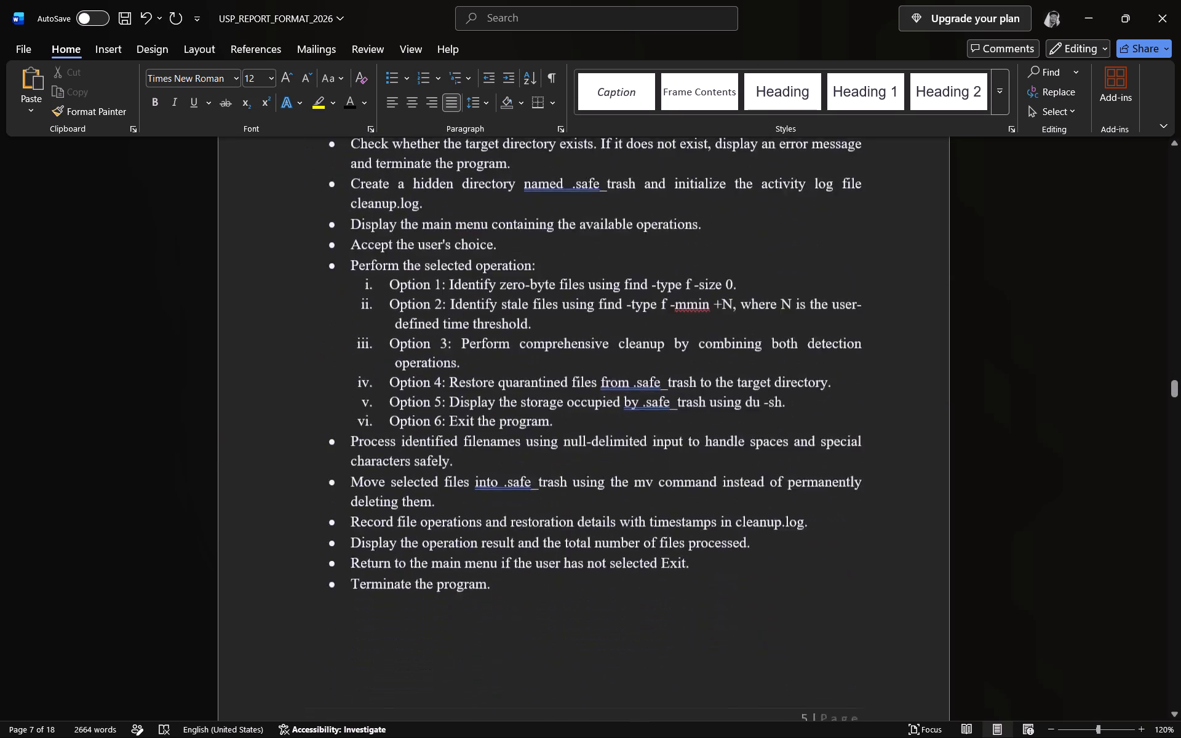
{"action": "scroll", "coordinate": [400, 292], "scroll_direction": "down", "scroll_amount": 4}
{"action": "scroll", "coordinate": [401, 293], "scroll_direction": "up", "scroll_amount": 12}
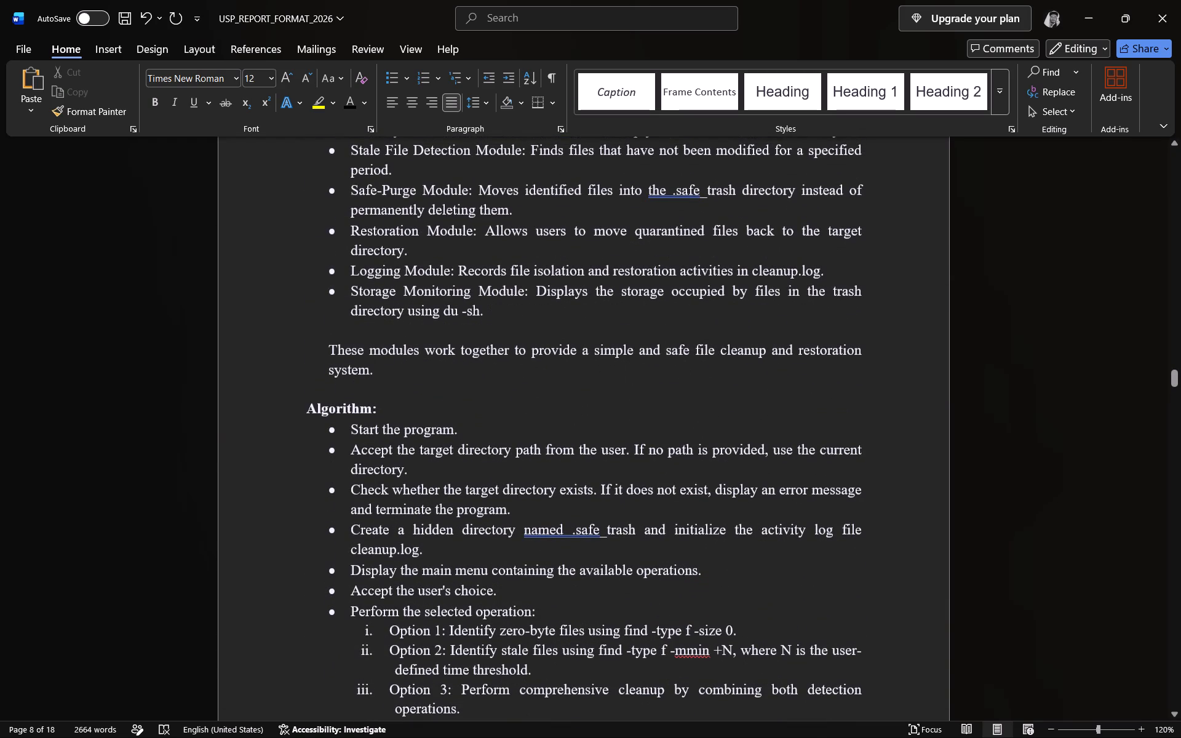
{"action": "left_click", "coordinate": [404, 376]}
{"action": "key", "text": "Return"}
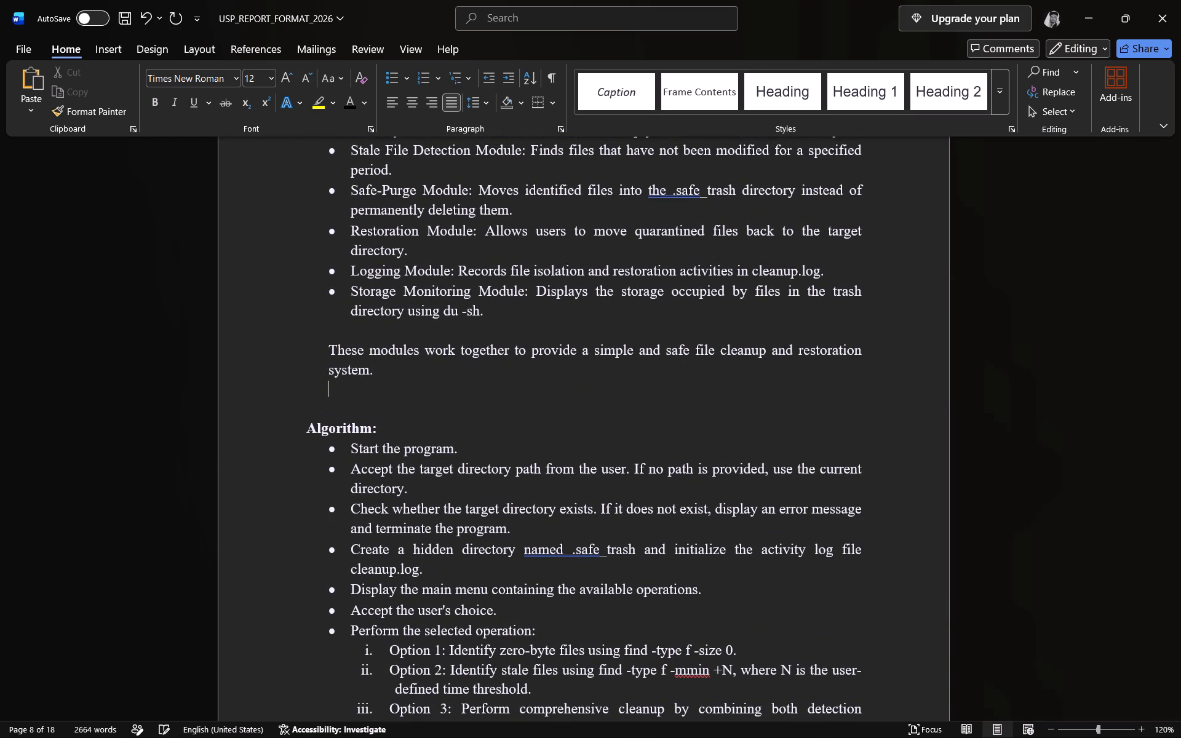
Save the report document.
{"action": "scroll", "coordinate": [404, 376], "scroll_direction": "down", "scroll_amount": 19}
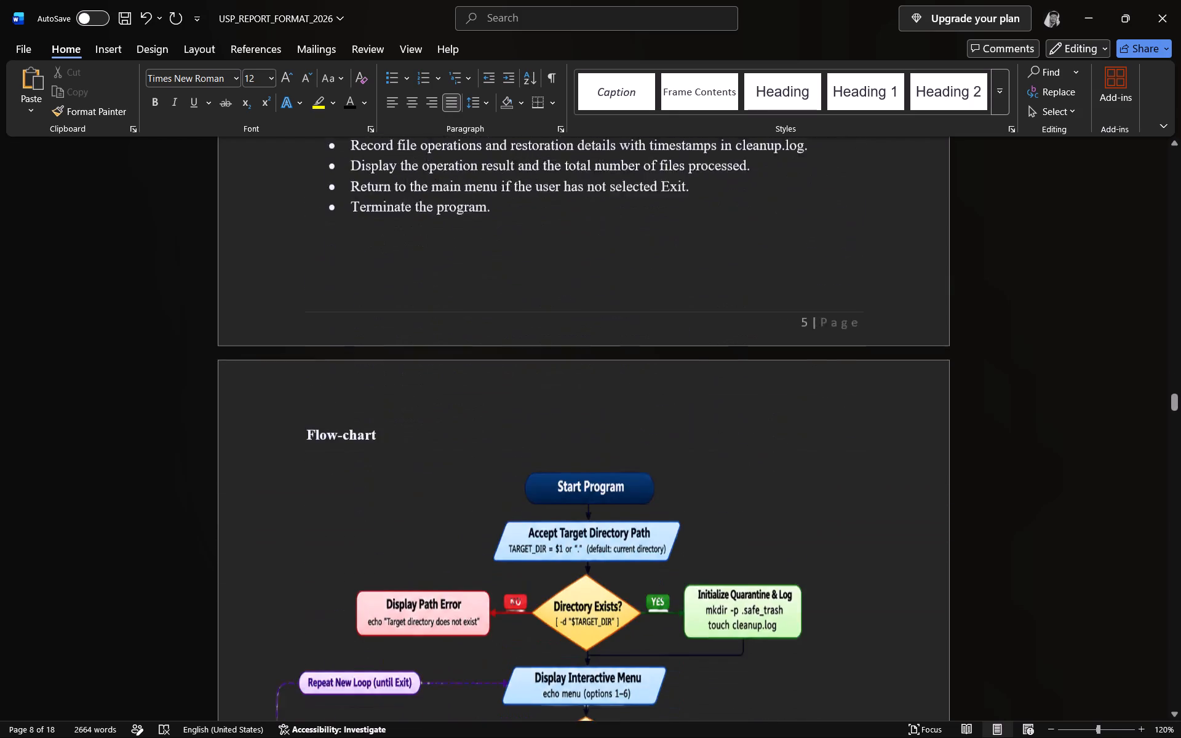
{"action": "key", "text": "ctrl+s"}
Review the rest of the report from the flow-chart through the shell script, results and conclusion to the last page.
{"action": "scroll", "coordinate": [405, 377], "scroll_direction": "down", "scroll_amount": 18}
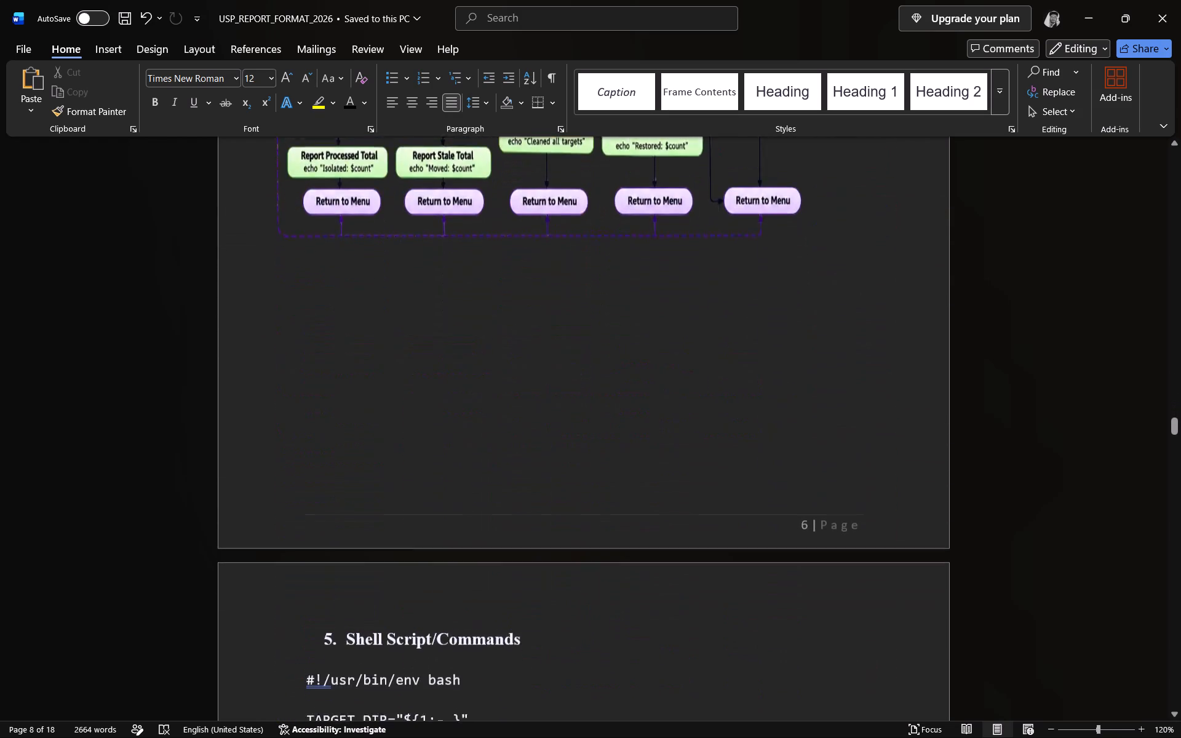
{"action": "scroll", "coordinate": [405, 377], "scroll_direction": "down", "scroll_amount": 15}
{"action": "scroll", "coordinate": [405, 377], "scroll_direction": "down", "scroll_amount": 8}
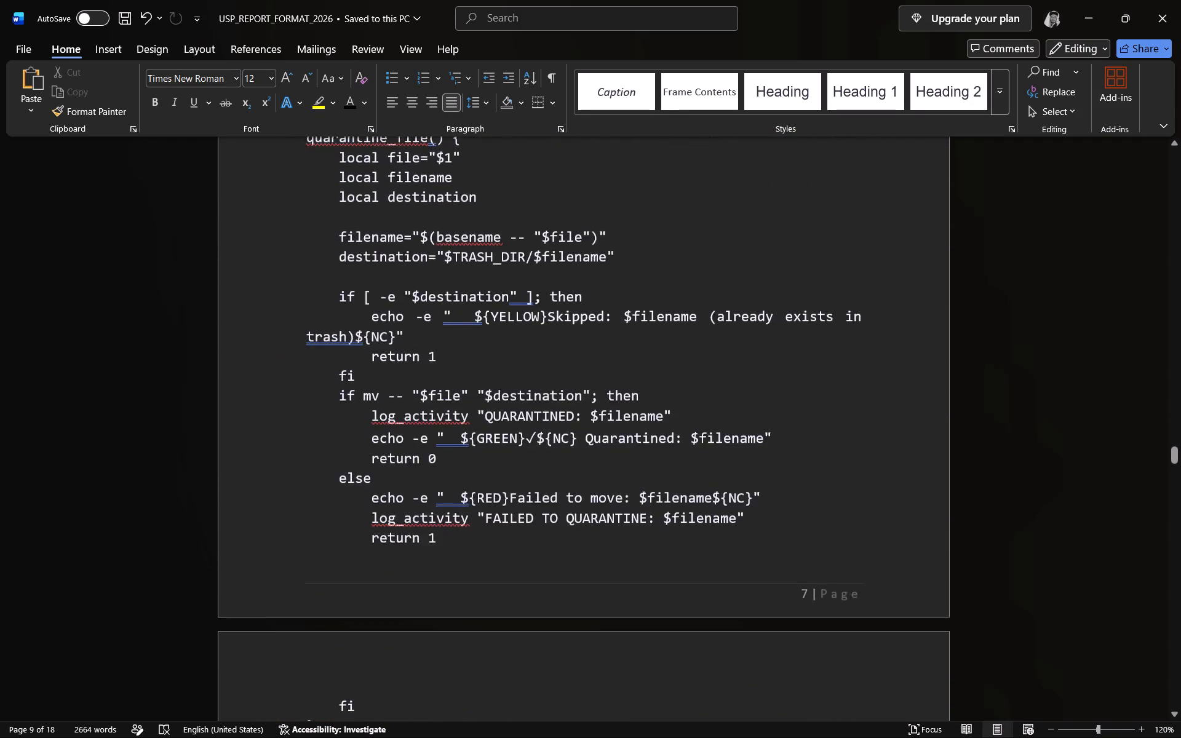
{"action": "scroll", "coordinate": [405, 377], "scroll_direction": "down", "scroll_amount": 20}
{"action": "scroll", "coordinate": [405, 377], "scroll_direction": "down", "scroll_amount": 20}
{"action": "scroll", "coordinate": [405, 377], "scroll_direction": "down", "scroll_amount": 3}
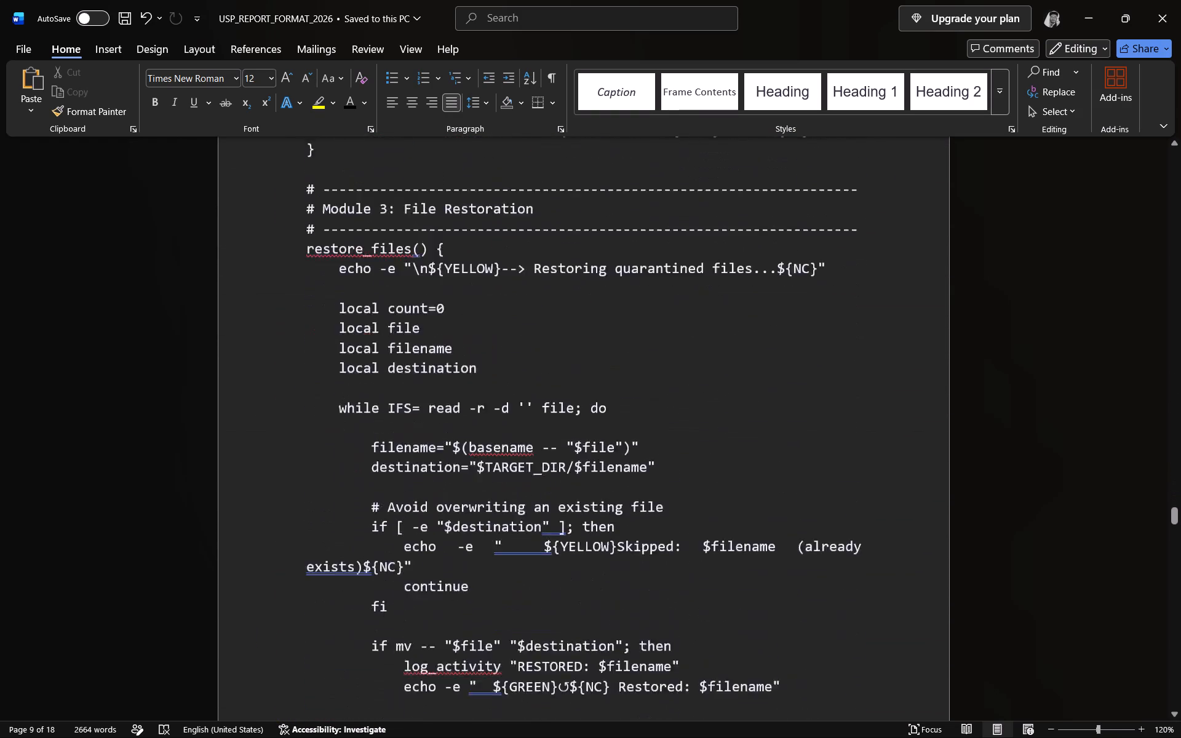
{"action": "scroll", "coordinate": [405, 377], "scroll_direction": "down", "scroll_amount": 20}
{"action": "scroll", "coordinate": [405, 377], "scroll_direction": "down", "scroll_amount": 20}
{"action": "scroll", "coordinate": [405, 377], "scroll_direction": "down", "scroll_amount": 3}
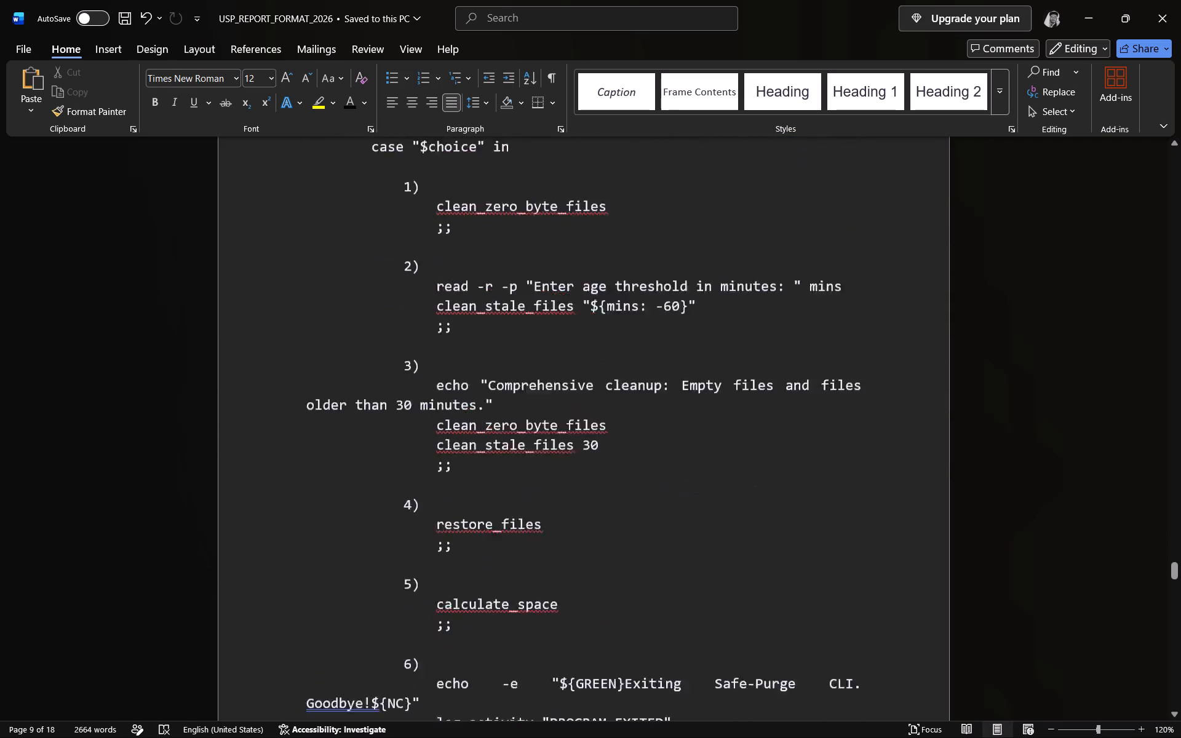
{"action": "scroll", "coordinate": [405, 377], "scroll_direction": "down", "scroll_amount": 20}
{"action": "scroll", "coordinate": [405, 377], "scroll_direction": "down", "scroll_amount": 16}
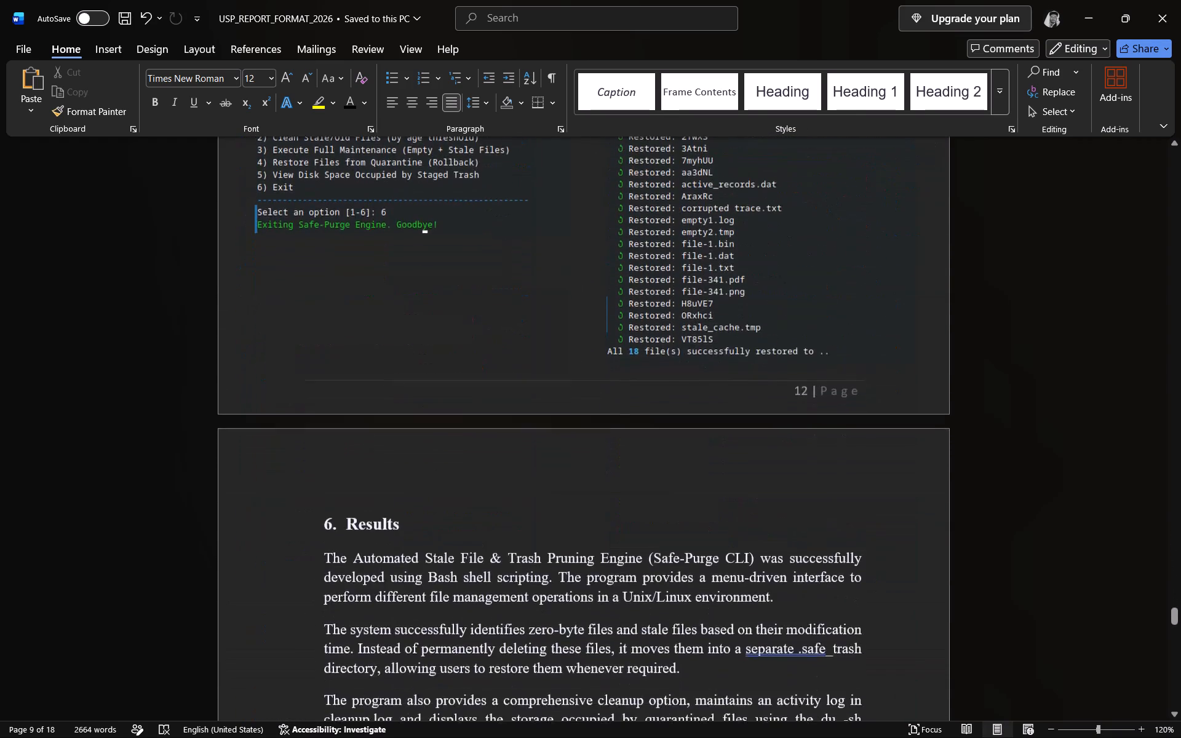
{"action": "scroll", "coordinate": [405, 377], "scroll_direction": "down", "scroll_amount": 15}
{"action": "scroll", "coordinate": [405, 377], "scroll_direction": "down", "scroll_amount": 18}
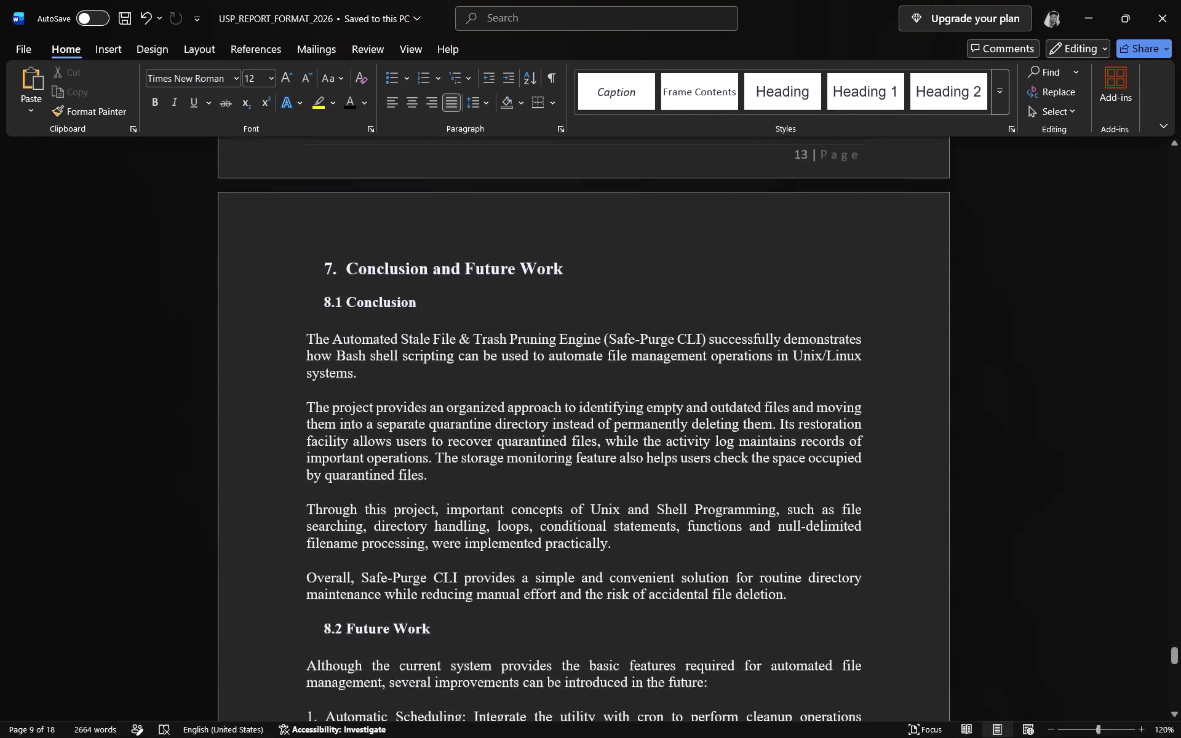
{"action": "scroll", "coordinate": [405, 377], "scroll_direction": "down", "scroll_amount": 20}
{"action": "scroll", "coordinate": [405, 377], "scroll_direction": "down", "scroll_amount": 12}
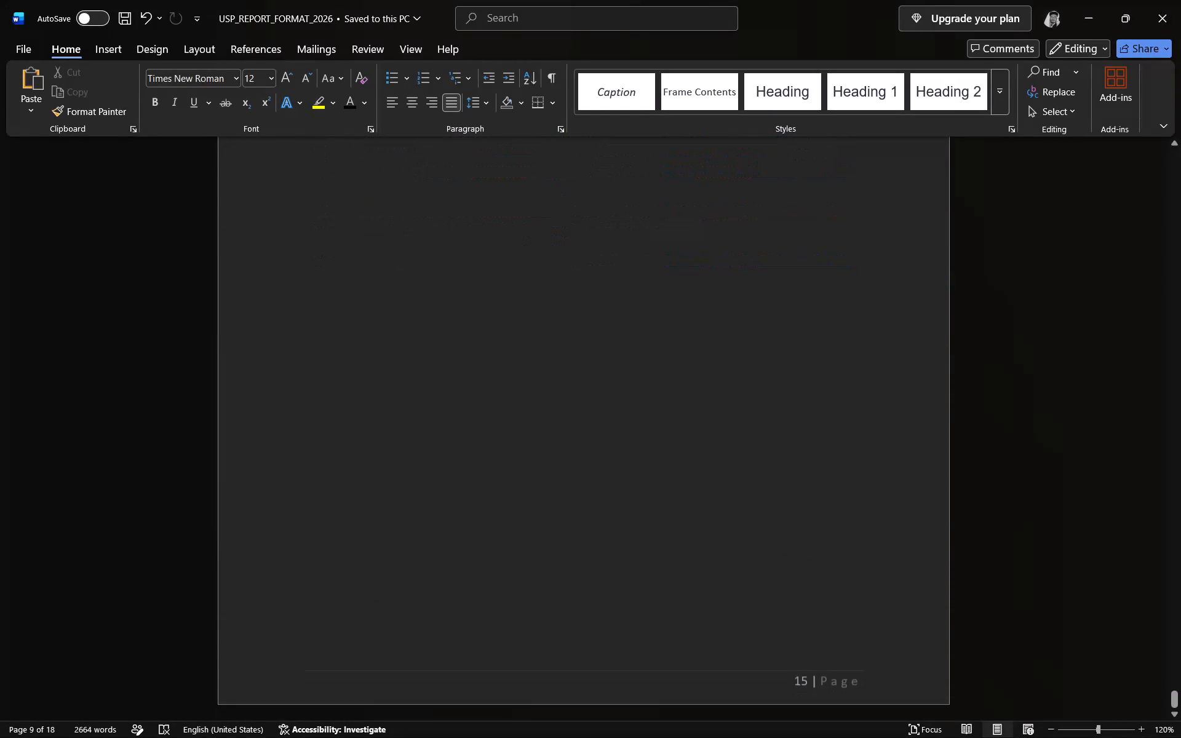
Save the report document.
{"action": "key", "text": "ctrl+s"}
From the ChatGPT project report conversation in Firefox, copy the project title "Automated Stale File & Trash Pruning Engine (Safe-Purge CLI)" in the source code header.
{"action": "left_click_drag", "start_coordinate": [1175, 698], "coordinate": [1156, 175]}
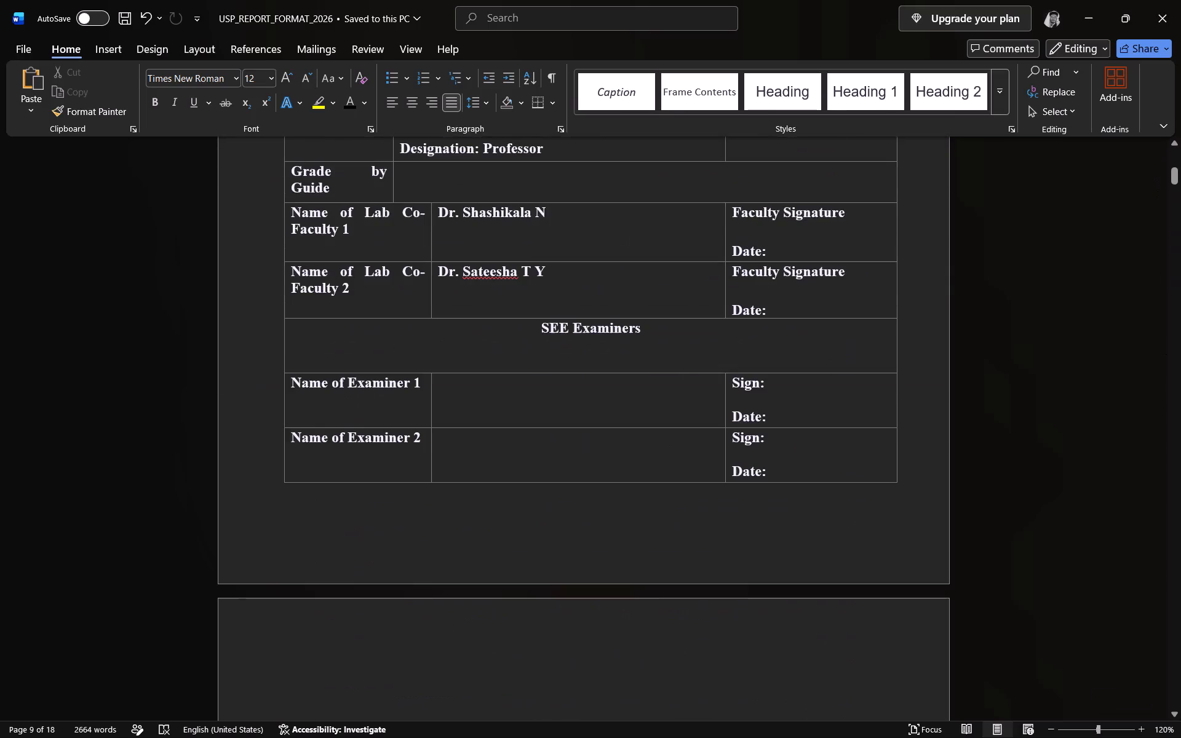
{"action": "scroll", "coordinate": [1032, 271], "scroll_direction": "up", "scroll_amount": 7}
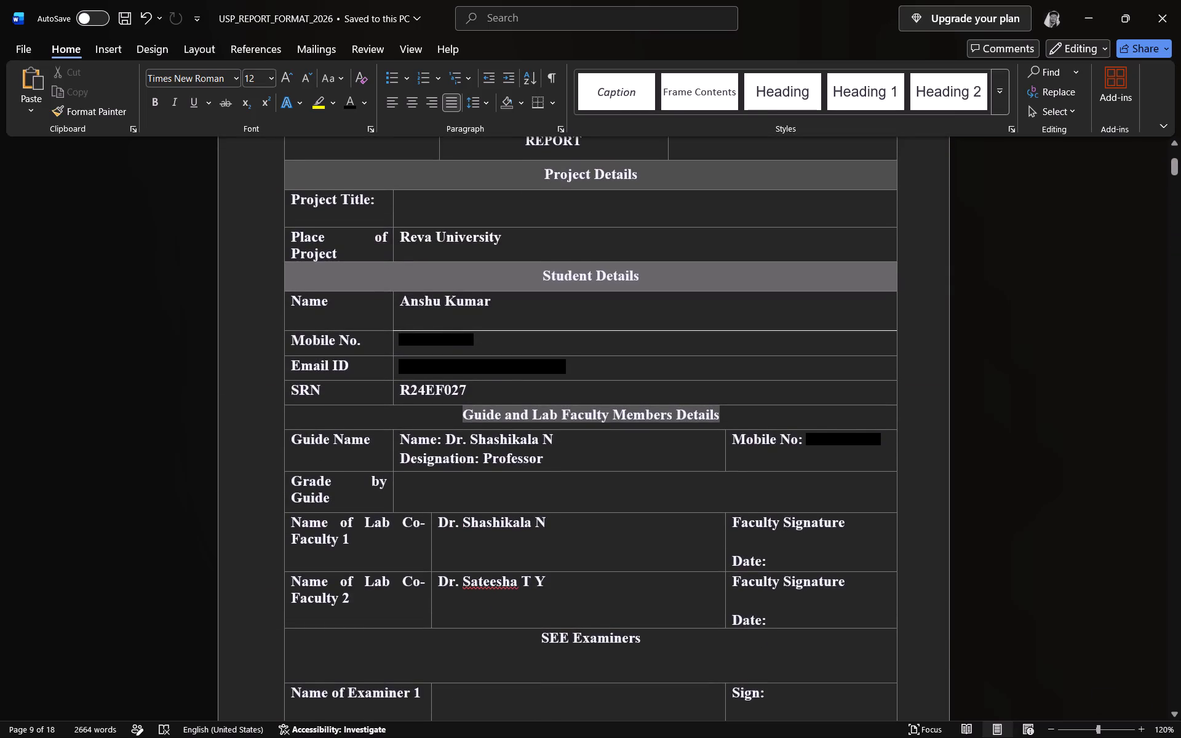
{"action": "scroll", "coordinate": [1032, 271], "scroll_direction": "up", "scroll_amount": 1}
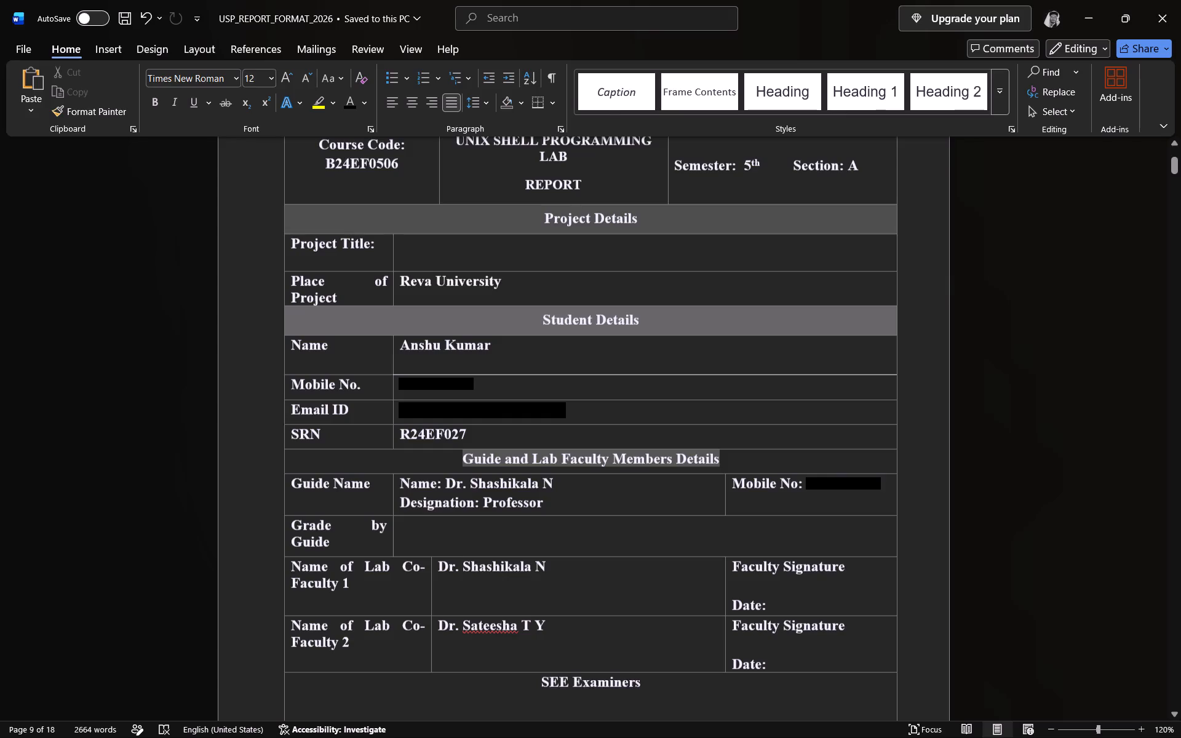
{"action": "scroll", "coordinate": [756, 355], "scroll_direction": "up", "scroll_amount": 3}
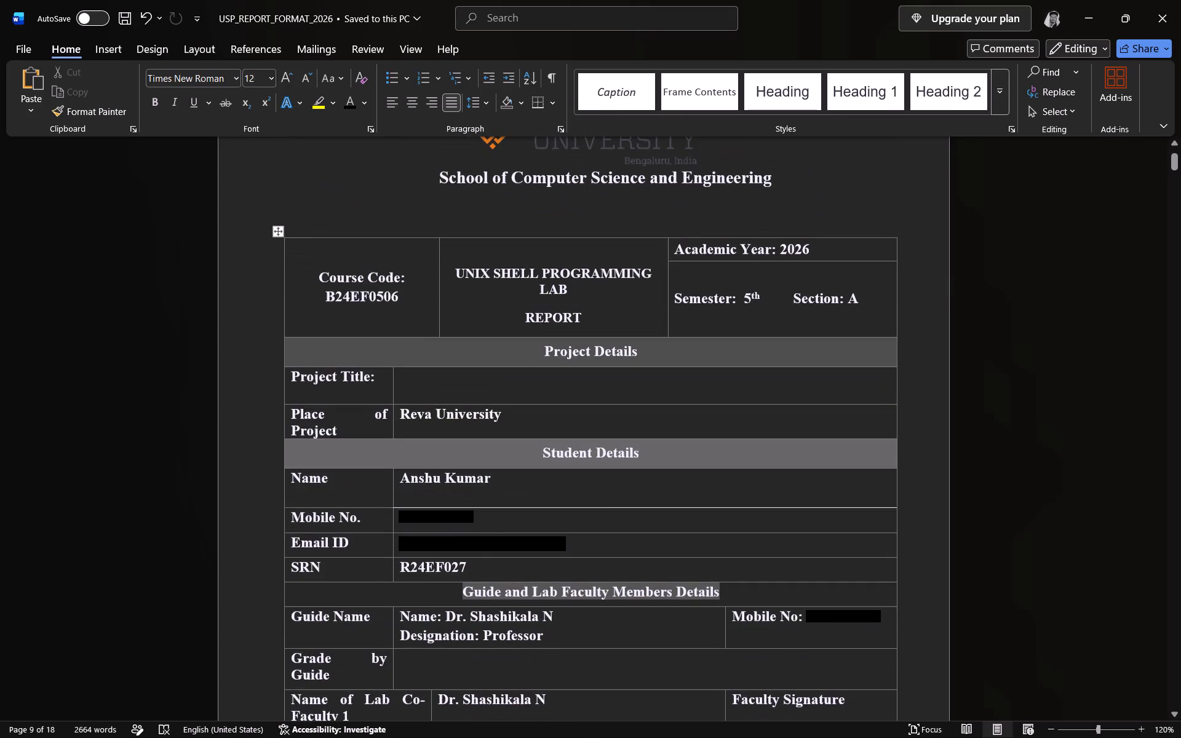
{"action": "key", "text": "alt+Tab"}
{"action": "key", "text": "alt+Tab"}
{"action": "key", "text": "alt+Tab"}
{"action": "key", "text": "alt+Tab"}
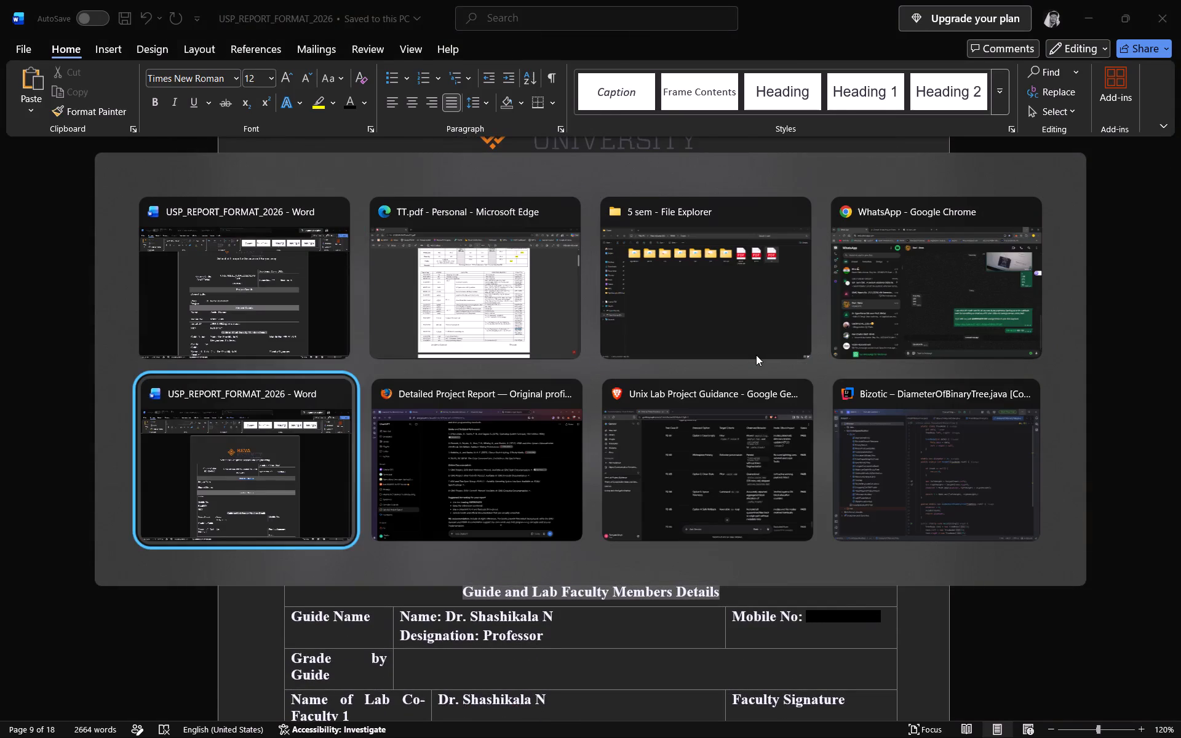
{"action": "key", "text": "alt+Tab"}
{"action": "scroll", "coordinate": [706, 502], "scroll_direction": "down", "scroll_amount": 5}
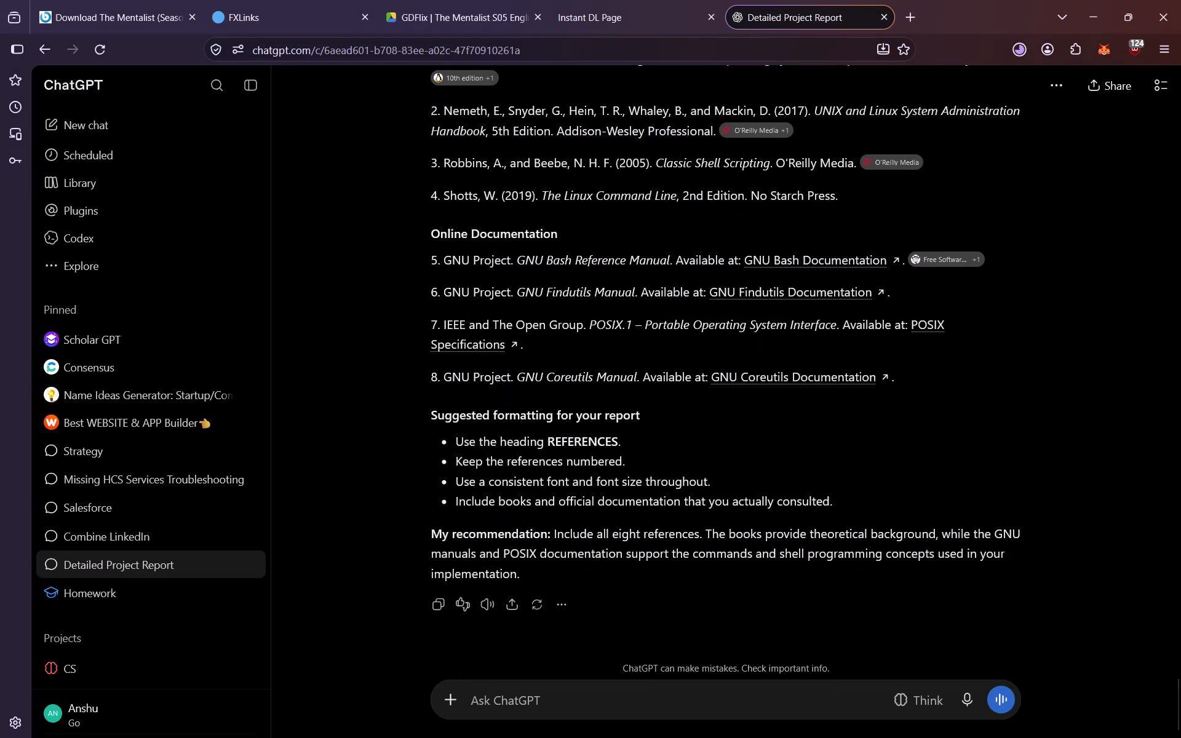
{"action": "scroll", "coordinate": [768, 300], "scroll_direction": "up", "scroll_amount": 19}
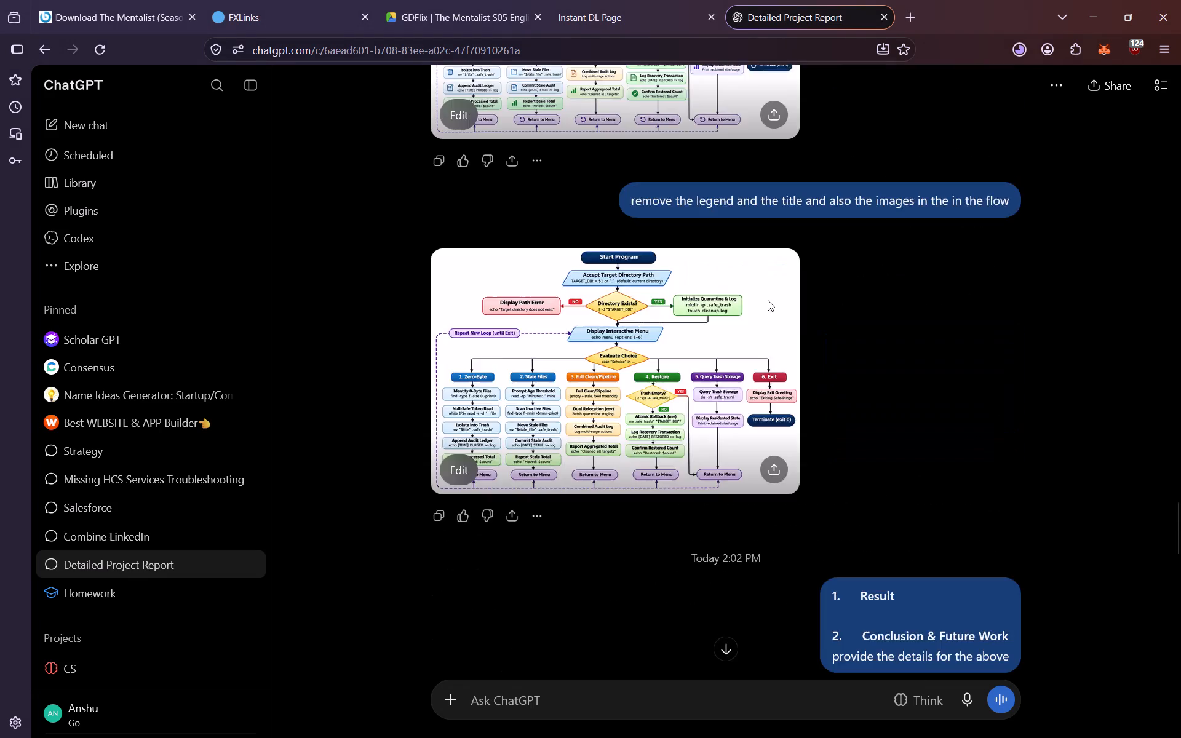
{"action": "scroll", "coordinate": [768, 300], "scroll_direction": "up", "scroll_amount": 20}
{"action": "scroll", "coordinate": [768, 300], "scroll_direction": "up", "scroll_amount": 8}
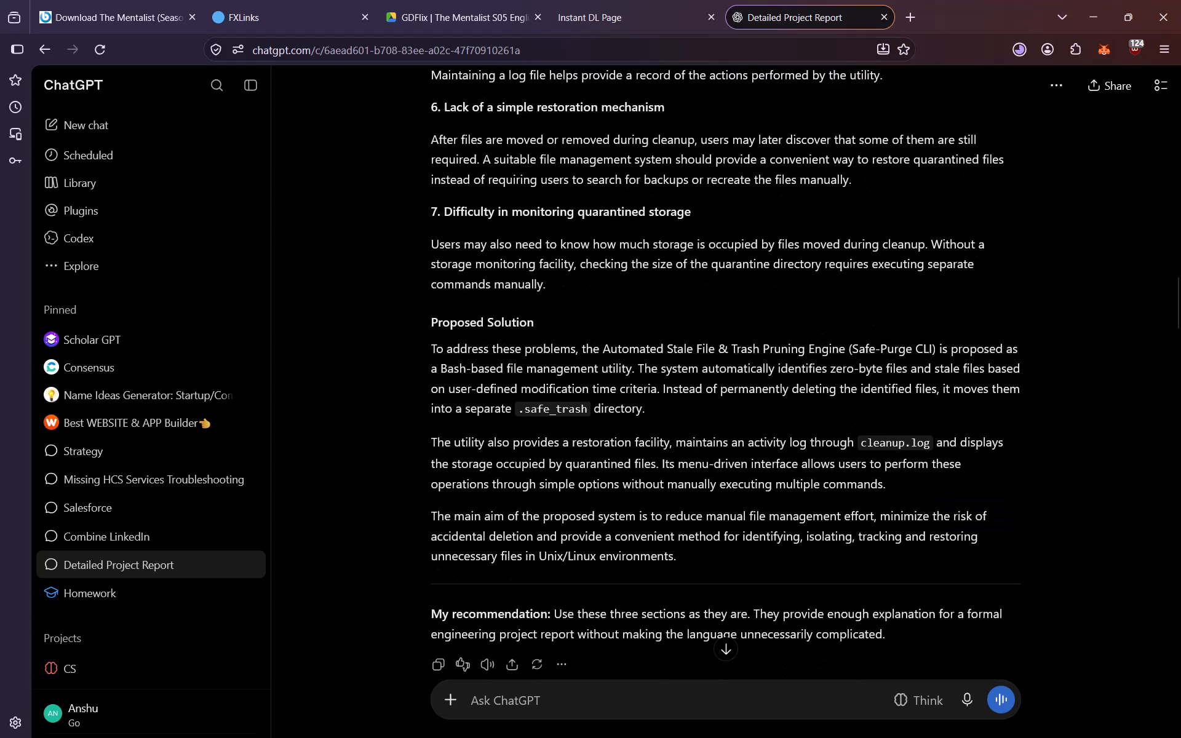
{"action": "scroll", "coordinate": [768, 300], "scroll_direction": "up", "scroll_amount": 20}
{"action": "scroll", "coordinate": [768, 300], "scroll_direction": "up", "scroll_amount": 8}
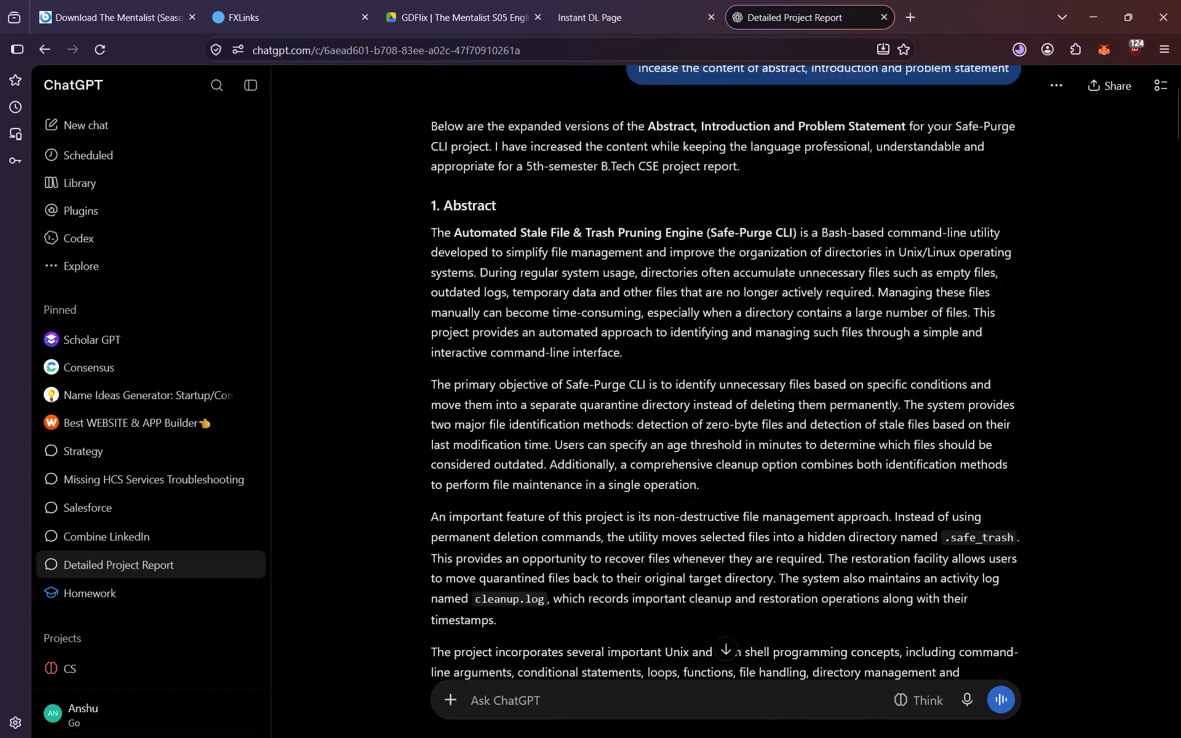
{"action": "scroll", "coordinate": [768, 300], "scroll_direction": "up", "scroll_amount": 8}
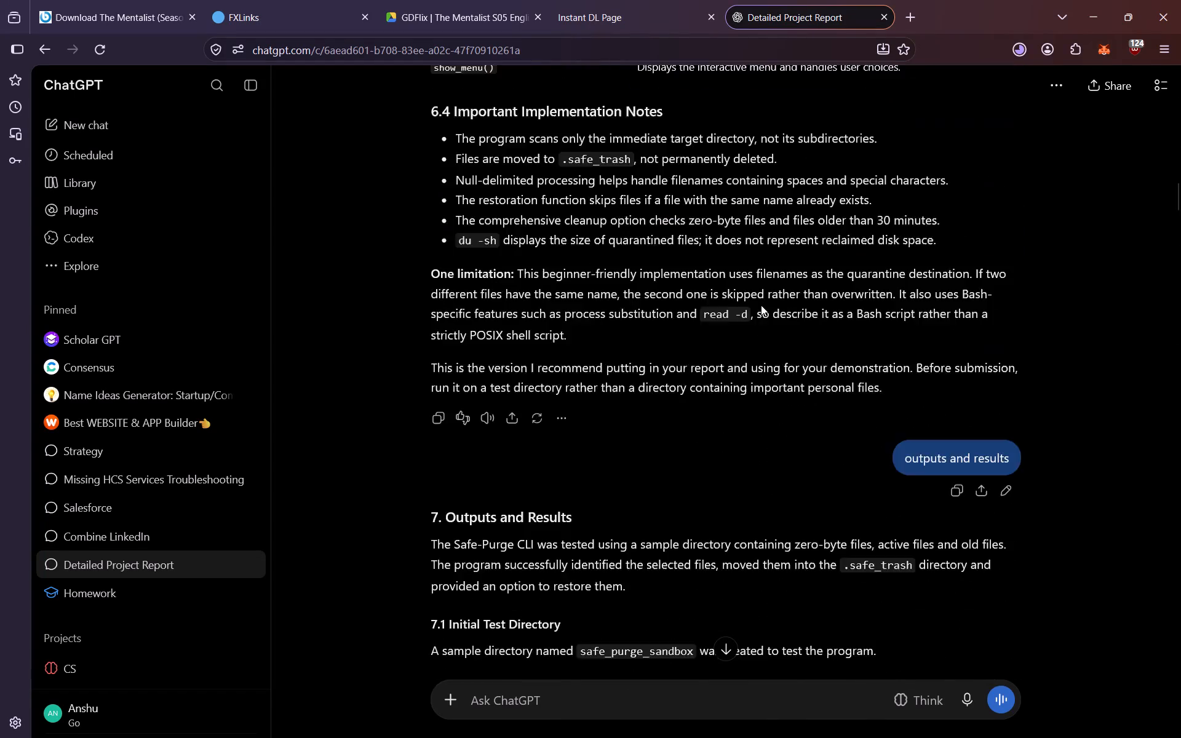
{"action": "scroll", "coordinate": [761, 305], "scroll_direction": "up", "scroll_amount": 14}
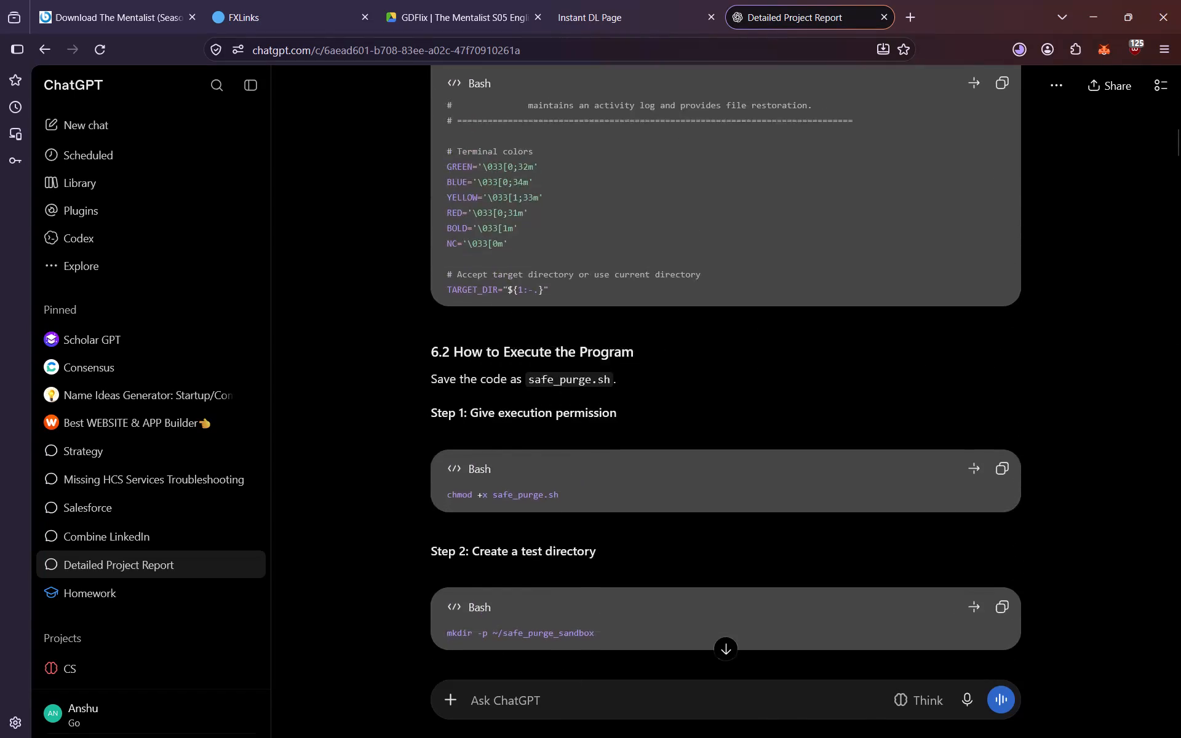
{"action": "scroll", "coordinate": [761, 305], "scroll_direction": "up", "scroll_amount": 1}
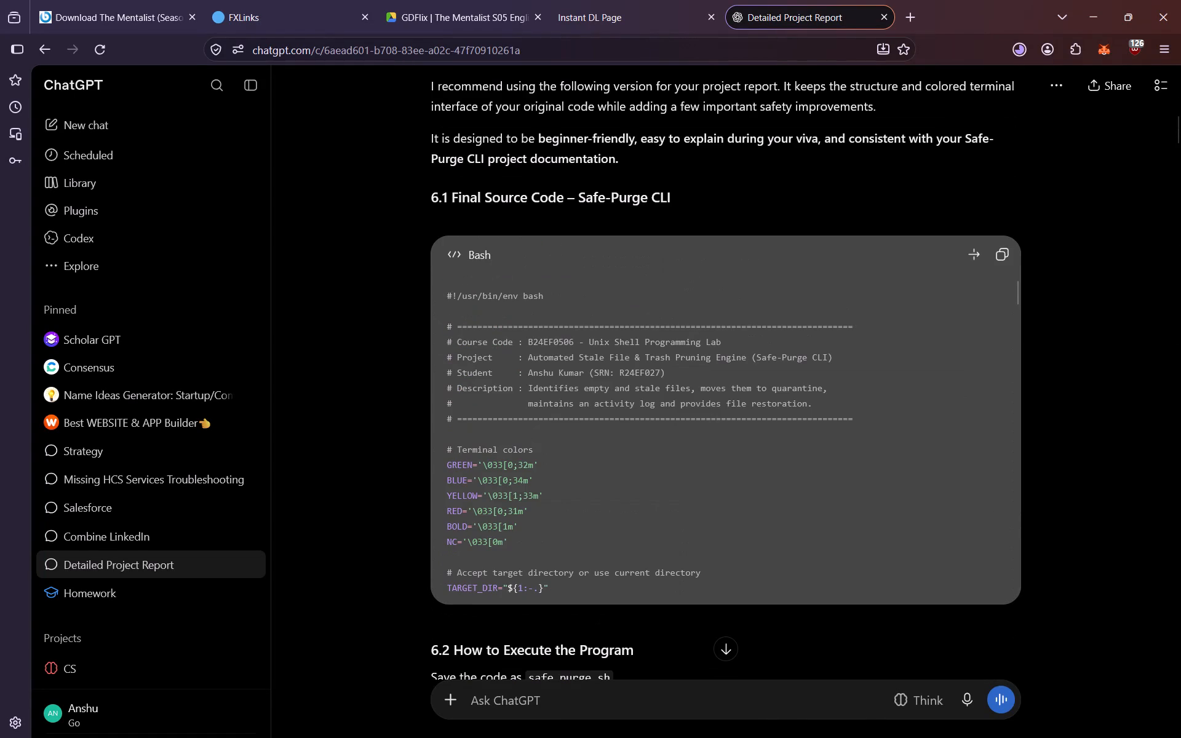
{"action": "left_click_drag", "start_coordinate": [529, 357], "coordinate": [835, 360]}
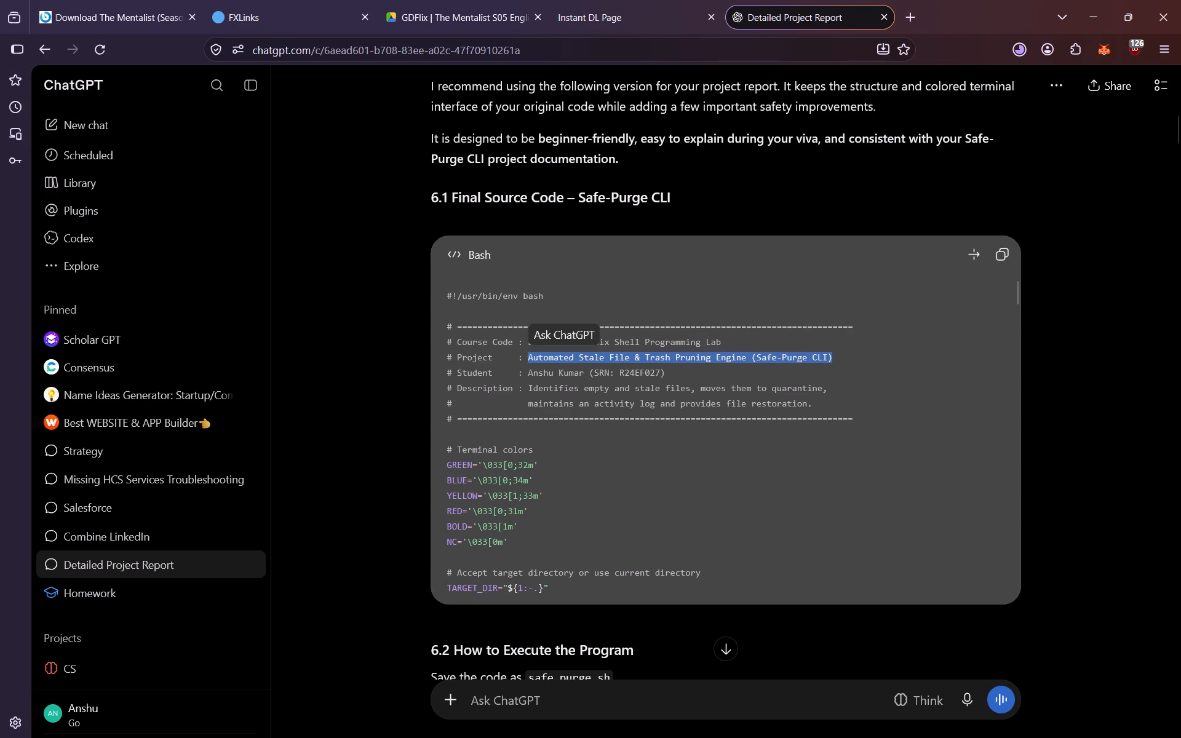
{"action": "key", "text": "ctrl+c"}
In the Word report, paste "Automated Stale File & Trash Pruning Engine (Safe-Purge CLI)" as the cover page's Project Title and remove the extra line.
{"action": "key", "text": "alt+Tab"}
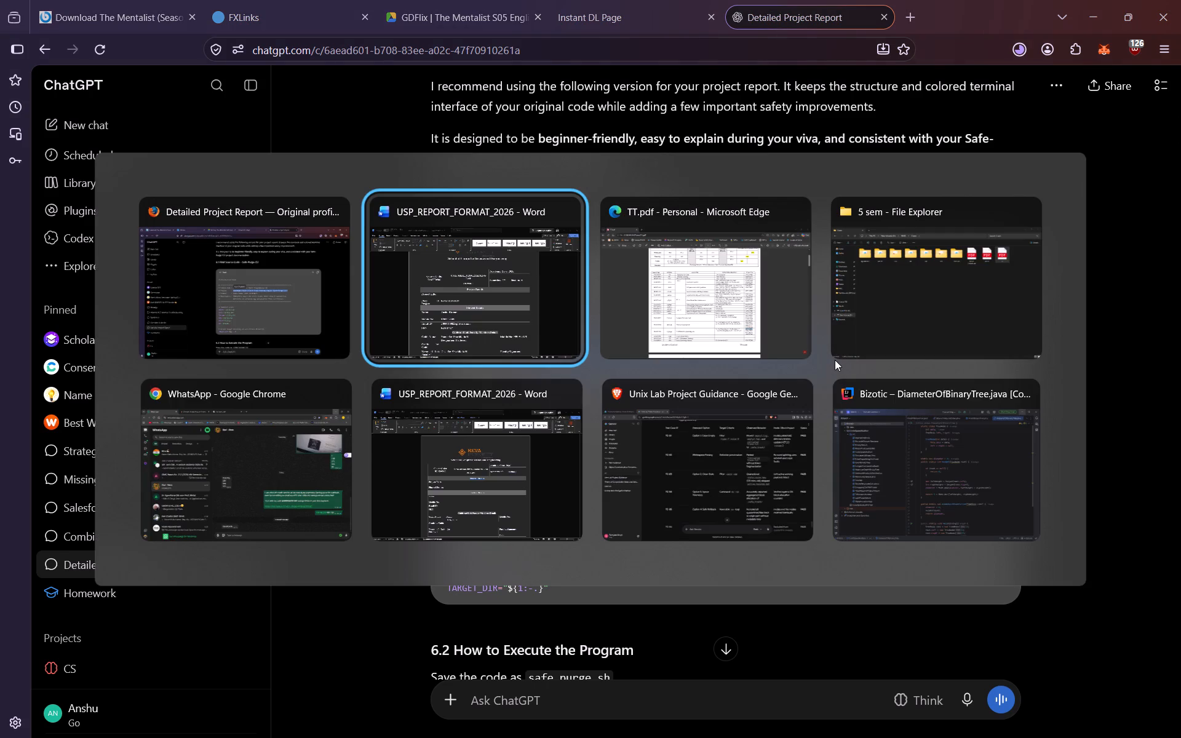
{"action": "key", "text": "alt+Tab"}
{"action": "key", "text": "alt+Tab"}
{"action": "key", "text": "alt+Tab"}
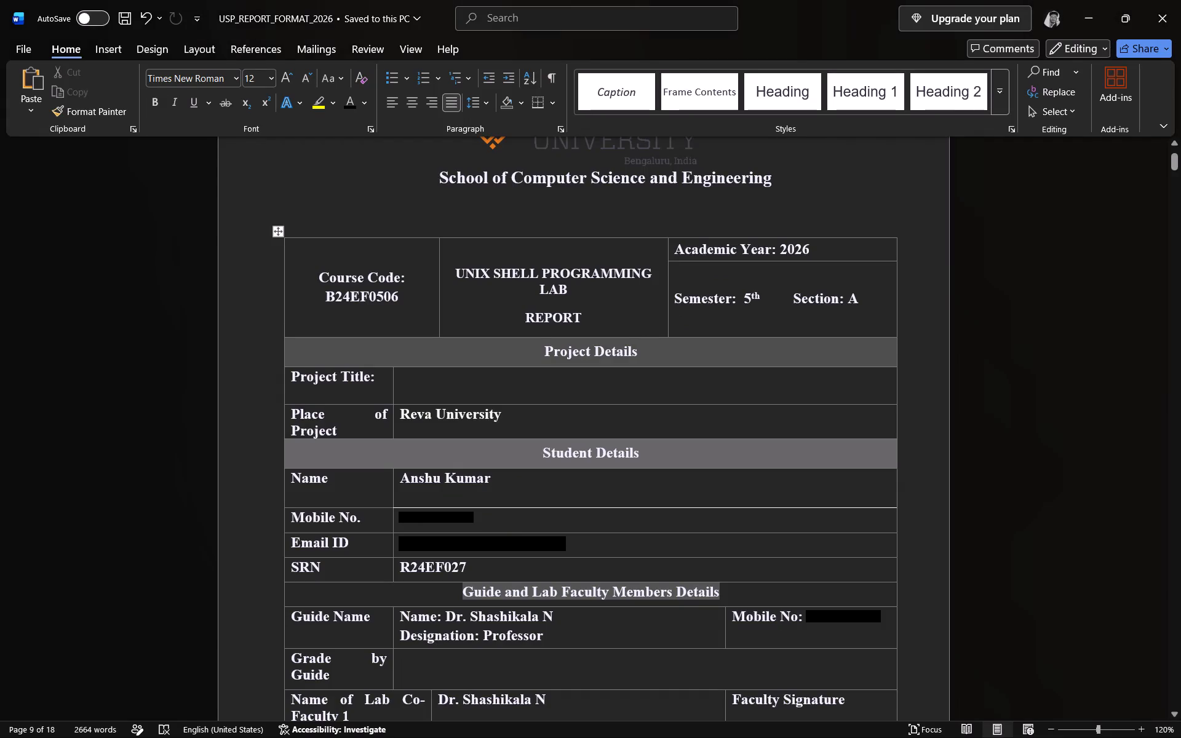
{"action": "left_click", "coordinate": [594, 393]}
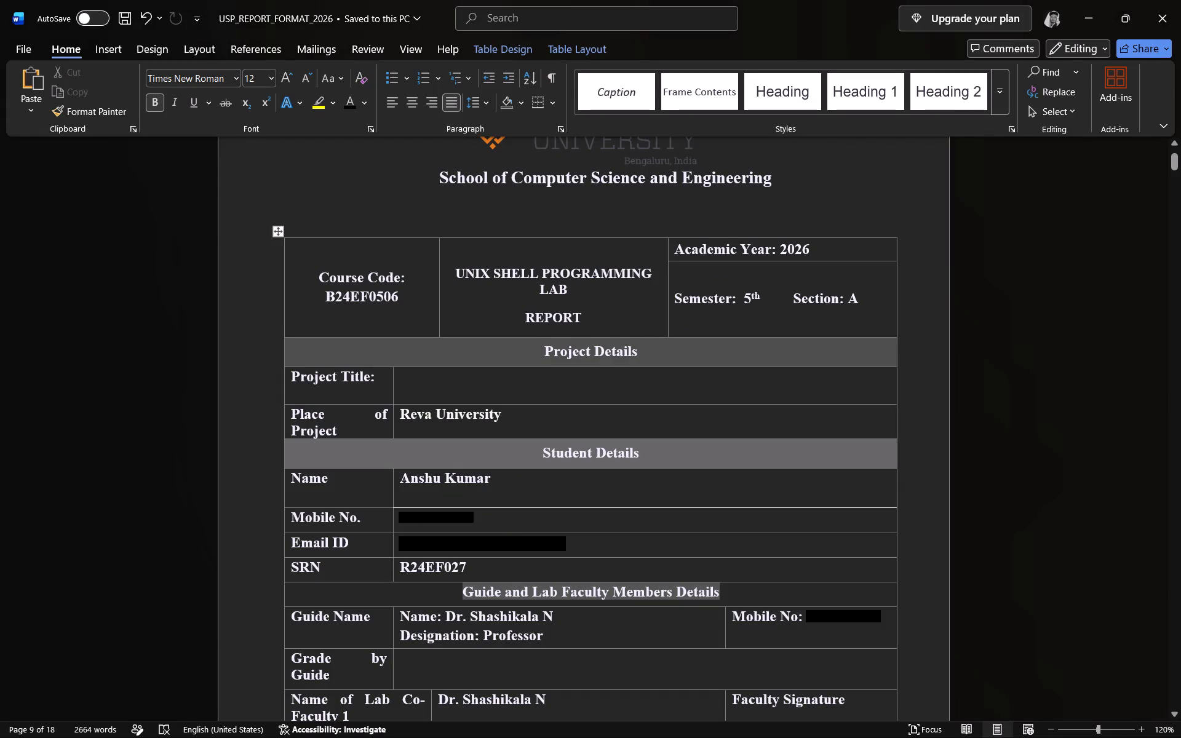
{"action": "key", "text": "Up"}
{"action": "key", "text": "ctrl+v"}
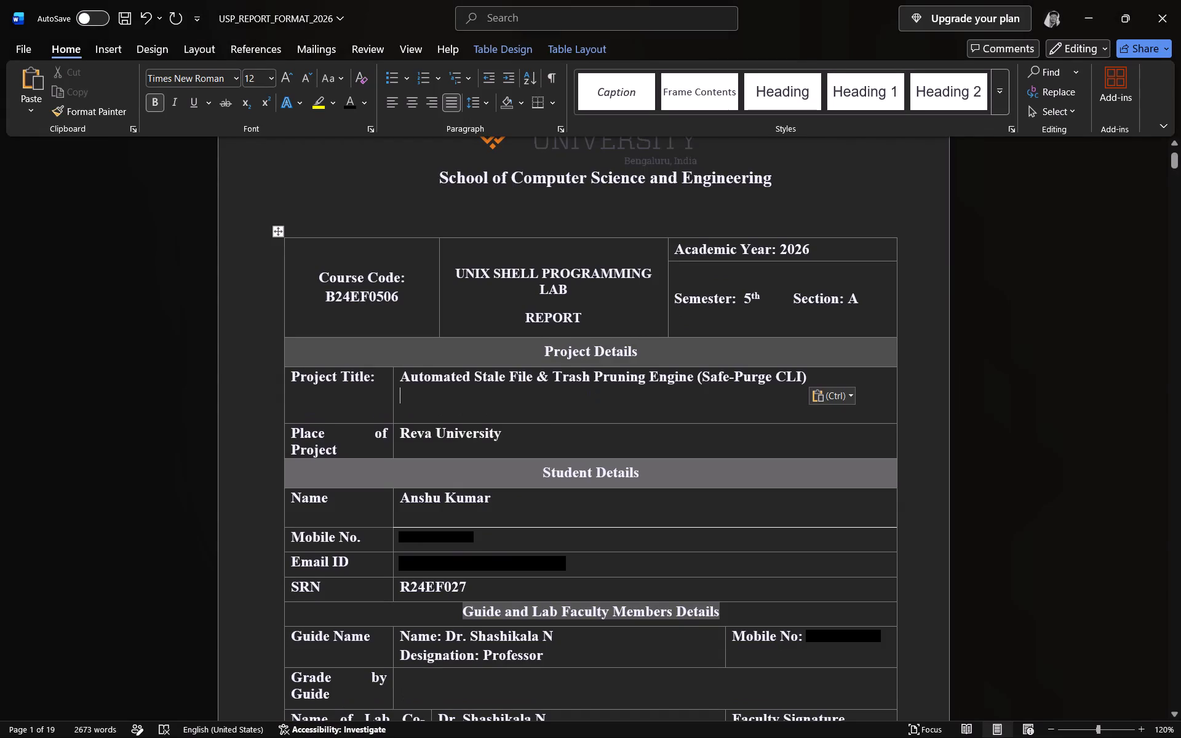
{"action": "key", "text": "BackSpace"}
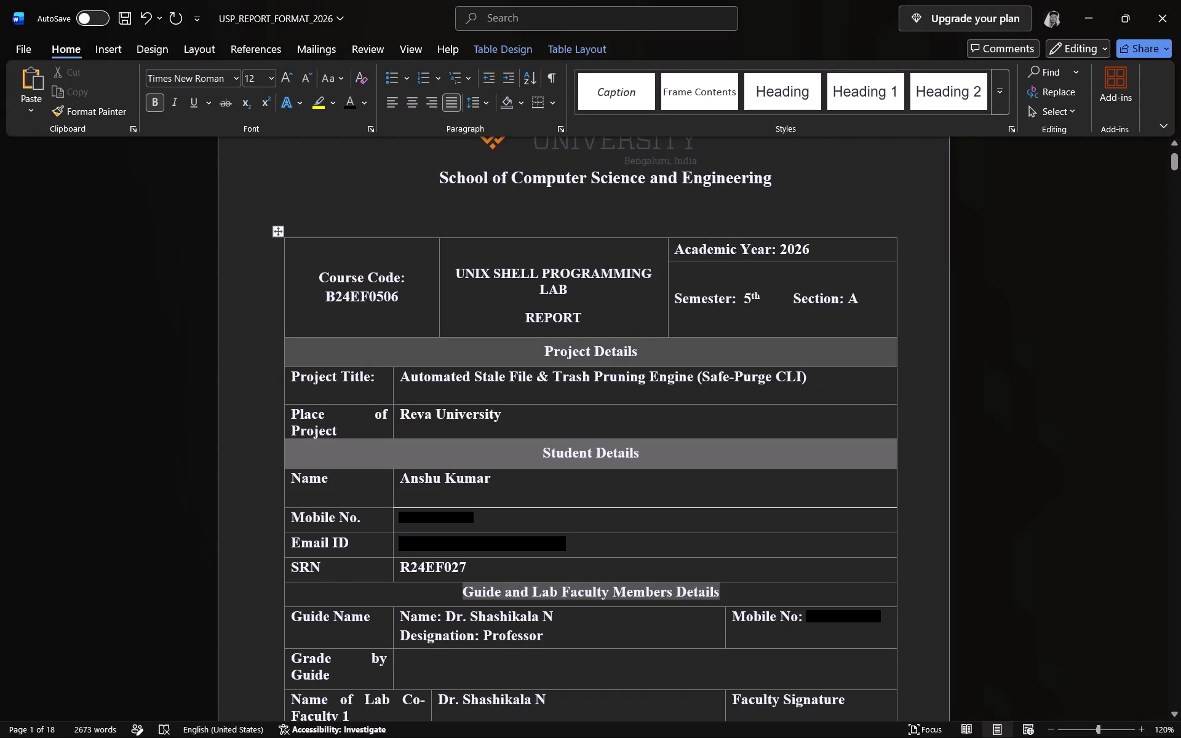
Save the report with the completed project title.
{"action": "key", "text": "ctrl+s"}
Review the report's cover page tables, the contents table and the abstract page.
{"action": "scroll", "coordinate": [417, 432], "scroll_direction": "down", "scroll_amount": 2}
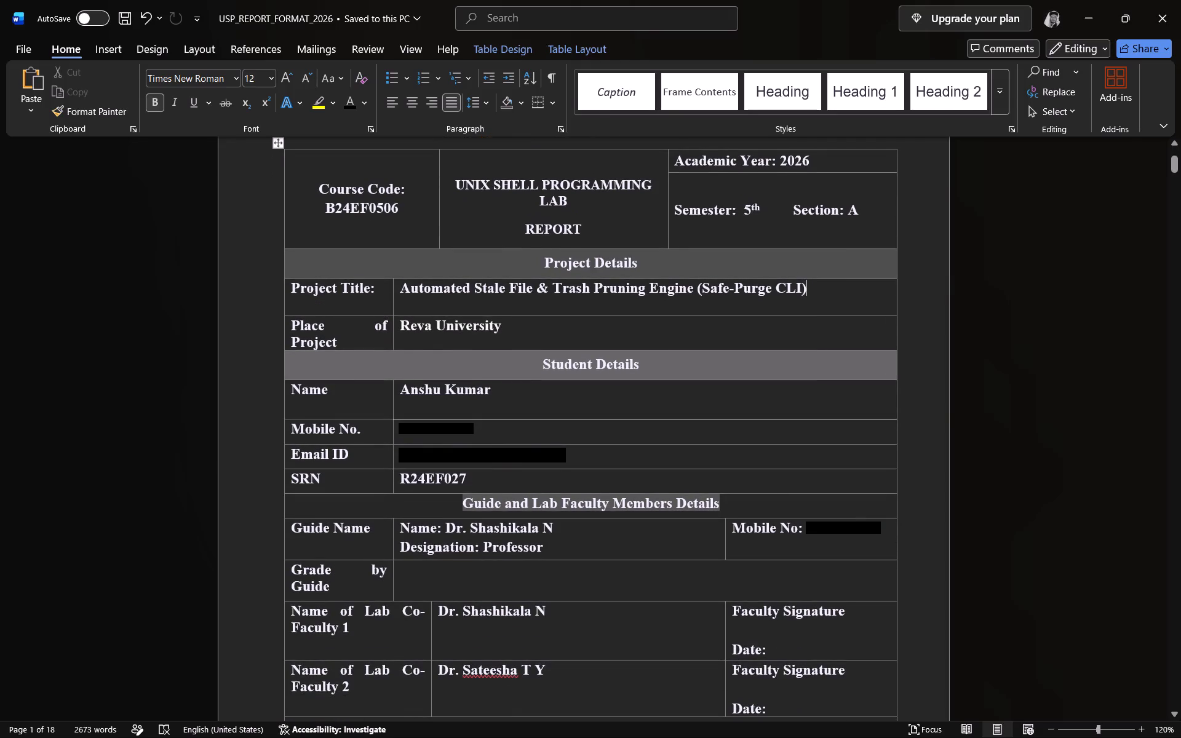
{"action": "scroll", "coordinate": [461, 467], "scroll_direction": "down", "scroll_amount": 15}
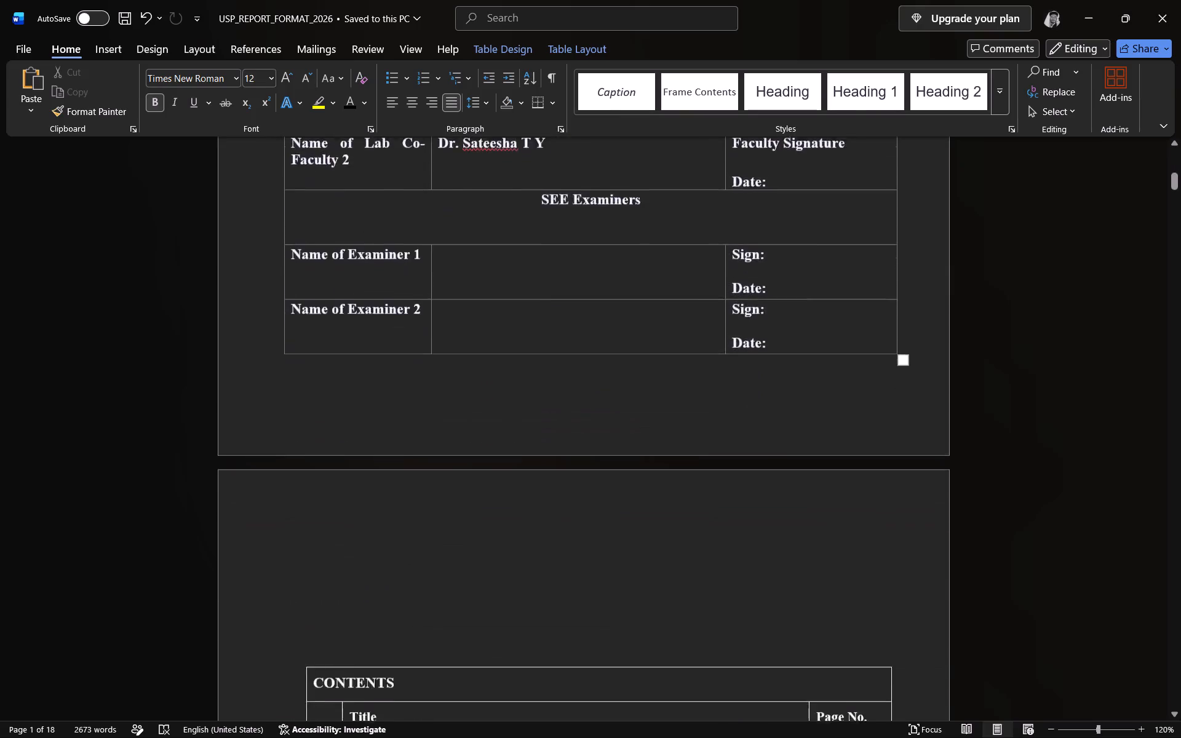
{"action": "scroll", "coordinate": [464, 472], "scroll_direction": "down", "scroll_amount": 7}
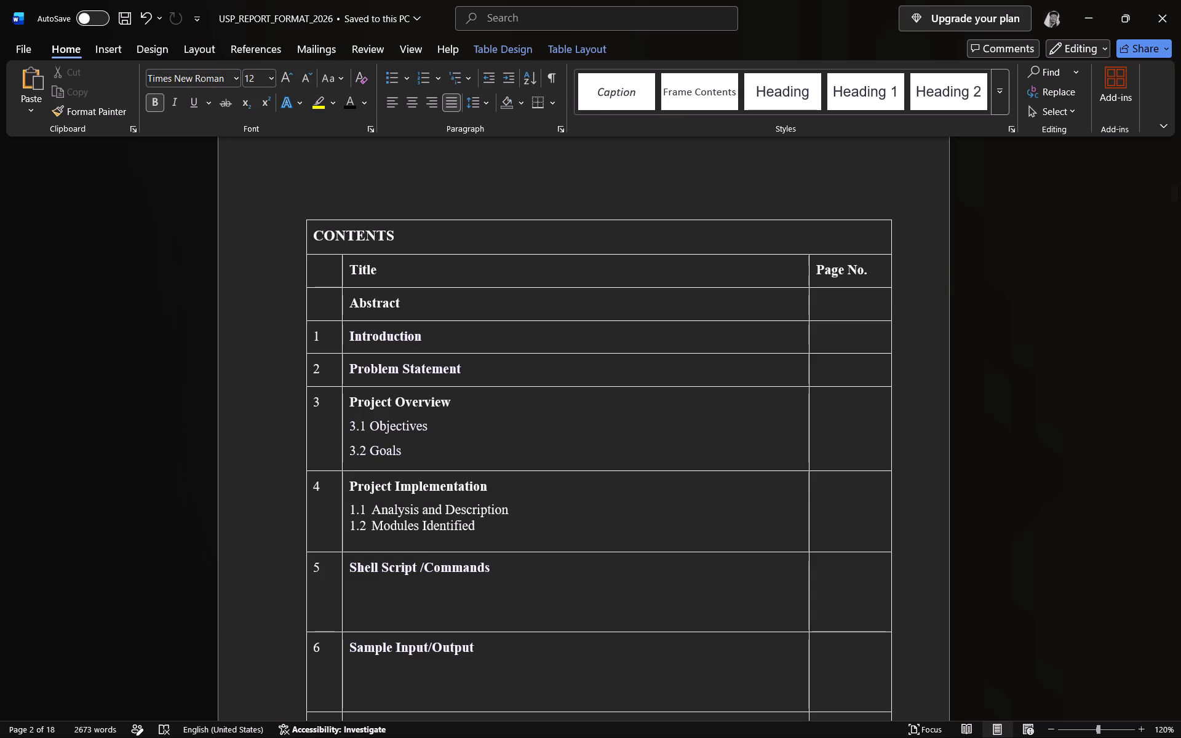
{"action": "scroll", "coordinate": [484, 423], "scroll_direction": "down", "scroll_amount": 6}
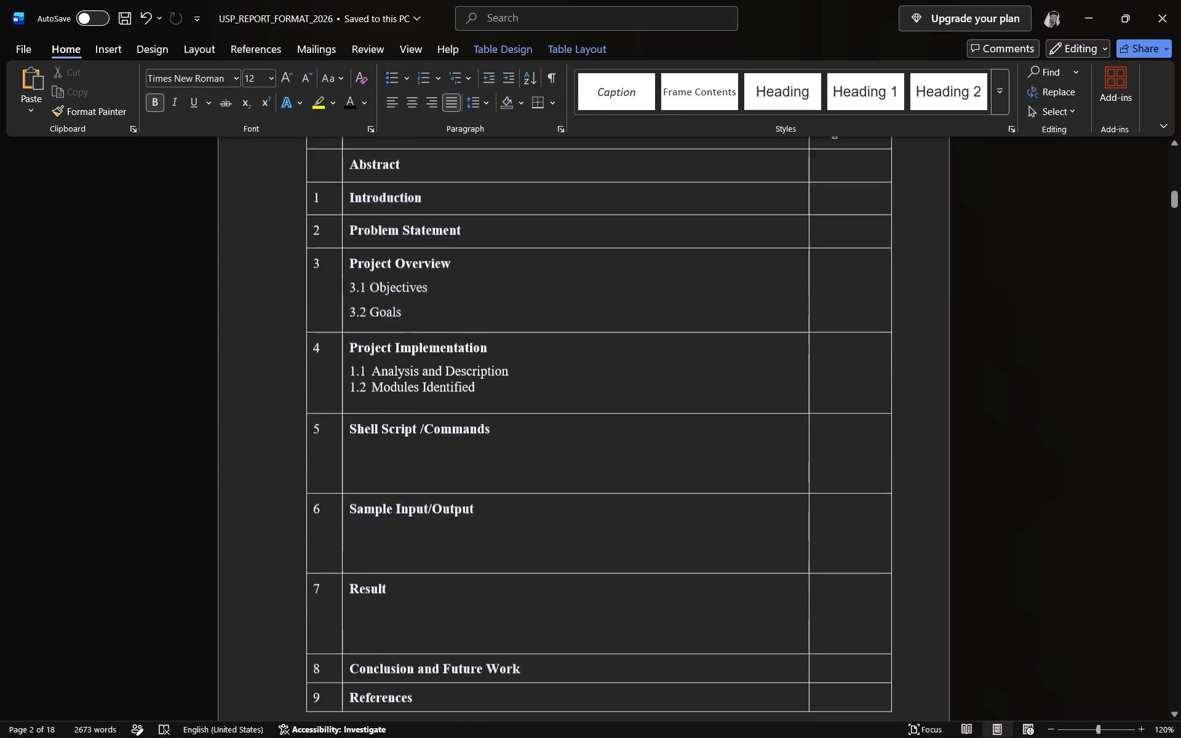
{"action": "scroll", "coordinate": [485, 423], "scroll_direction": "down", "scroll_amount": 18}
{"action": "scroll", "coordinate": [485, 423], "scroll_direction": "down", "scroll_amount": 7}
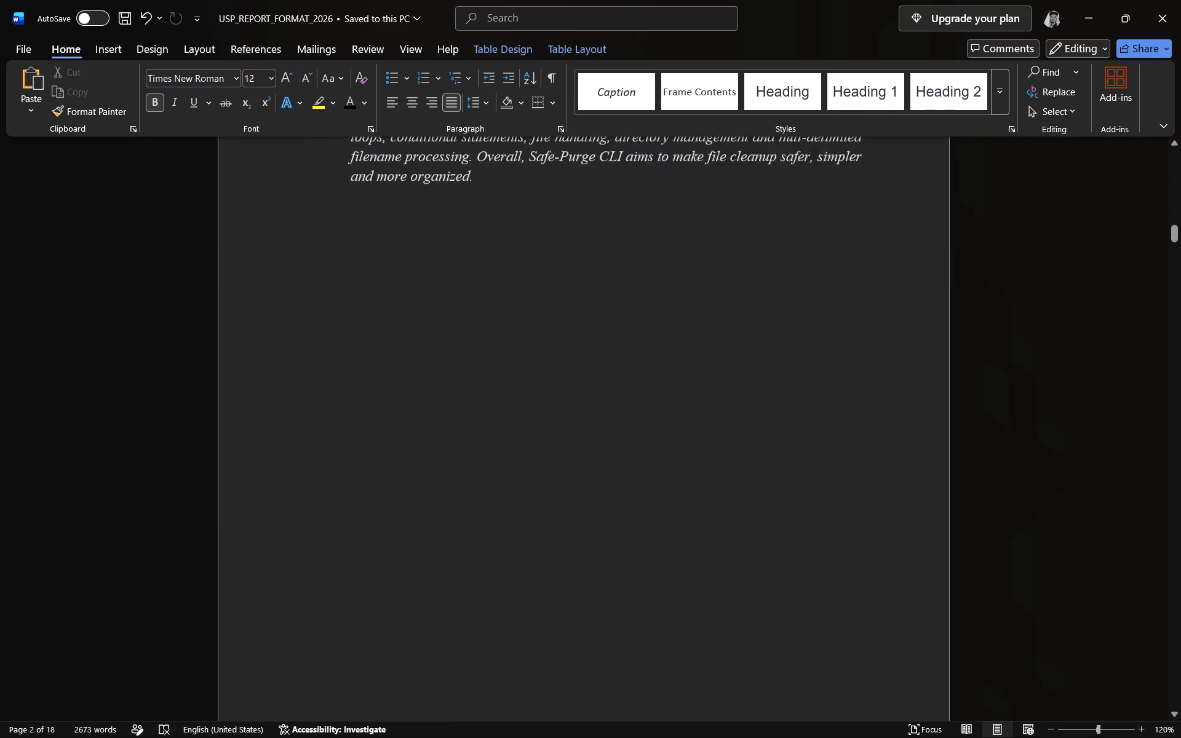
Read through the report's Introduction, Problem Statement and Project Overview sections, checking their text and page layout.
{"action": "scroll", "coordinate": [485, 423], "scroll_direction": "down", "scroll_amount": 12}
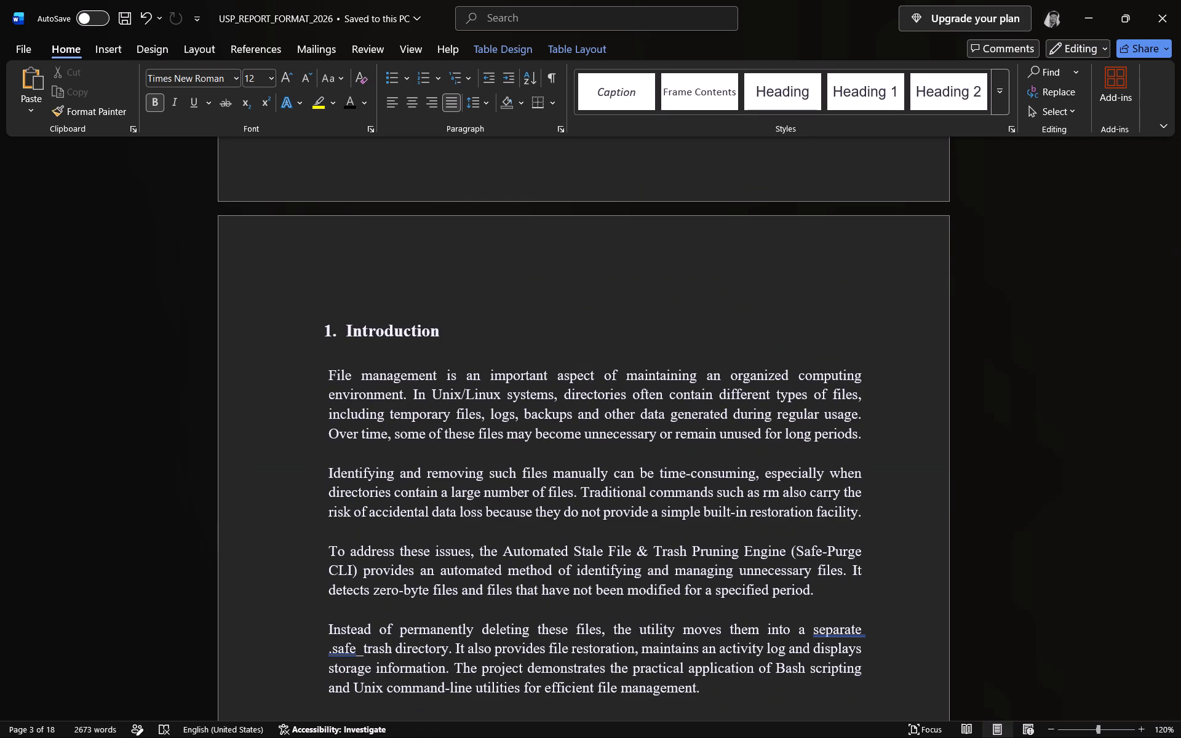
{"action": "scroll", "coordinate": [485, 423], "scroll_direction": "down", "scroll_amount": 9}
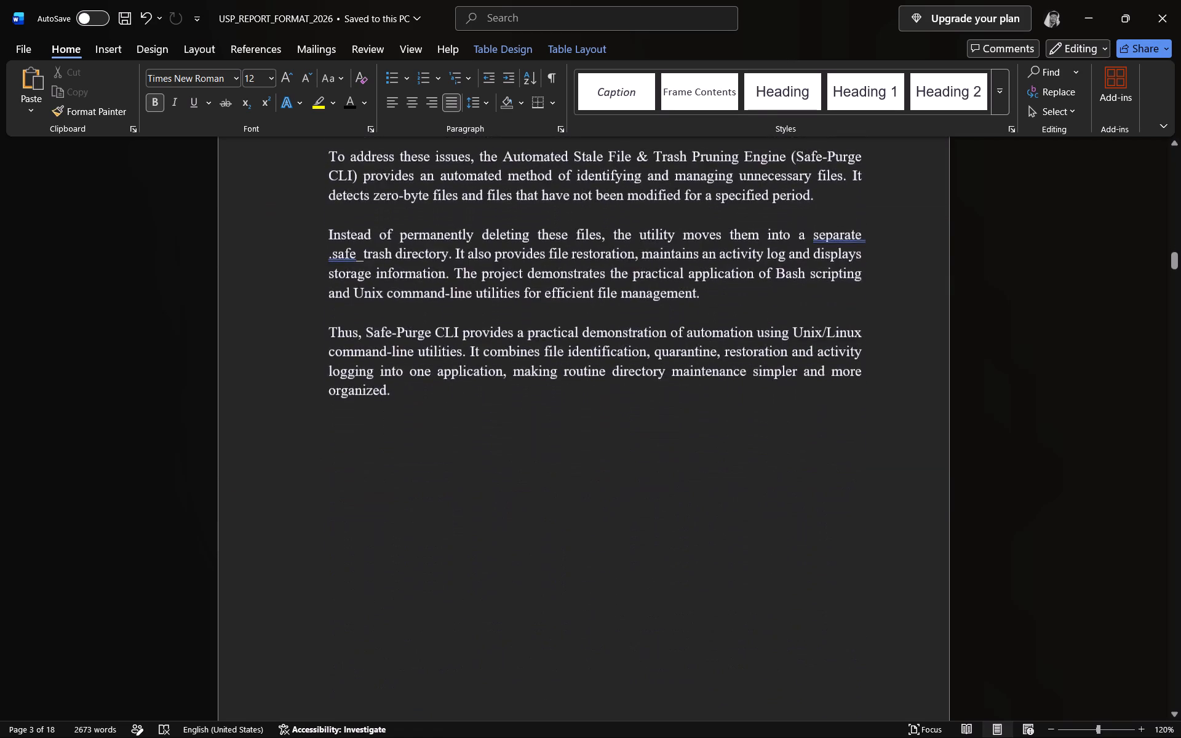
{"action": "scroll", "coordinate": [485, 423], "scroll_direction": "down", "scroll_amount": 6}
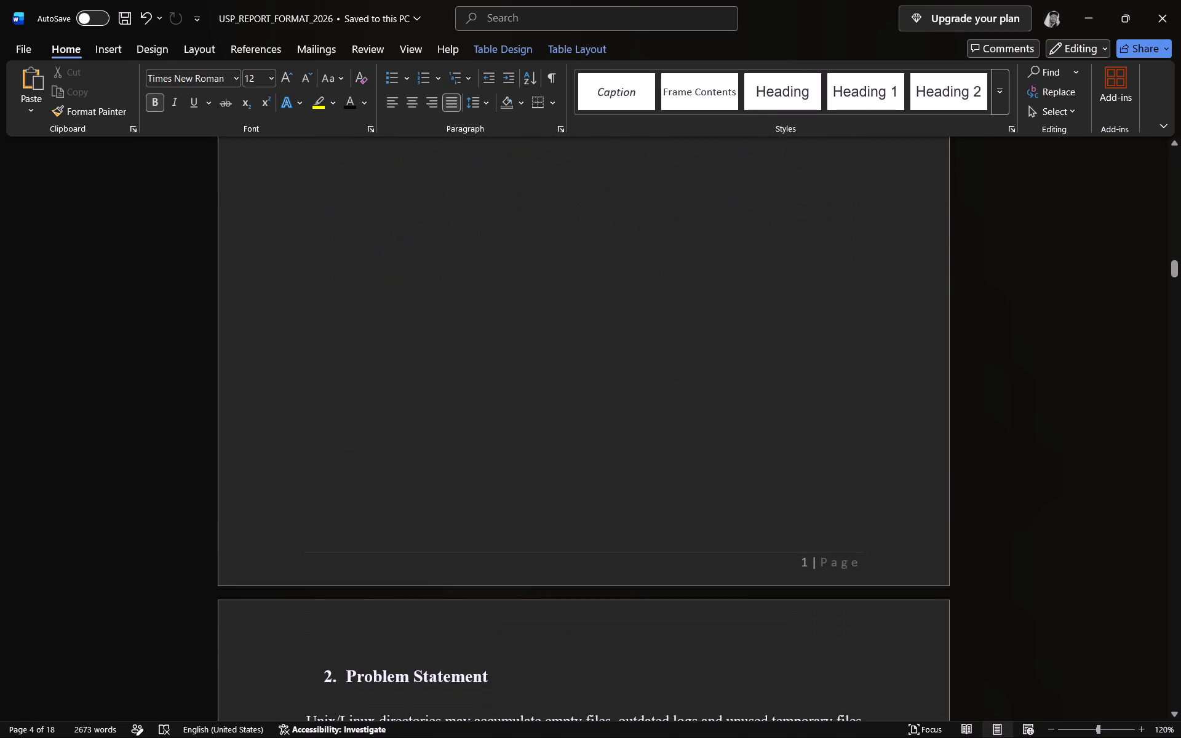
{"action": "scroll", "coordinate": [485, 423], "scroll_direction": "down", "scroll_amount": 11}
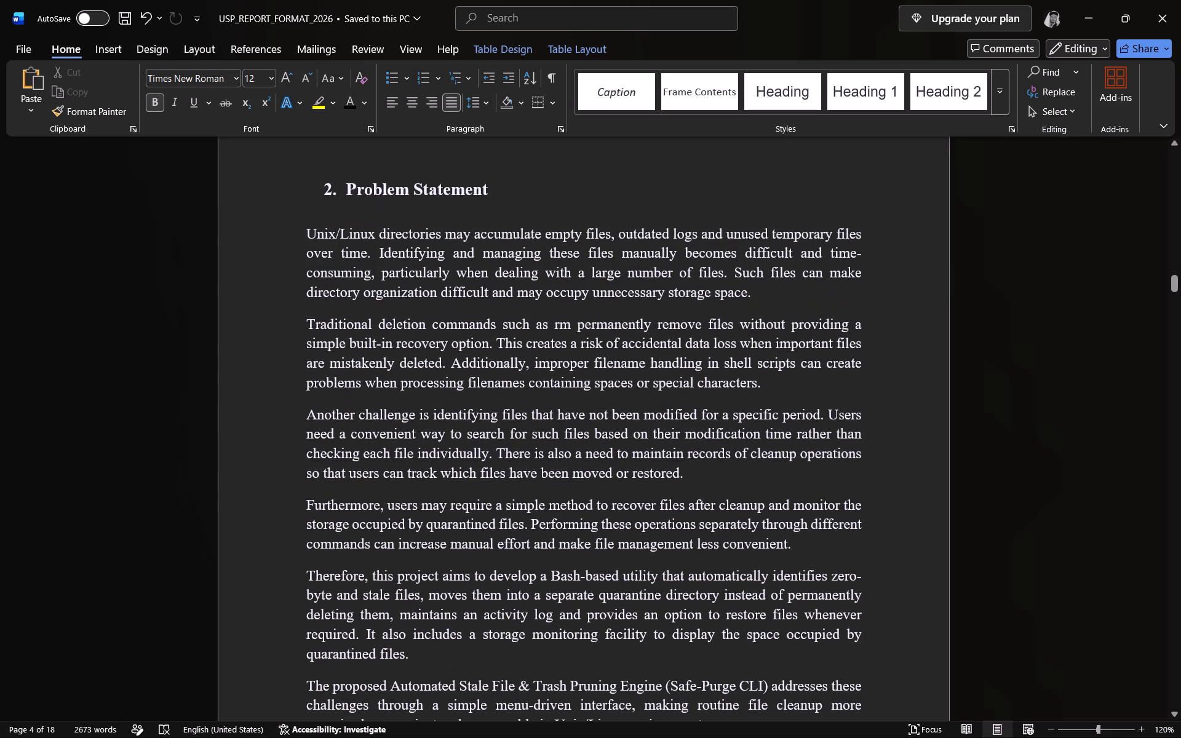
{"action": "scroll", "coordinate": [485, 423], "scroll_direction": "down", "scroll_amount": 4}
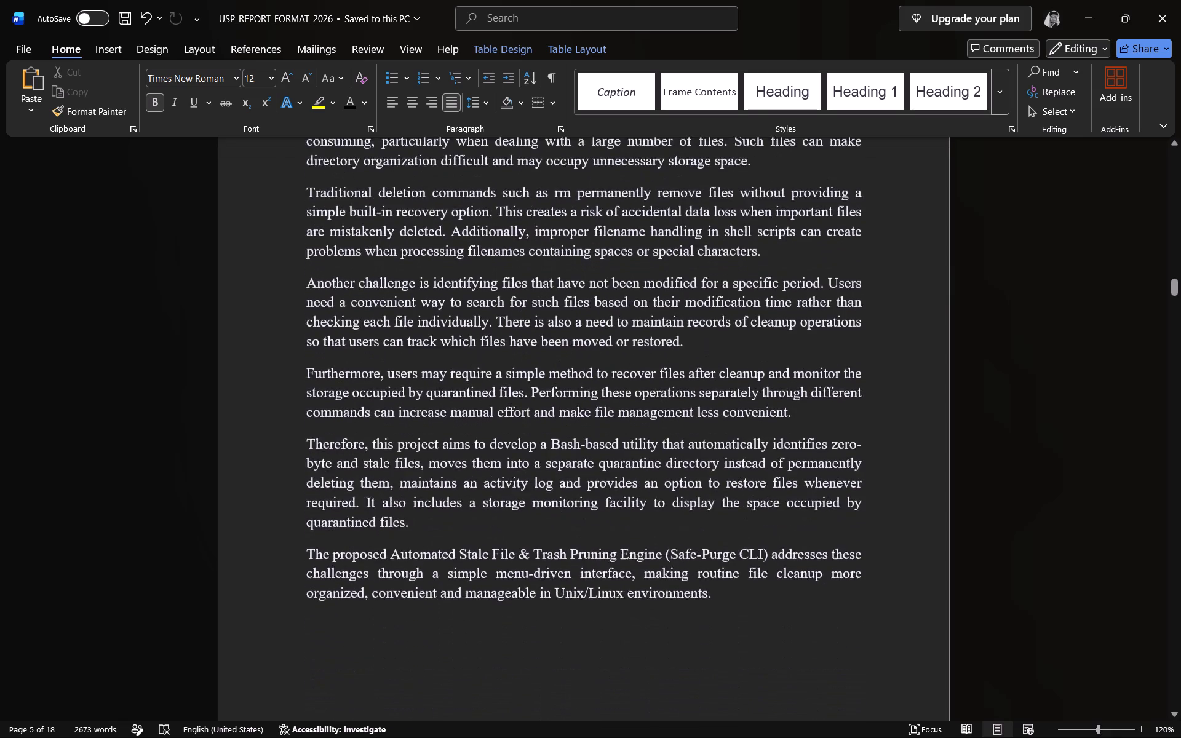
{"action": "scroll", "coordinate": [485, 423], "scroll_direction": "down", "scroll_amount": 8}
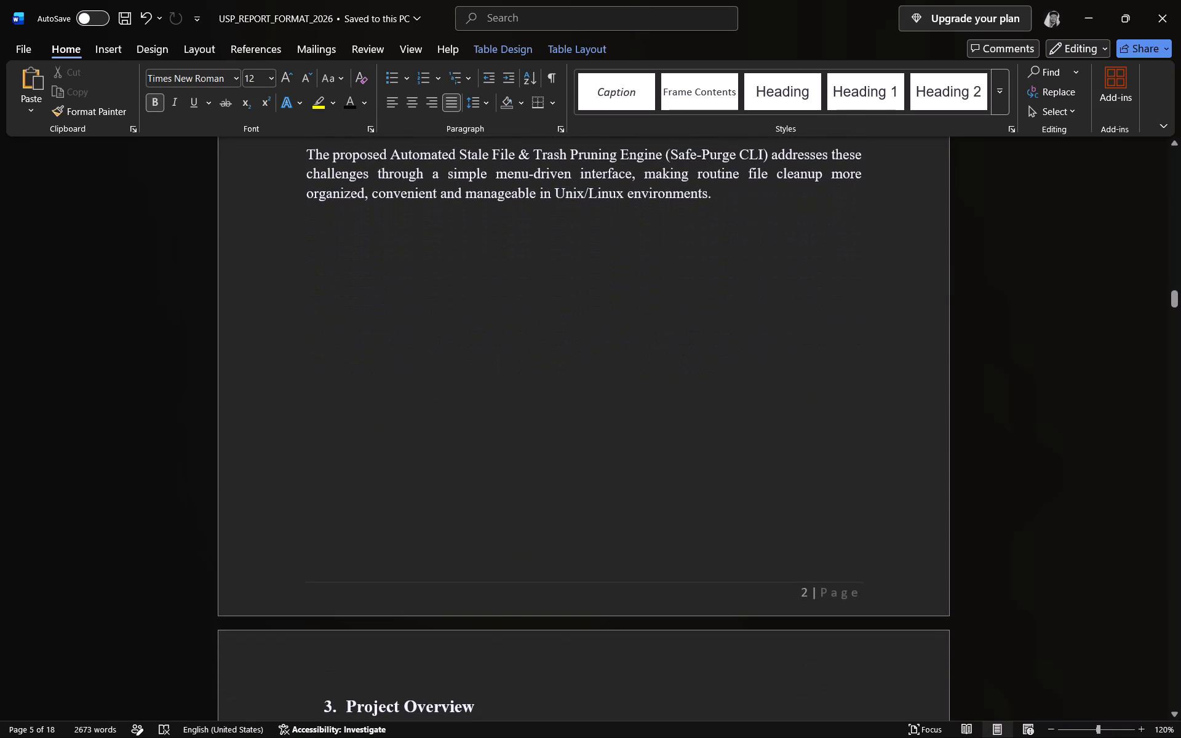
{"action": "scroll", "coordinate": [501, 429], "scroll_direction": "down", "scroll_amount": 9}
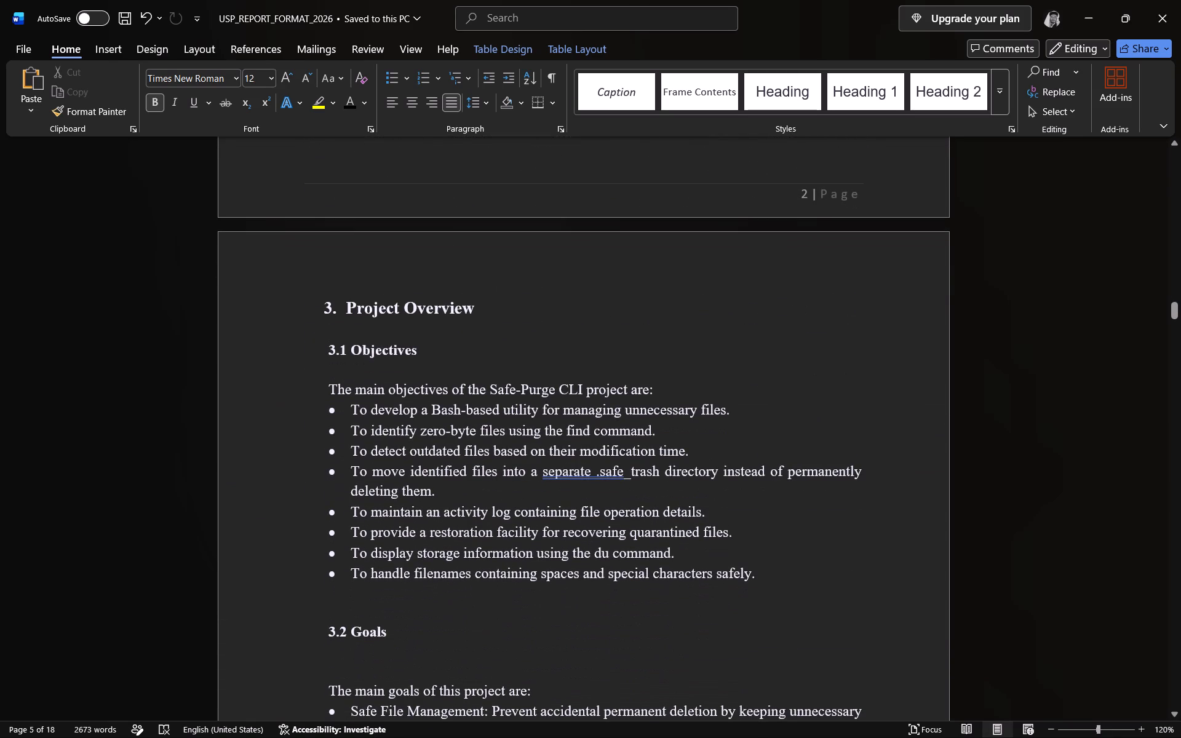
{"action": "scroll", "coordinate": [477, 456], "scroll_direction": "down", "scroll_amount": 17}
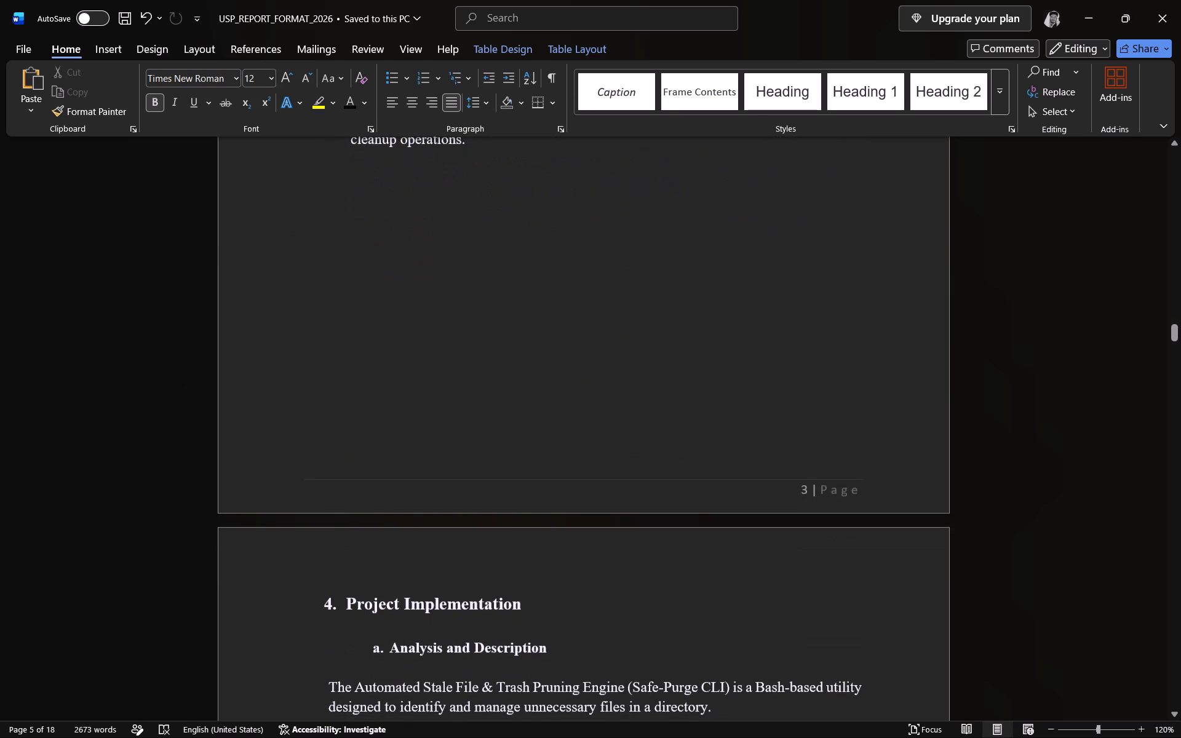
Review the Project Implementation section, including the commands table, identified modules, algorithm and flow-chart.
{"action": "scroll", "coordinate": [477, 456], "scroll_direction": "down", "scroll_amount": 4}
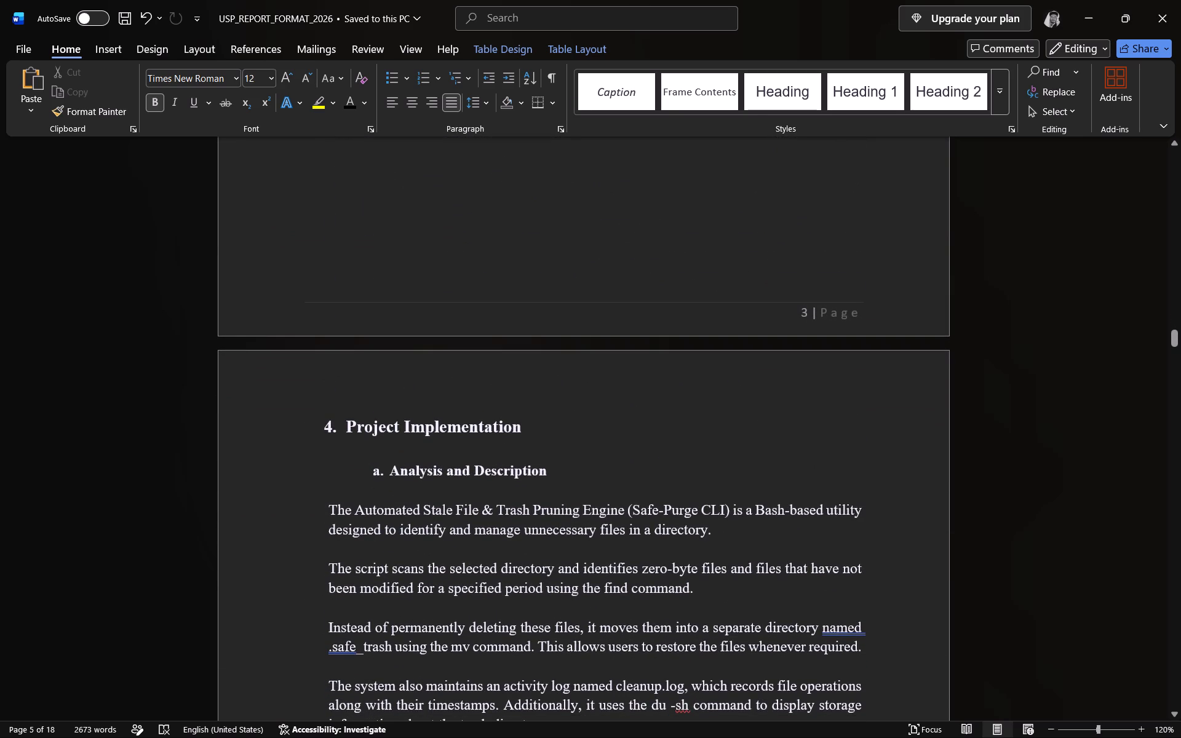
{"action": "scroll", "coordinate": [477, 456], "scroll_direction": "down", "scroll_amount": 19}
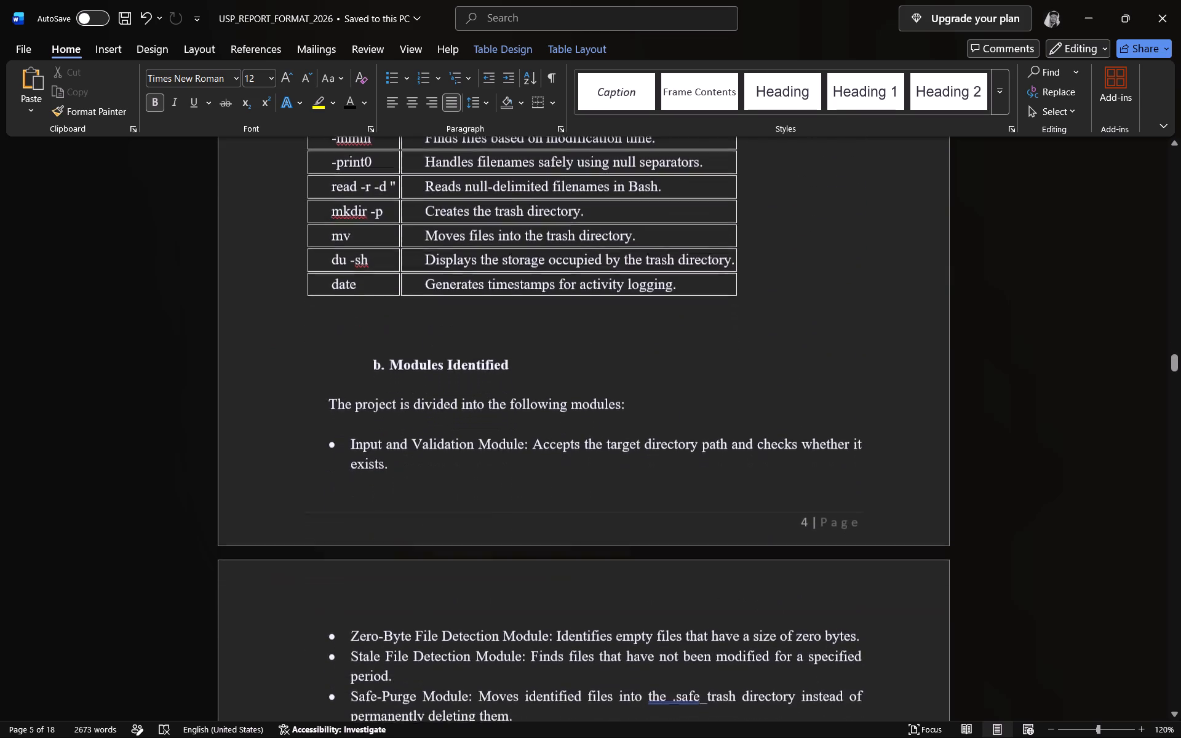
{"action": "scroll", "coordinate": [477, 456], "scroll_direction": "down", "scroll_amount": 12}
{"action": "scroll", "coordinate": [479, 456], "scroll_direction": "down", "scroll_amount": 11}
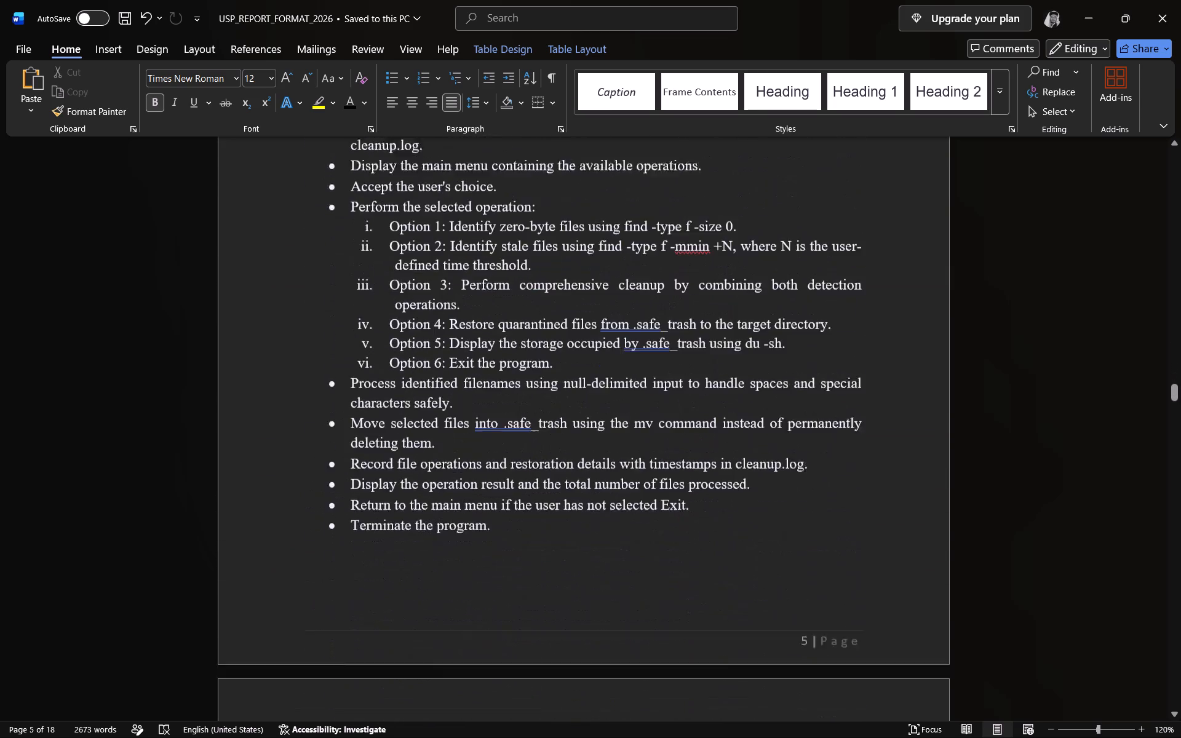
{"action": "scroll", "coordinate": [479, 456], "scroll_direction": "down", "scroll_amount": 4}
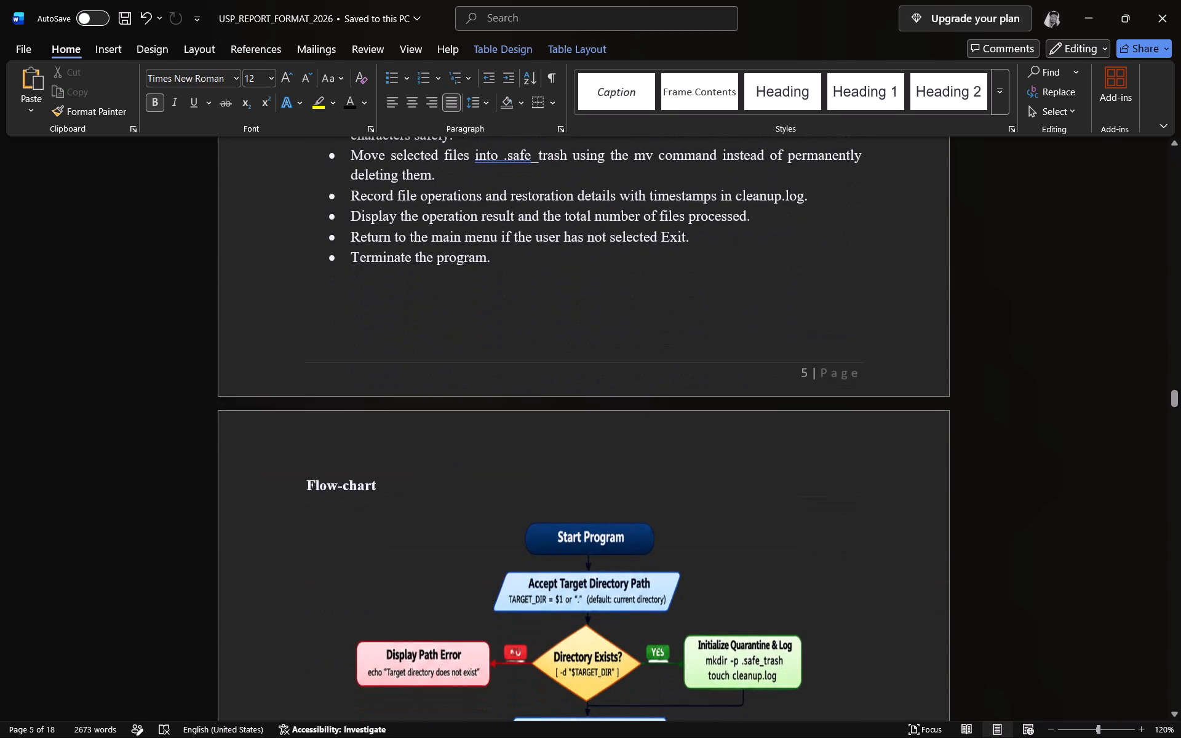
{"action": "scroll", "coordinate": [479, 456], "scroll_direction": "down", "scroll_amount": 4}
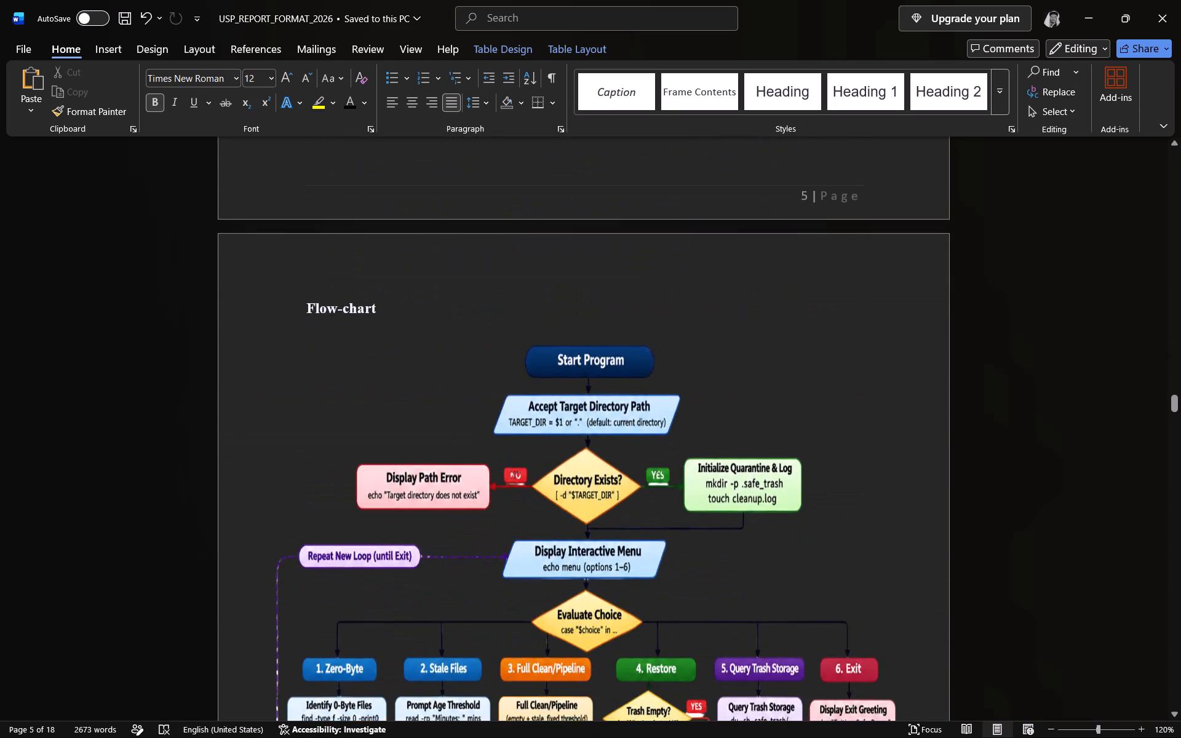
{"action": "scroll", "coordinate": [479, 456], "scroll_direction": "down", "scroll_amount": 18}
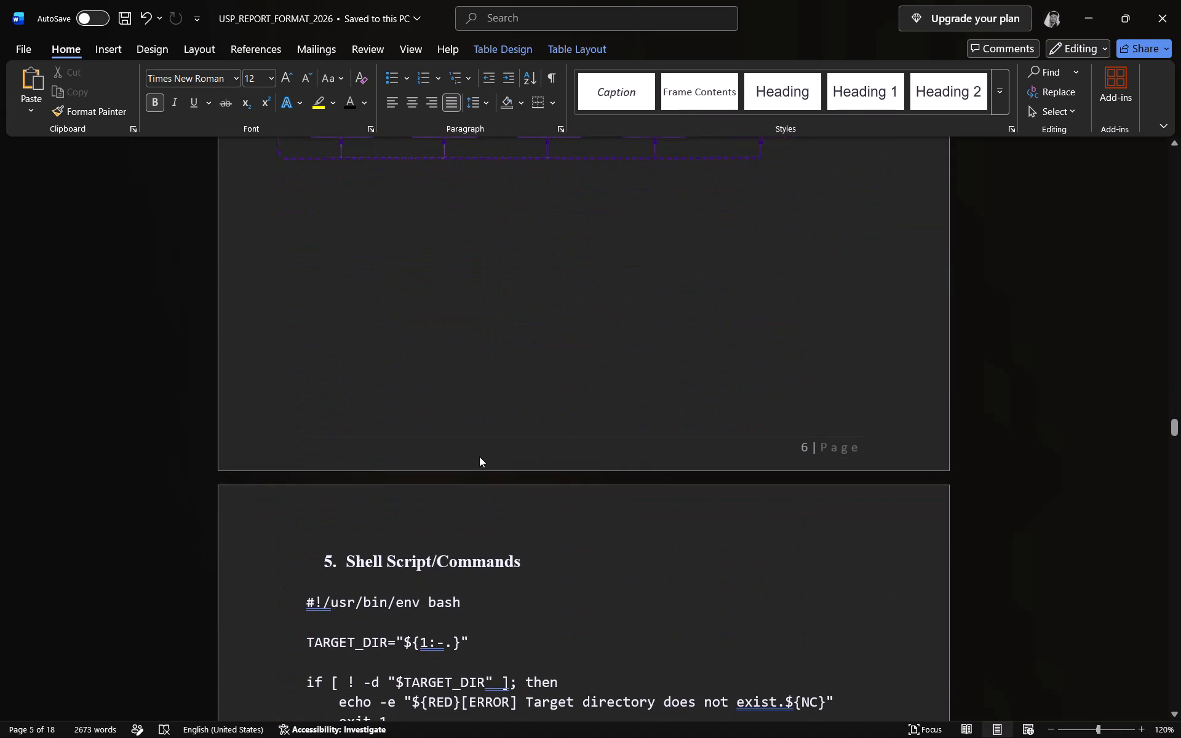
Examine the Shell Script/Commands listing and the terminal screenshots under Sample Inputs / Outputs.
{"action": "scroll", "coordinate": [479, 456], "scroll_direction": "down", "scroll_amount": 4}
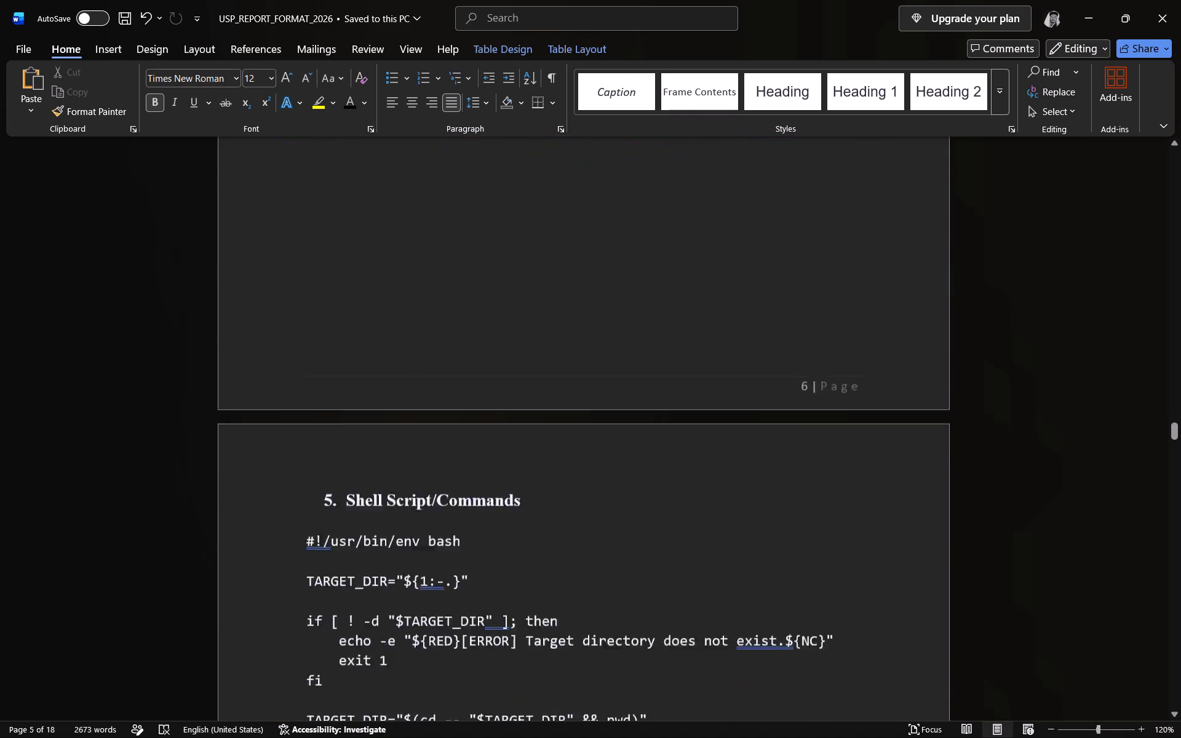
{"action": "scroll", "coordinate": [479, 456], "scroll_direction": "down", "scroll_amount": 1}
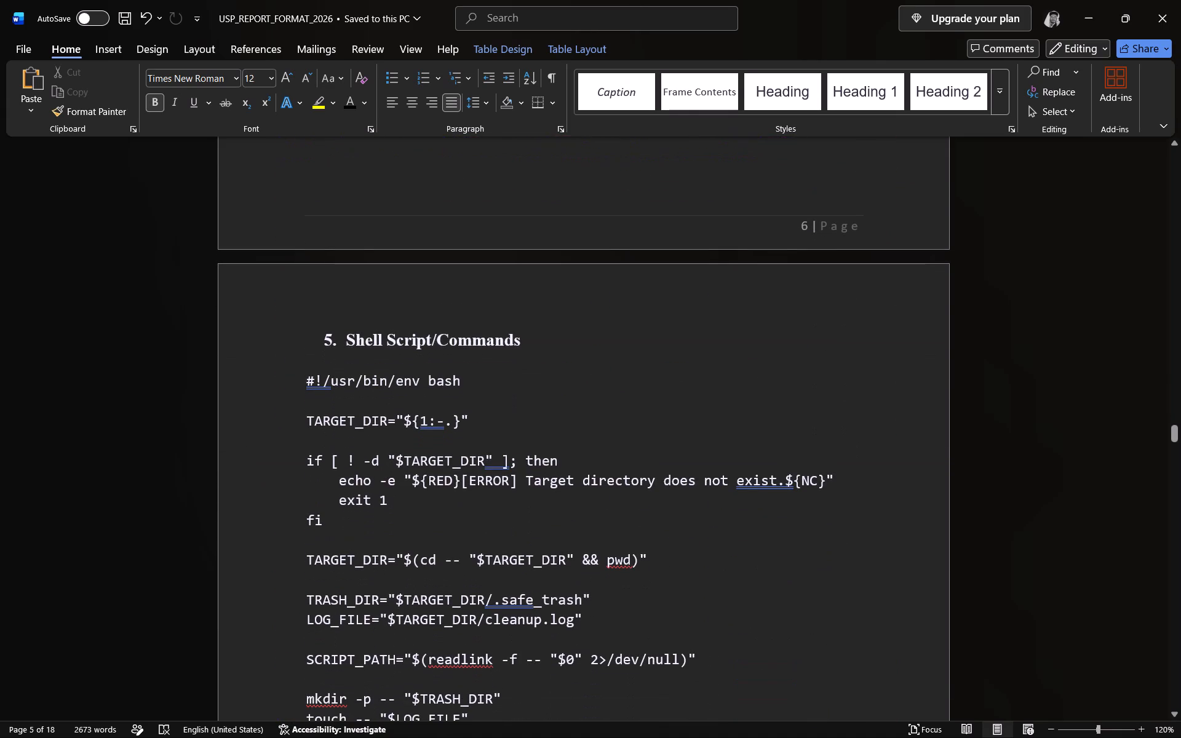
{"action": "scroll", "coordinate": [485, 461], "scroll_direction": "down", "scroll_amount": 19}
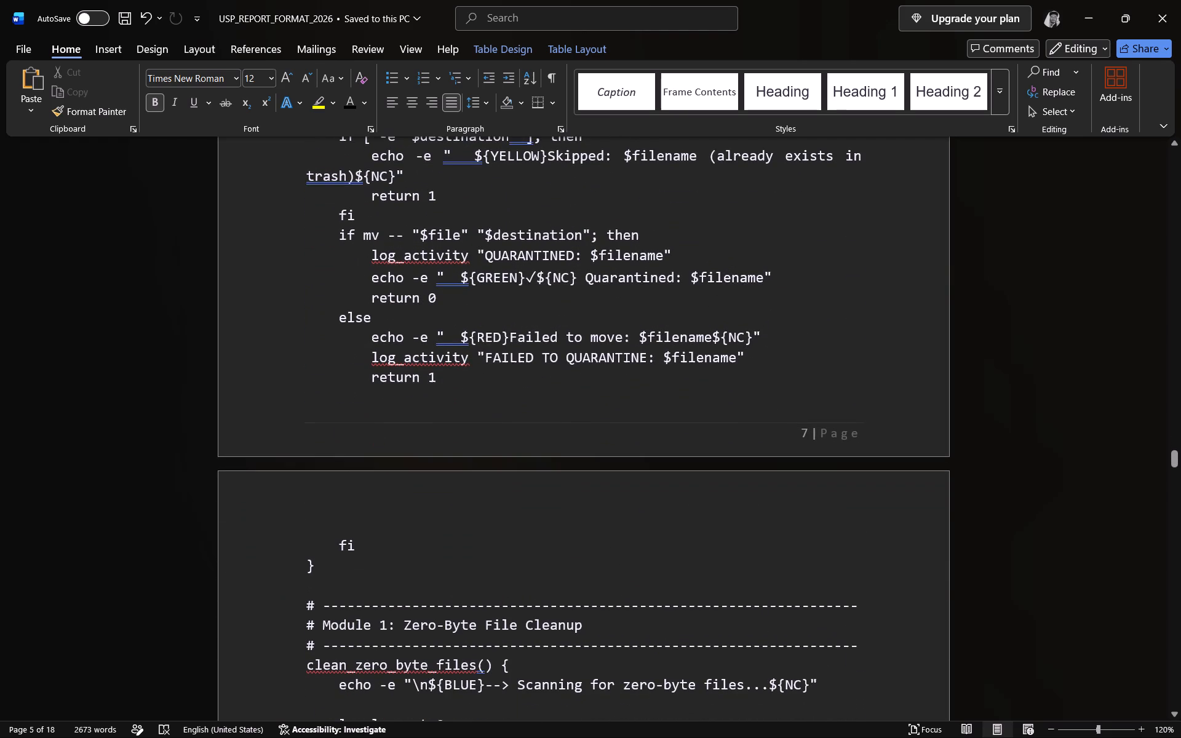
{"action": "scroll", "coordinate": [484, 479], "scroll_direction": "down", "scroll_amount": 5}
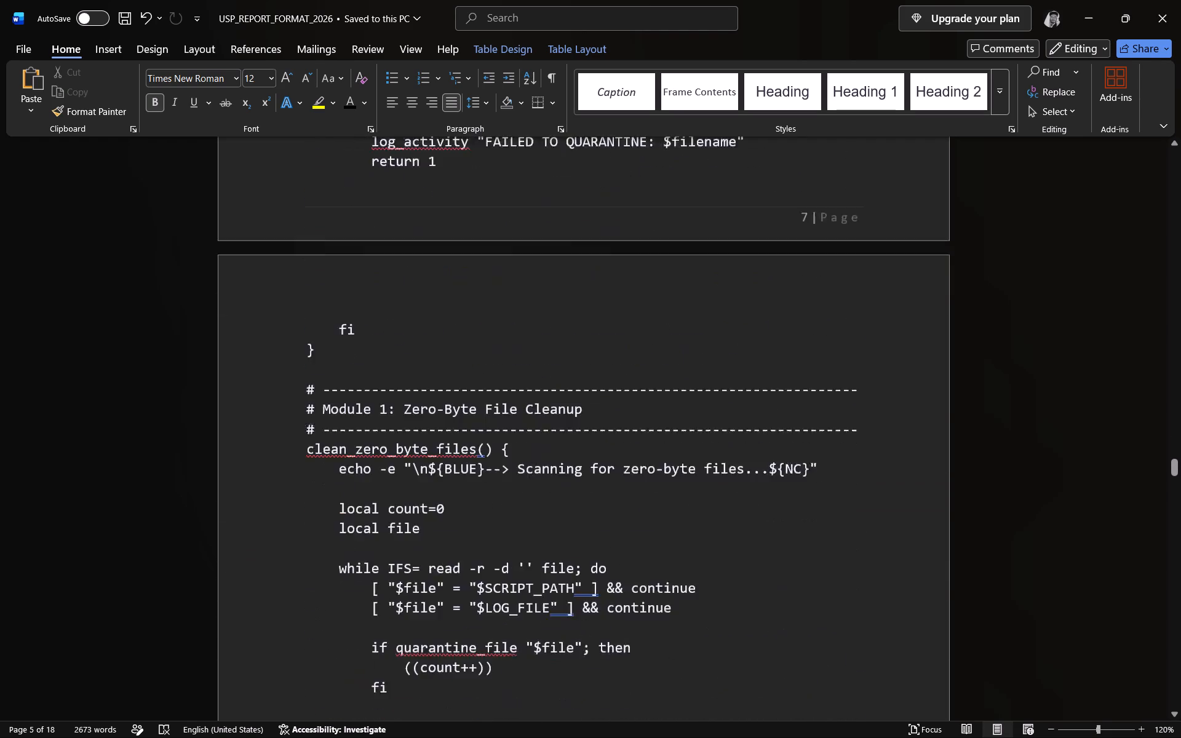
{"action": "scroll", "coordinate": [484, 479], "scroll_direction": "down", "scroll_amount": 20}
{"action": "scroll", "coordinate": [484, 479], "scroll_direction": "down", "scroll_amount": 20}
{"action": "scroll", "coordinate": [484, 479], "scroll_direction": "down", "scroll_amount": 7}
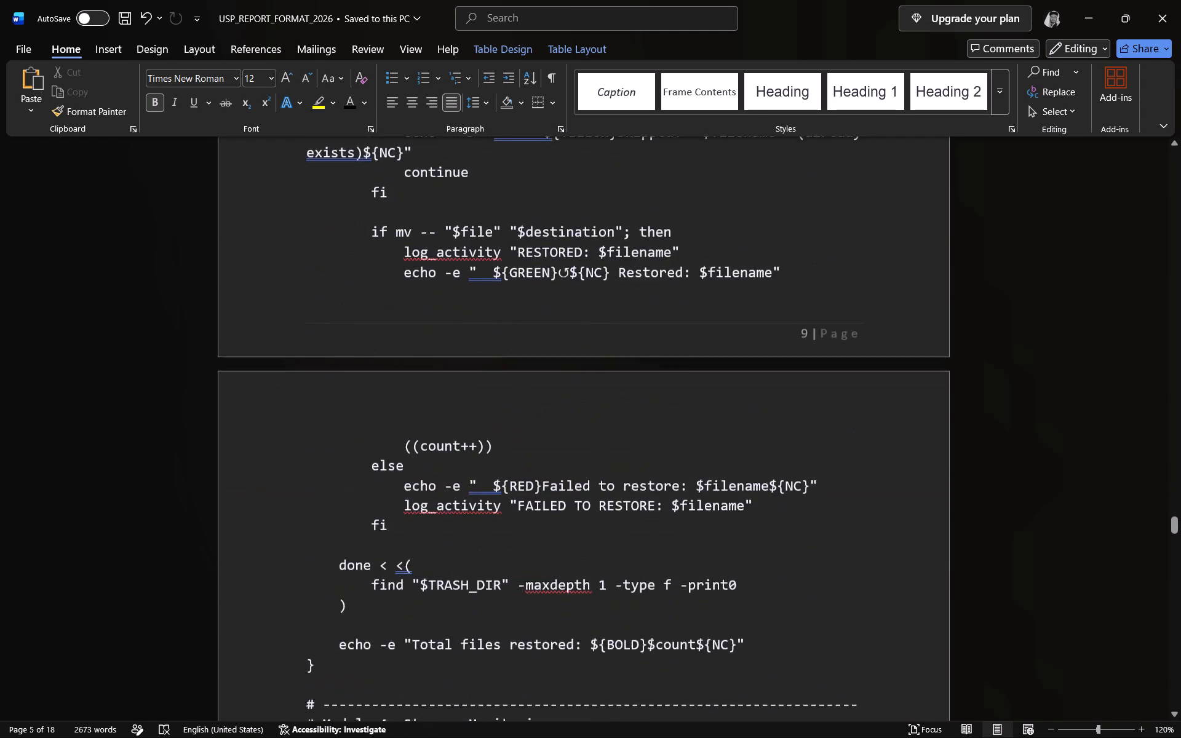
{"action": "scroll", "coordinate": [484, 479], "scroll_direction": "down", "scroll_amount": 20}
{"action": "scroll", "coordinate": [484, 479], "scroll_direction": "down", "scroll_amount": 20}
{"action": "scroll", "coordinate": [484, 479], "scroll_direction": "down", "scroll_amount": 7}
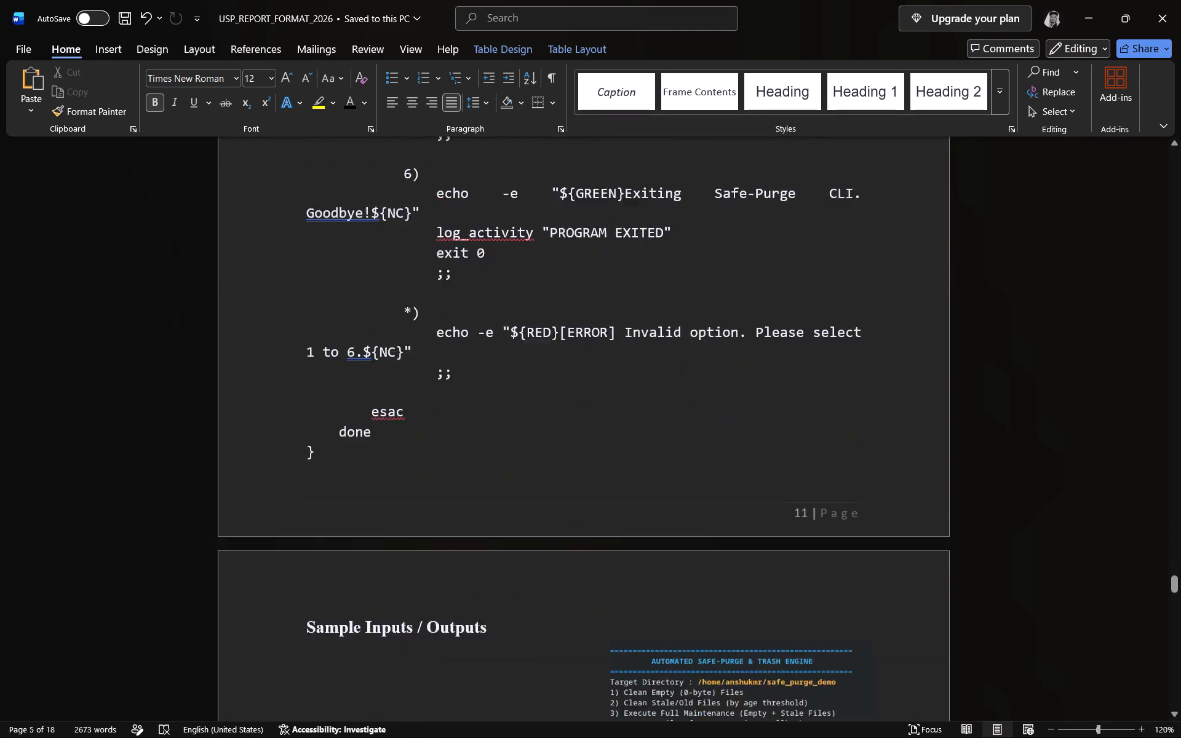
{"action": "scroll", "coordinate": [484, 479], "scroll_direction": "down", "scroll_amount": 4}
{"action": "scroll", "coordinate": [484, 479], "scroll_direction": "up", "scroll_amount": 4}
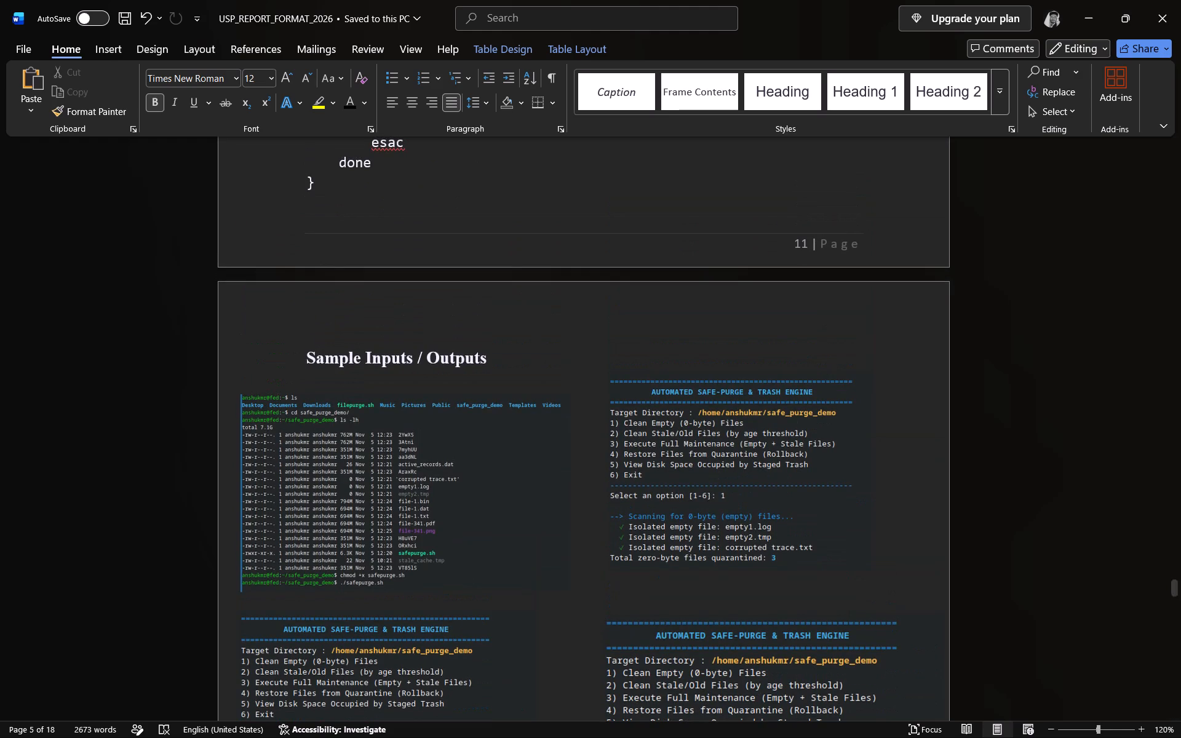
{"action": "scroll", "coordinate": [484, 479], "scroll_direction": "down", "scroll_amount": 13}
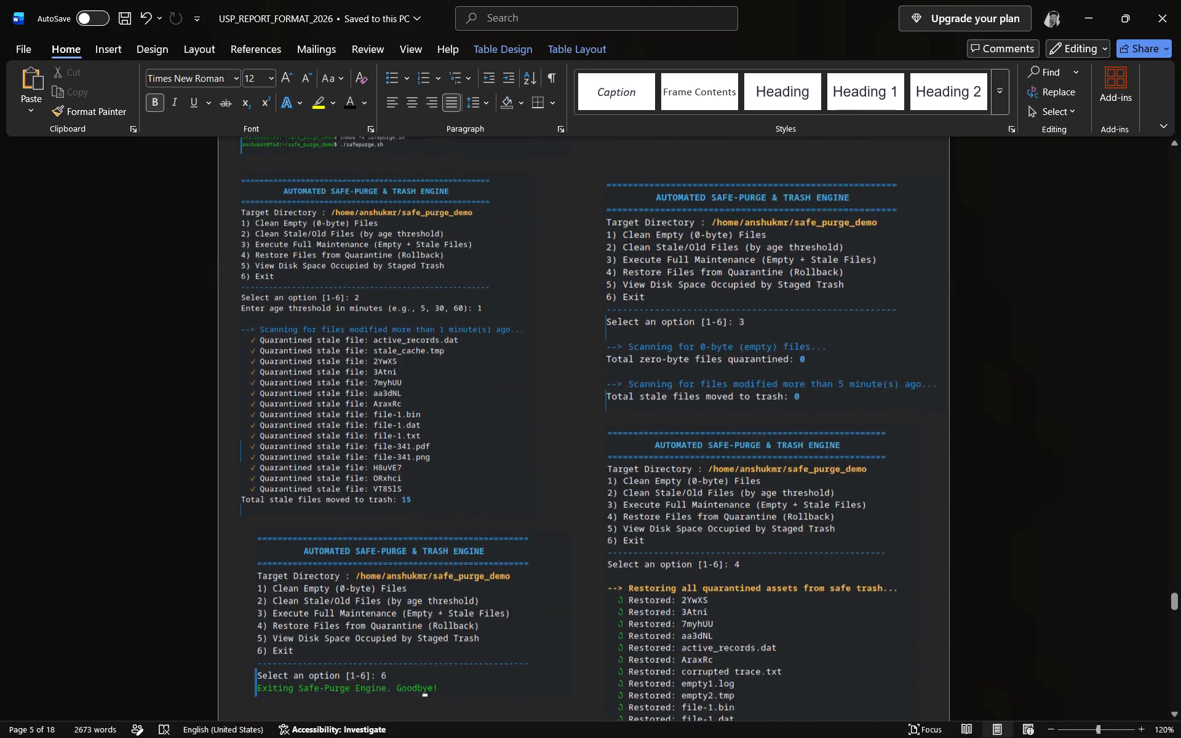
{"action": "scroll", "coordinate": [484, 479], "scroll_direction": "down", "scroll_amount": 6}
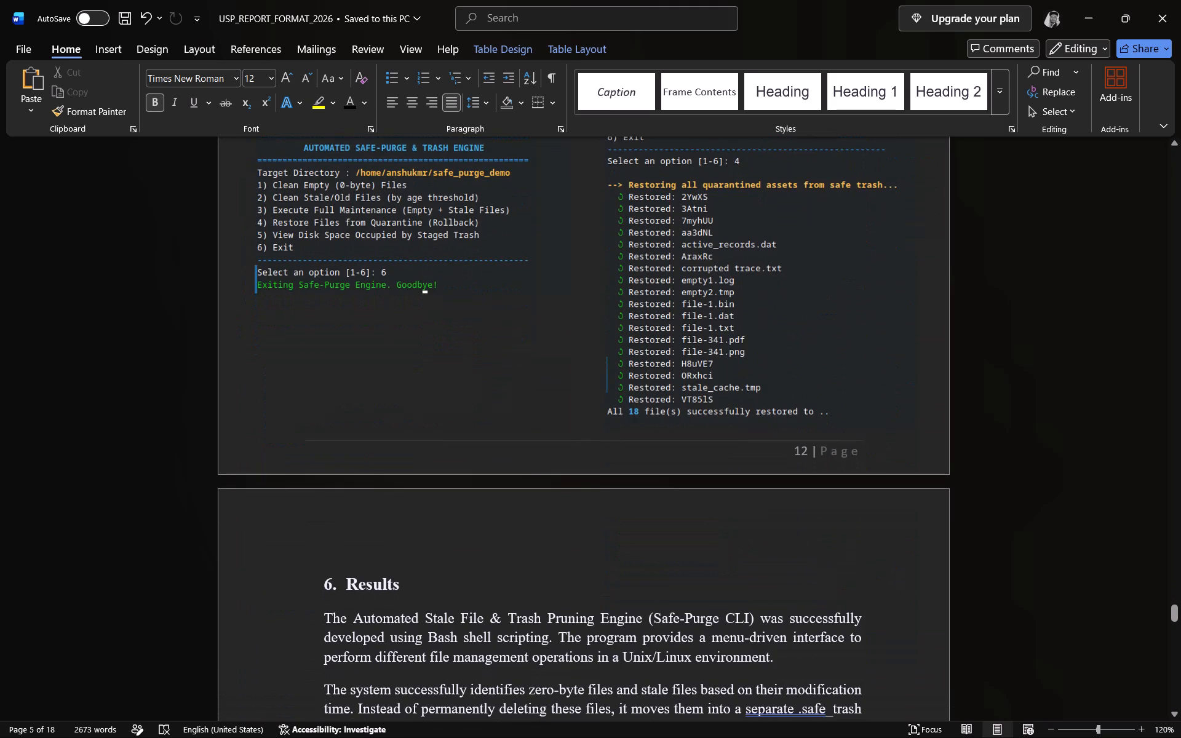
Review the Results, Conclusion and Future Work, and References sections at the end of the report.
{"action": "scroll", "coordinate": [484, 479], "scroll_direction": "down", "scroll_amount": 7}
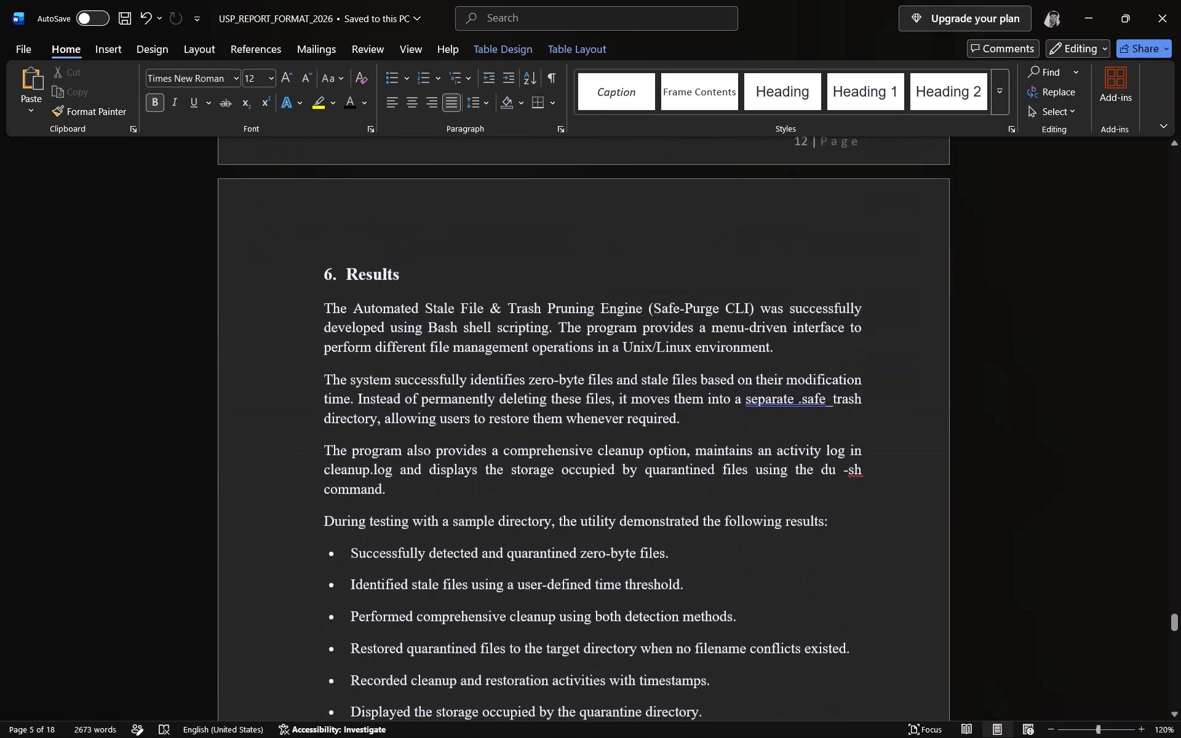
{"action": "scroll", "coordinate": [484, 479], "scroll_direction": "down", "scroll_amount": 3}
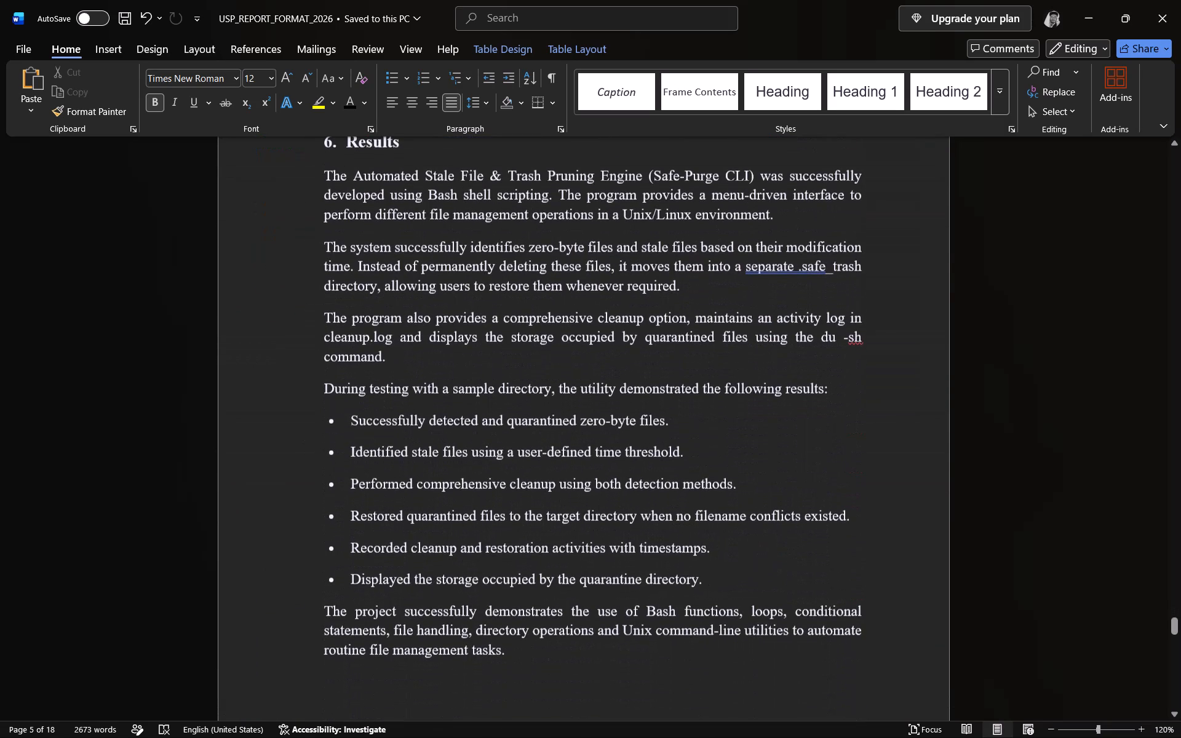
{"action": "scroll", "coordinate": [484, 479], "scroll_direction": "down", "scroll_amount": 10}
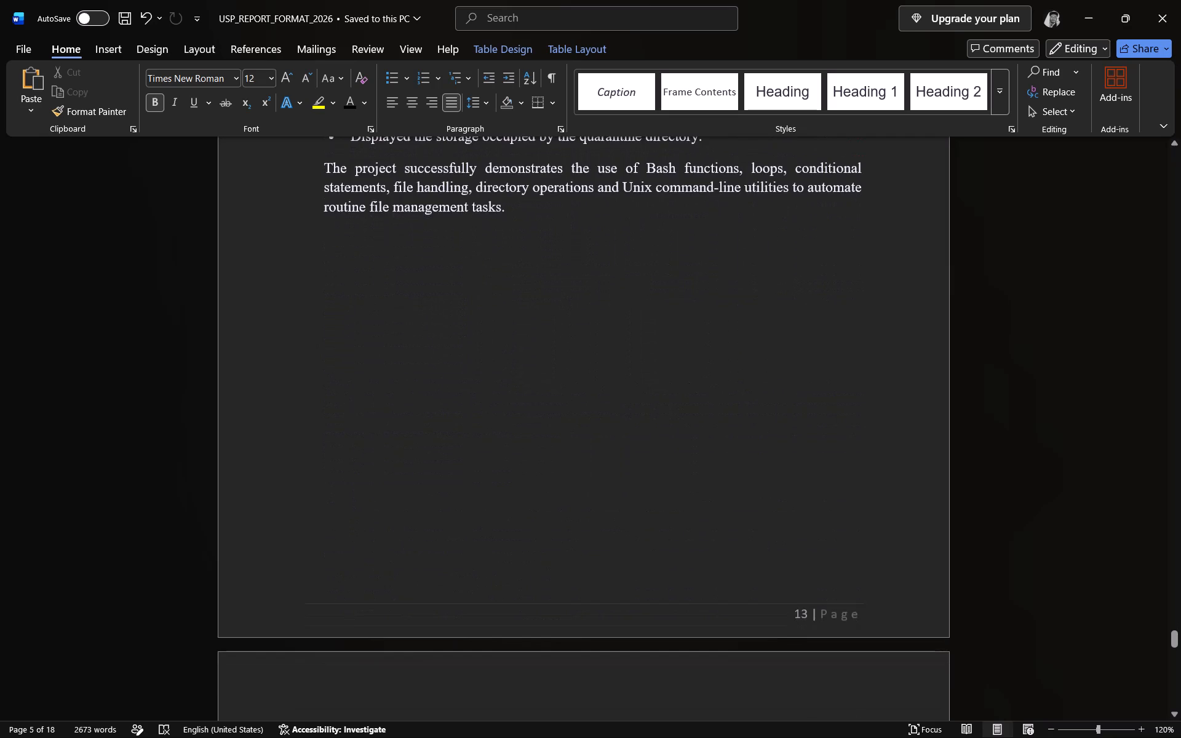
{"action": "scroll", "coordinate": [484, 479], "scroll_direction": "down", "scroll_amount": 13}
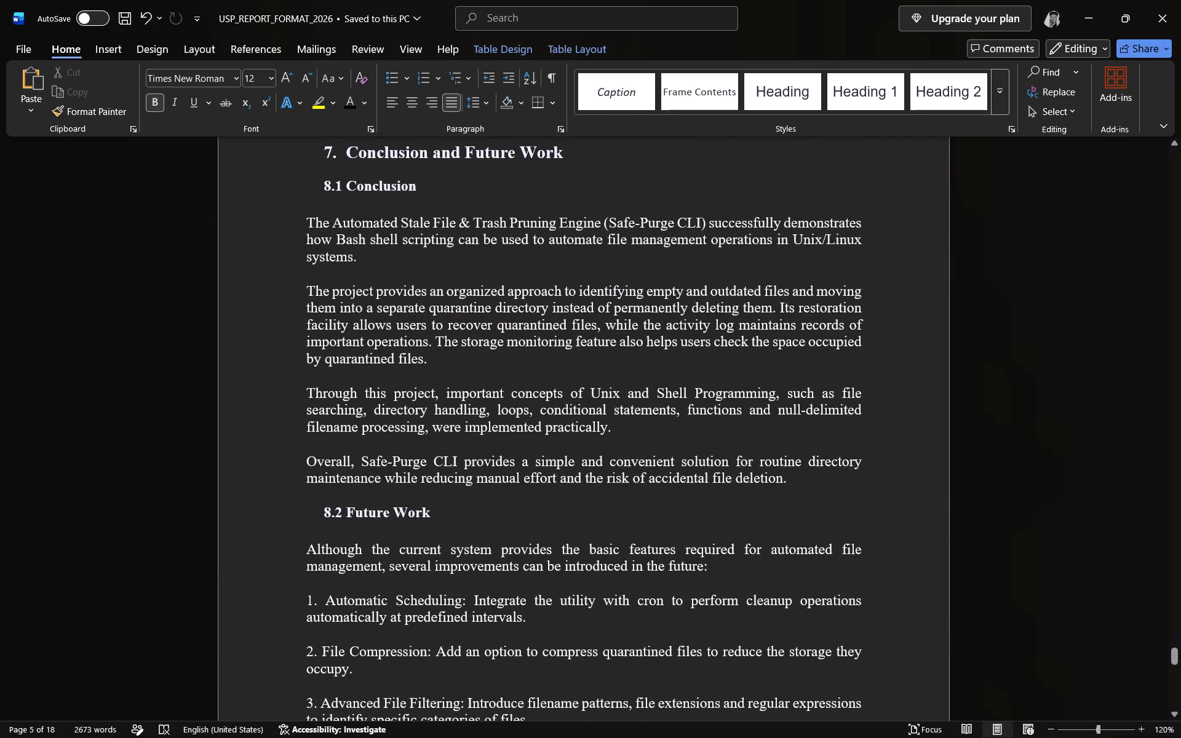
{"action": "scroll", "coordinate": [484, 481], "scroll_direction": "down", "scroll_amount": 10}
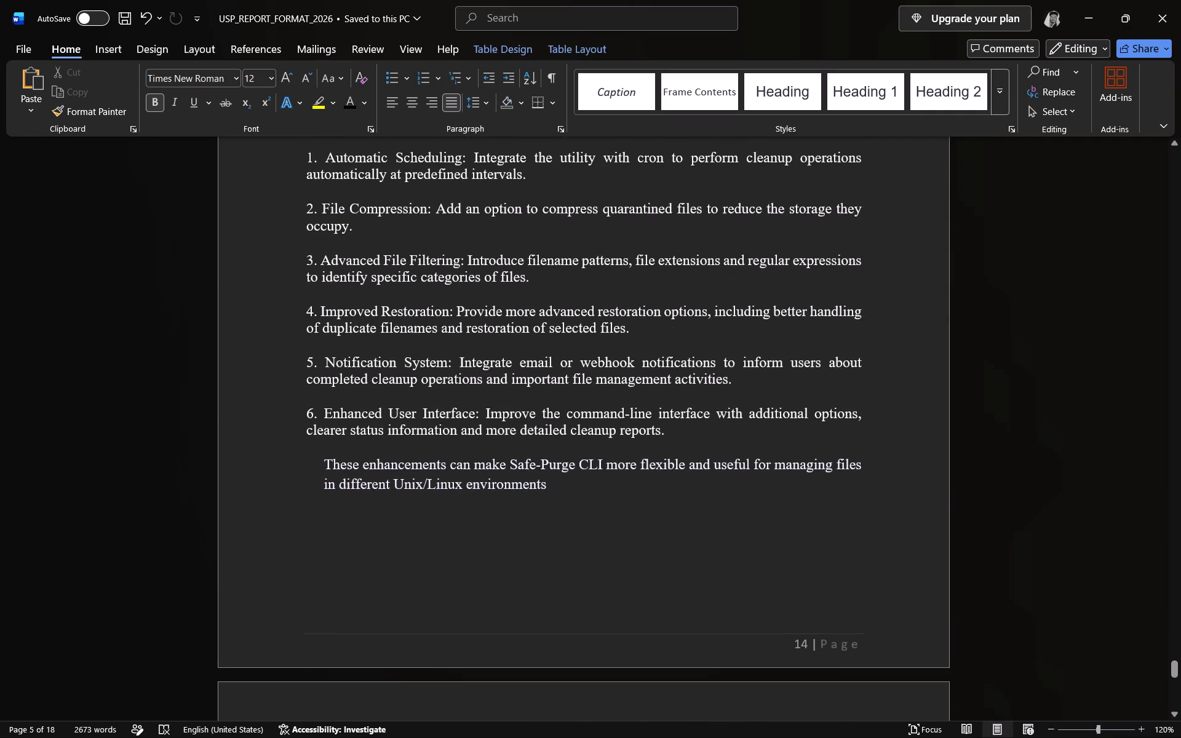
{"action": "scroll", "coordinate": [486, 515], "scroll_direction": "down", "scroll_amount": 6}
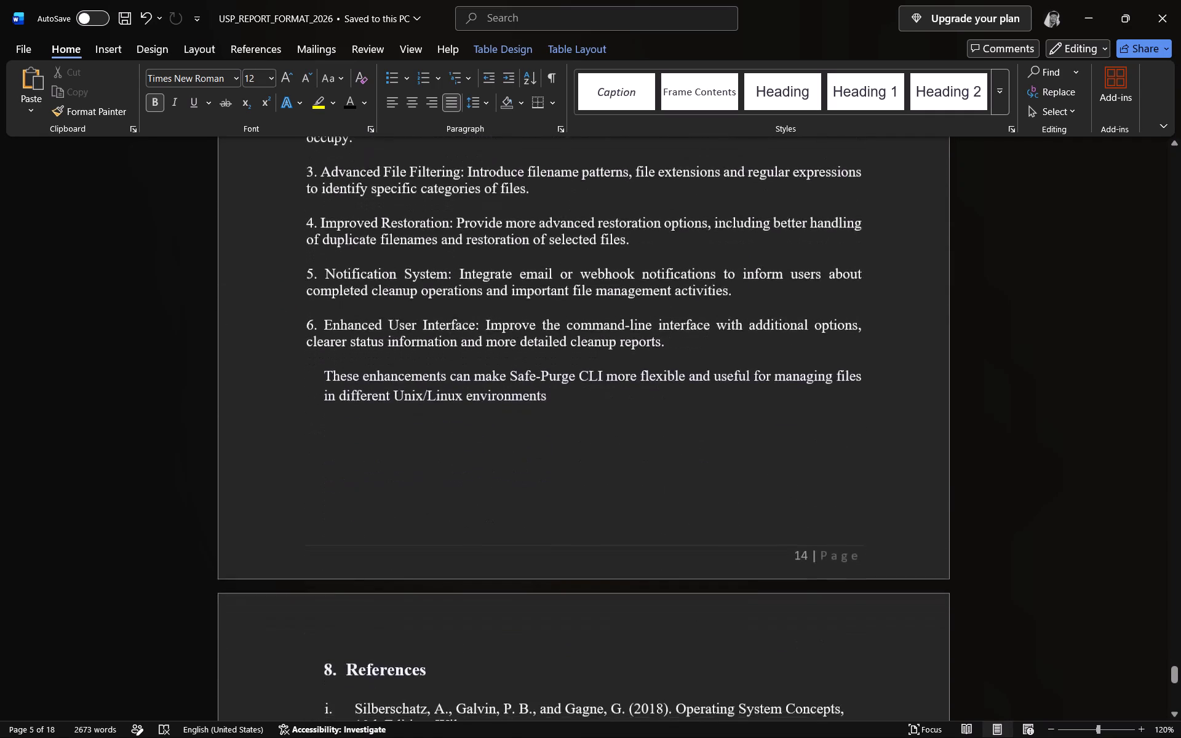
{"action": "scroll", "coordinate": [486, 515], "scroll_direction": "down", "scroll_amount": 5}
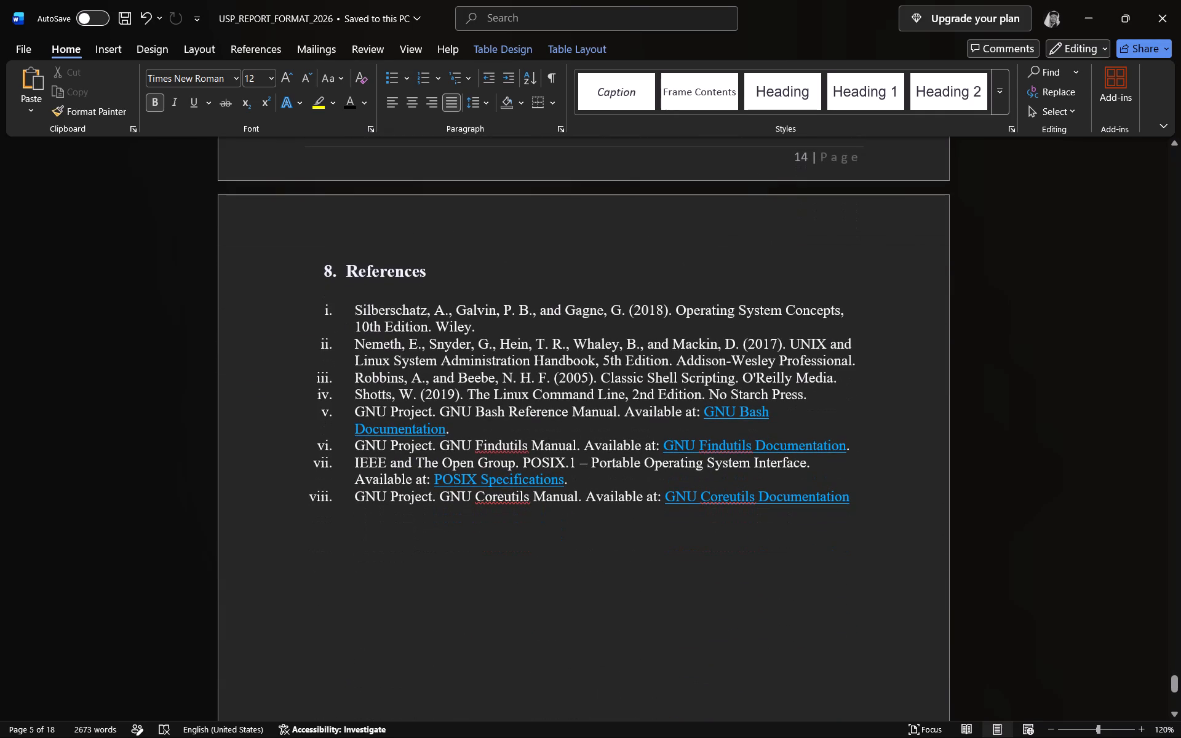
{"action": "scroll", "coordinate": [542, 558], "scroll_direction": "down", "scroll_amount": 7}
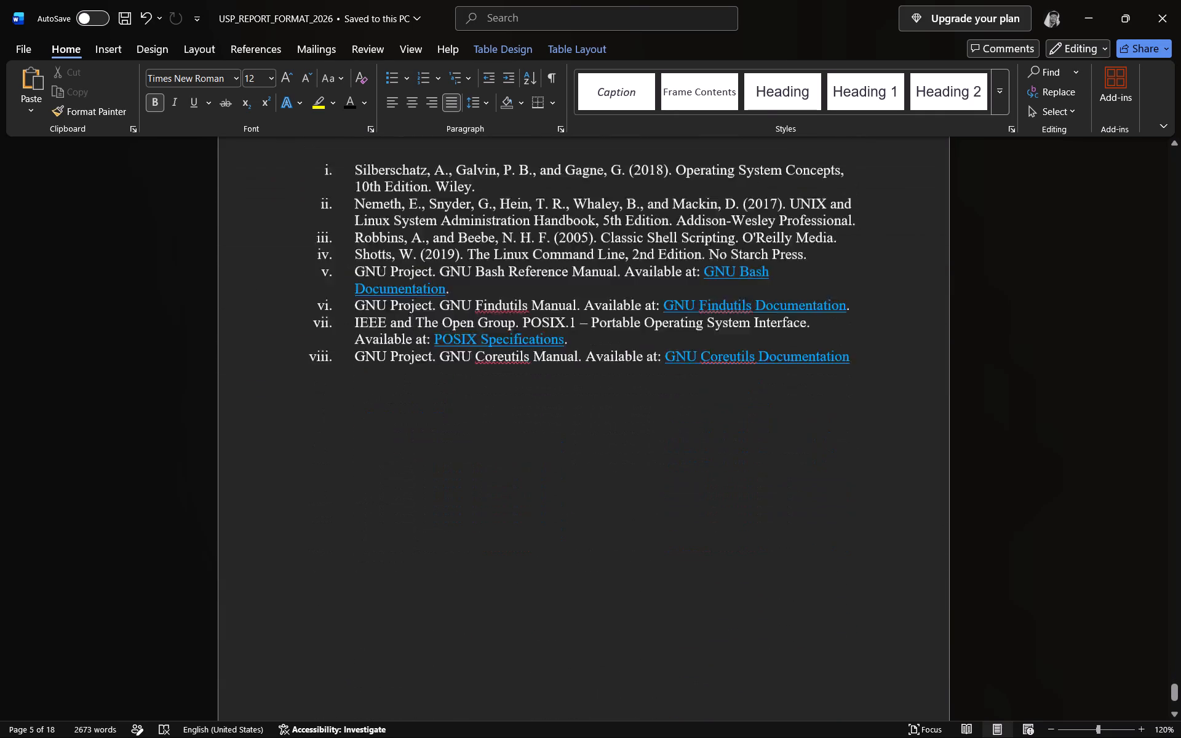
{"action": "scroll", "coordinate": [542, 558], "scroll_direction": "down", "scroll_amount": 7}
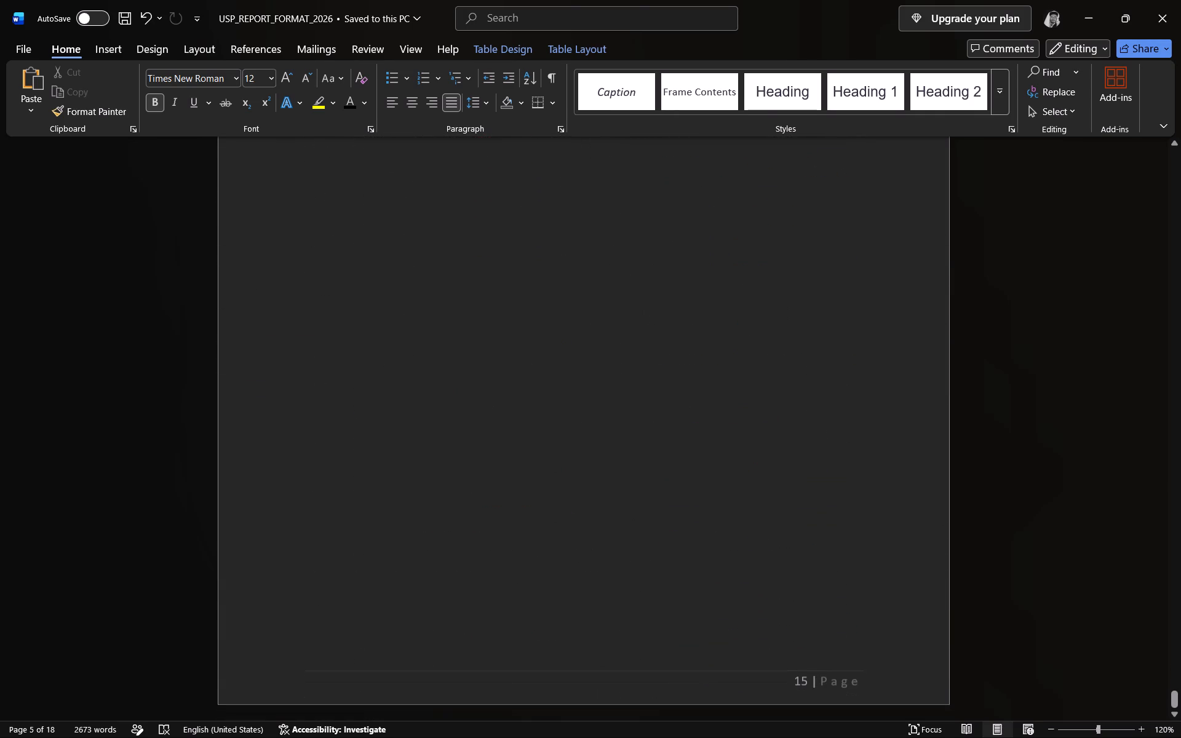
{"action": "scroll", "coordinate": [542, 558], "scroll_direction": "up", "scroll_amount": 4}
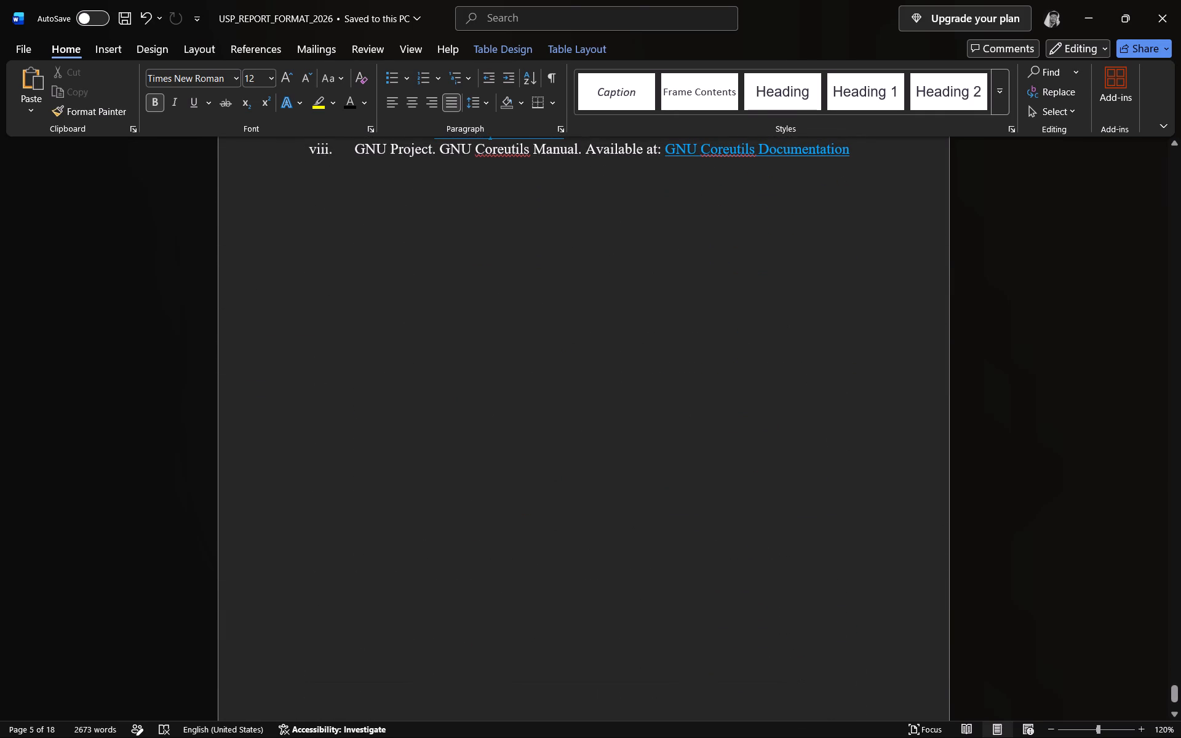
Enter page numbers 1 for Introduction and 2 for Problem Statement in the Contents table's Page No. column.
{"action": "left_click_drag", "start_coordinate": [1179, 699], "coordinate": [1146, 245]}
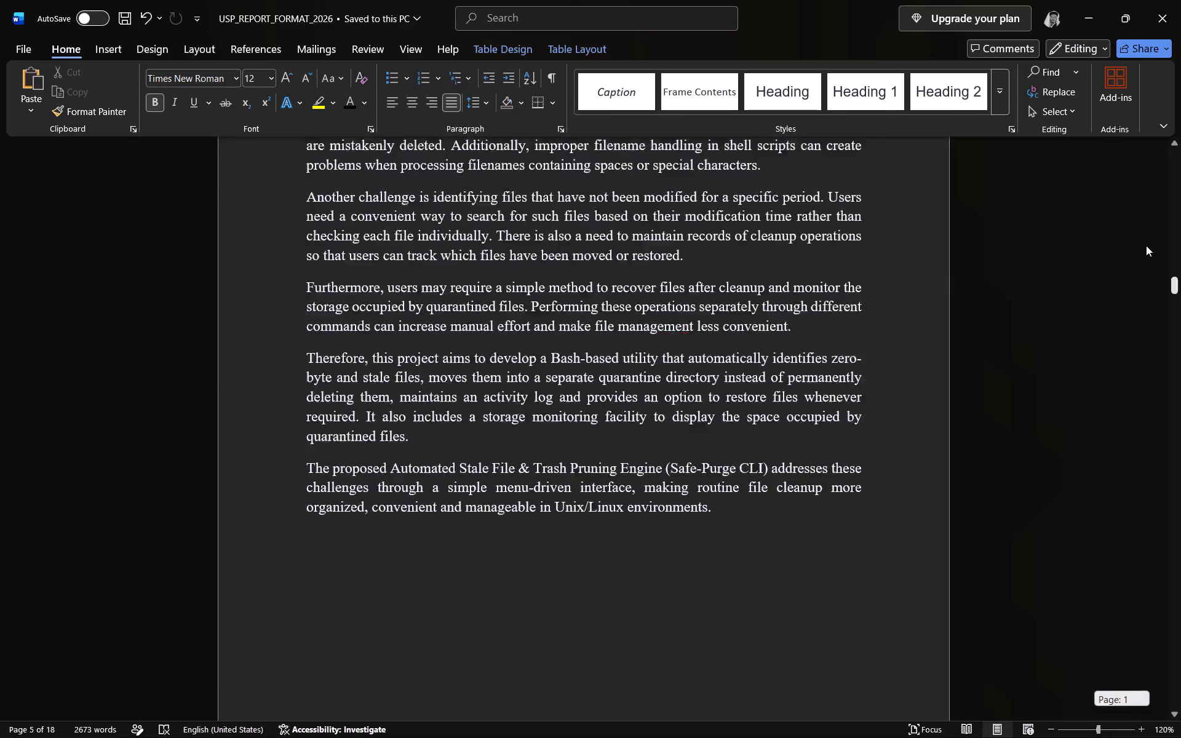
{"action": "left_click_drag", "start_coordinate": [1146, 245], "coordinate": [1121, 166]}
{"action": "scroll", "coordinate": [1084, 330], "scroll_direction": "down", "scroll_amount": 20}
{"action": "scroll", "coordinate": [1084, 330], "scroll_direction": "down", "scroll_amount": 7}
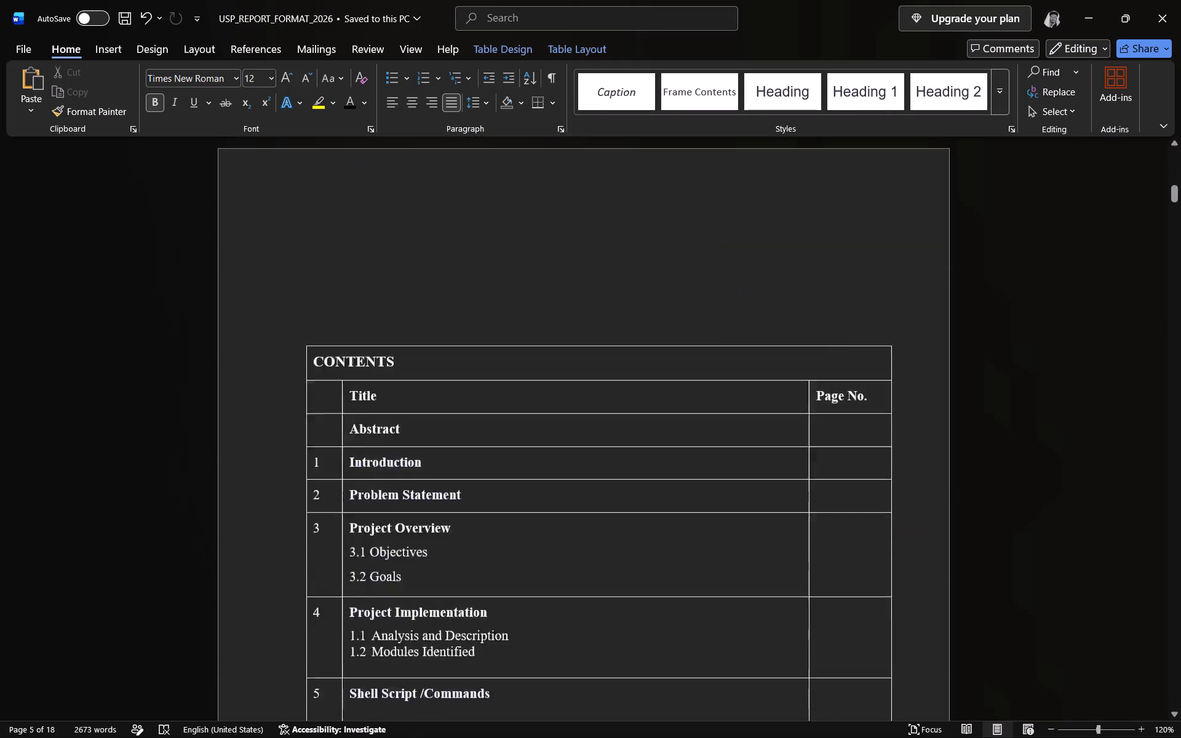
{"action": "left_click", "coordinate": [840, 216]}
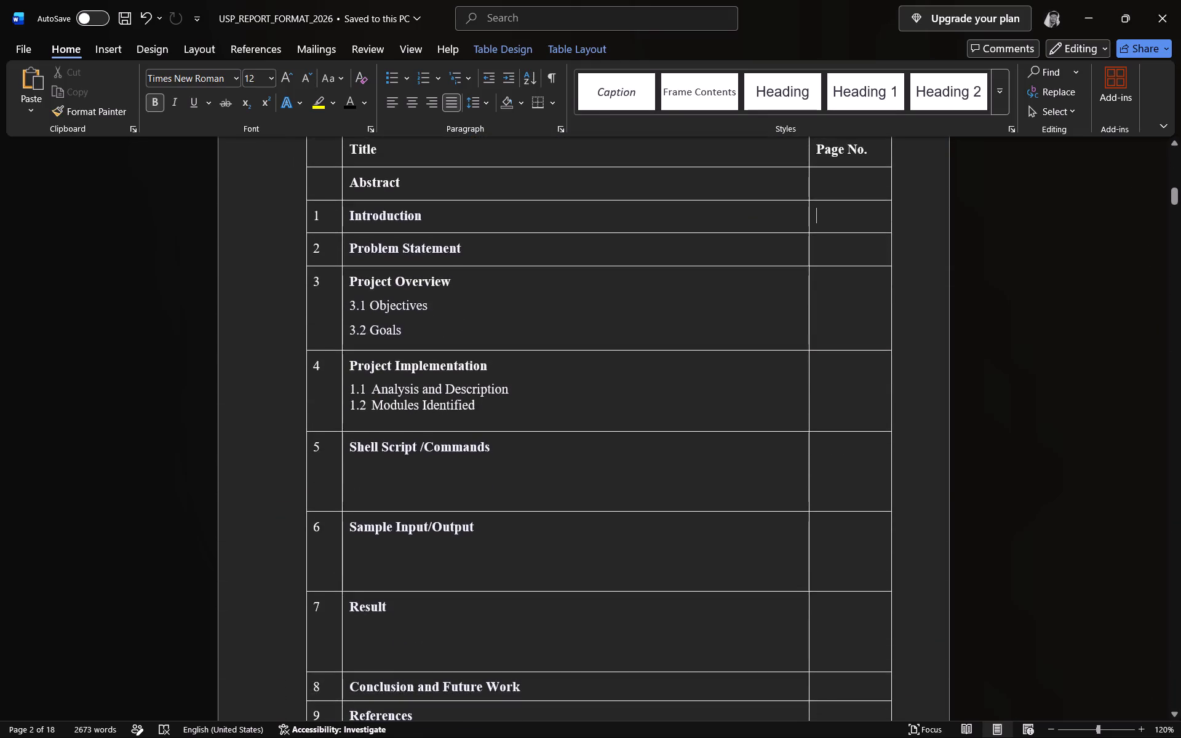
{"action": "key", "text": "1"}
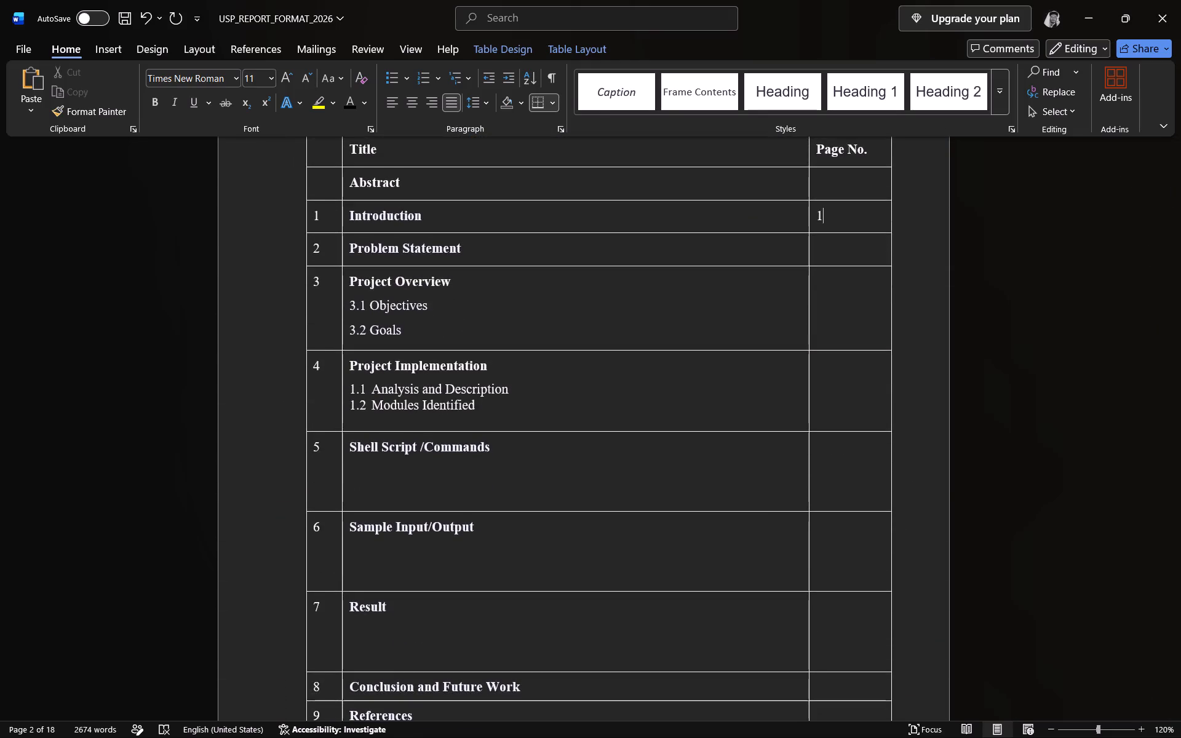
{"action": "key", "text": "Down"}
{"action": "key", "text": "2"}
Enter page number 3 for Project Overview and remove the leading spaces so it aligns with the entries above.
{"action": "key", "text": "Down"}
{"action": "key", "text": "3"}
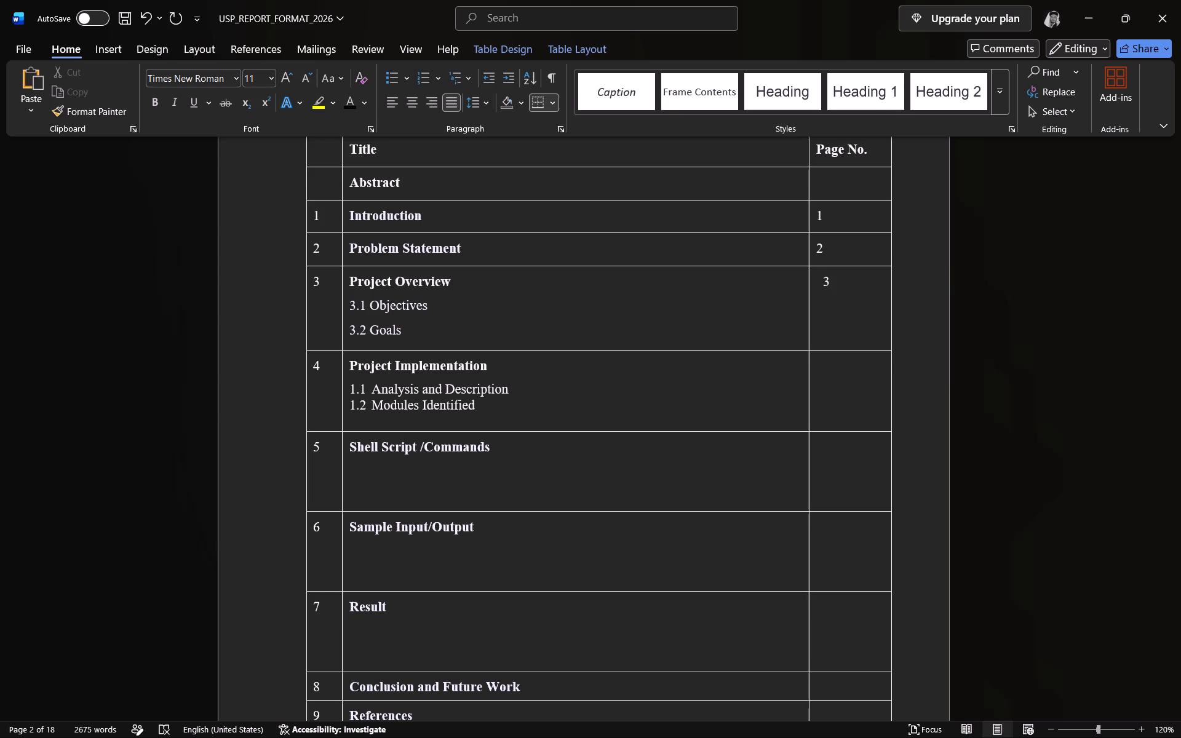
{"action": "key", "text": "BackSpace"}
{"action": "key", "text": "BackSpace"}
{"action": "key", "text": "3"}
{"action": "key", "text": "Left"}
{"action": "key", "text": "BackSpace"}
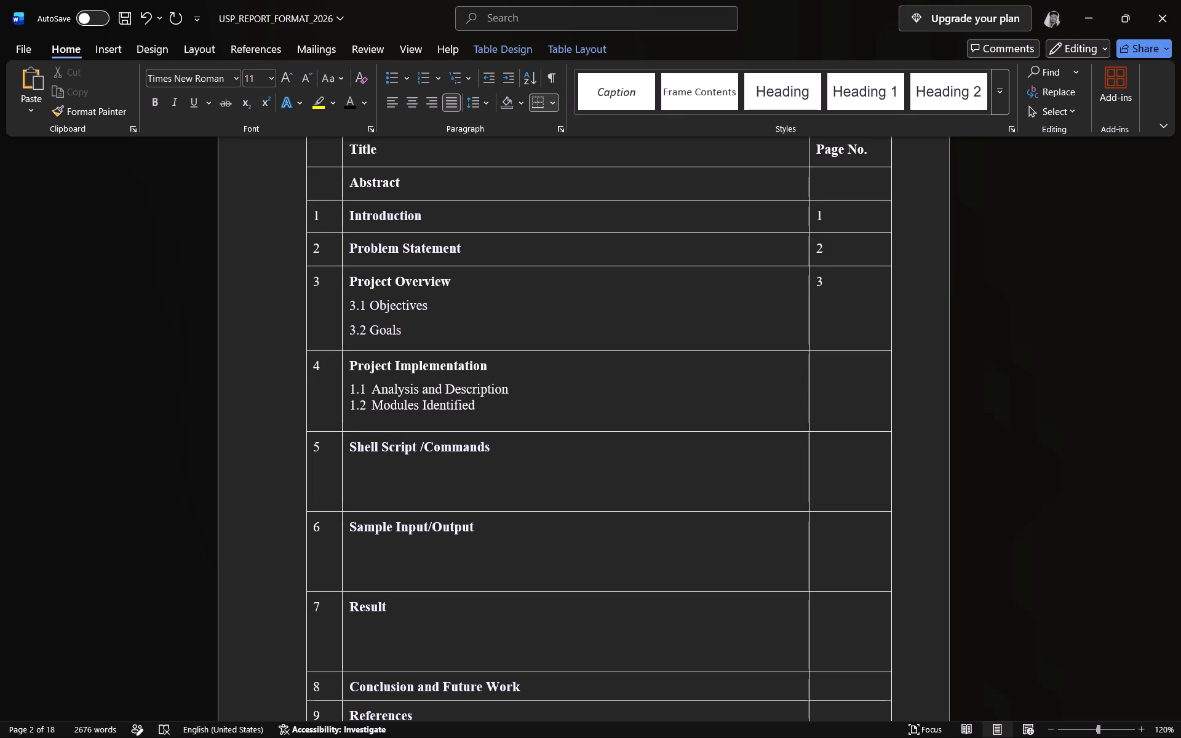
Enter page number 4 for Project Implementation, with 5-6 on the line below it in the same Page No. cell.
{"action": "key", "text": "Down"}
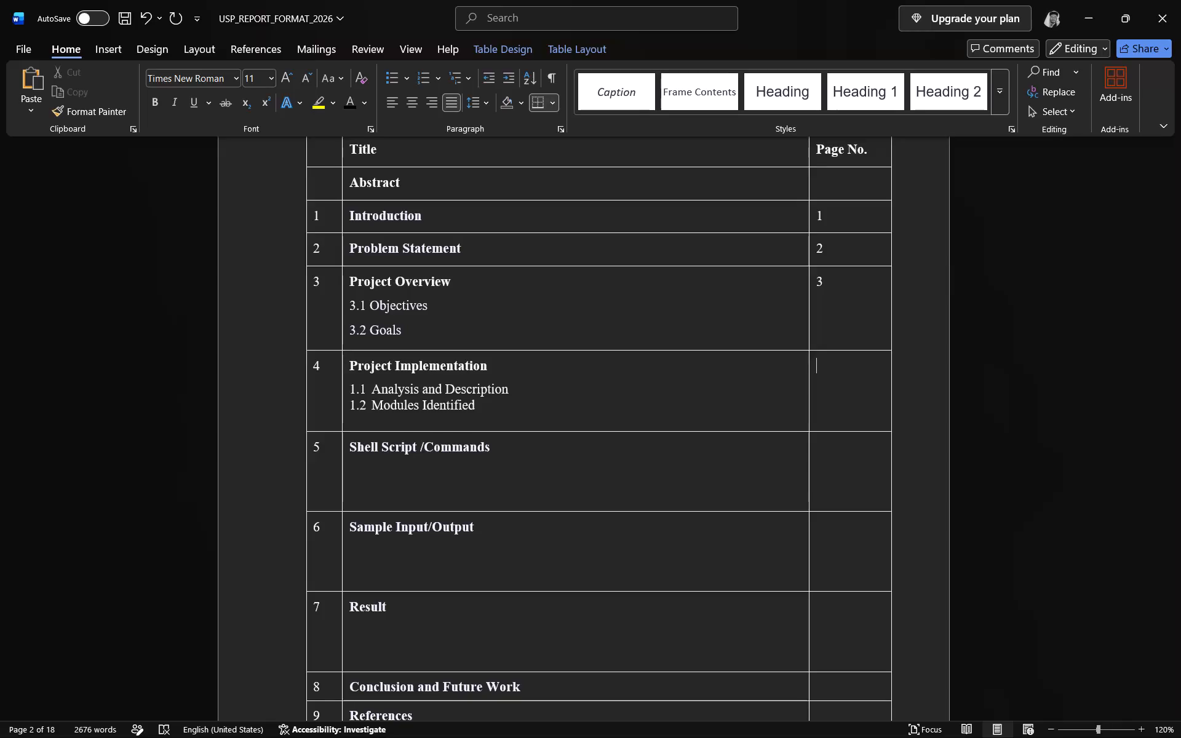
{"action": "key", "text": "4"}
{"action": "type", "text": "-6"}
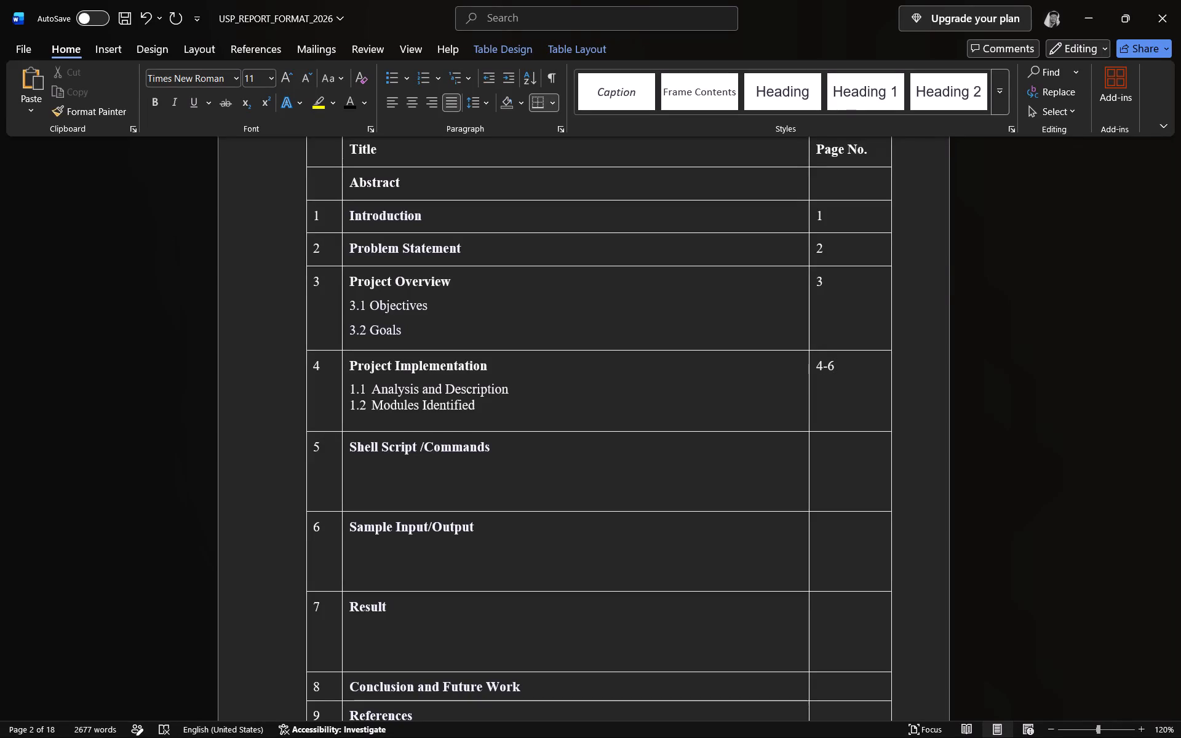
{"action": "key", "text": "BackSpace"}
{"action": "key", "text": "BackSpace"}
{"action": "key", "text": "Down"}
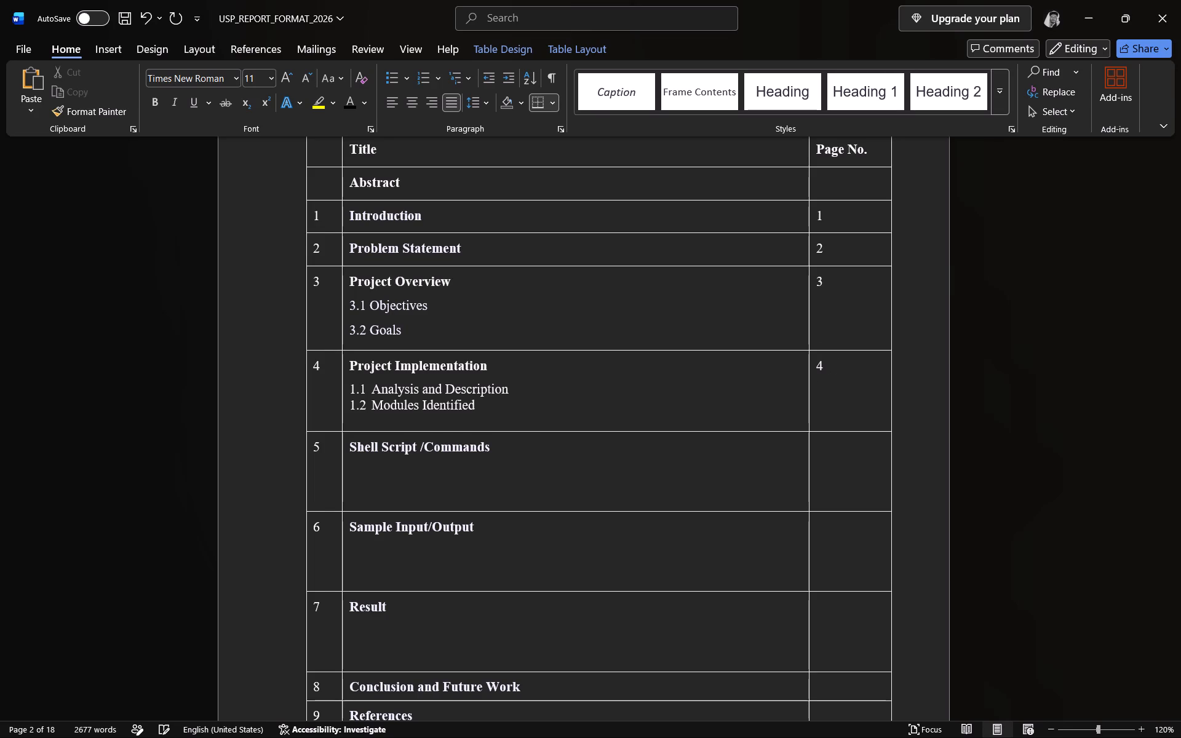
{"action": "type", "text": "5-6"}
Enter page range 7-11 for Shell Script/Commands and delete the surplus blank lines in that Page No. cell.
{"action": "key", "text": "Down"}
{"action": "key", "text": "Down"}
{"action": "key", "text": "7"}
{"action": "key", "text": "Down"}
{"action": "key", "text": "BackSpace"}
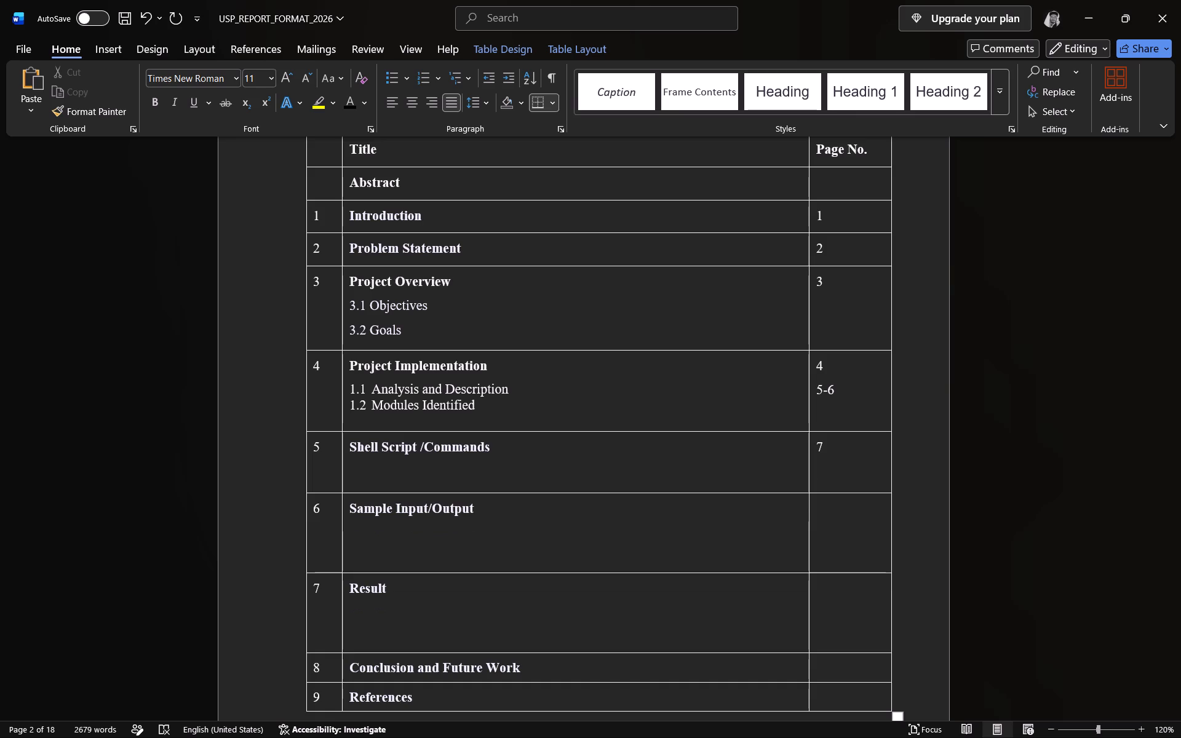
{"action": "key", "text": "Down"}
{"action": "key", "text": "BackSpace"}
{"action": "type", "text": "-11"}
Enter page number 12 for Sample Input/Output and delete the blank lines below it in the same cell.
{"action": "key", "text": "Down"}
{"action": "type", "text": "12"}
{"action": "key", "text": "Down"}
{"action": "key", "text": "Down"}
{"action": "key", "text": "BackSpace"}
{"action": "key", "text": "BackSpace"}
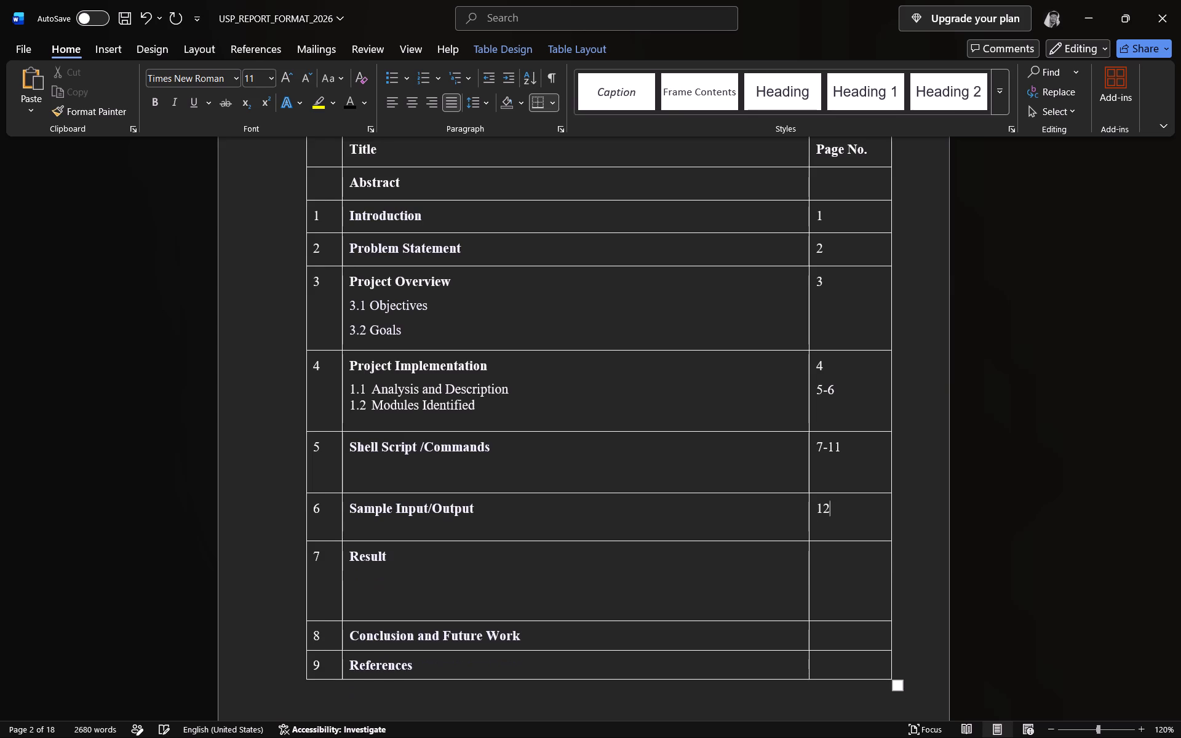
{"action": "key", "text": "Down"}
{"action": "key", "text": "Up"}
Delete the surplus blank lines in the Result row's Page No. cell and enter page number 13.
{"action": "key", "text": "Down"}
{"action": "key", "text": "Down"}
{"action": "key", "text": "Down"}
{"action": "key", "text": "BackSpace"}
{"action": "key", "text": "BackSpace"}
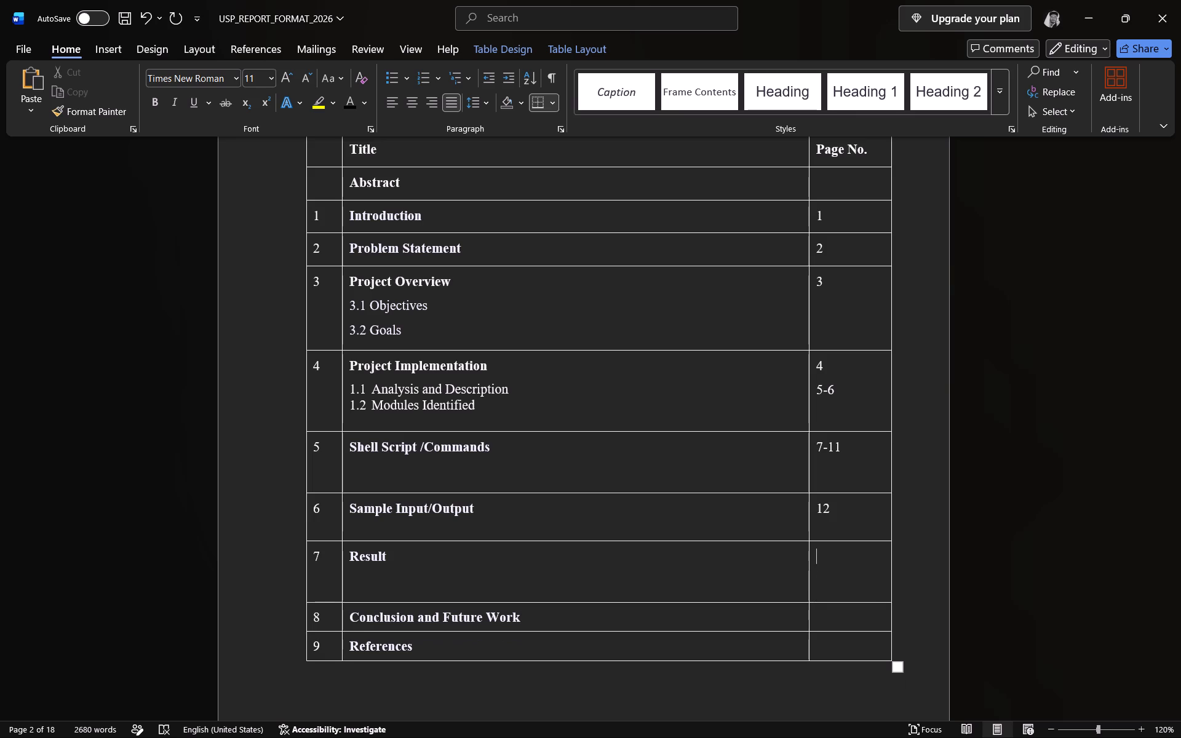
{"action": "key", "text": "1"}
{"action": "key", "text": "3"}
Enter page number 14 for Conclusion and Future Work in the Contents table.
{"action": "key", "text": "Down"}
{"action": "type", "text": "14"}
Enter page number 15 for References in the Contents table and save the document.
{"action": "key", "text": "Down"}
{"action": "type", "text": "15"}
{"action": "key", "text": "ctrl+s"}
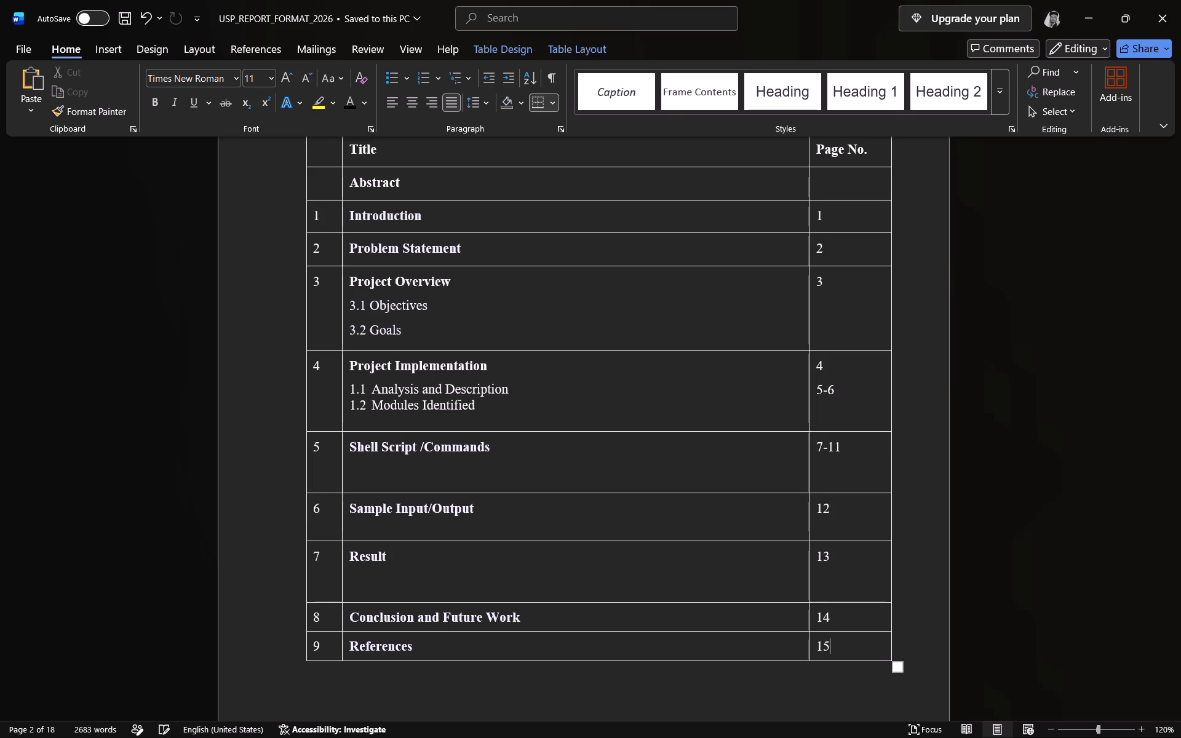
Move the Contents table slightly higher on its page, keeping its left alignment, and save the document.
{"action": "scroll", "coordinate": [797, 362], "scroll_direction": "up", "scroll_amount": 1}
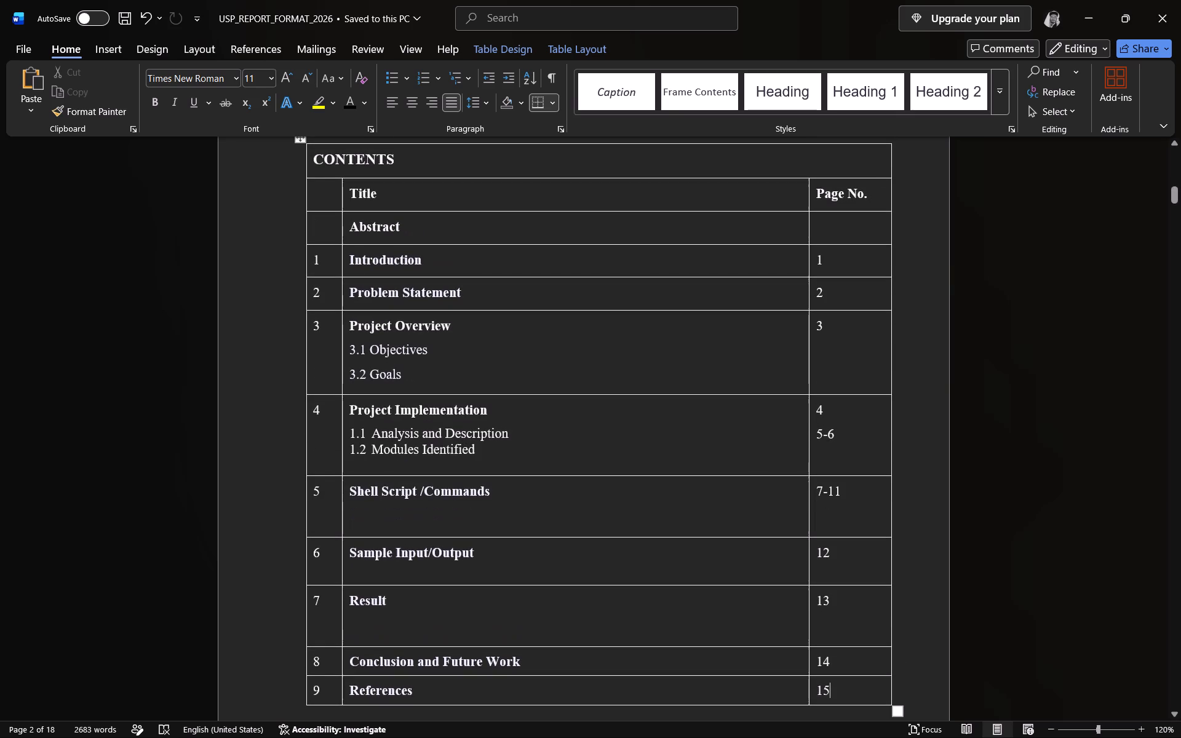
{"action": "scroll", "coordinate": [797, 362], "scroll_direction": "up", "scroll_amount": 6}
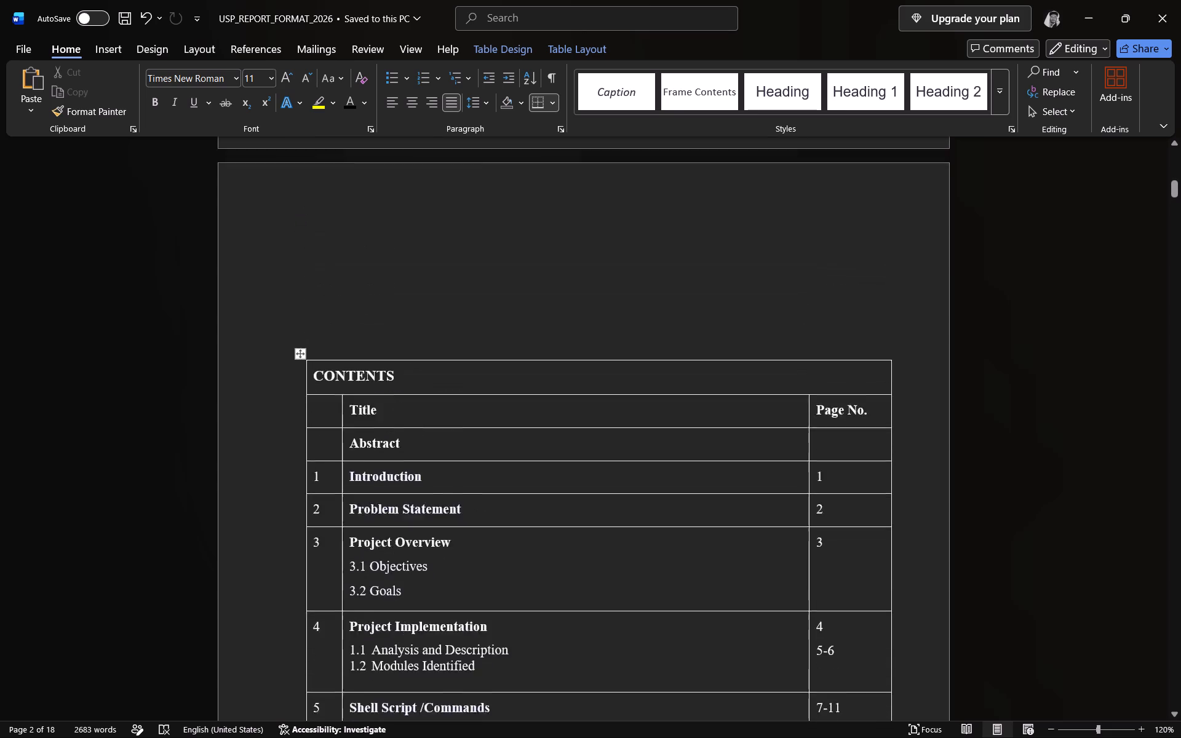
{"action": "scroll", "coordinate": [797, 362], "scroll_direction": "up", "scroll_amount": 3}
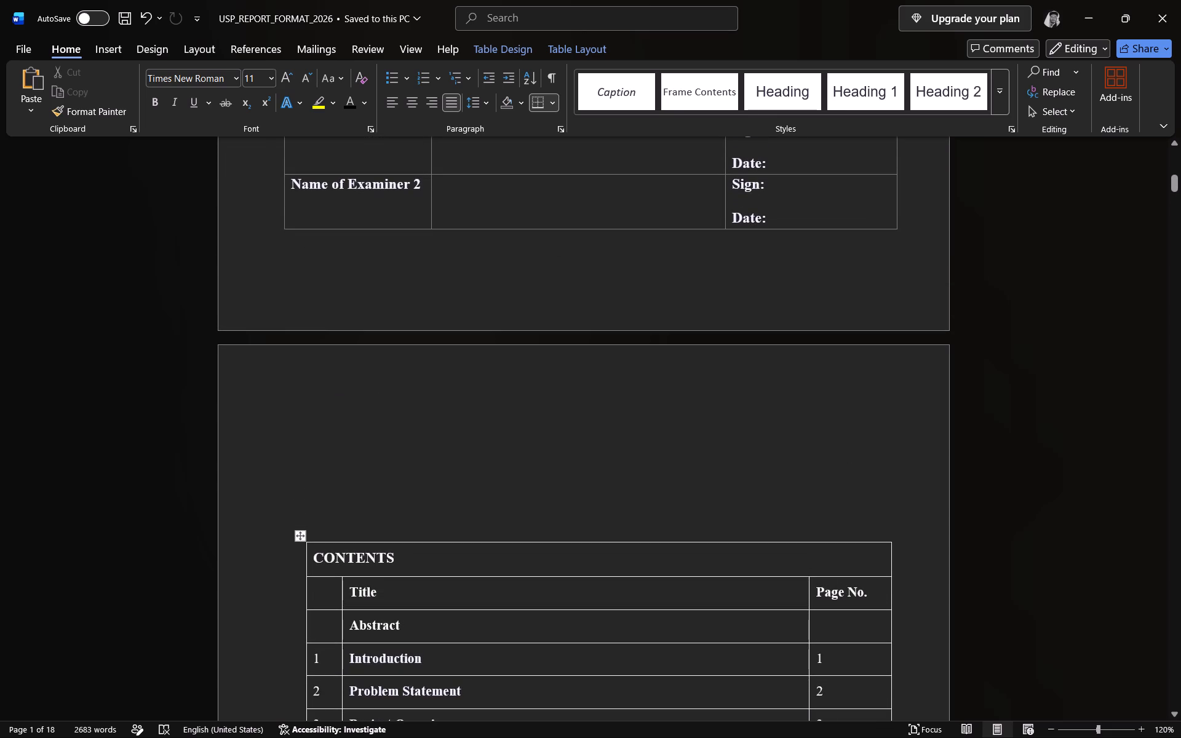
{"action": "left_click_drag", "start_coordinate": [301, 537], "coordinate": [304, 494]}
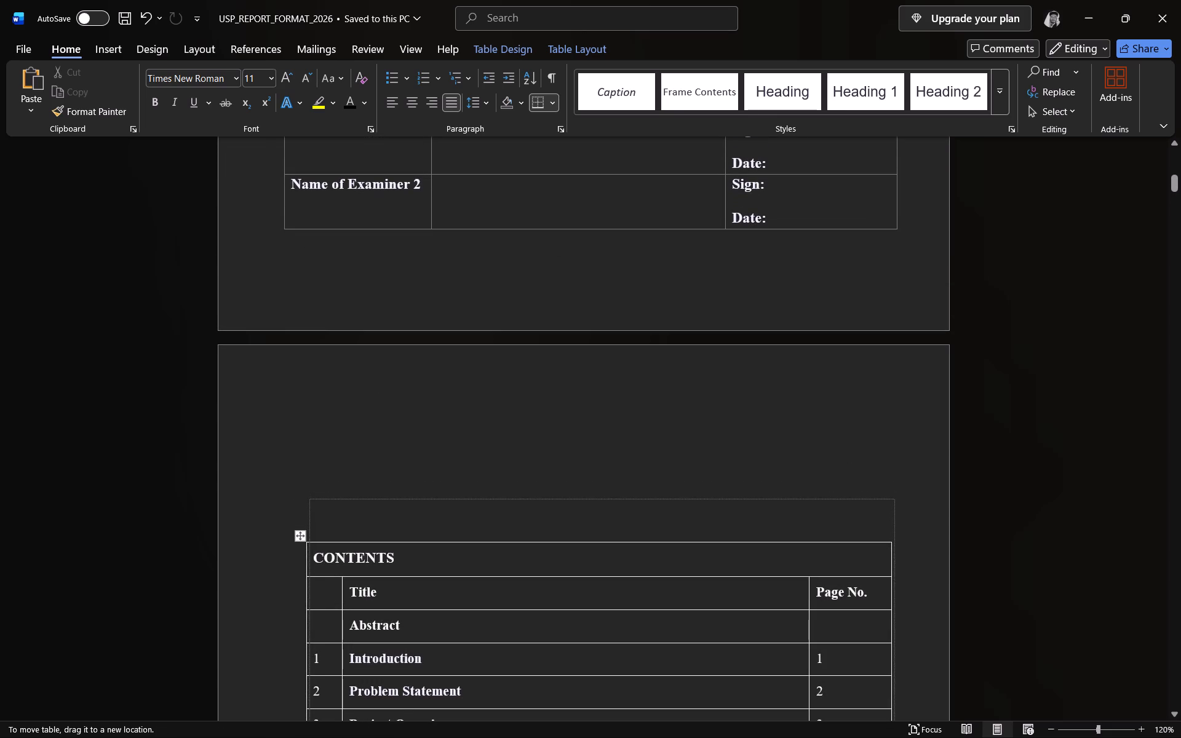
{"action": "left_click_drag", "start_coordinate": [304, 494], "coordinate": [301, 495]}
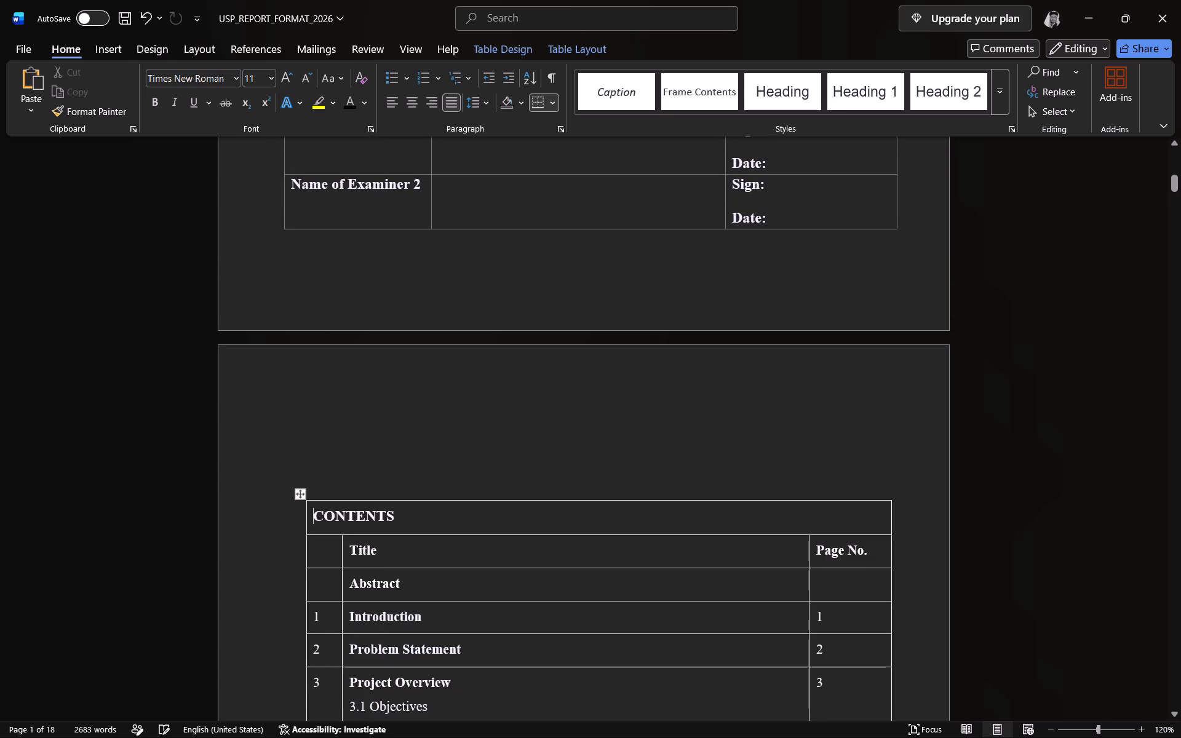
{"action": "key", "text": "ctrl+s"}
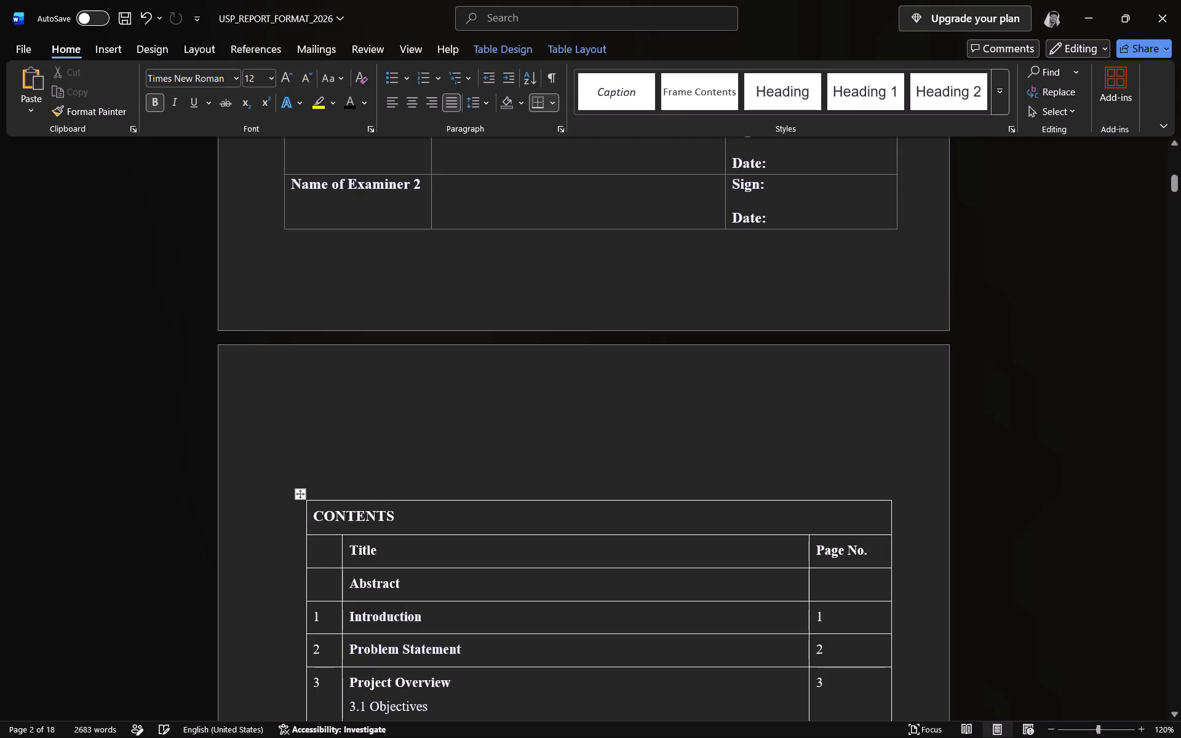
Review the report's cover page, Contents, Abstract and opening sections for layout and page numbering, and save the document.
{"action": "scroll", "coordinate": [1120, 509], "scroll_direction": "up", "scroll_amount": 13}
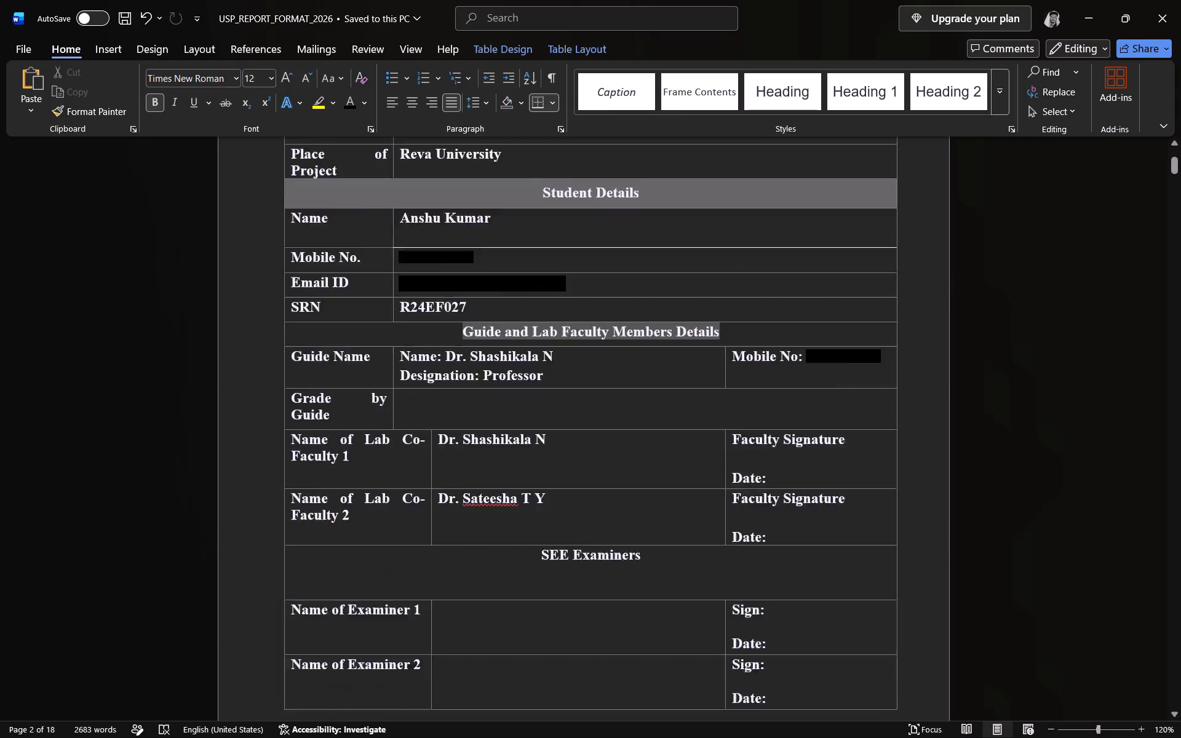
{"action": "scroll", "coordinate": [1120, 509], "scroll_direction": "up", "scroll_amount": 20}
{"action": "scroll", "coordinate": [1120, 509], "scroll_direction": "up", "scroll_amount": 6}
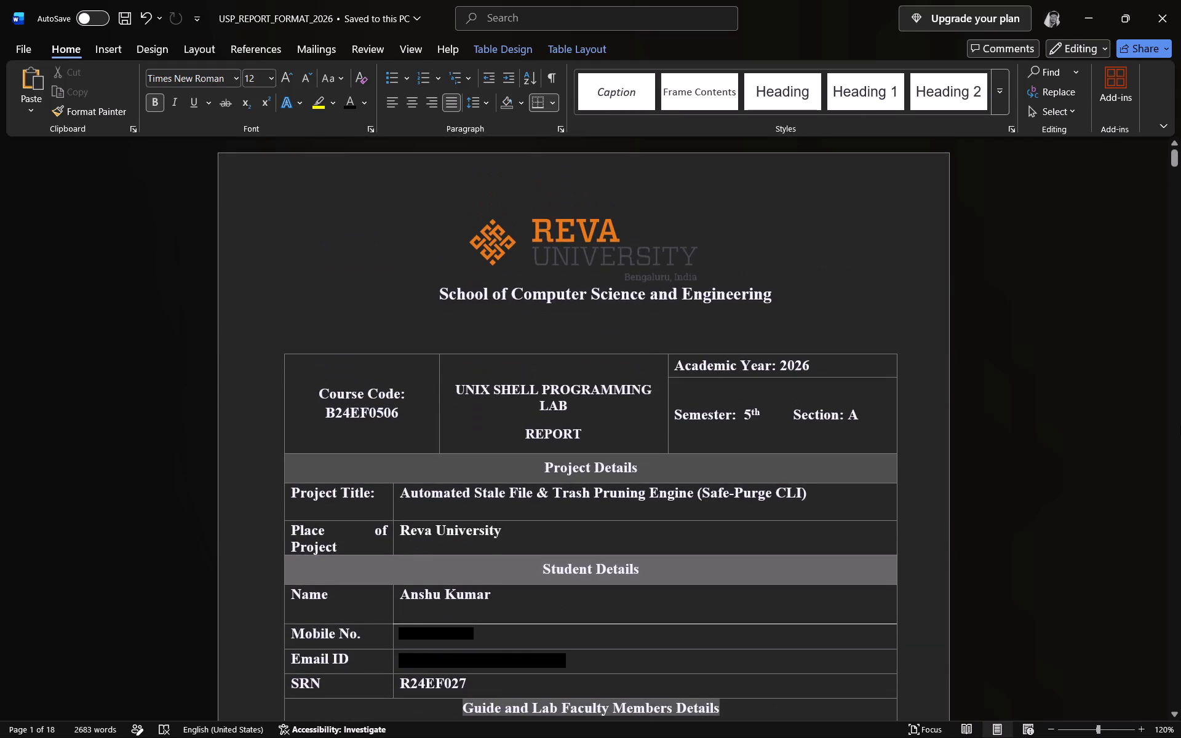
{"action": "scroll", "coordinate": [1068, 430], "scroll_direction": "down", "scroll_amount": 18}
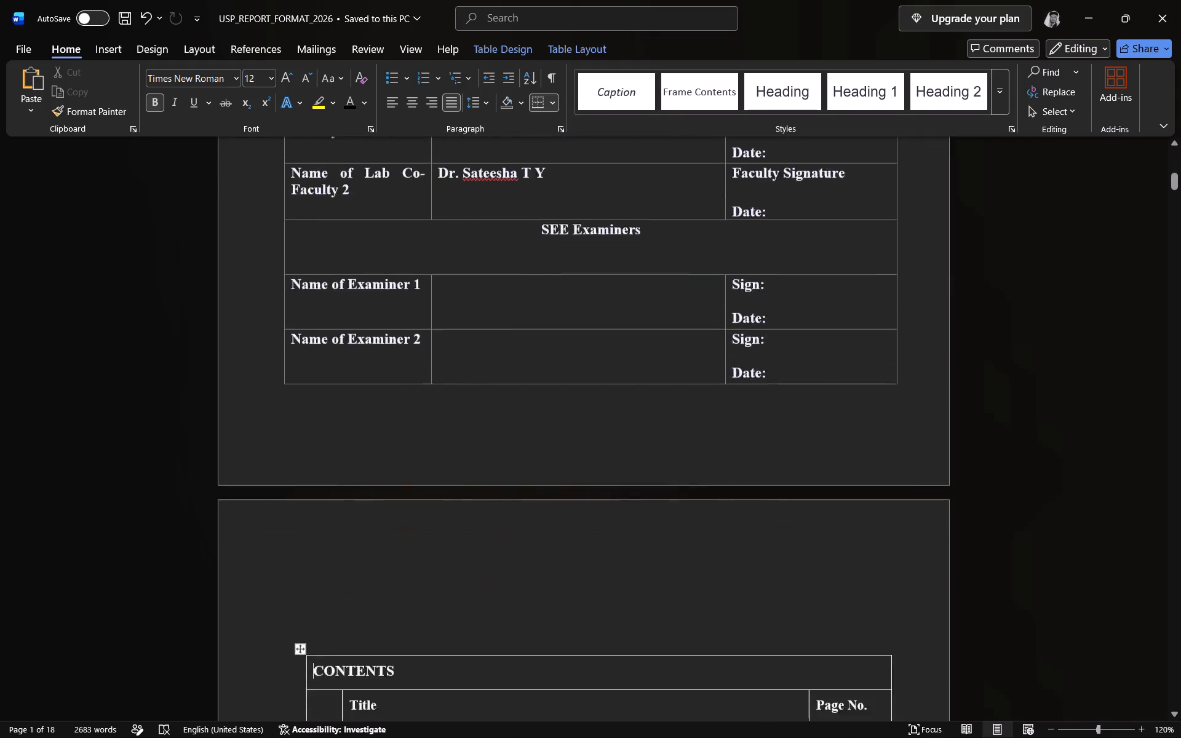
{"action": "scroll", "coordinate": [1068, 430], "scroll_direction": "down", "scroll_amount": 8}
{"action": "scroll", "coordinate": [1068, 430], "scroll_direction": "down", "scroll_amount": 20}
{"action": "scroll", "coordinate": [1068, 430], "scroll_direction": "down", "scroll_amount": 10}
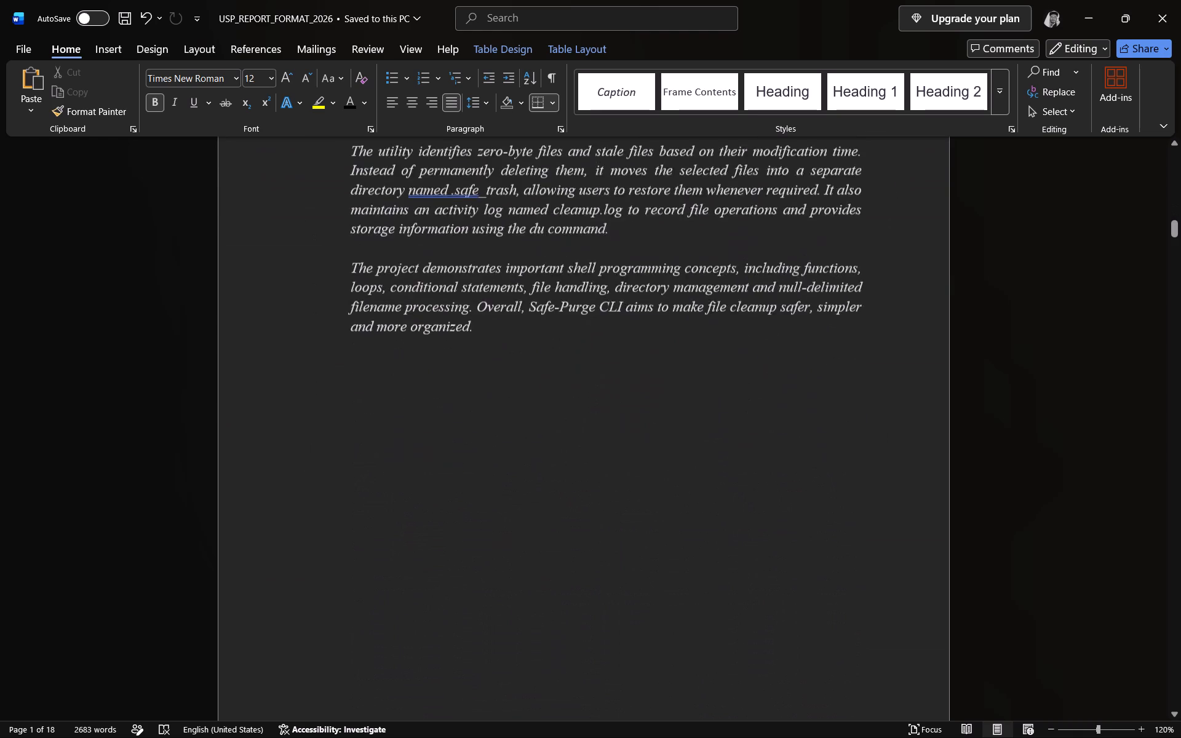
{"action": "scroll", "coordinate": [1067, 430], "scroll_direction": "down", "scroll_amount": 20}
{"action": "scroll", "coordinate": [1067, 430], "scroll_direction": "down", "scroll_amount": 16}
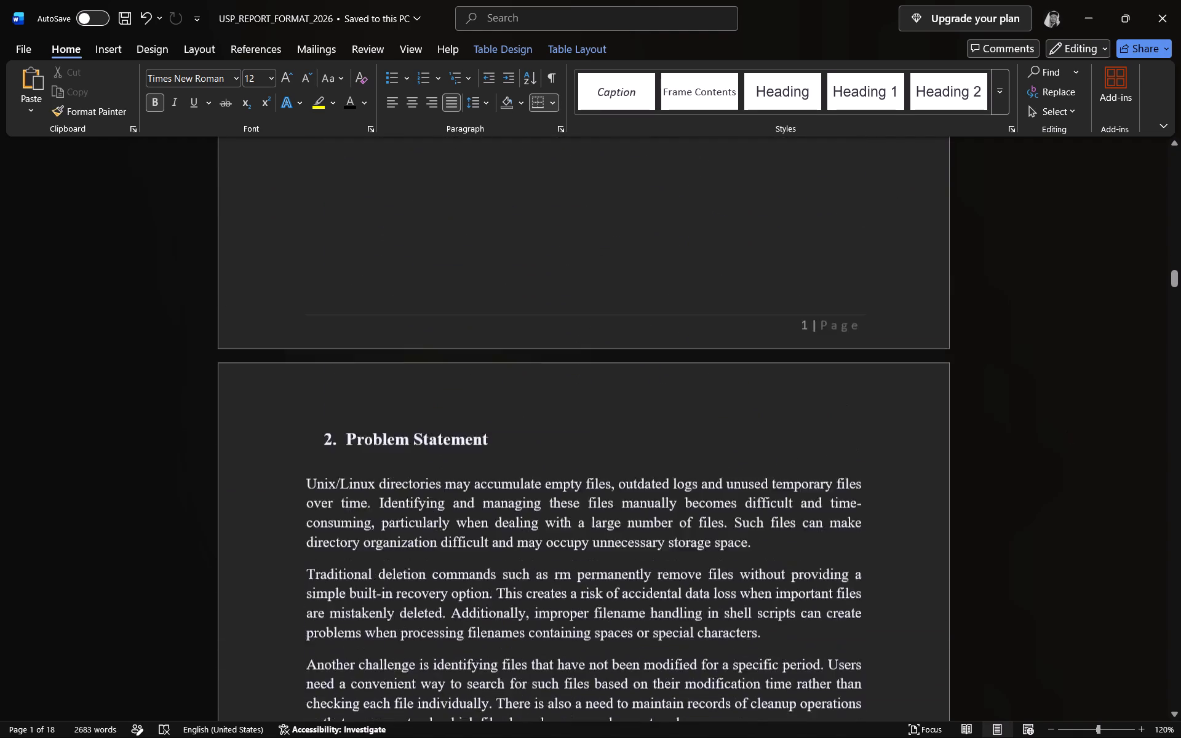
{"action": "scroll", "coordinate": [1067, 430], "scroll_direction": "down", "scroll_amount": 20}
{"action": "scroll", "coordinate": [1067, 430], "scroll_direction": "down", "scroll_amount": 4}
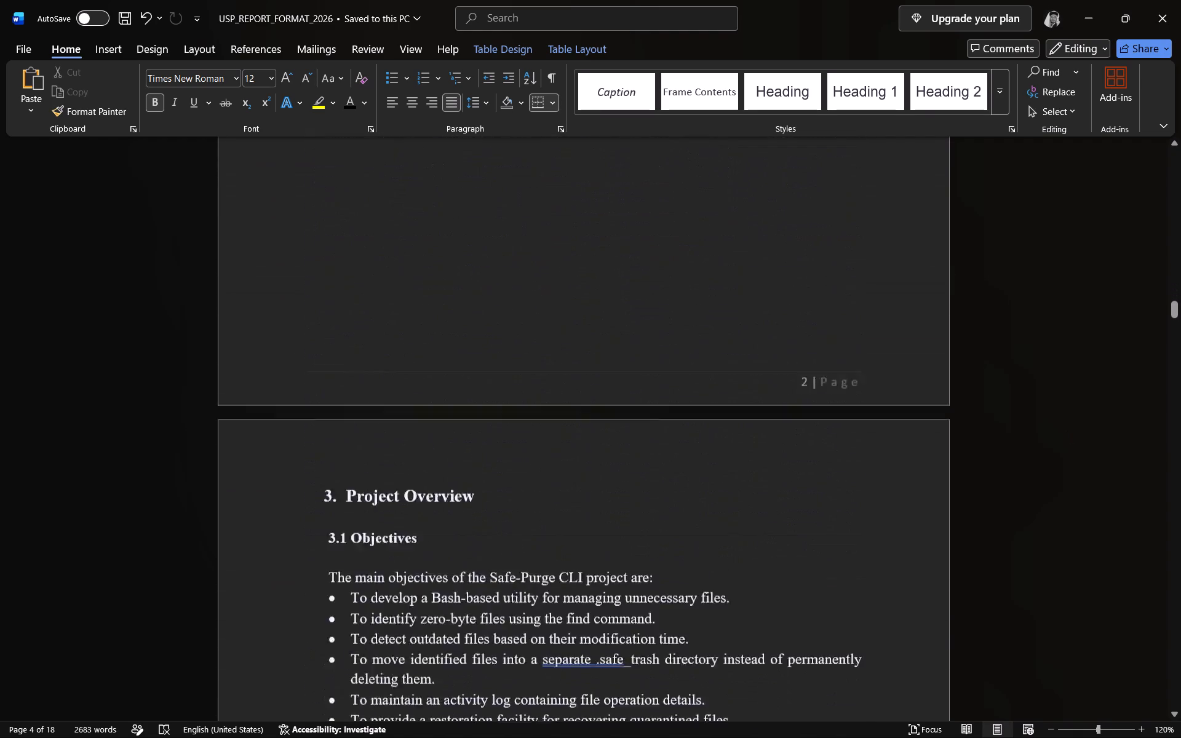
{"action": "scroll", "coordinate": [1067, 430], "scroll_direction": "down", "scroll_amount": 7}
{"action": "scroll", "coordinate": [1066, 430], "scroll_direction": "up", "scroll_amount": 20}
{"action": "scroll", "coordinate": [1066, 430], "scroll_direction": "up", "scroll_amount": 2}
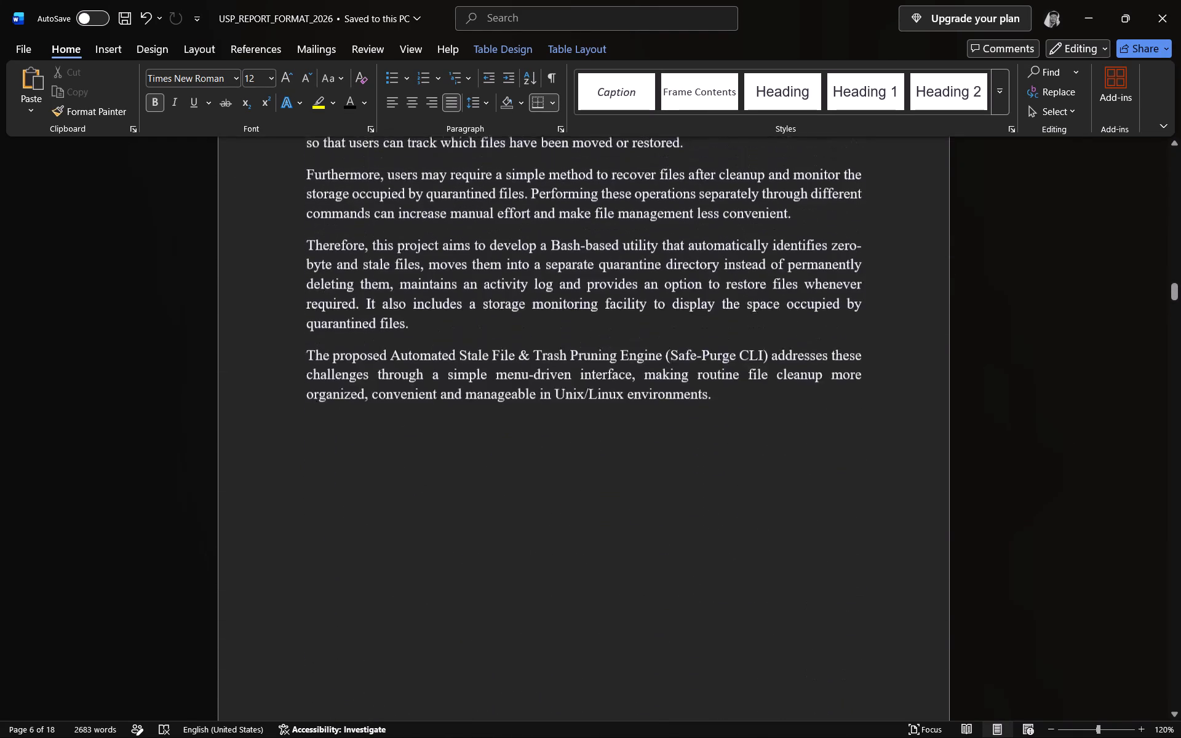
{"action": "scroll", "coordinate": [1066, 430], "scroll_direction": "up", "scroll_amount": 18}
{"action": "scroll", "coordinate": [1066, 430], "scroll_direction": "up", "scroll_amount": 17}
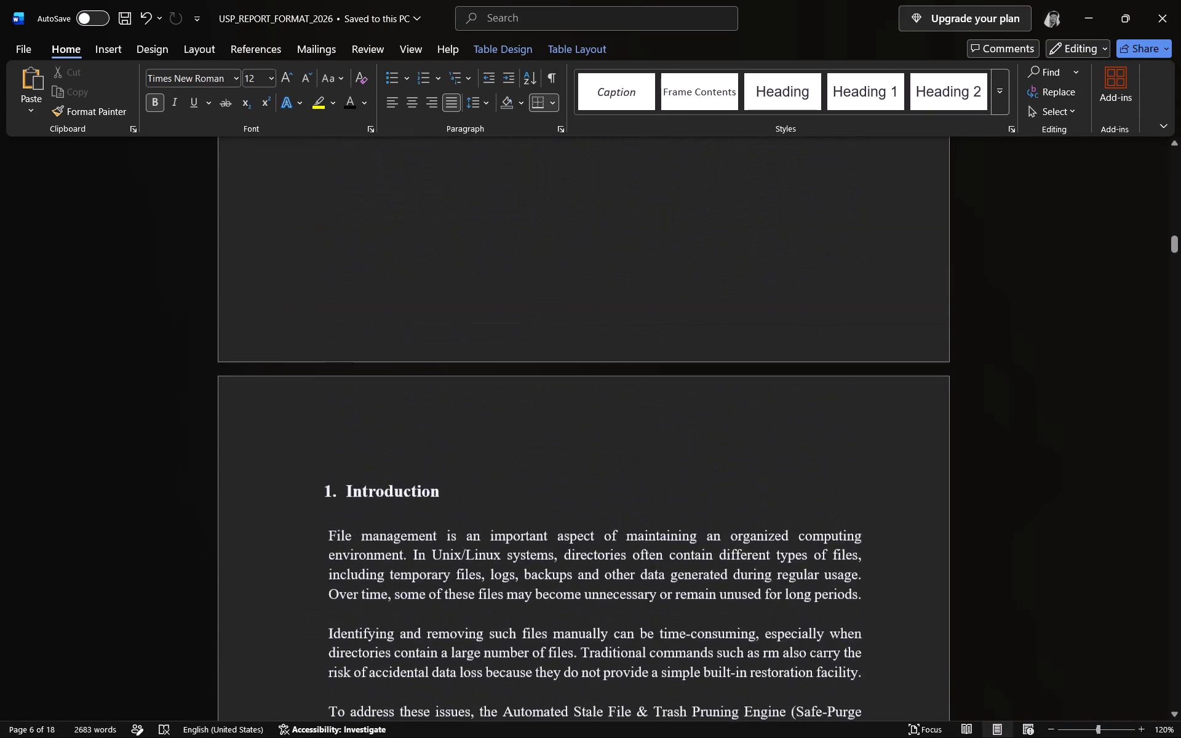
{"action": "scroll", "coordinate": [1066, 430], "scroll_direction": "up", "scroll_amount": 7}
{"action": "scroll", "coordinate": [1066, 430], "scroll_direction": "up", "scroll_amount": 14}
{"action": "scroll", "coordinate": [1066, 430], "scroll_direction": "up", "scroll_amount": 8}
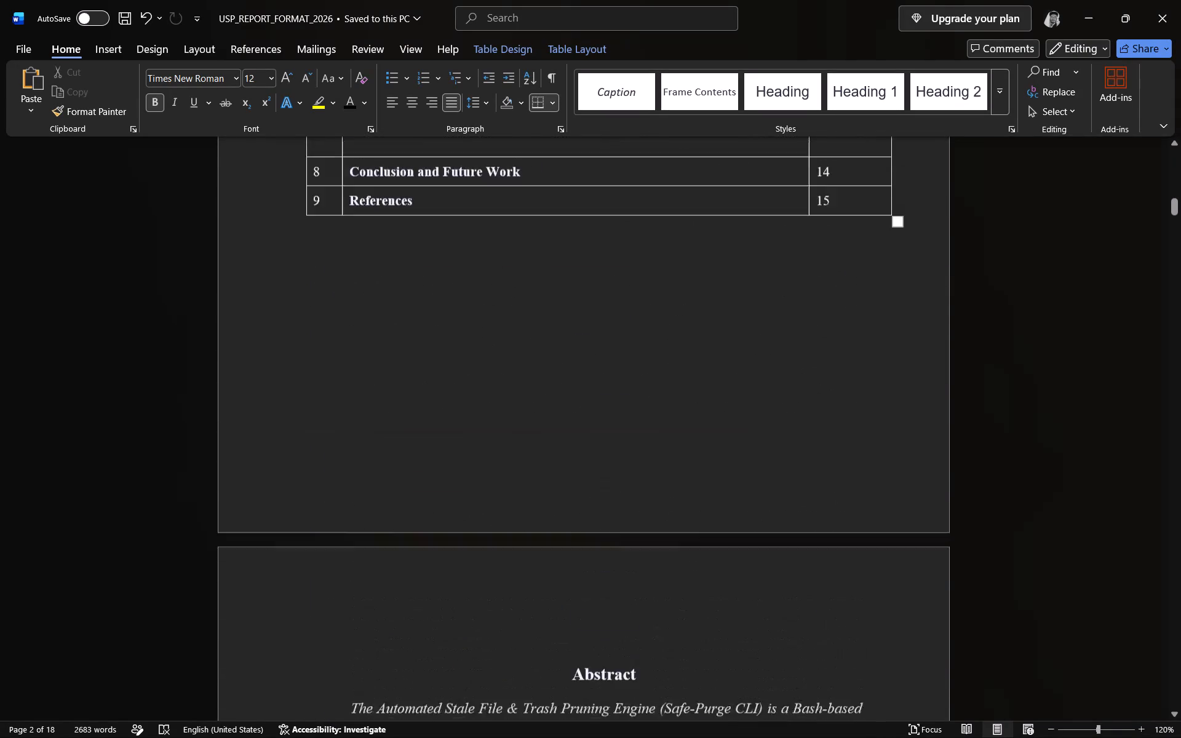
{"action": "scroll", "coordinate": [1066, 430], "scroll_direction": "up", "scroll_amount": 7}
{"action": "scroll", "coordinate": [1066, 430], "scroll_direction": "up", "scroll_amount": 16}
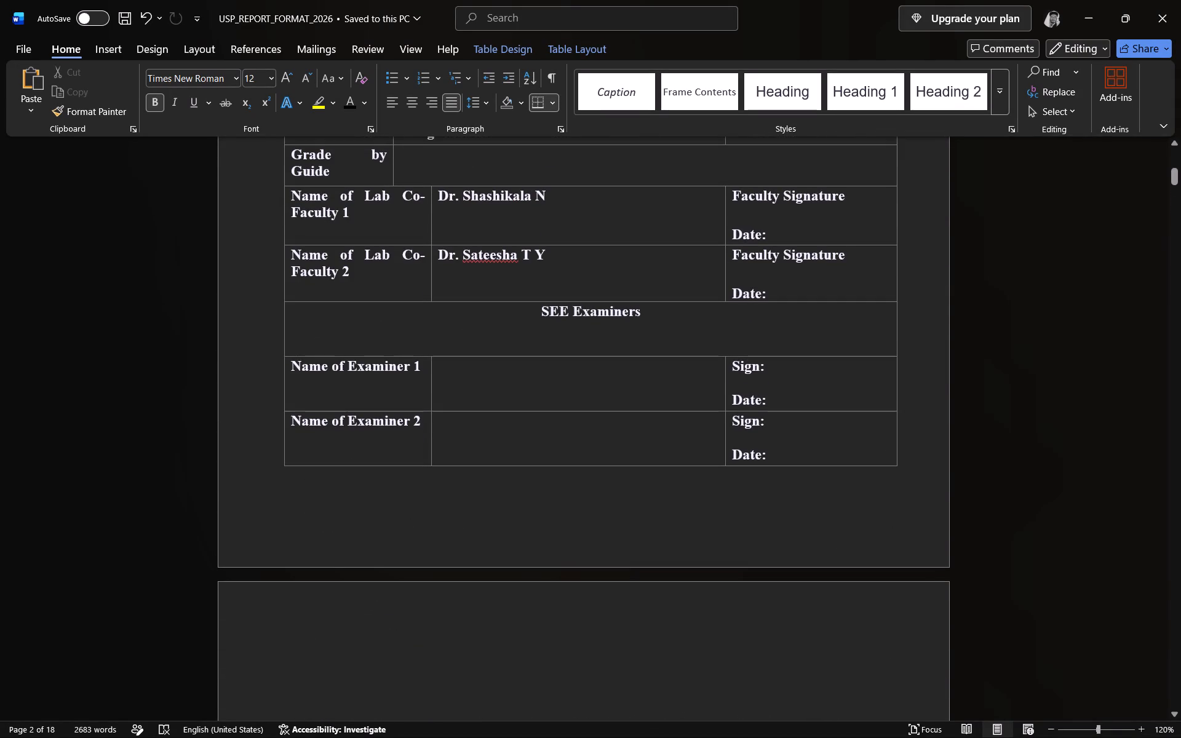
{"action": "key", "text": "ctrl+s"}
Print the whole report with Microsoft Print to PDF, saving it in the Downloads folder as "UNIX lab Report".
{"action": "left_click", "coordinate": [22, 52]}
{"action": "left_click", "coordinate": [34, 313]}
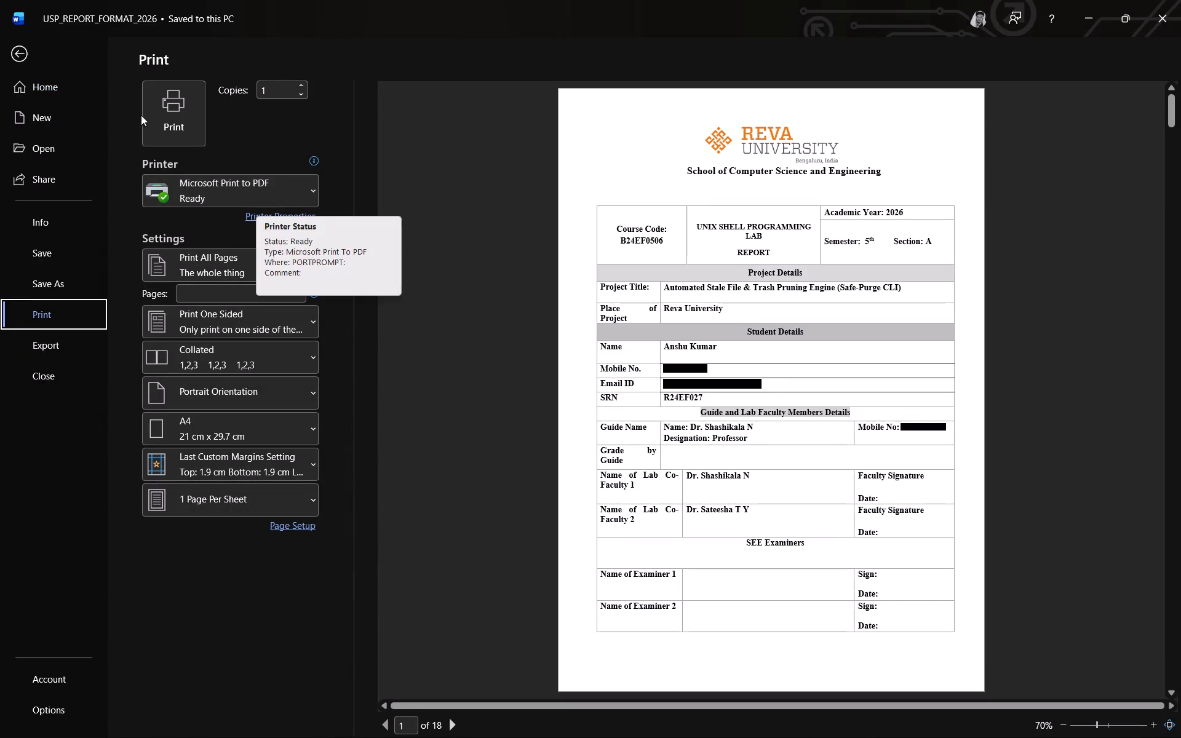
{"action": "left_click", "coordinate": [165, 117]}
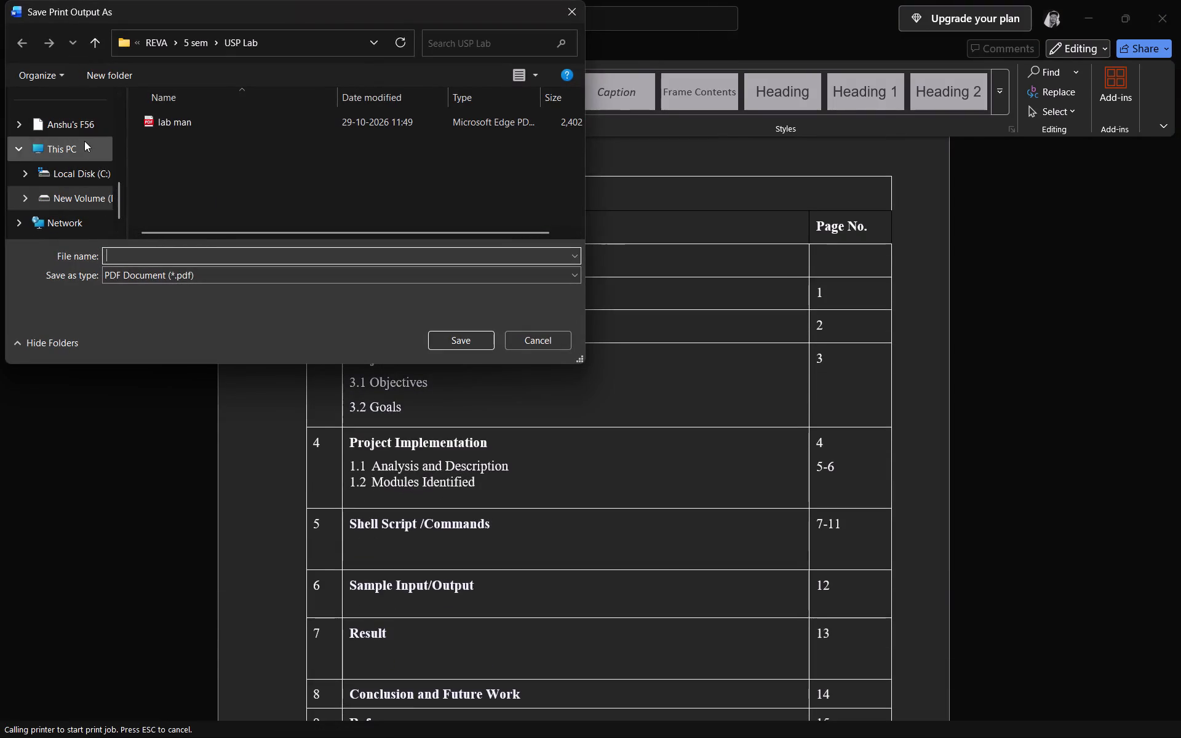
{"action": "scroll", "coordinate": [84, 141], "scroll_direction": "up", "scroll_amount": 6}
{"action": "left_click", "coordinate": [86, 207]}
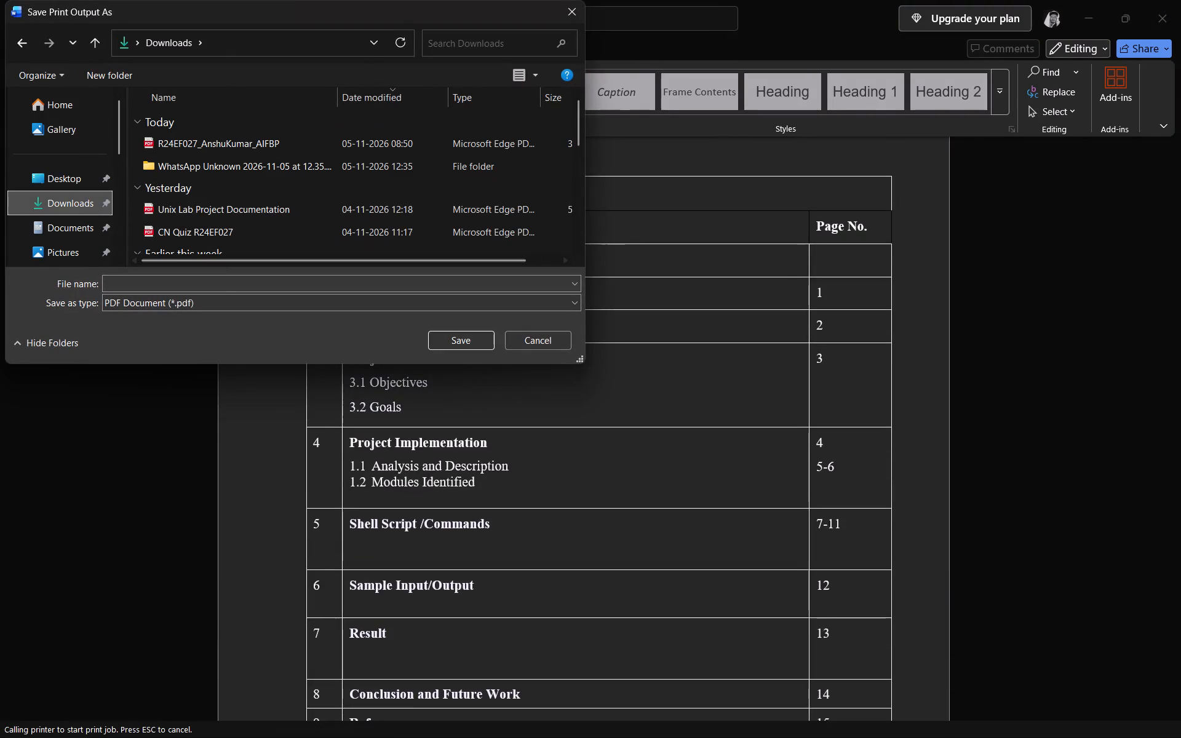
{"action": "left_click", "coordinate": [230, 287]}
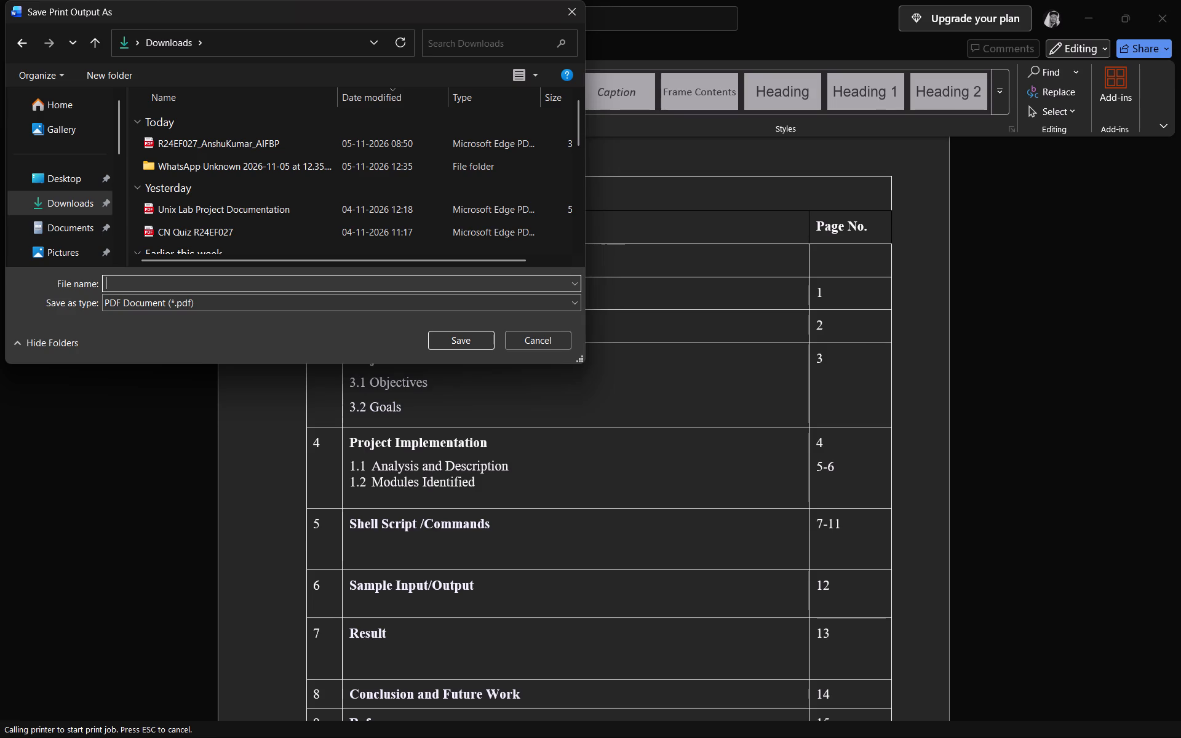
{"action": "type", "text": "UNIX"}
{"action": "key", "text": "space"}
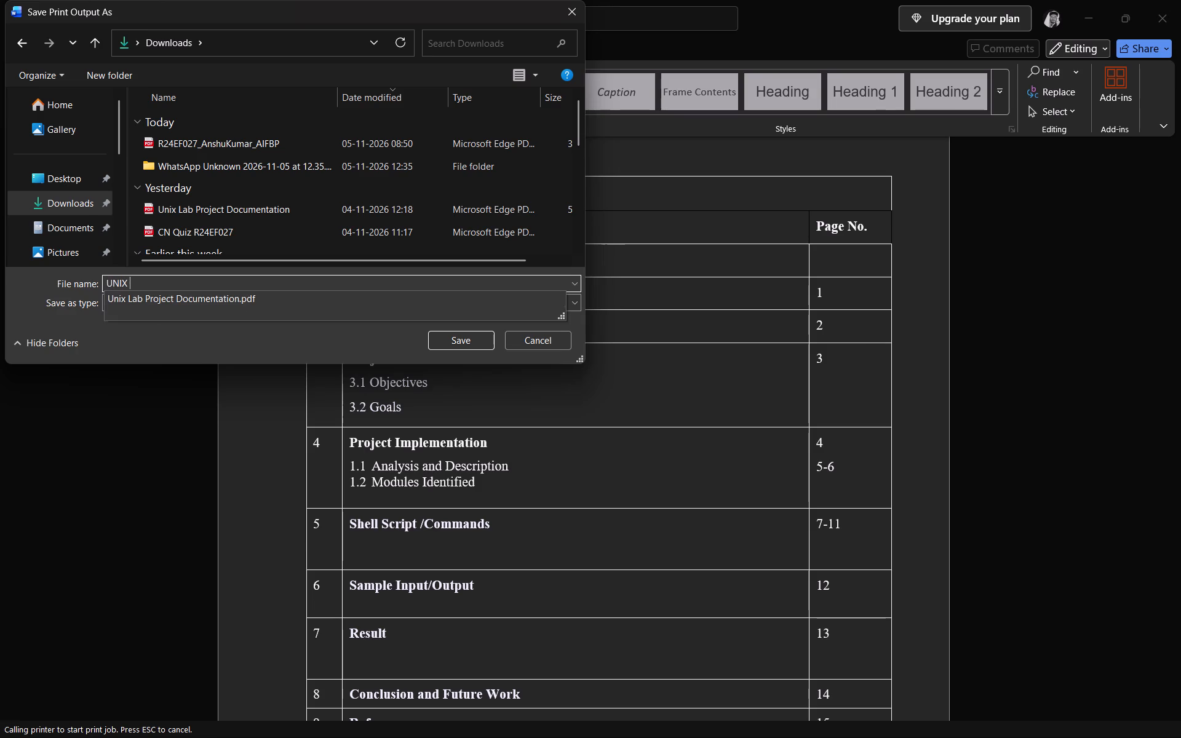
{"action": "type", "text": "lab"}
{"action": "key", "text": "space"}
{"action": "type", "text": "Report"}
{"action": "key", "text": "Return"}
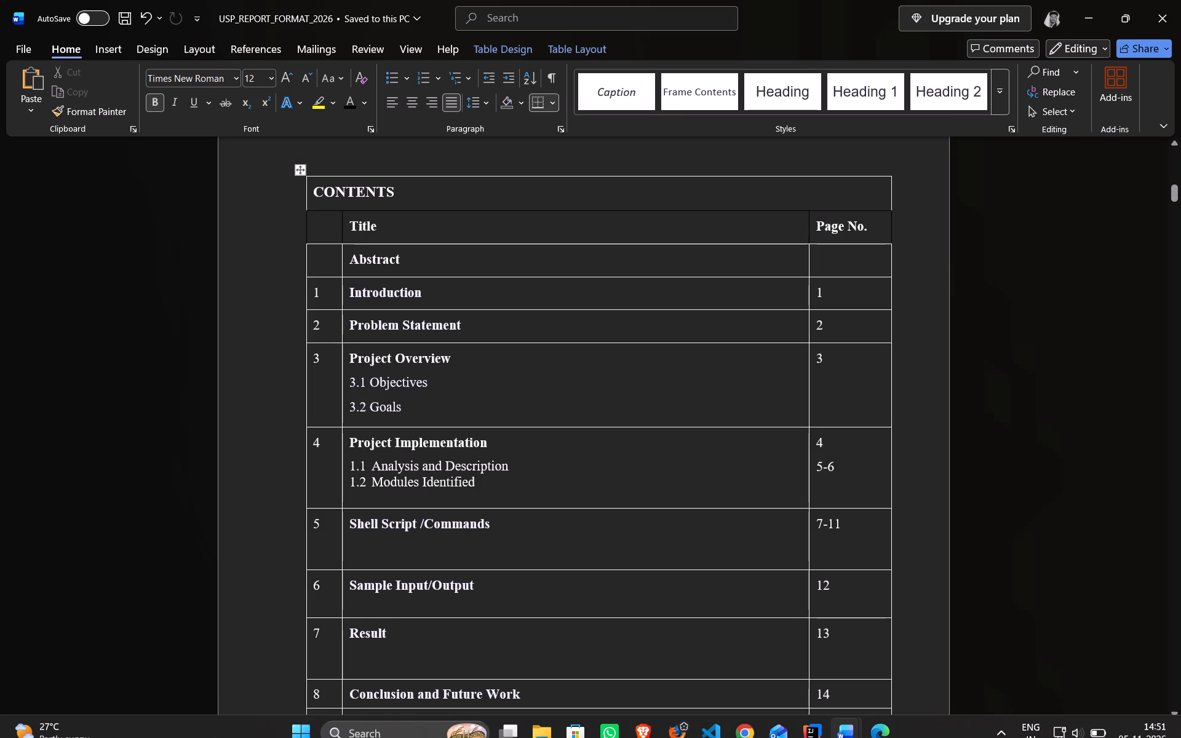
Switch to File Explorer and open the UNIX lab Report PDF from the Downloads folder, fitted to the window width.
{"action": "left_click", "coordinate": [544, 716]}
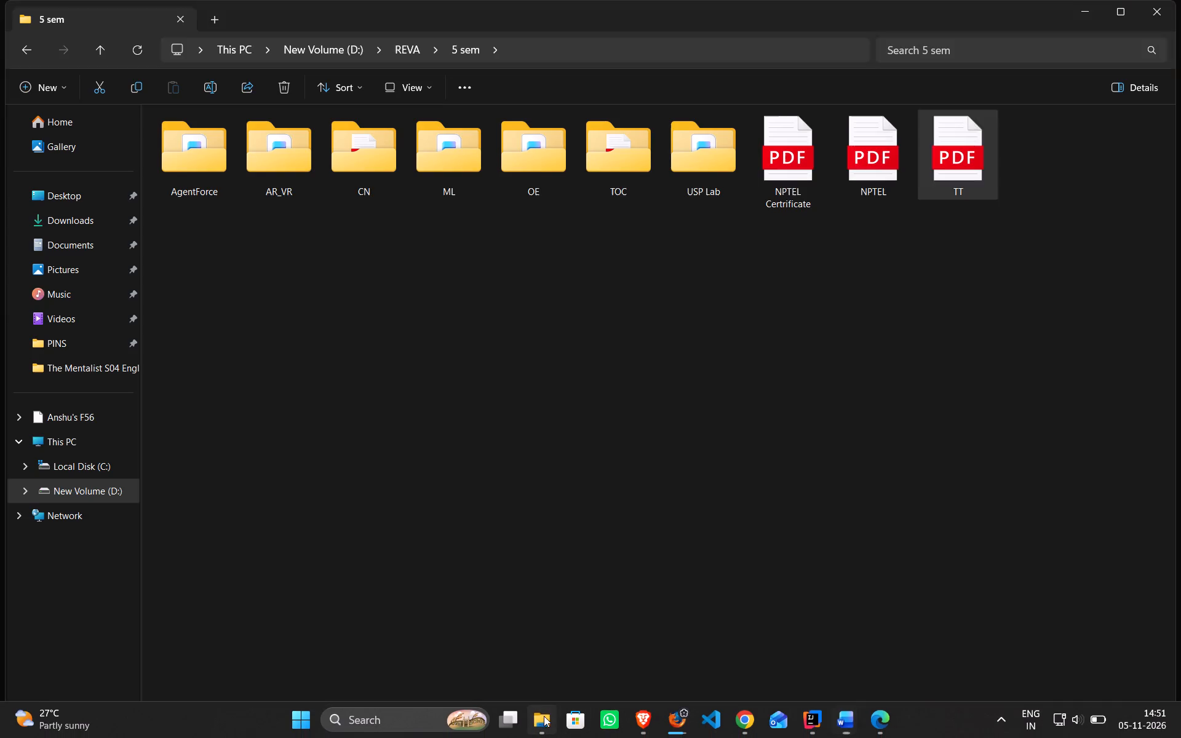
{"action": "left_click", "coordinate": [85, 222]}
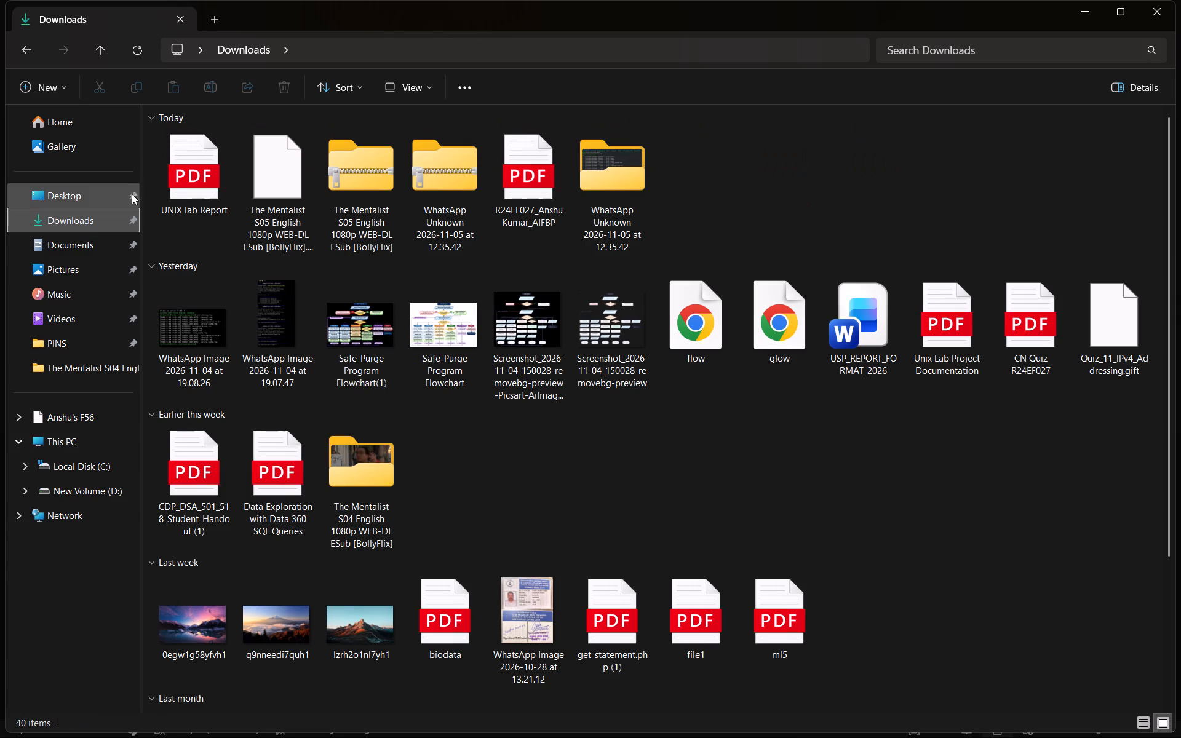
{"action": "double_click", "coordinate": [176, 184]}
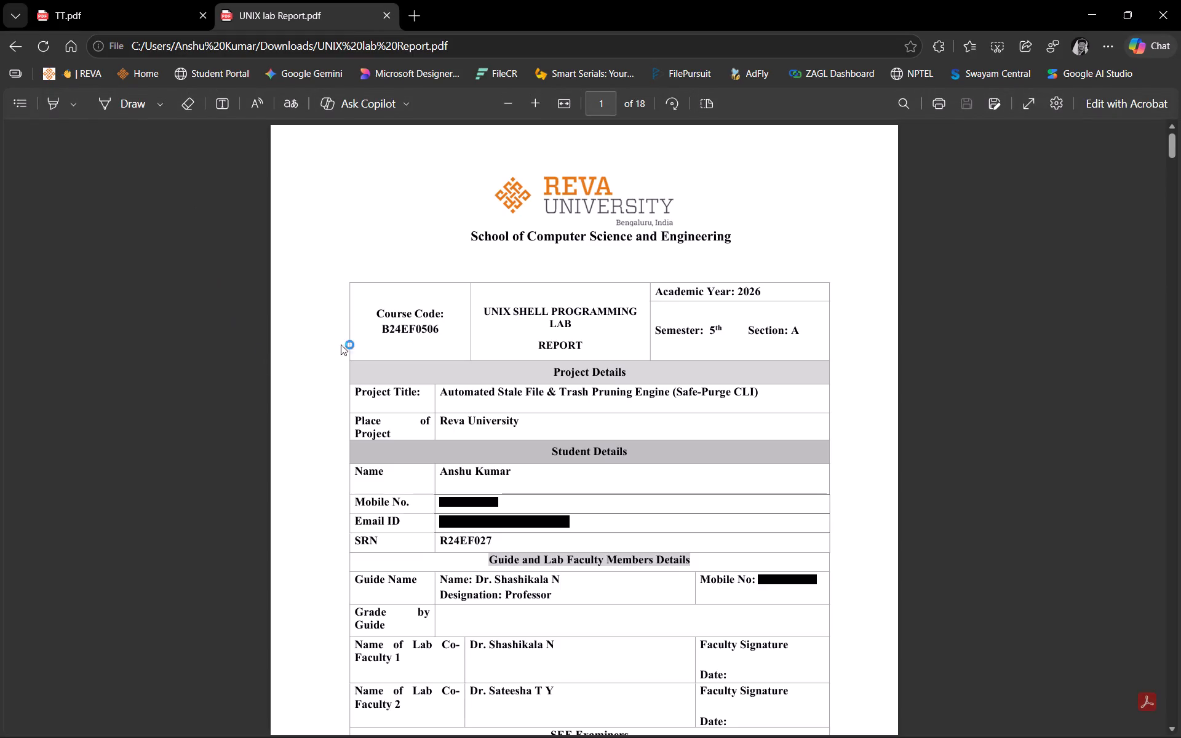
{"action": "left_click", "coordinate": [556, 105]}
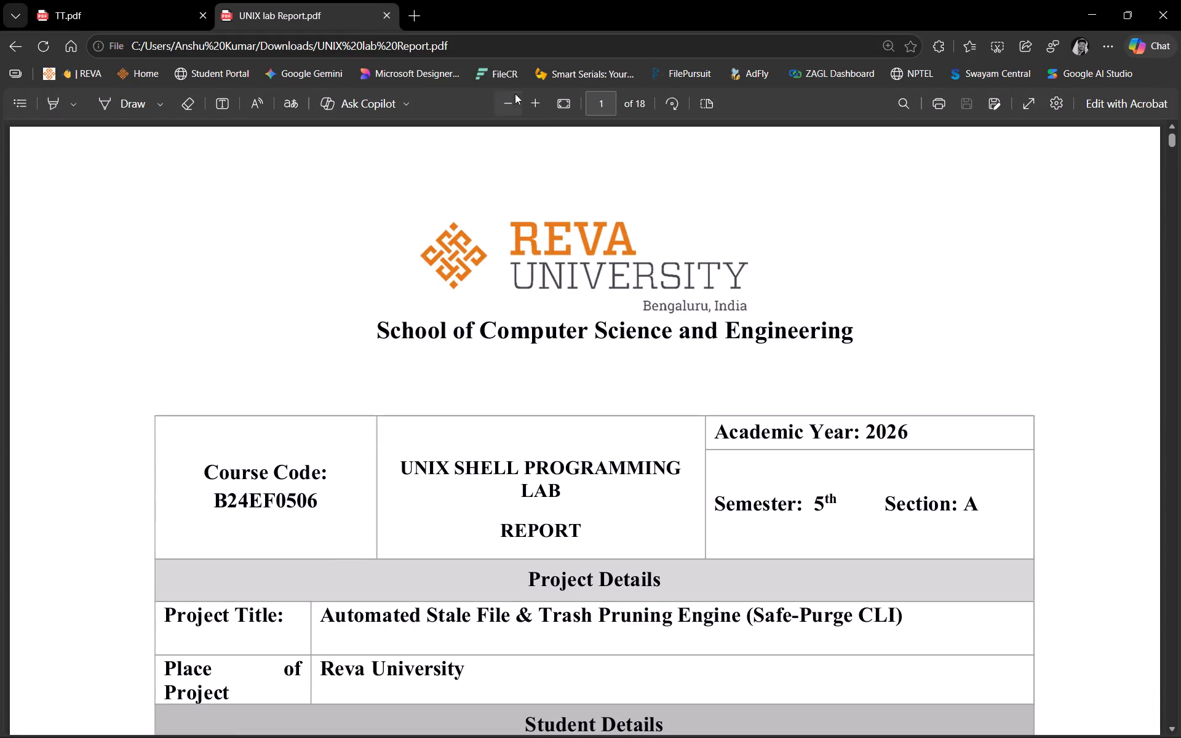
Fit the whole cover page of the UNIX lab Report PDF in view to check its layout.
{"action": "left_click", "coordinate": [567, 109]}
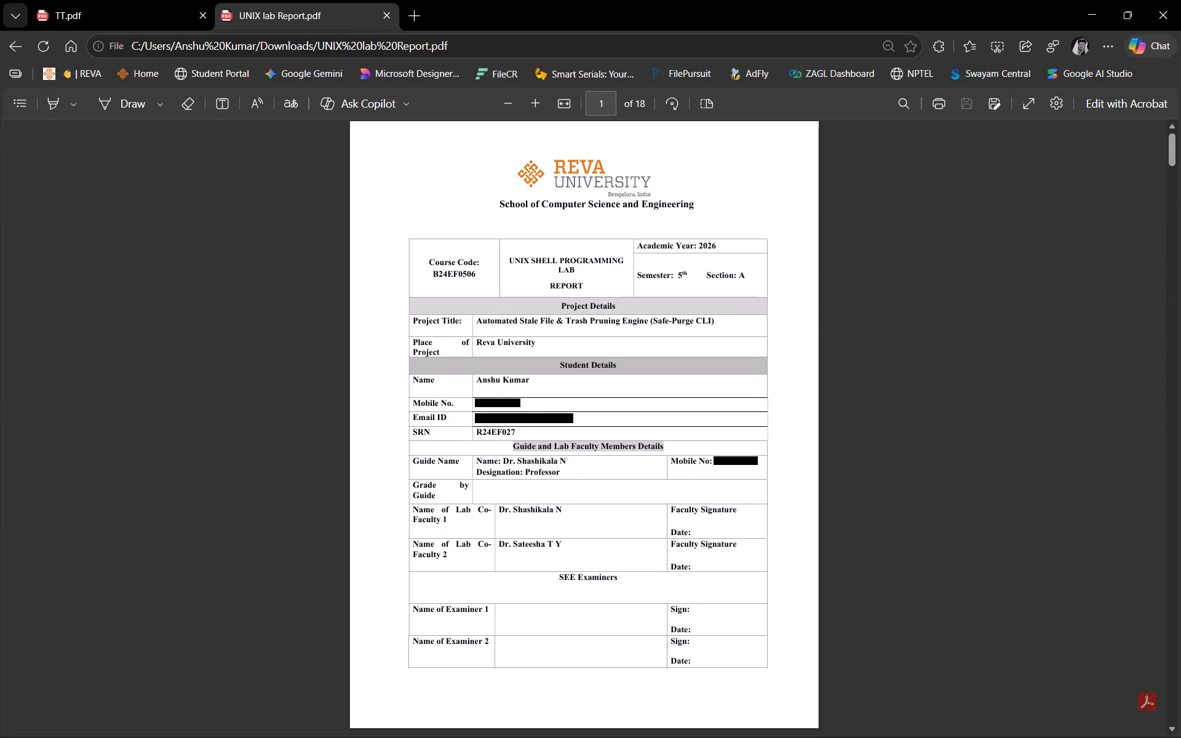
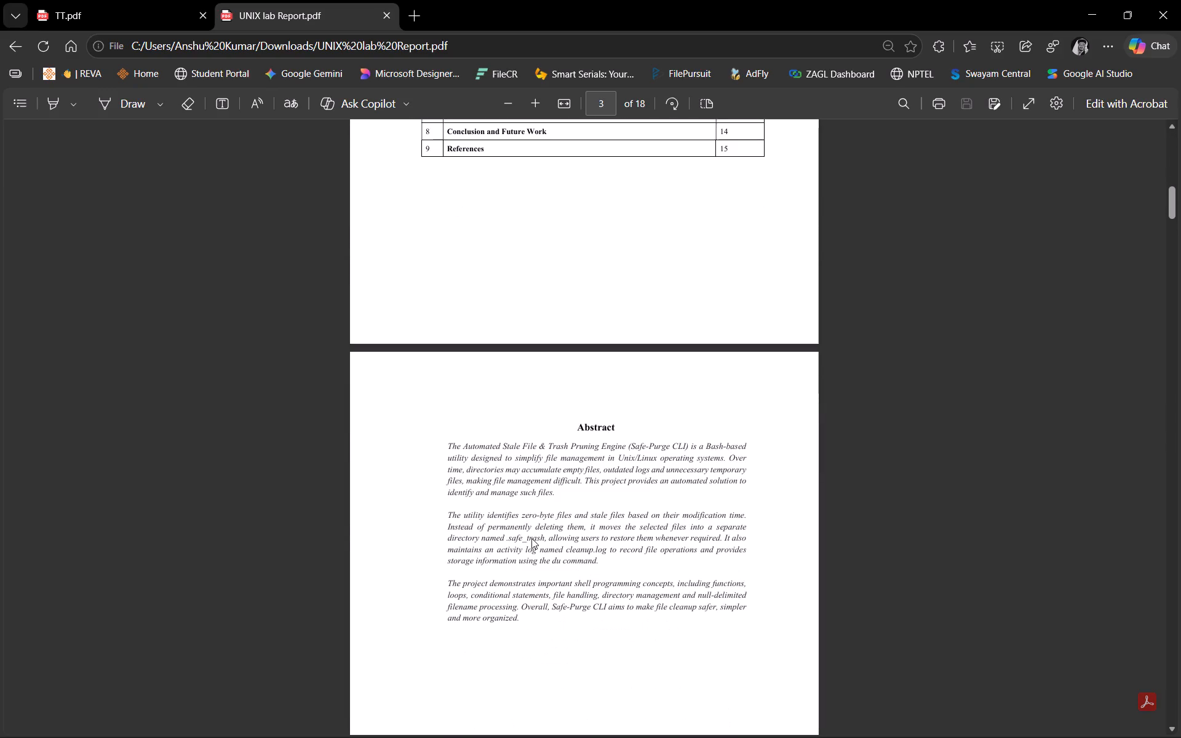
Review the exported PDF from the Abstract through the Introduction, Problem Statement and Project Overview, checking layout and page numbering.
{"action": "scroll", "coordinate": [531, 538], "scroll_direction": "down", "scroll_amount": 2}
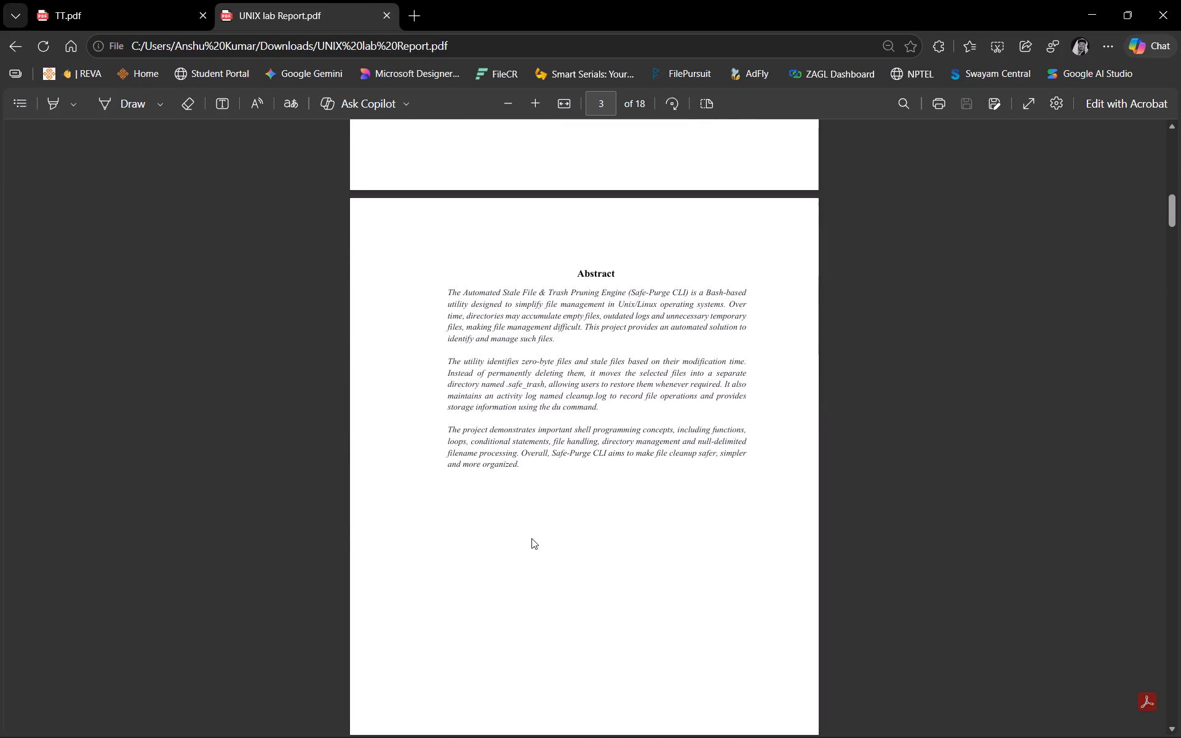
{"action": "scroll", "coordinate": [531, 538], "scroll_direction": "down", "scroll_amount": 6}
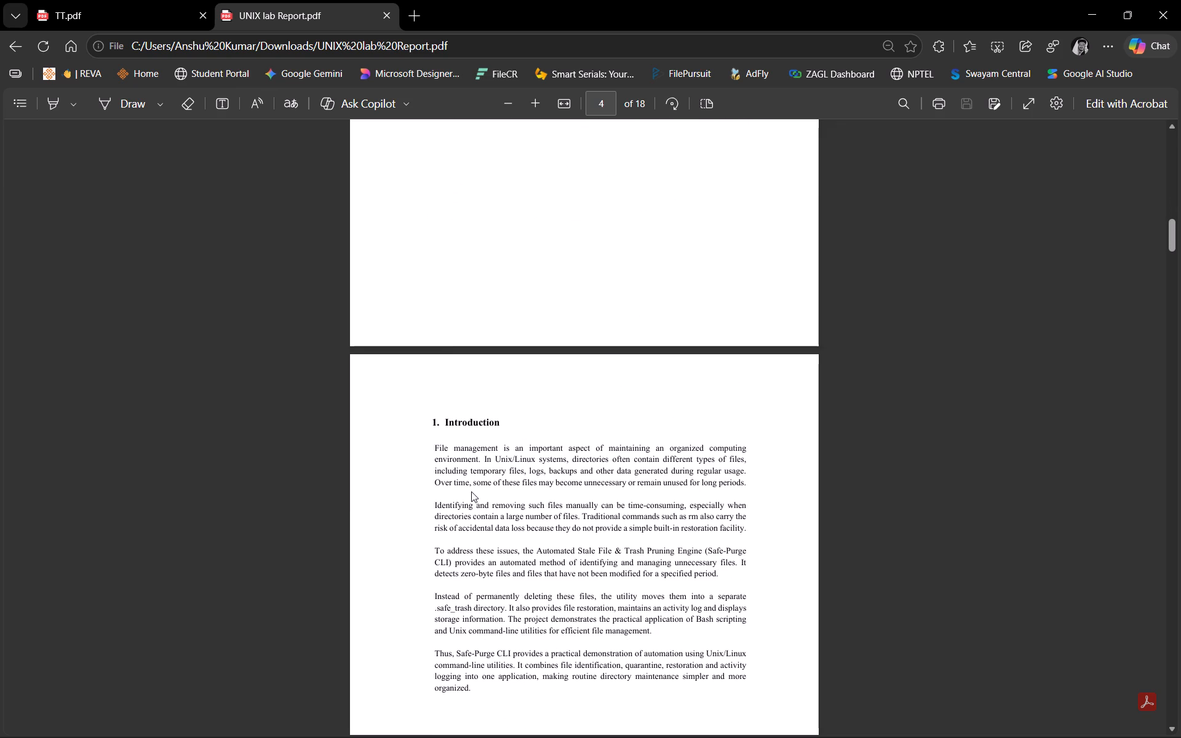
{"action": "scroll", "coordinate": [503, 554], "scroll_direction": "down", "scroll_amount": 2}
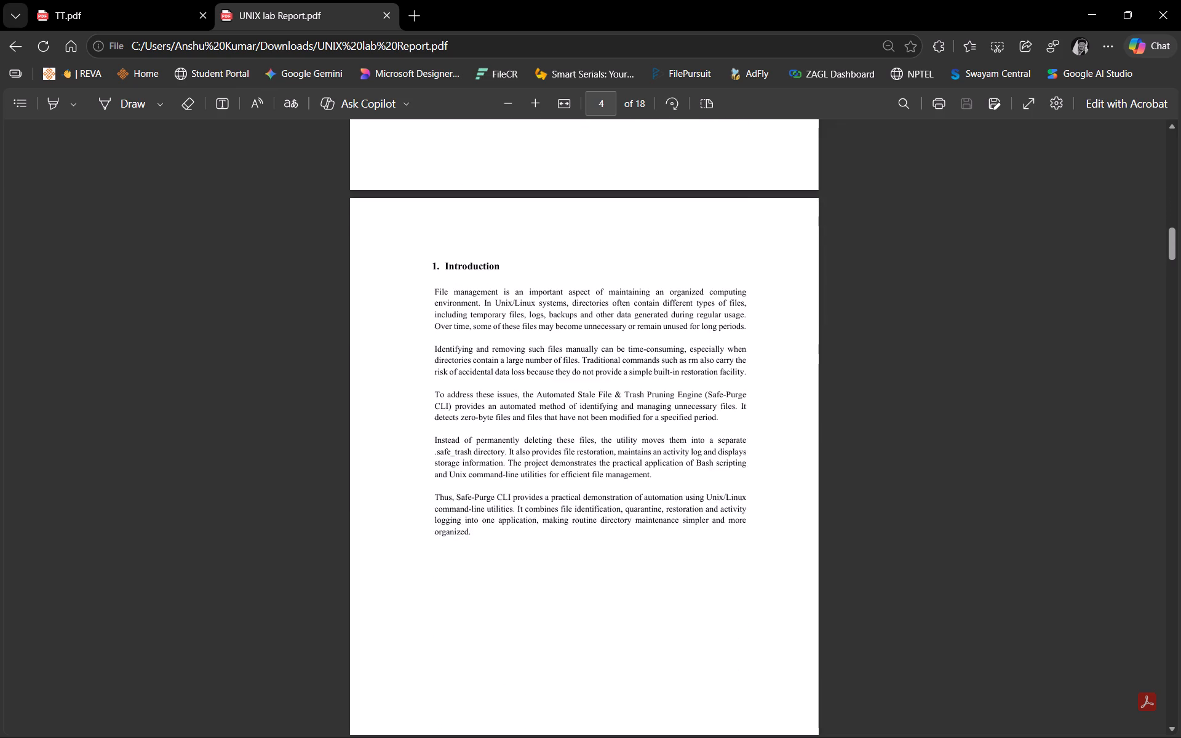
{"action": "scroll", "coordinate": [503, 555], "scroll_direction": "down", "scroll_amount": 7}
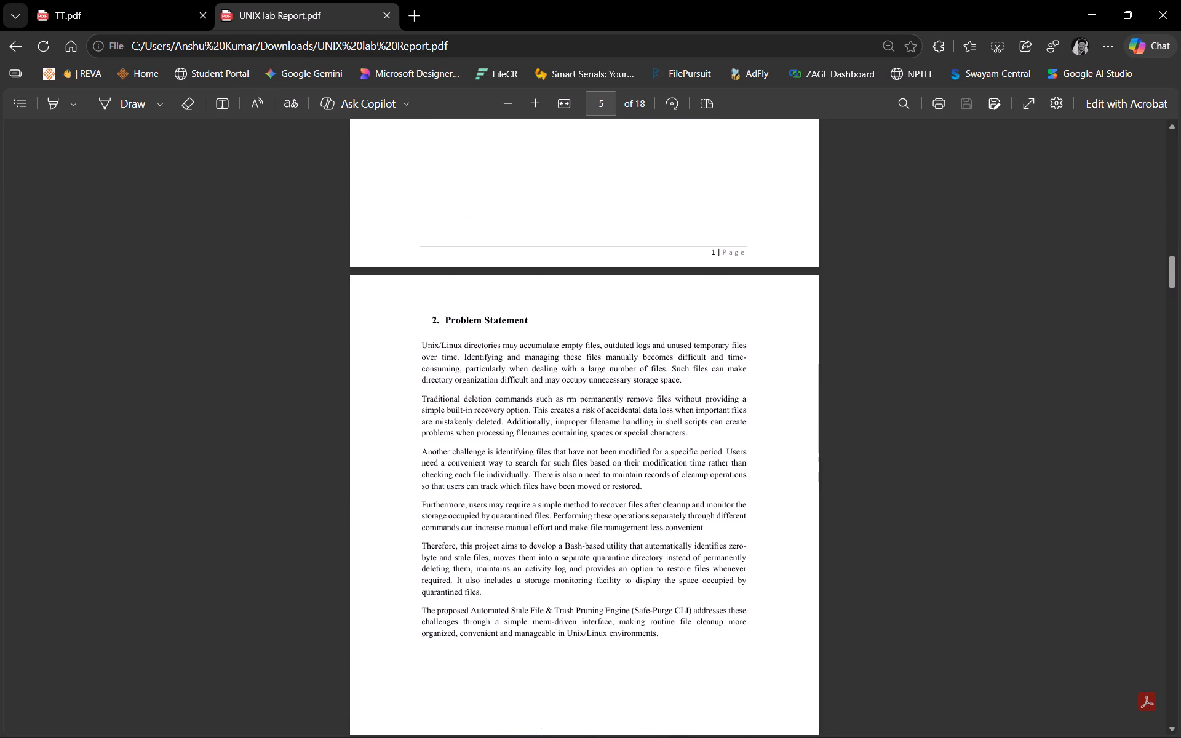
{"action": "scroll", "coordinate": [503, 555], "scroll_direction": "down", "scroll_amount": 2}
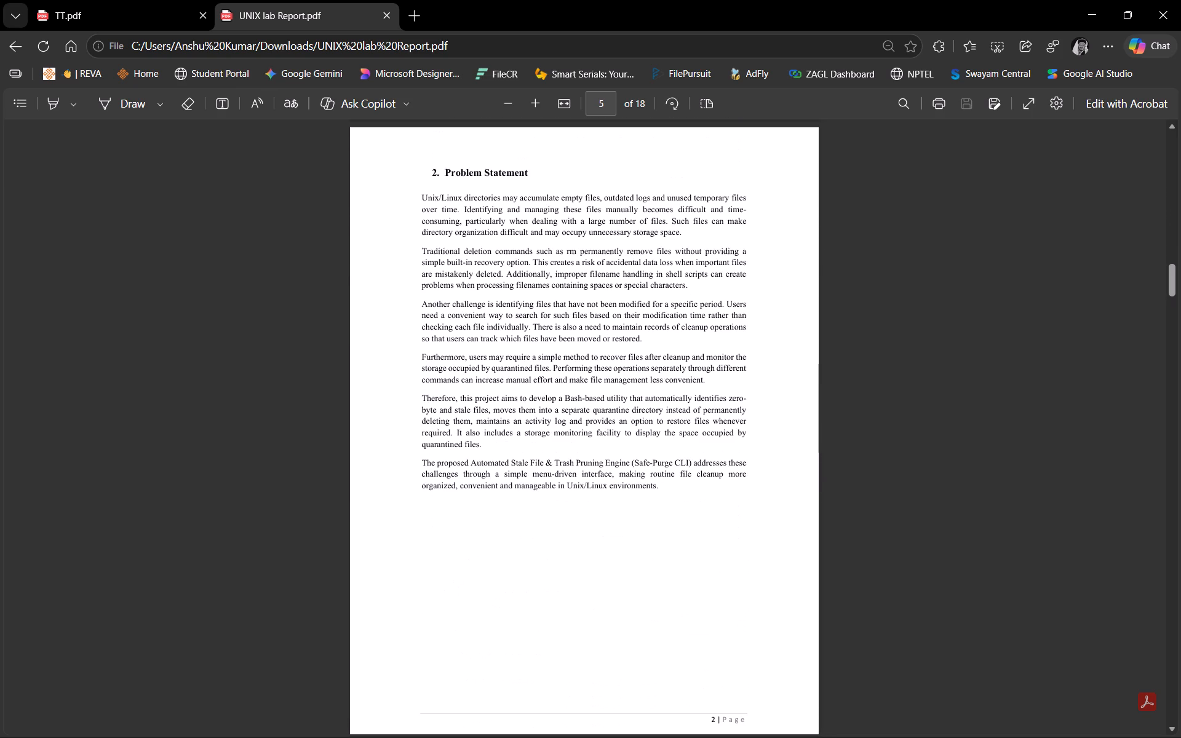
{"action": "scroll", "coordinate": [504, 555], "scroll_direction": "down", "scroll_amount": 9}
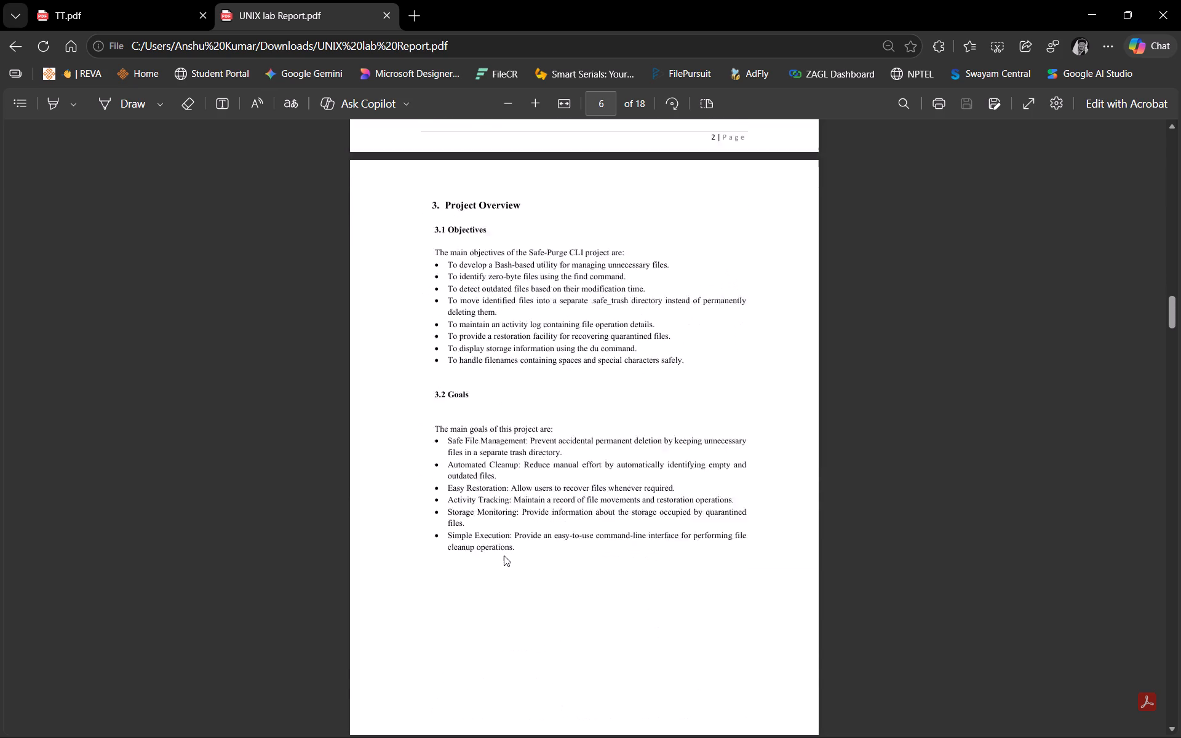
Examine the PDF's Project Implementation section, including the commands table, modules, algorithm and flow-chart, up to the start of Shell Script/Commands.
{"action": "scroll", "coordinate": [504, 555], "scroll_direction": "down", "scroll_amount": 3}
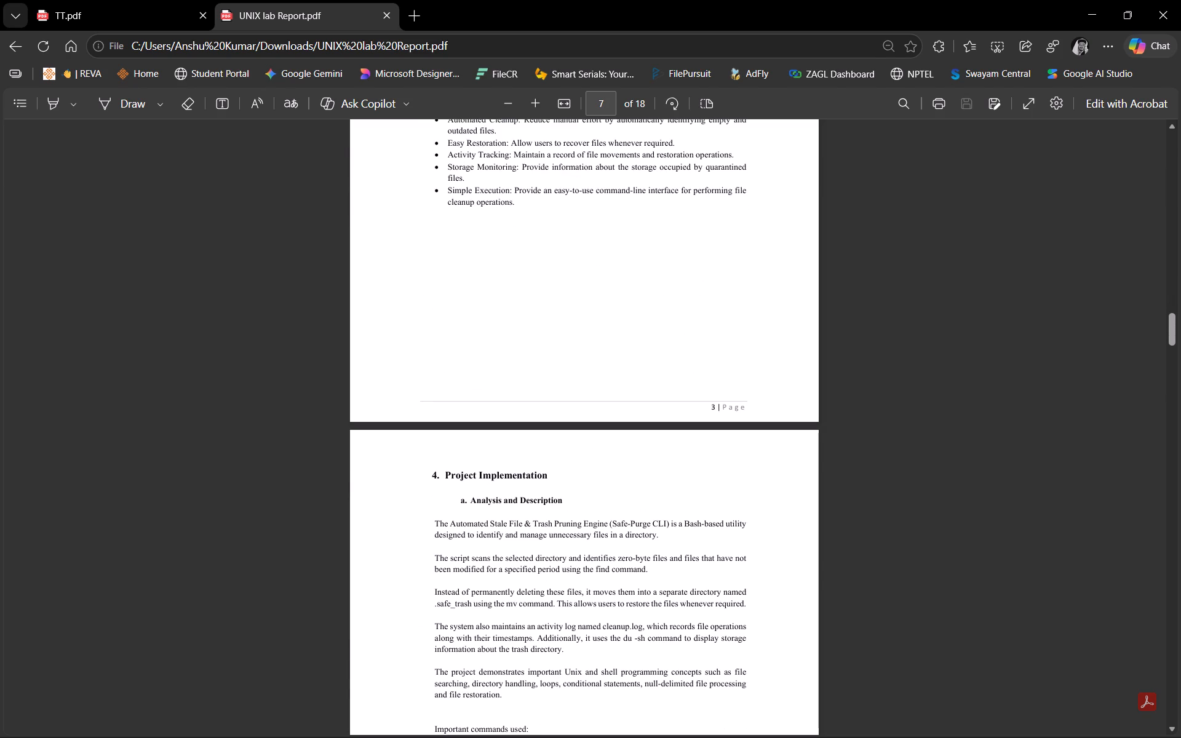
{"action": "scroll", "coordinate": [646, 565], "scroll_direction": "down", "scroll_amount": 6}
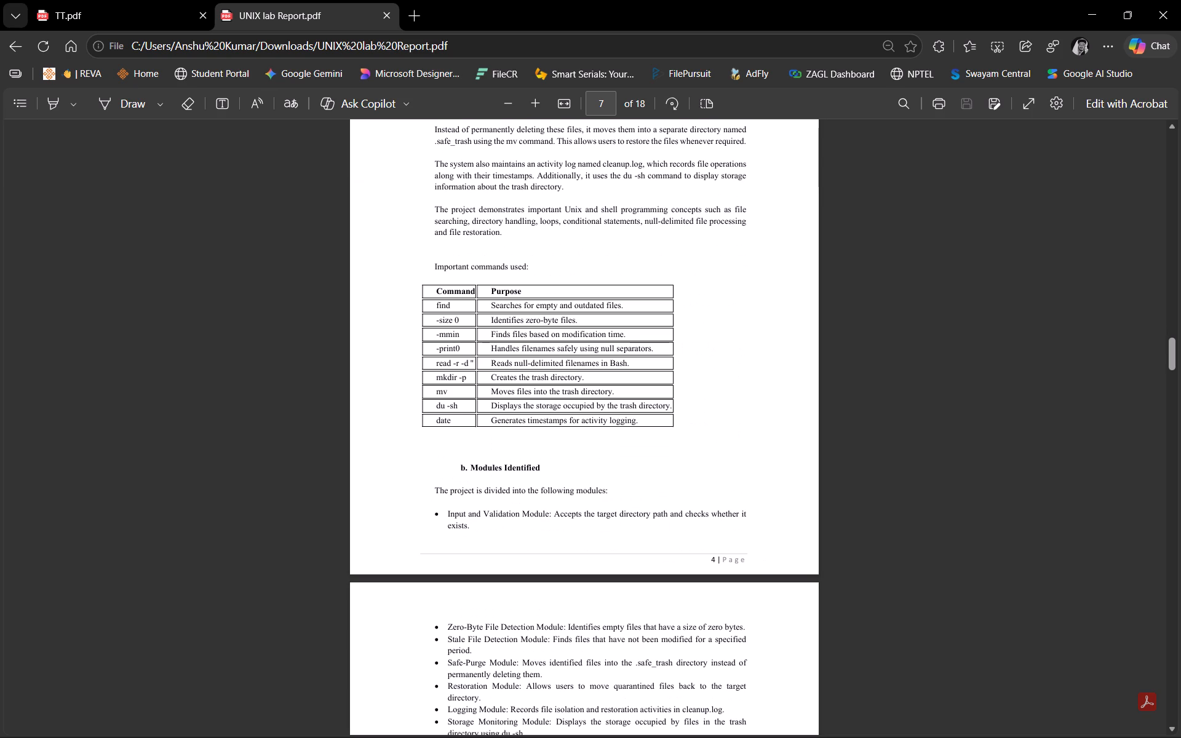
{"action": "scroll", "coordinate": [631, 568], "scroll_direction": "down", "scroll_amount": 5}
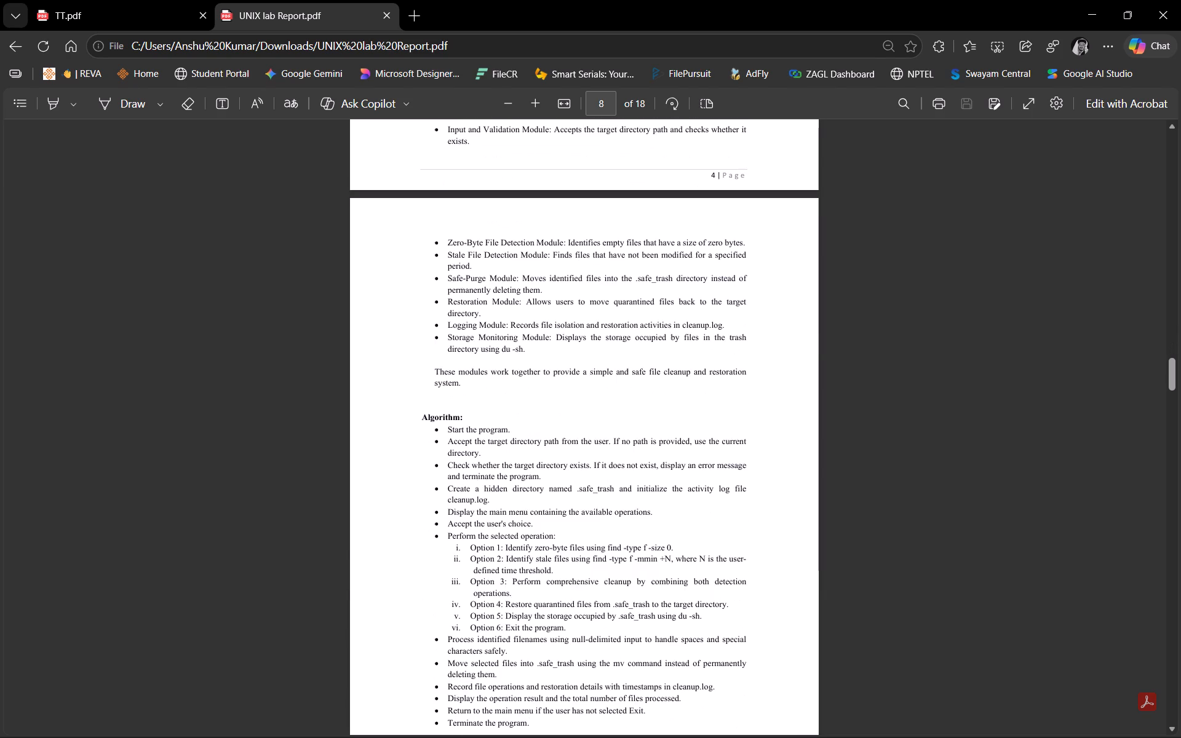
{"action": "scroll", "coordinate": [631, 568], "scroll_direction": "down", "scroll_amount": 6}
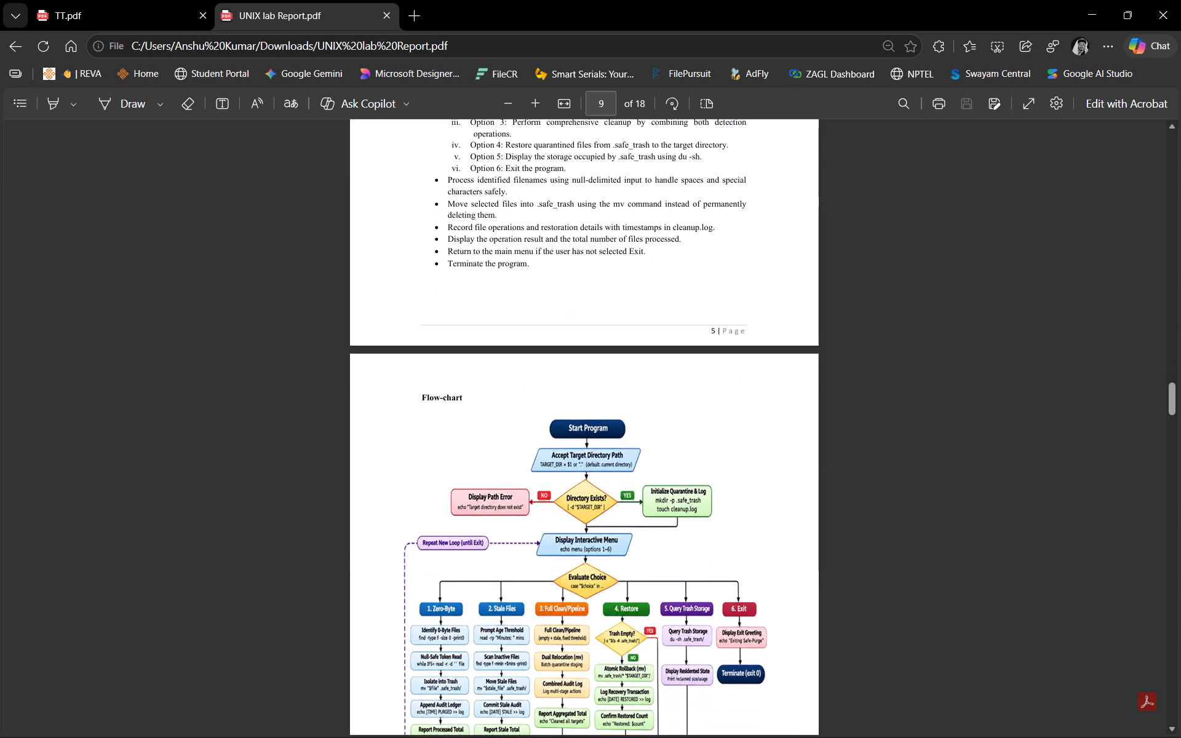
{"action": "scroll", "coordinate": [631, 568], "scroll_direction": "down", "scroll_amount": 3}
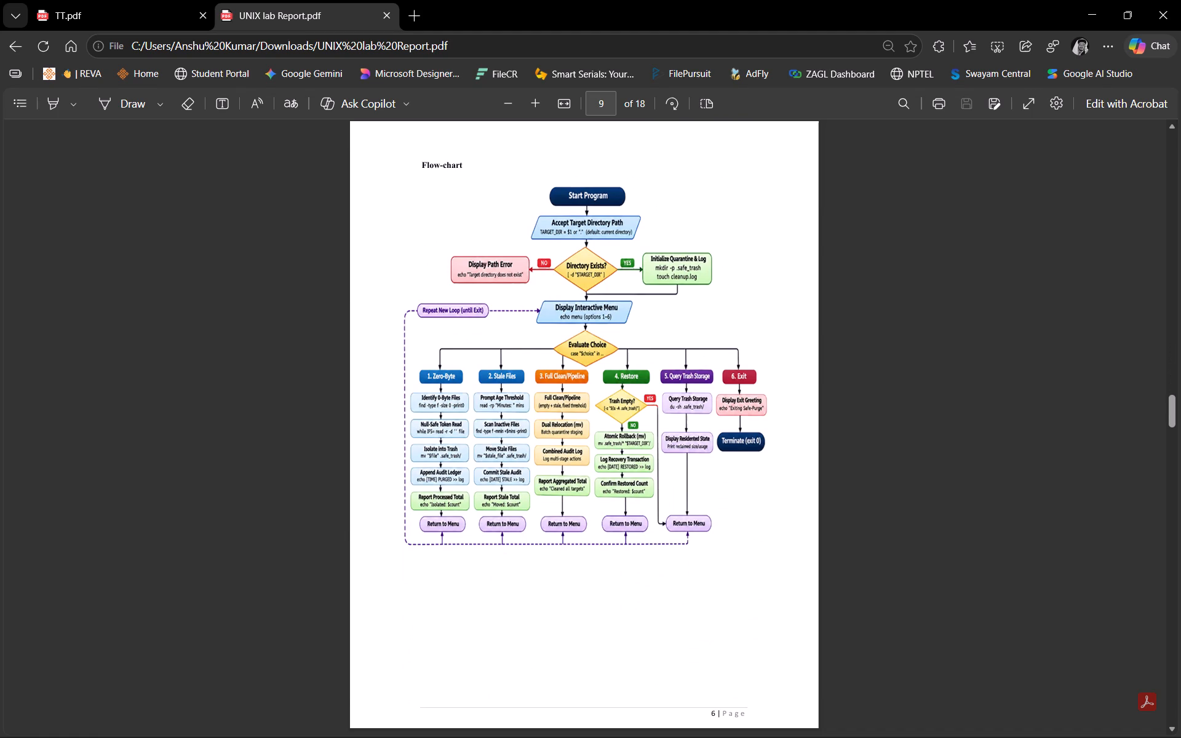
{"action": "scroll", "coordinate": [631, 568], "scroll_direction": "down", "scroll_amount": 3}
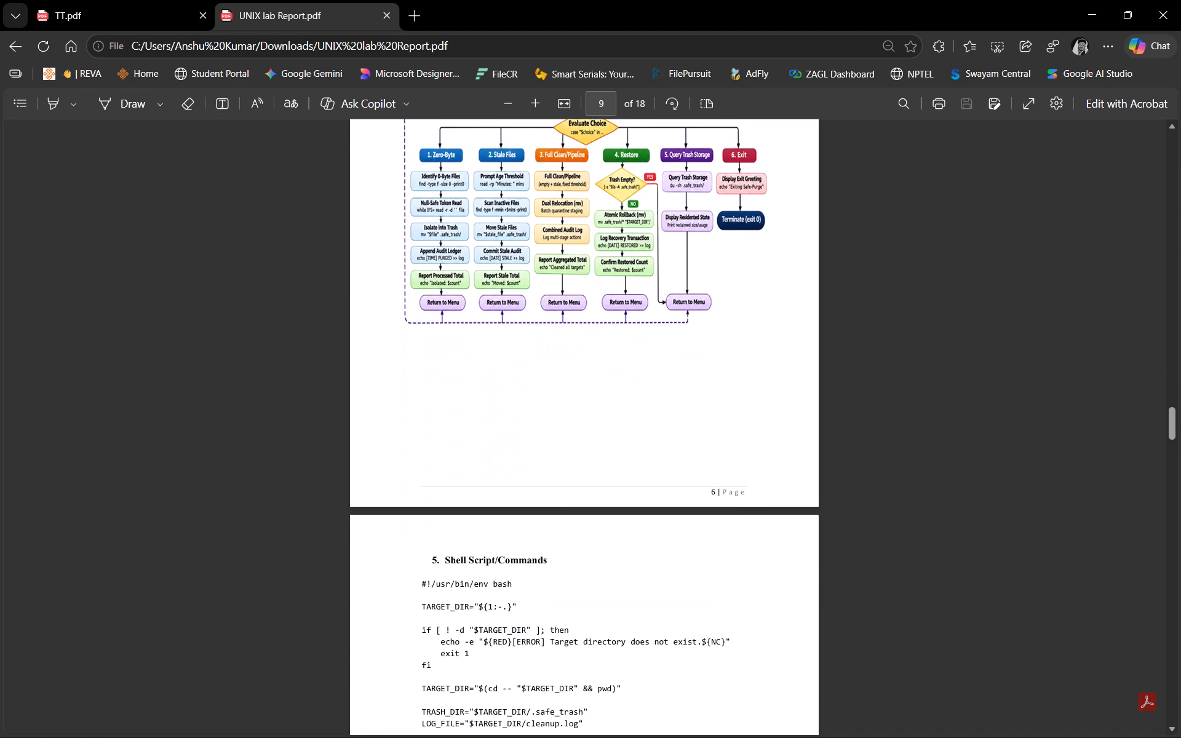
Examine the PDF's Shell Script/Commands section, checking the code layout and page breaks from the script's start to the end of the main menu.
{"action": "scroll", "coordinate": [631, 568], "scroll_direction": "down", "scroll_amount": 1}
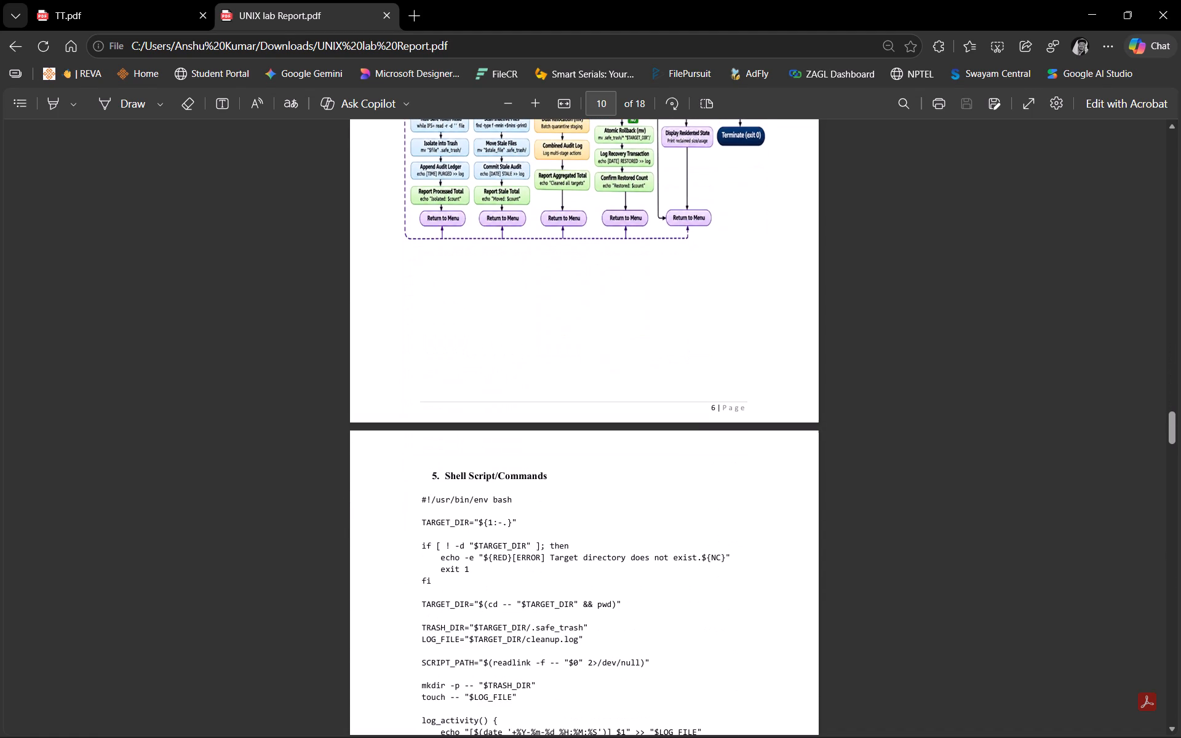
{"action": "scroll", "coordinate": [631, 568], "scroll_direction": "down", "scroll_amount": 2}
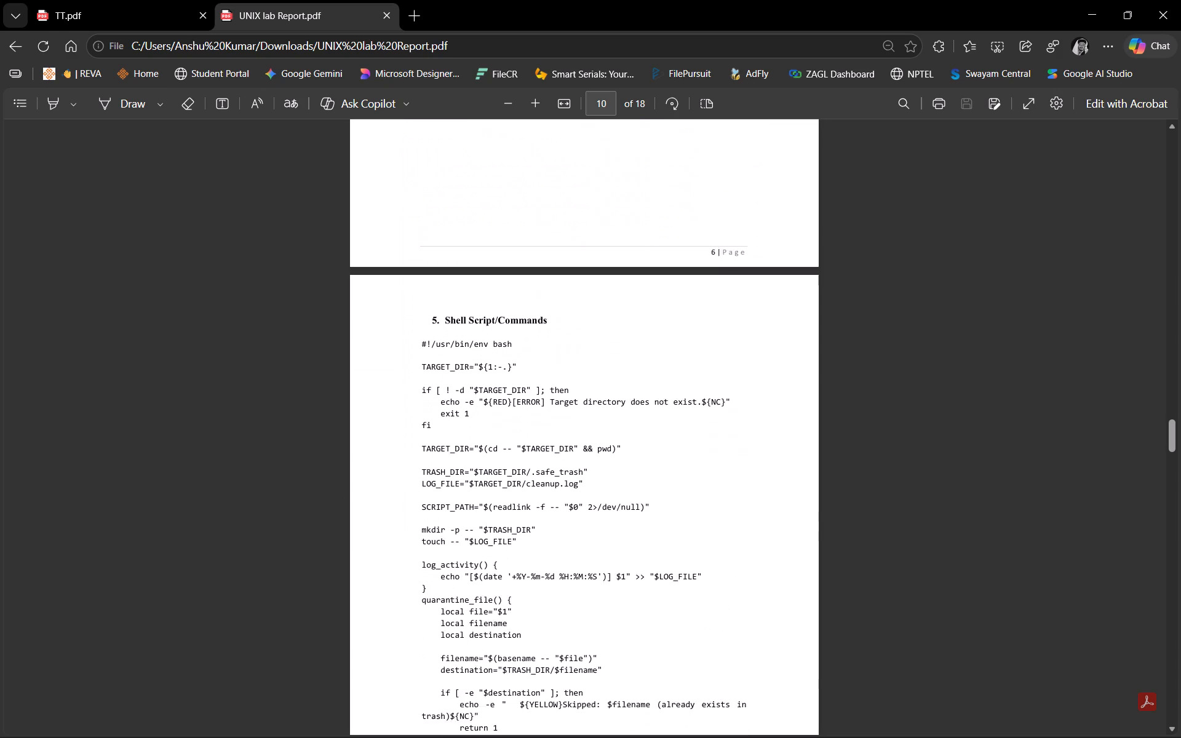
{"action": "scroll", "coordinate": [631, 568], "scroll_direction": "down", "scroll_amount": 12}
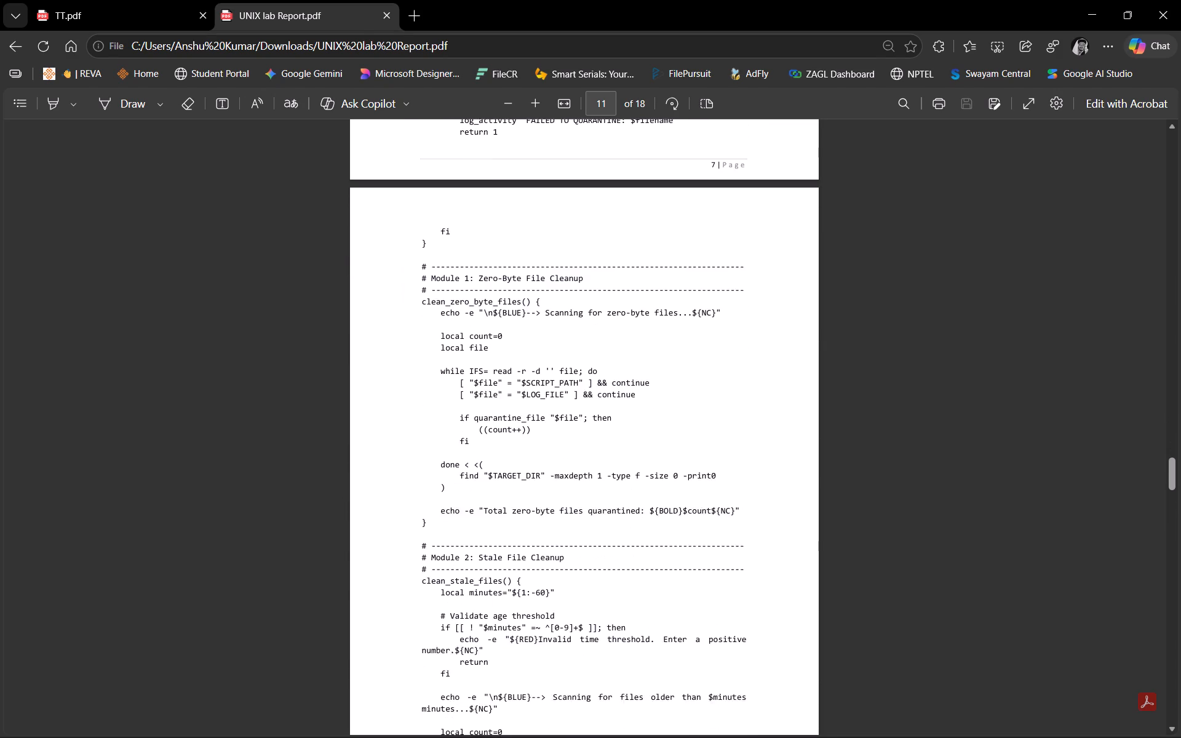
{"action": "scroll", "coordinate": [631, 568], "scroll_direction": "down", "scroll_amount": 12}
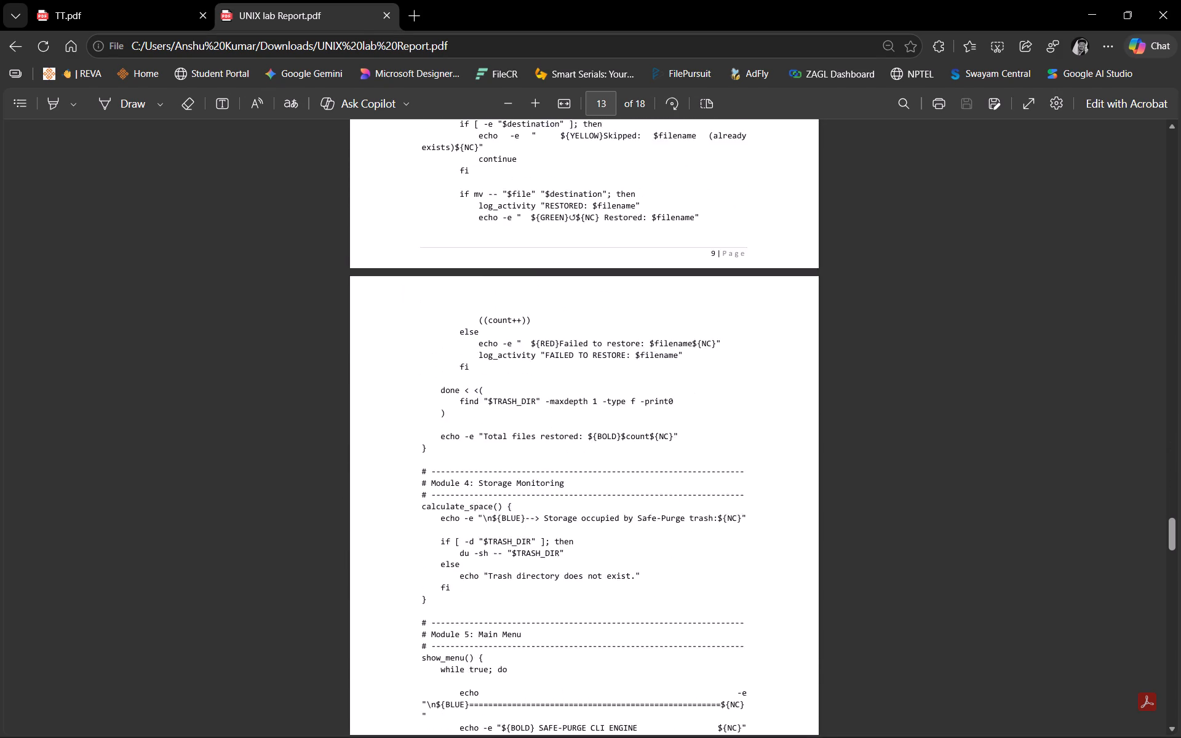
{"action": "scroll", "coordinate": [631, 568], "scroll_direction": "down", "scroll_amount": 14}
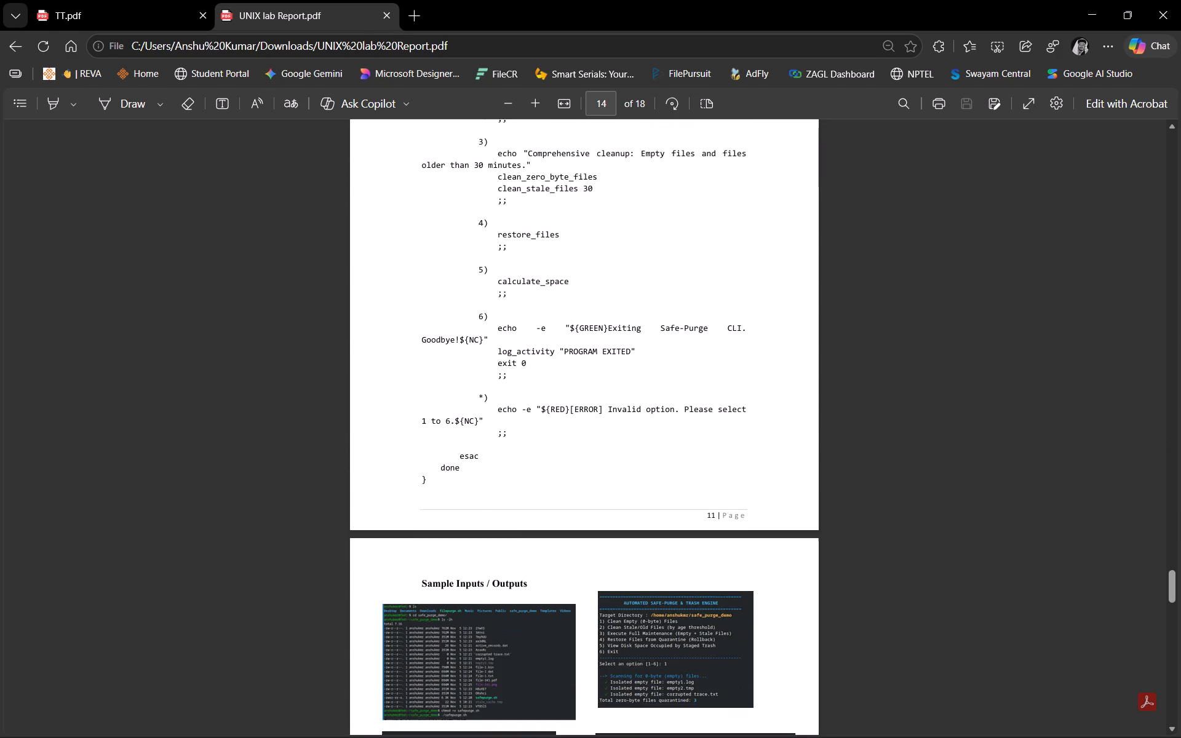
Review the Sample Inputs / Outputs screenshots, Results, Conclusion and Future Work, and References pages, and close the PDF's browser window.
{"action": "scroll", "coordinate": [631, 568], "scroll_direction": "down", "scroll_amount": 6}
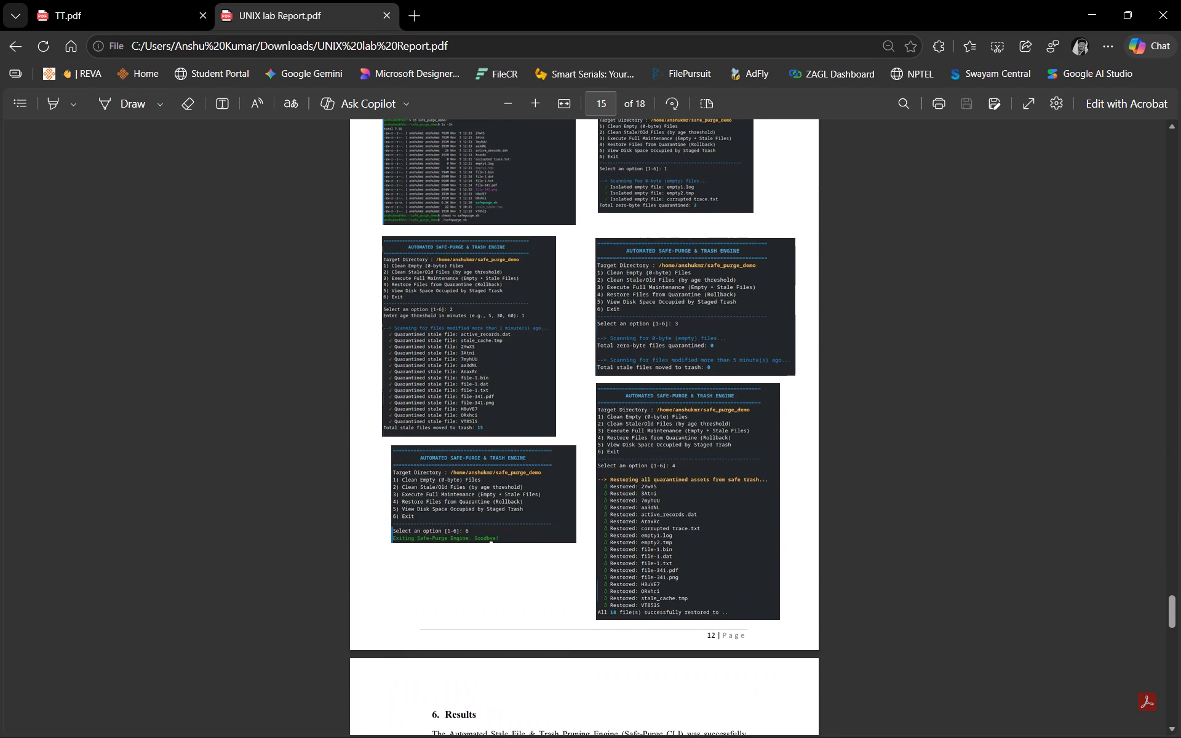
{"action": "scroll", "coordinate": [631, 568], "scroll_direction": "down", "scroll_amount": 5}
{"action": "scroll", "coordinate": [631, 568], "scroll_direction": "up", "scroll_amount": 11}
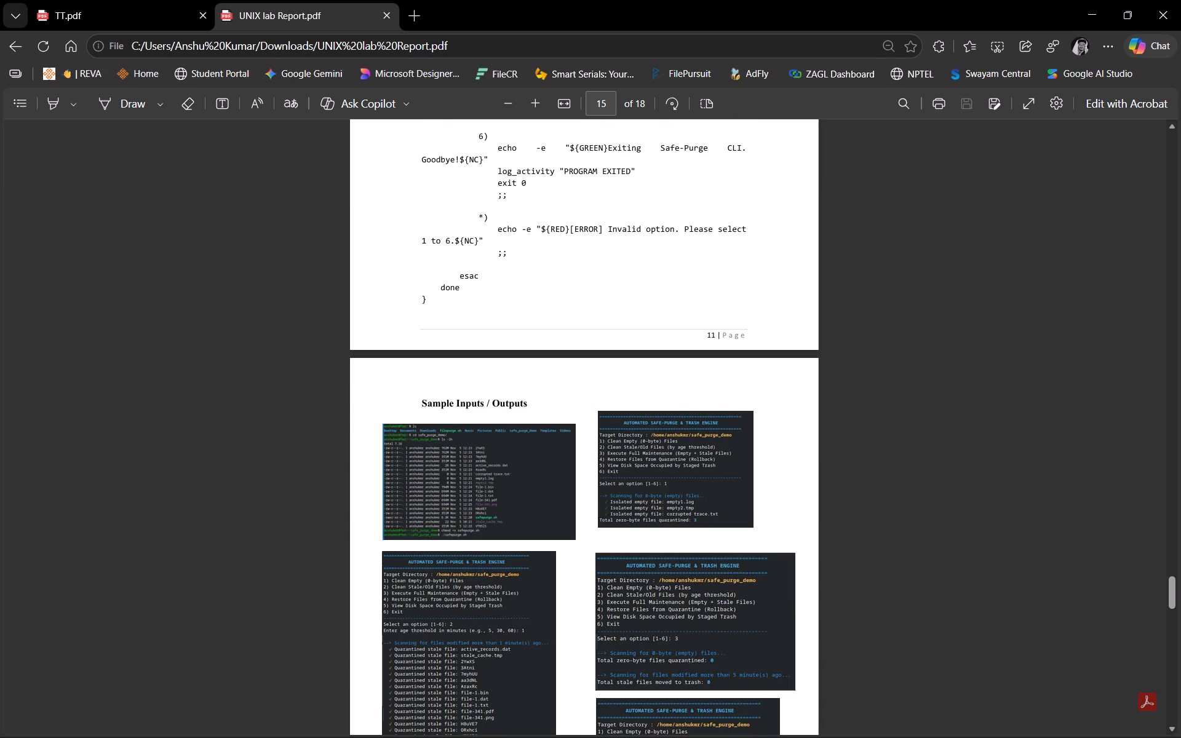
{"action": "scroll", "coordinate": [631, 568], "scroll_direction": "down", "scroll_amount": 10}
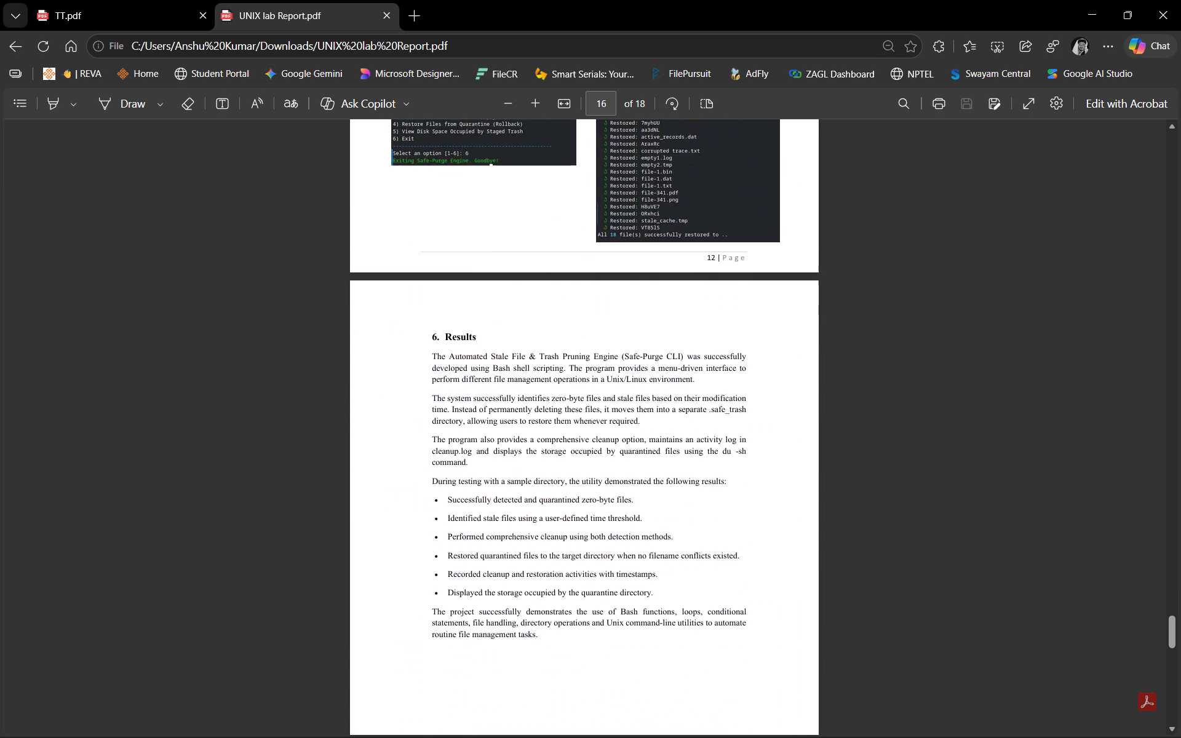
{"action": "scroll", "coordinate": [631, 568], "scroll_direction": "down", "scroll_amount": 11}
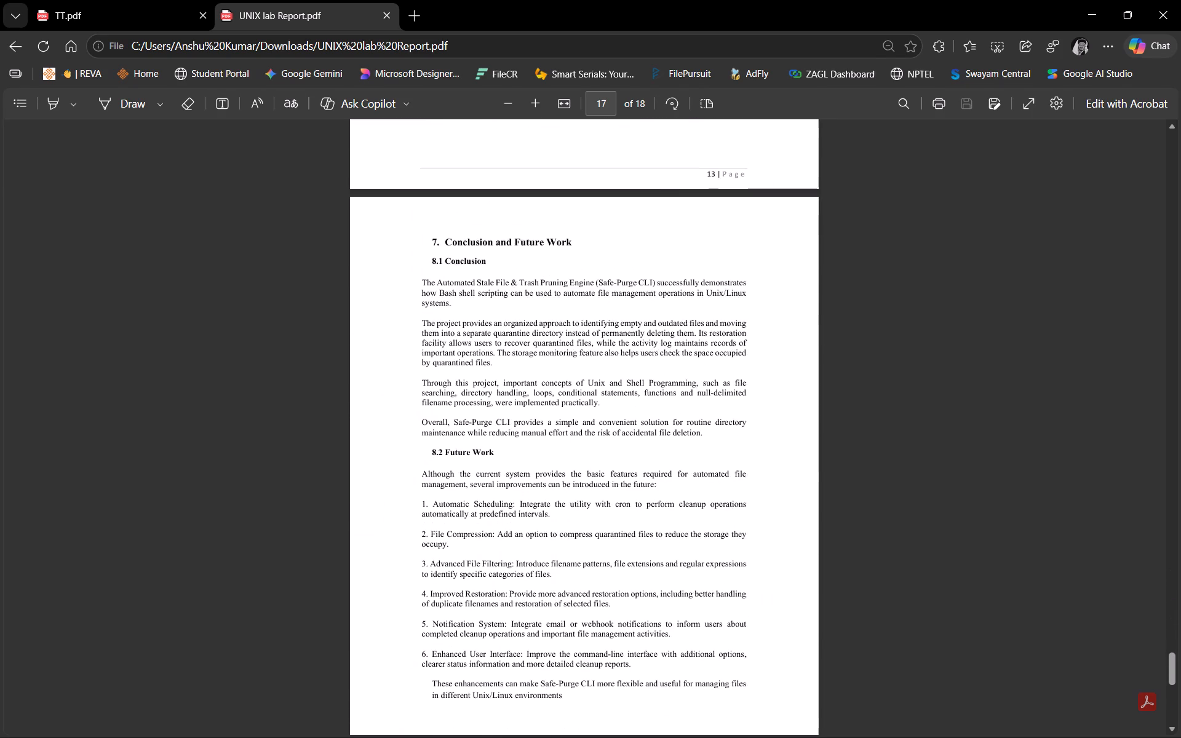
{"action": "scroll", "coordinate": [631, 568], "scroll_direction": "down", "scroll_amount": 5}
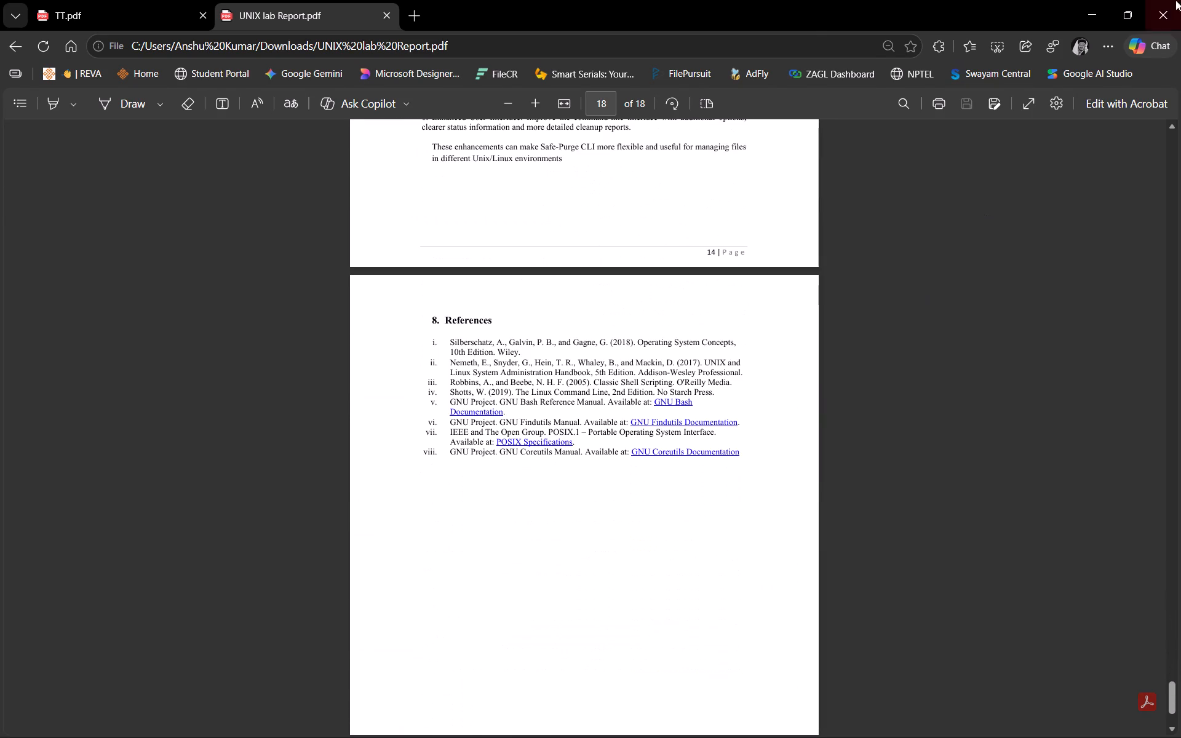
{"action": "left_click", "coordinate": [1177, 0]}
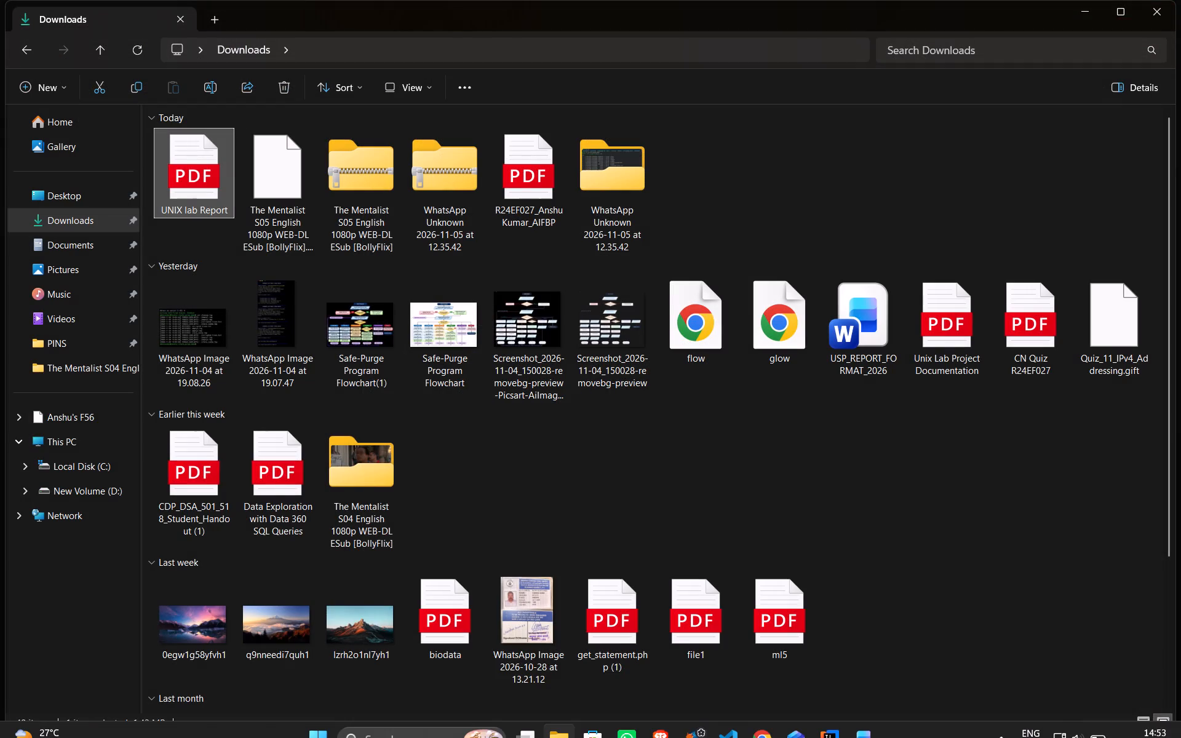